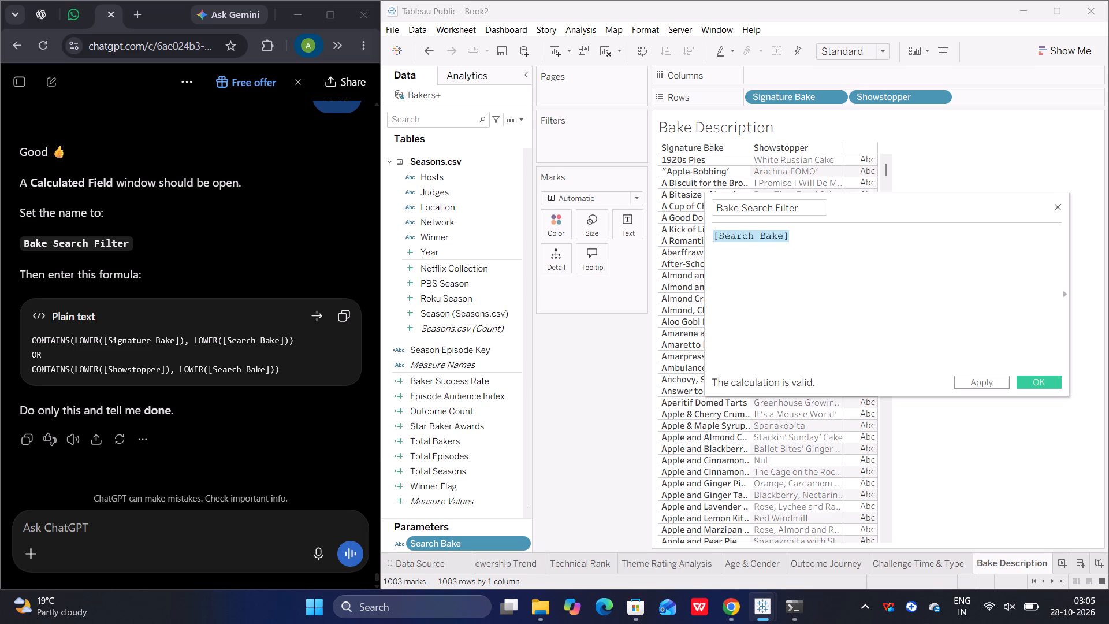
key("ctrl+v")
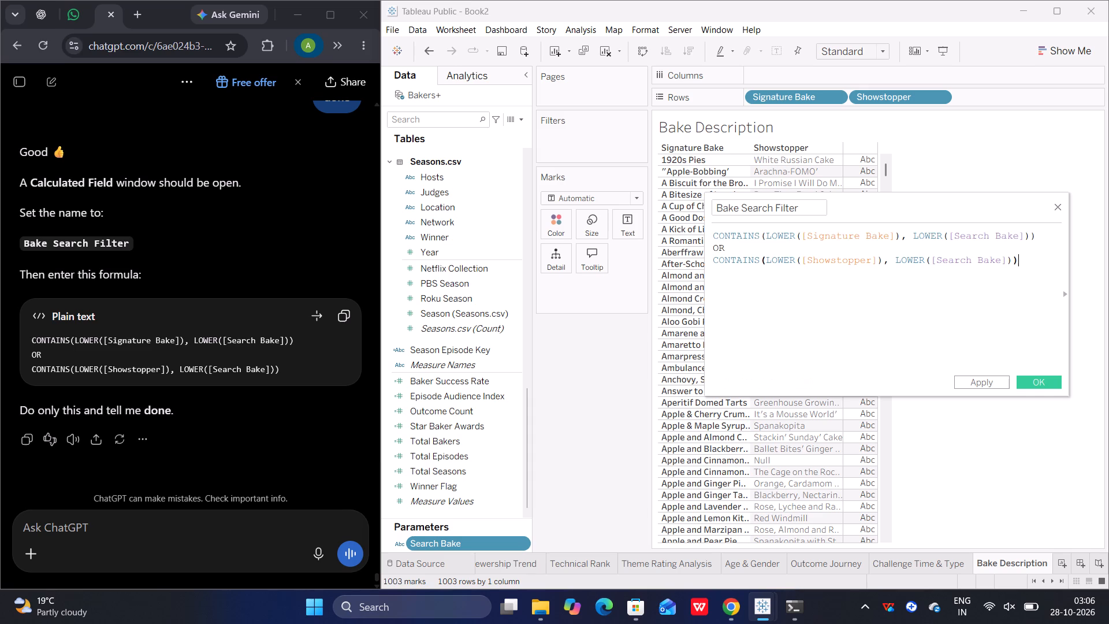
left_click(978, 377)
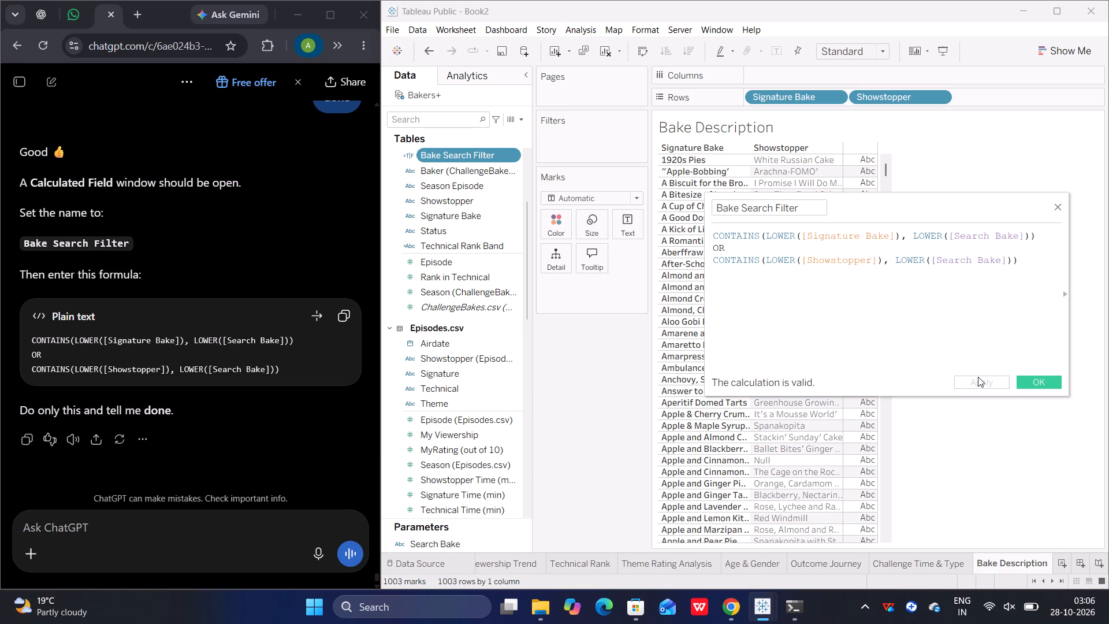
left_click(1035, 381)
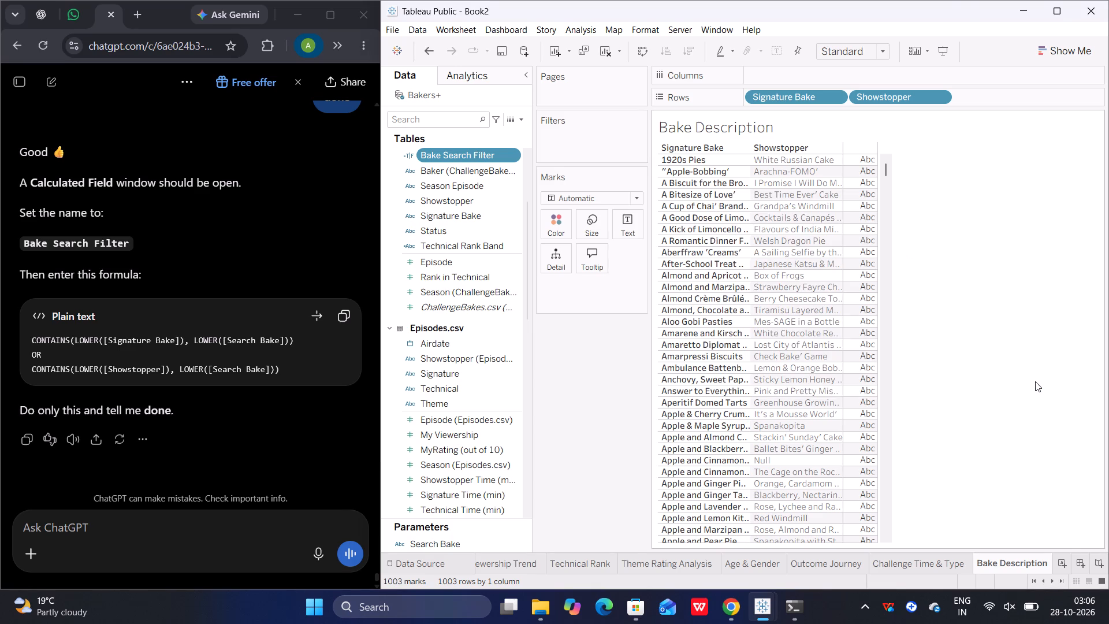
Reply "done" to ChatGPT's formula instruction and again to its follow-up about confirming the calculated field.
left_click(164, 529)
type("done")
key("Return")
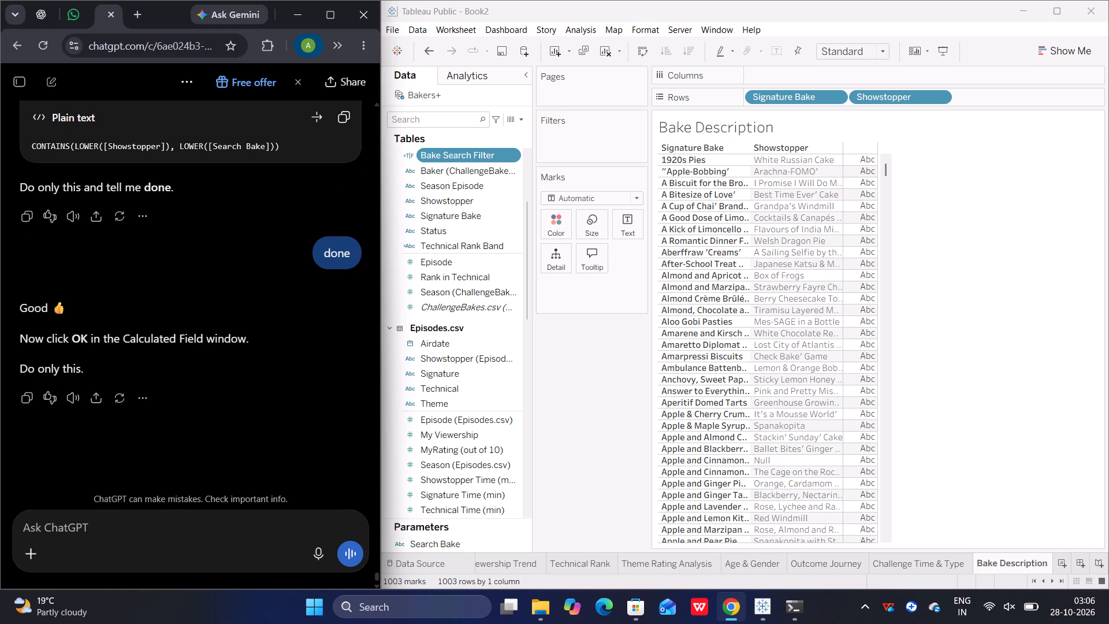
type("done")
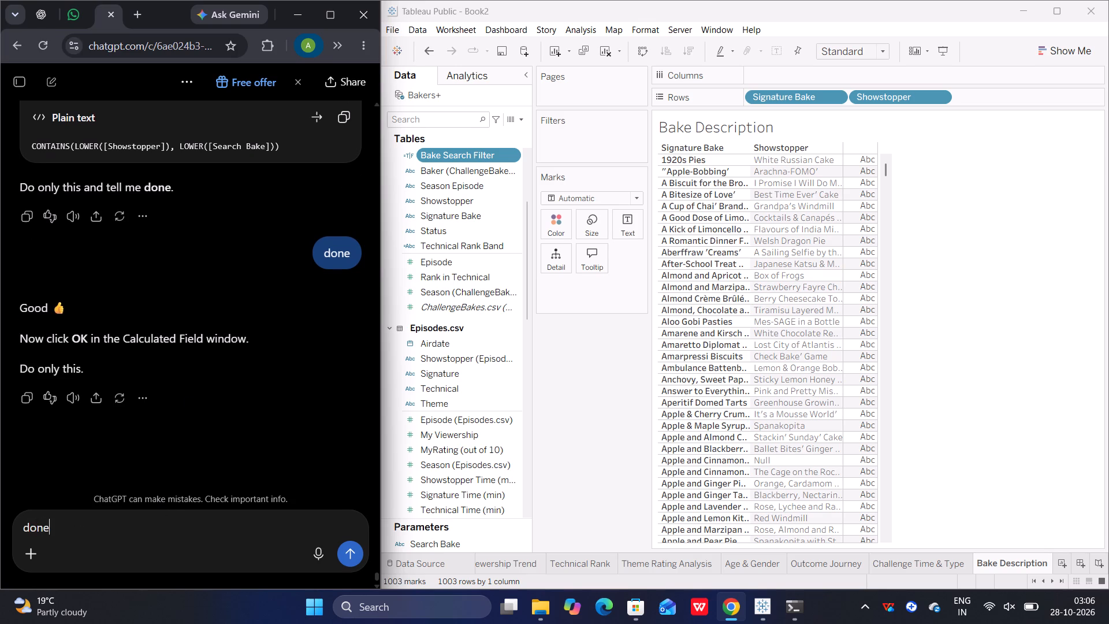
key("Return")
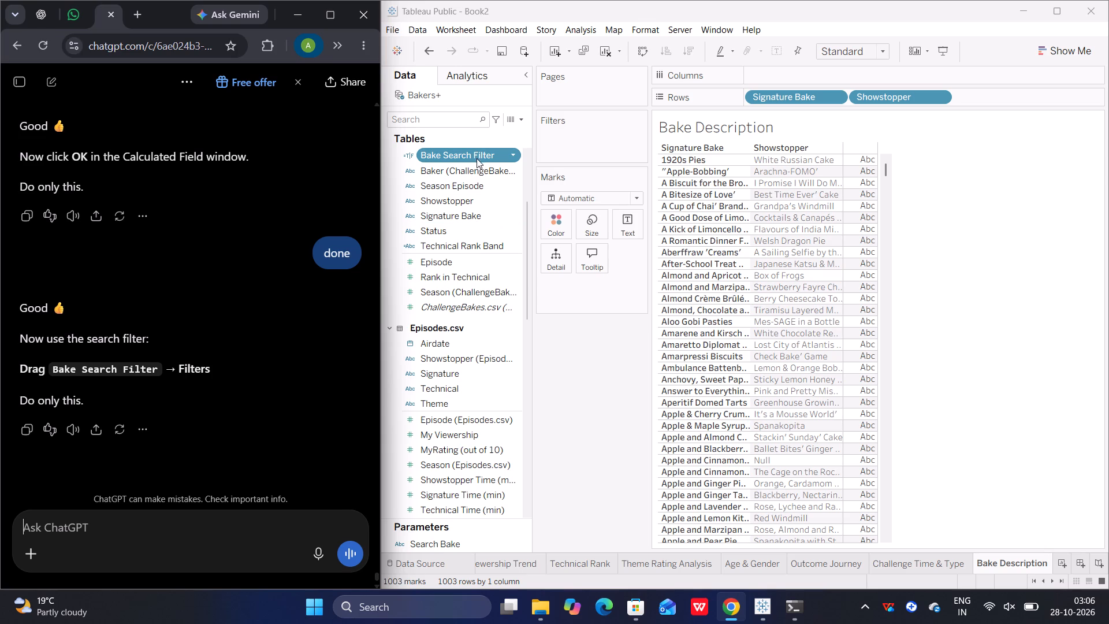
Add Bake Search Filter to the Filters shelf of Tableau's Bake Description sheet, opening its filter settings.
left_click_drag(474, 153, 605, 137)
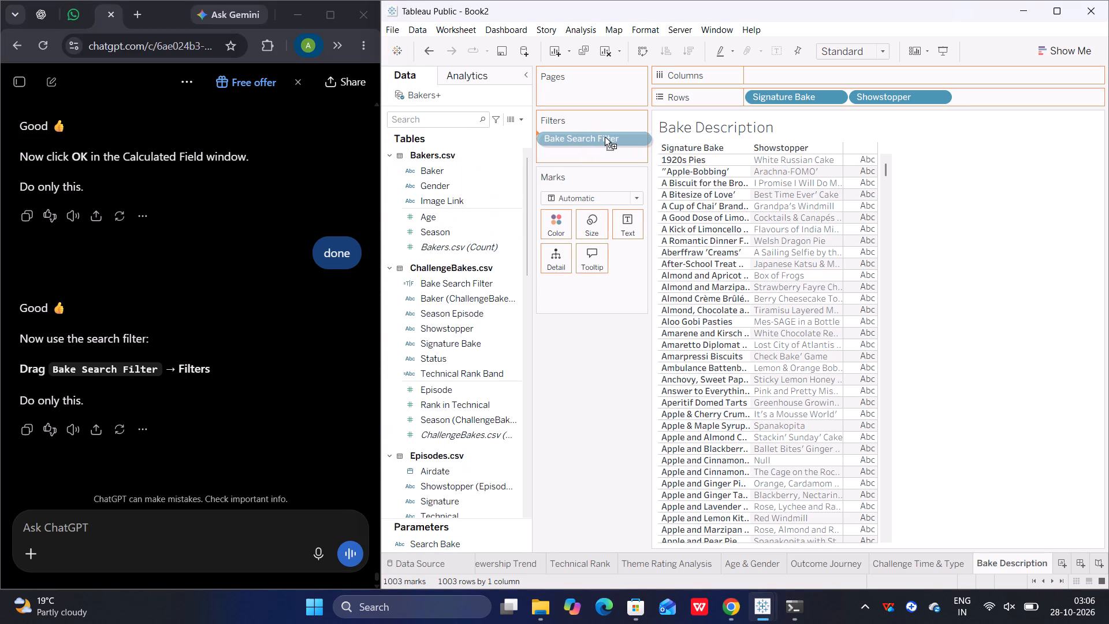
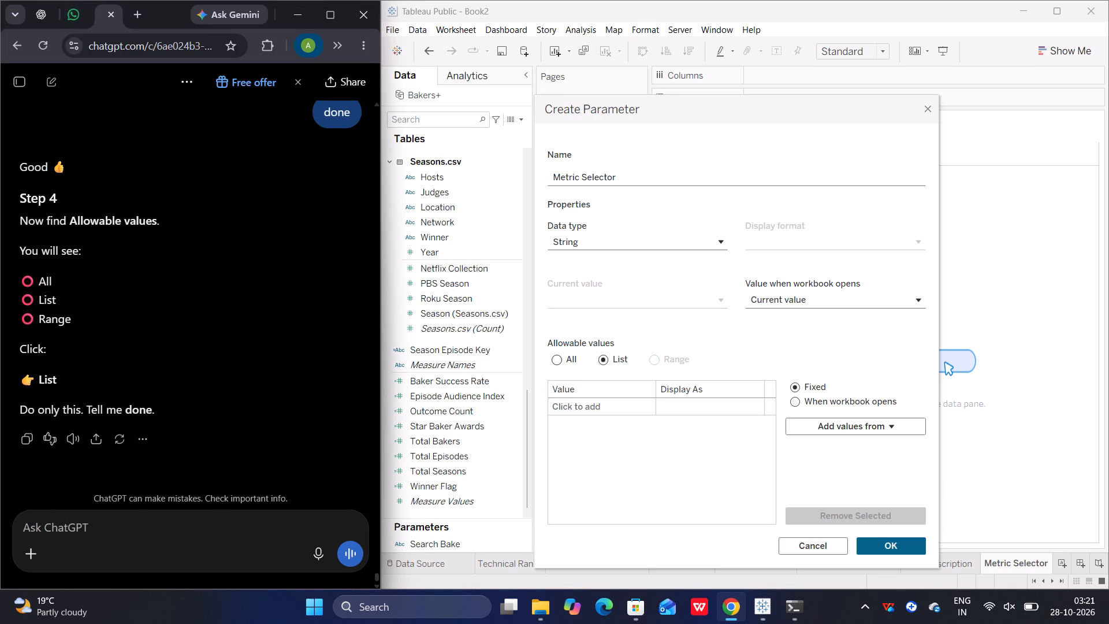
type("done")
key("Return")
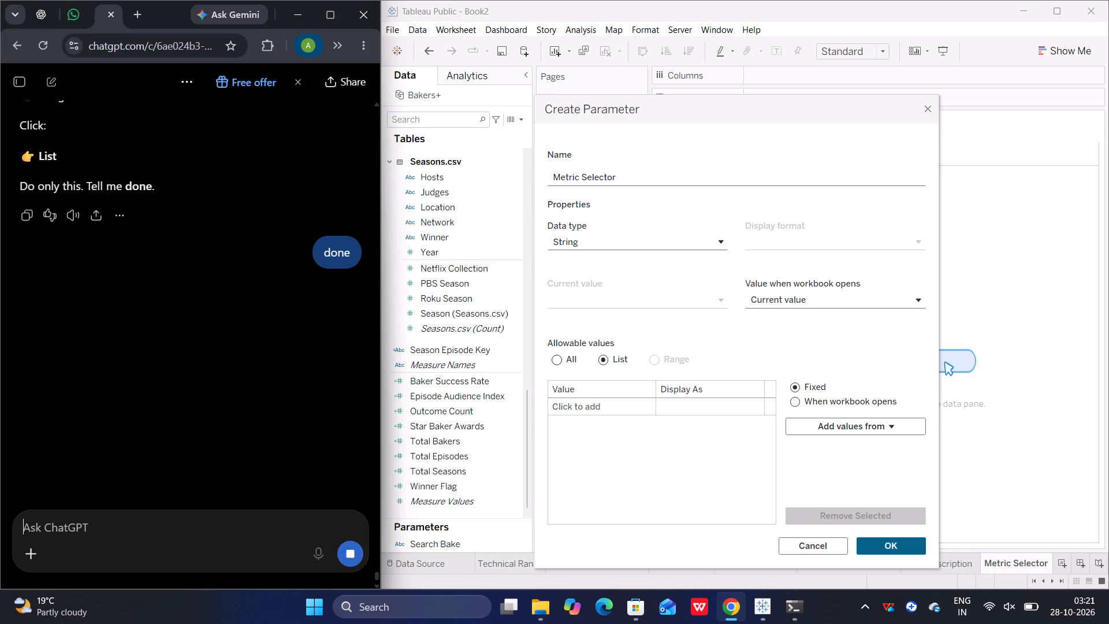
scroll(228, 381, "down", 1)
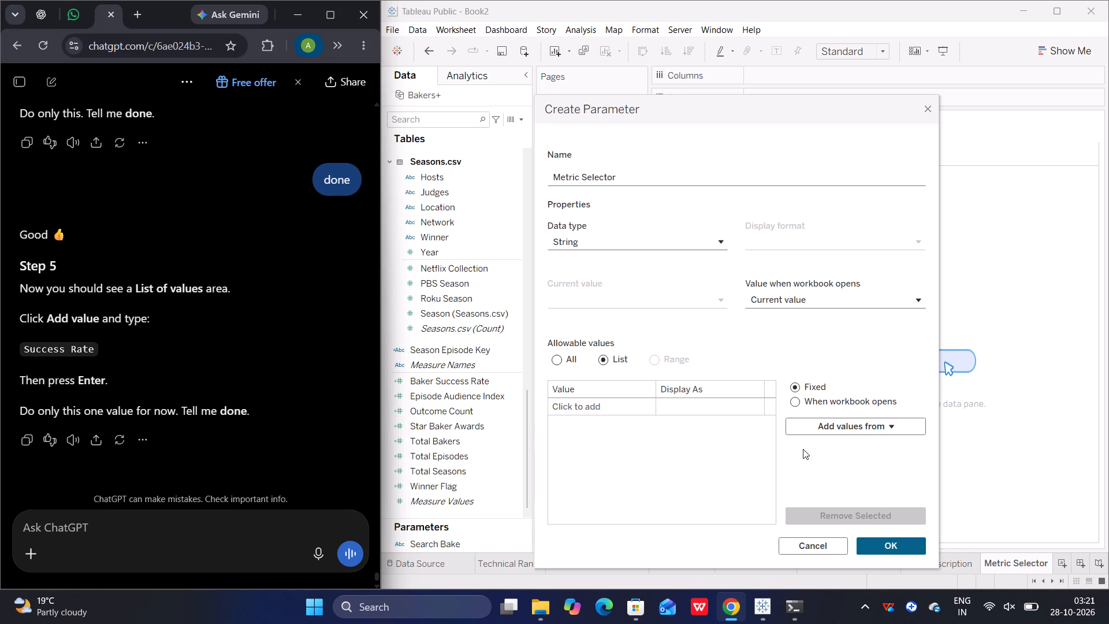
Add the clipboard text Metric Selector as the first value in the parameter's list.
left_click(868, 429)
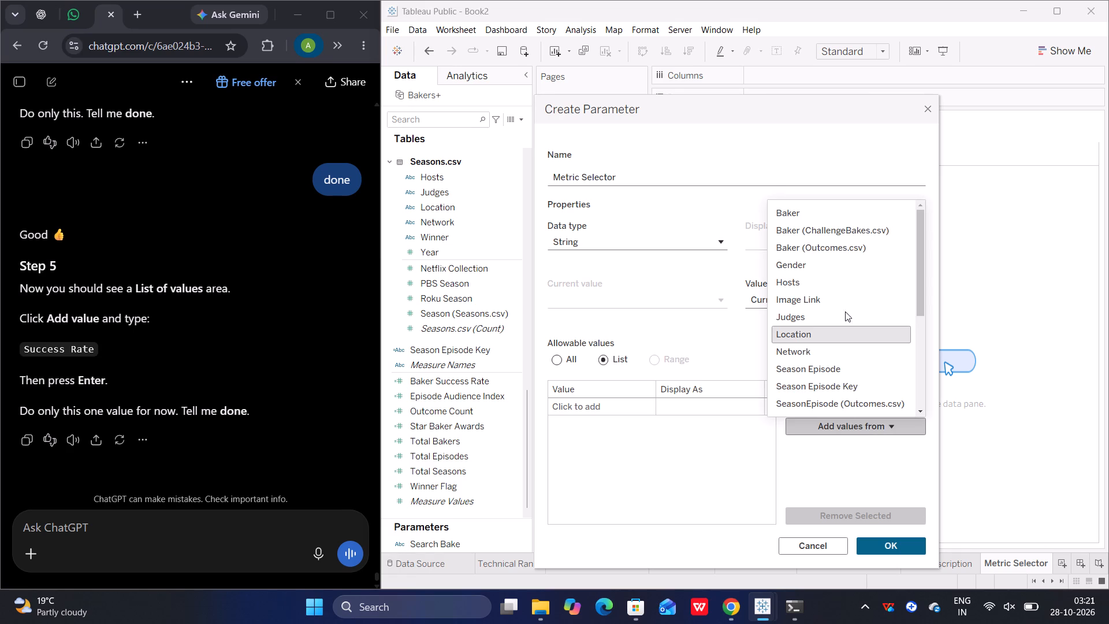
scroll(846, 309, "down", 3)
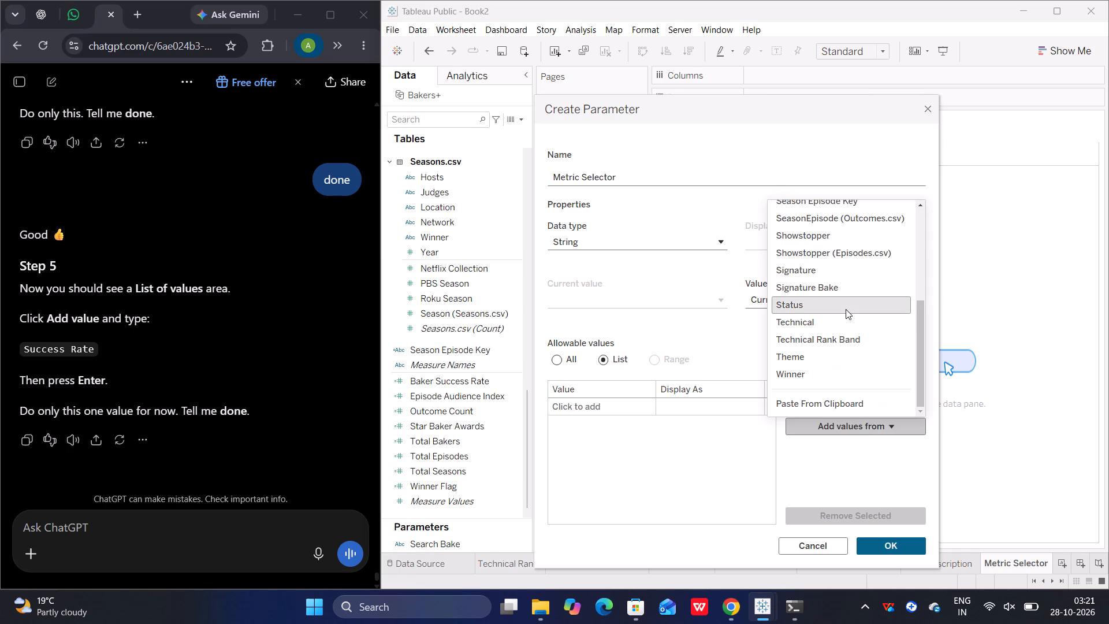
left_click(838, 403)
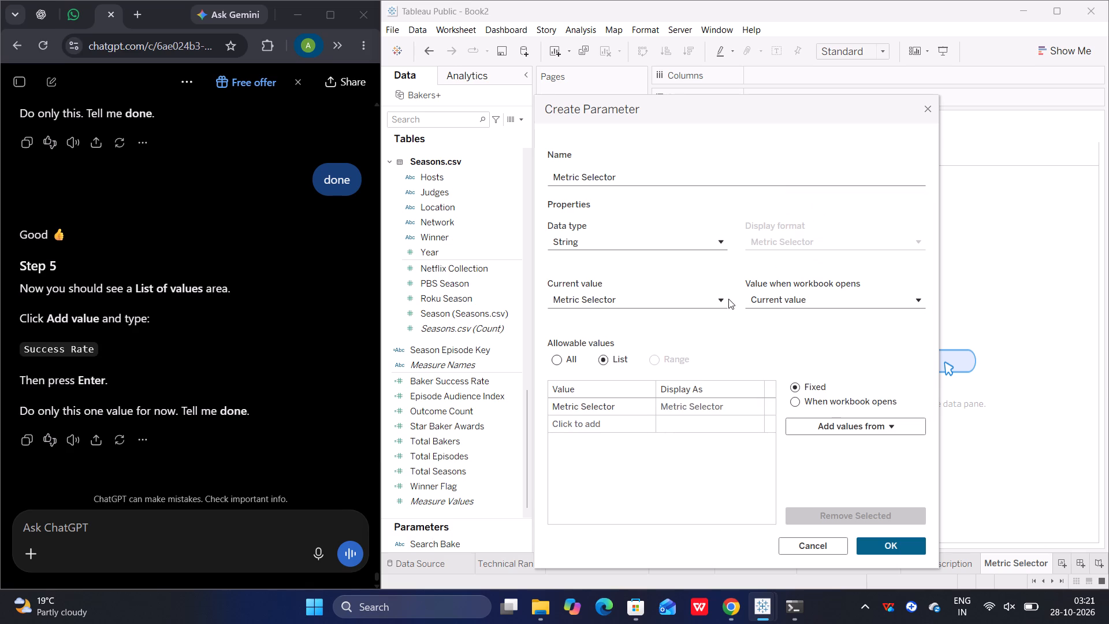
scroll(766, 339, "up", 2)
scroll(766, 339, "down", 3)
Remove the Metric Selector value from the parameter's list of values.
left_click(622, 404)
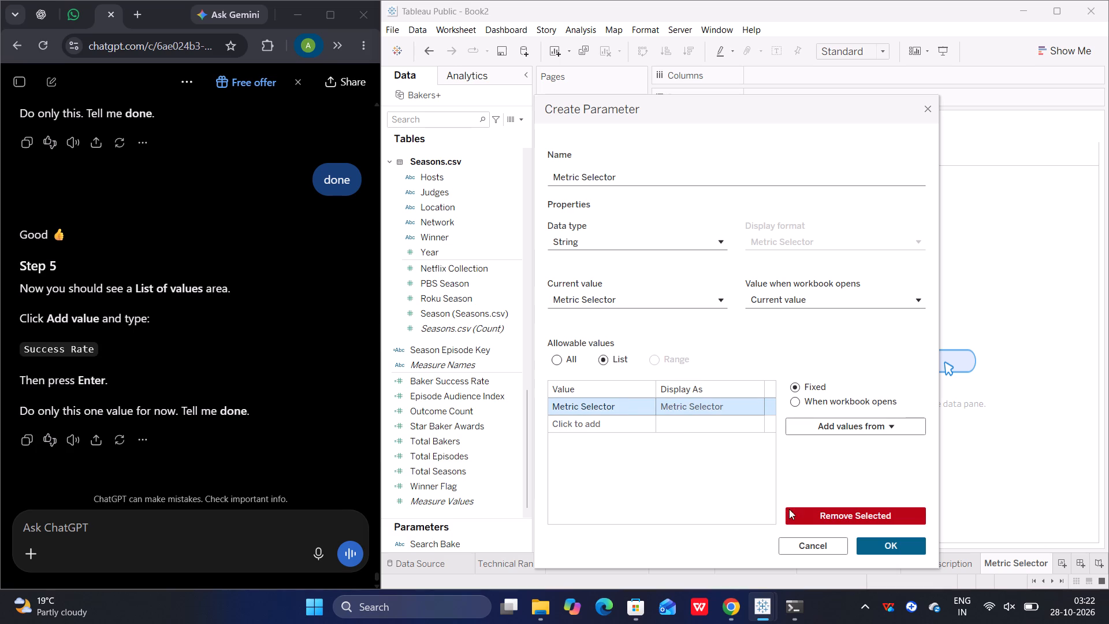
left_click(819, 517)
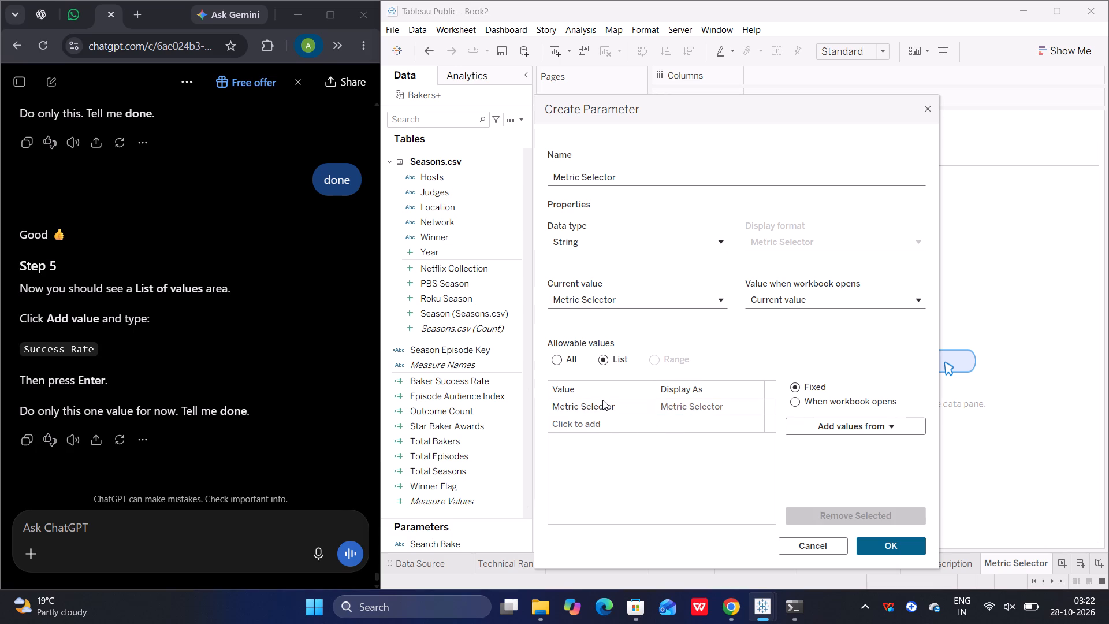
Add Success Rate as the first value in the parameter's list.
left_click(602, 400)
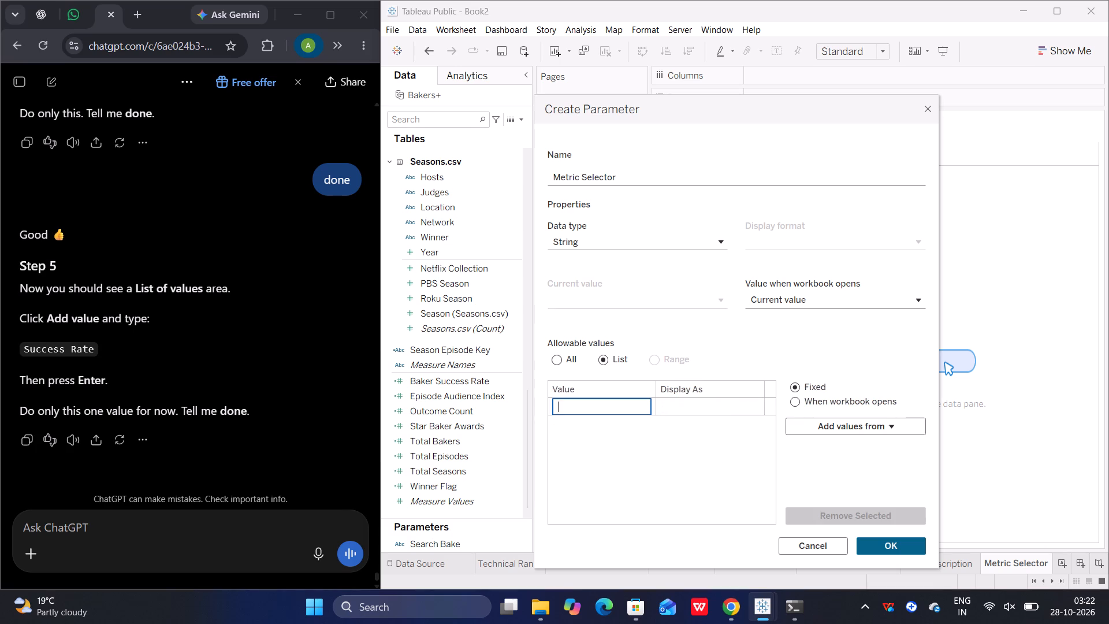
key("shift+s")
type("ucc")
type("ess")
key("space")
type("Rate")
key("Return")
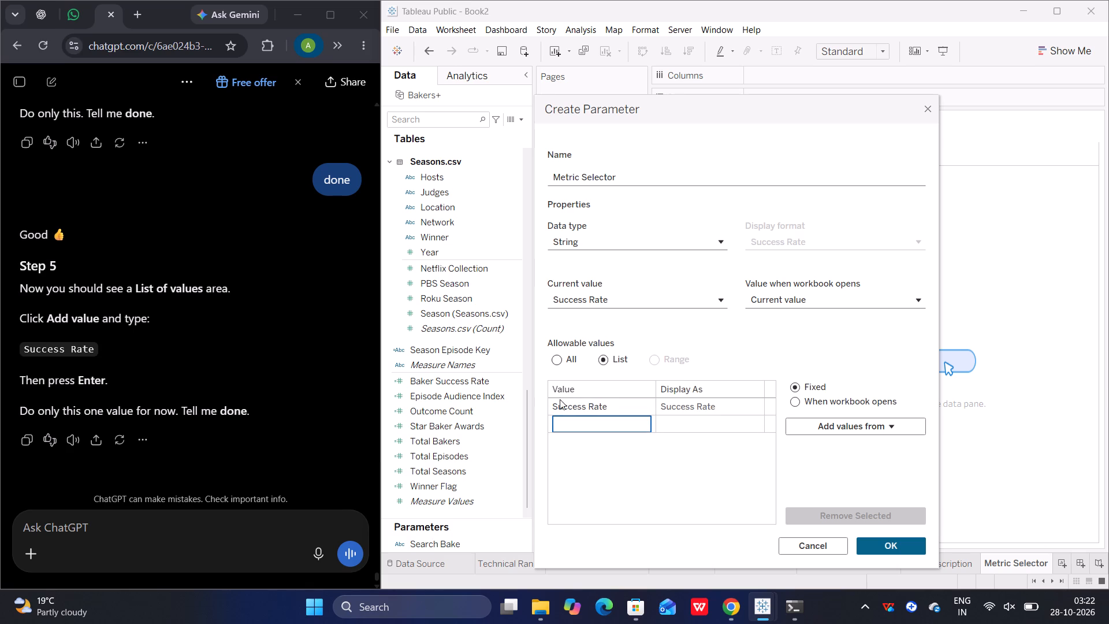
Report "done" to ChatGPT for Success Rate and, following its Step 6, add Star Baker as the list's second value.
left_click(200, 532)
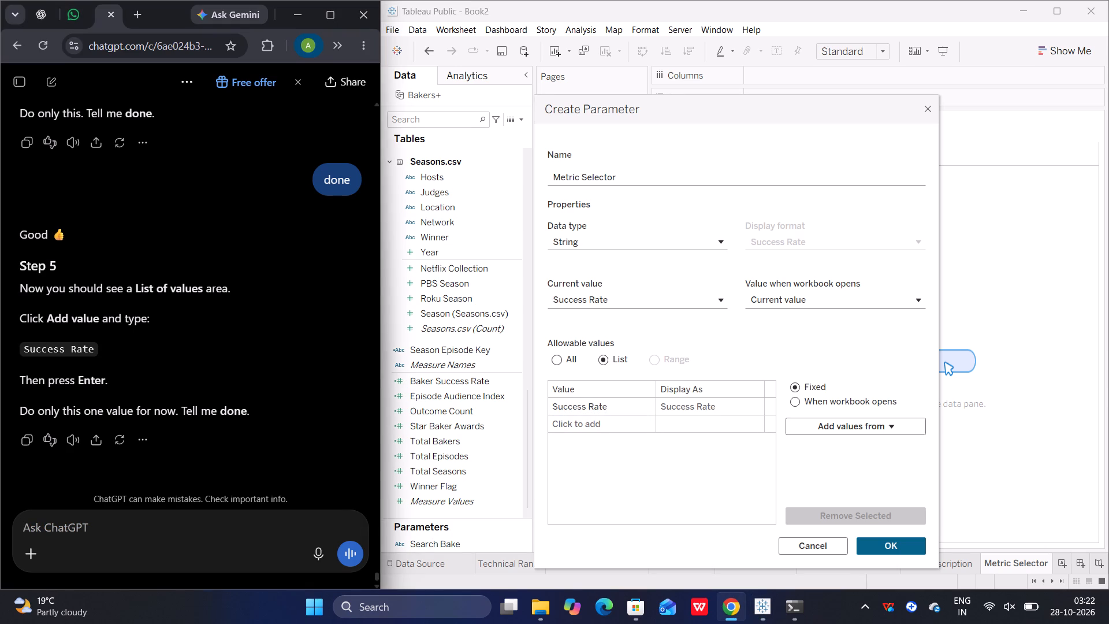
type("done")
key("Return")
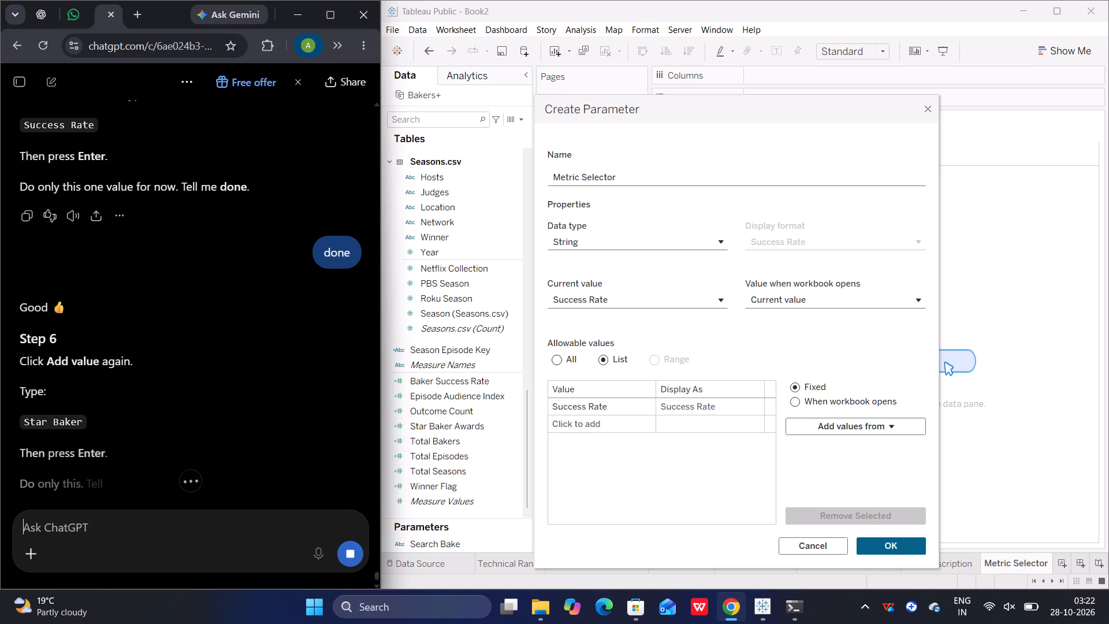
left_click_drag(83, 421, 24, 428)
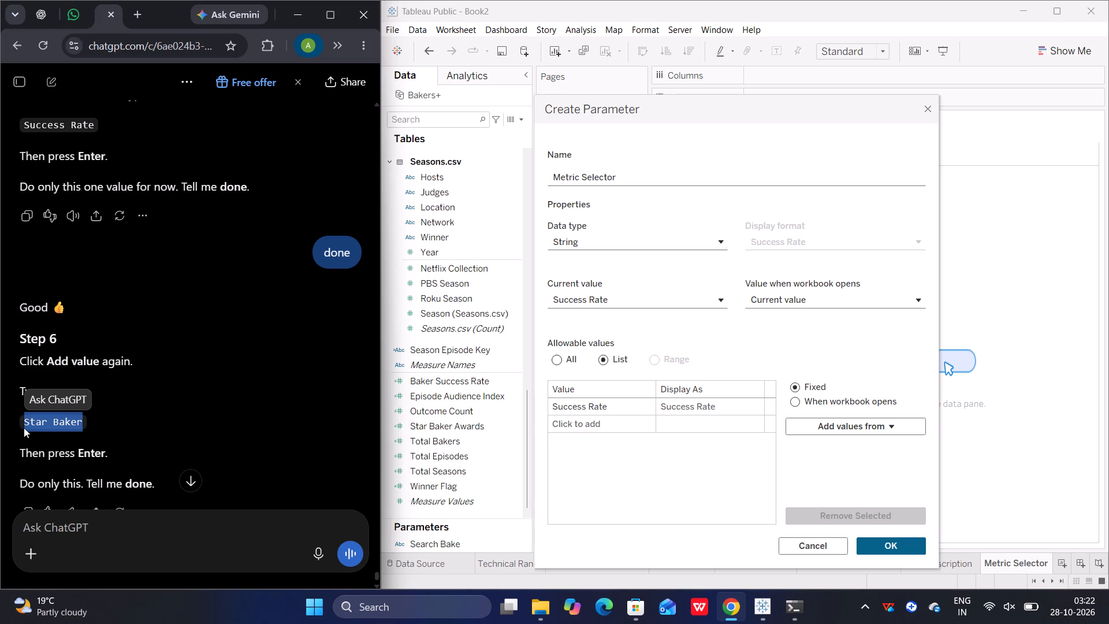
key("ctrl+c")
left_click(608, 425)
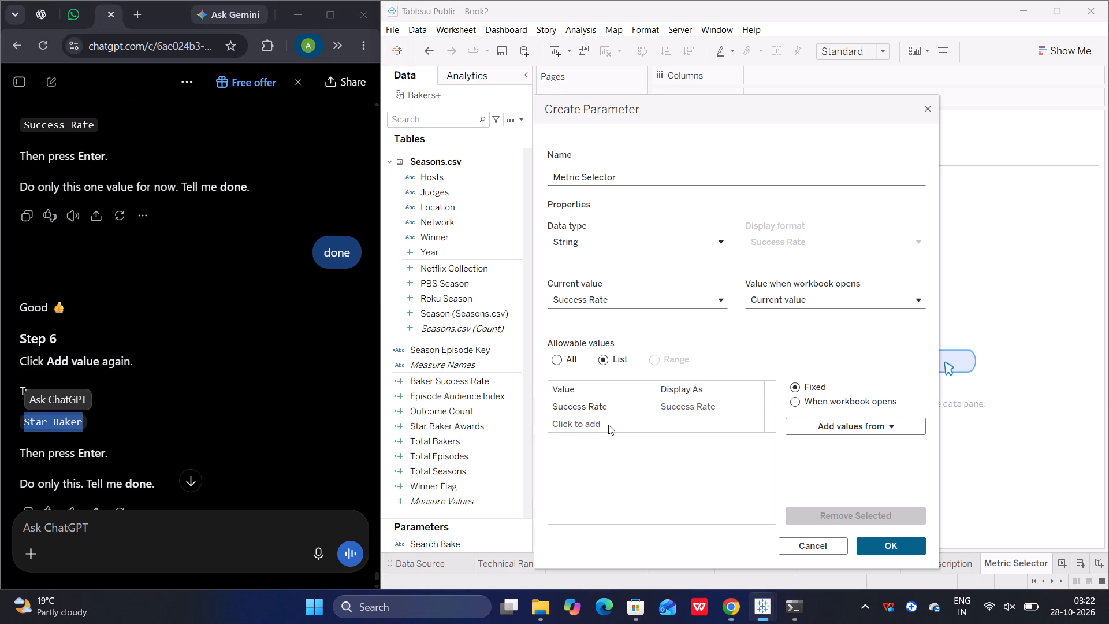
key("ctrl+v")
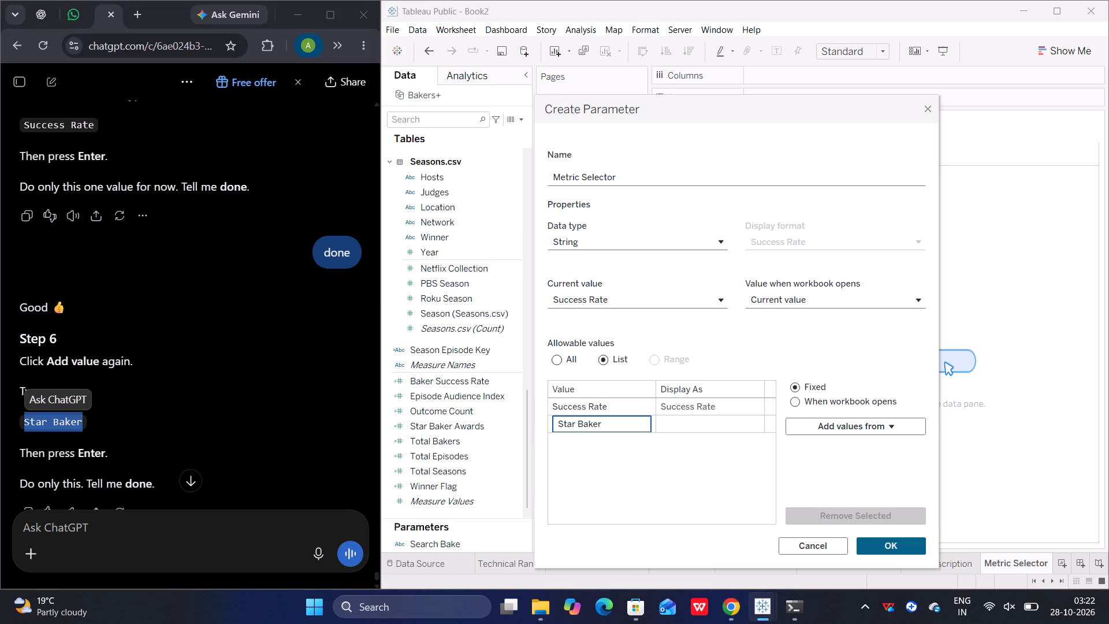
left_click(698, 426)
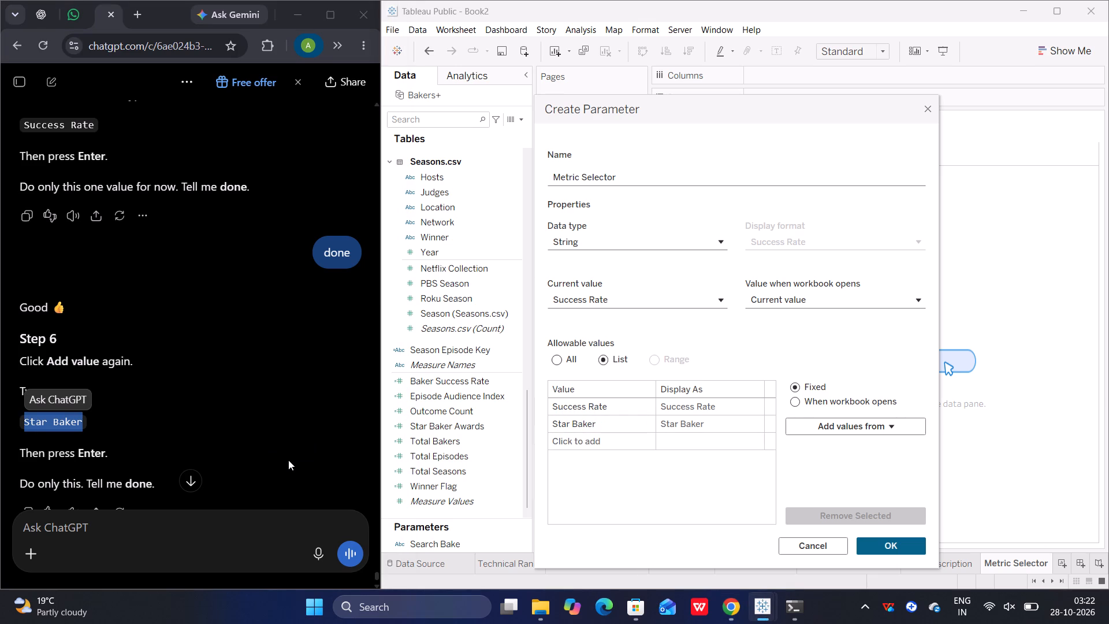
Report "done" to ChatGPT for Star Baker and, following its Step 7, add Technical Rank as the list's third value.
scroll(288, 460, "down", 4)
left_click(183, 534)
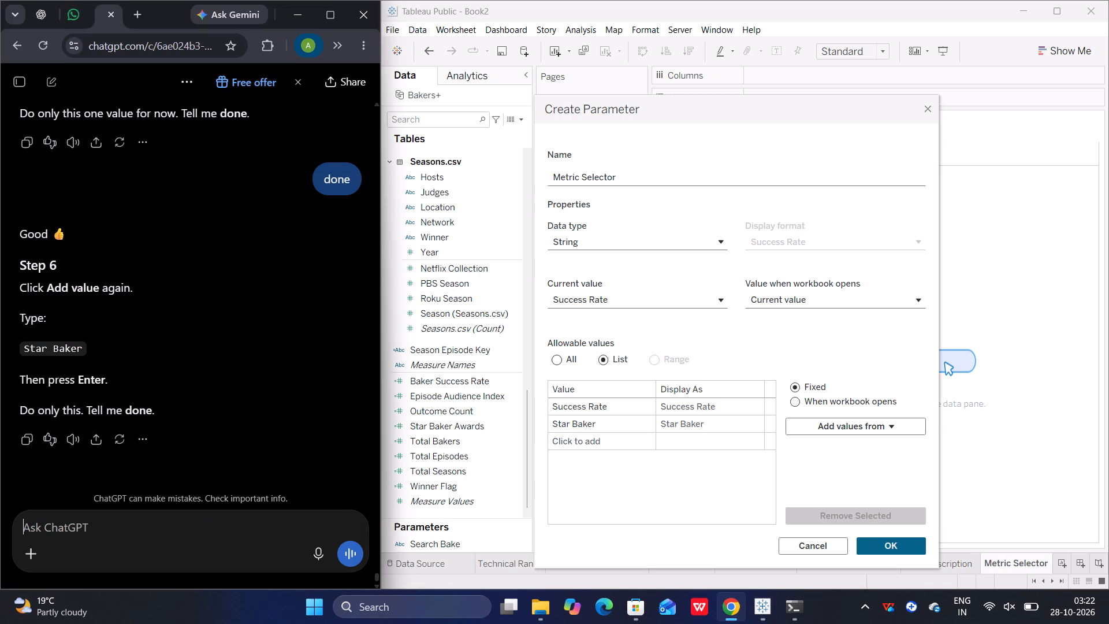
type("done")
key("Return")
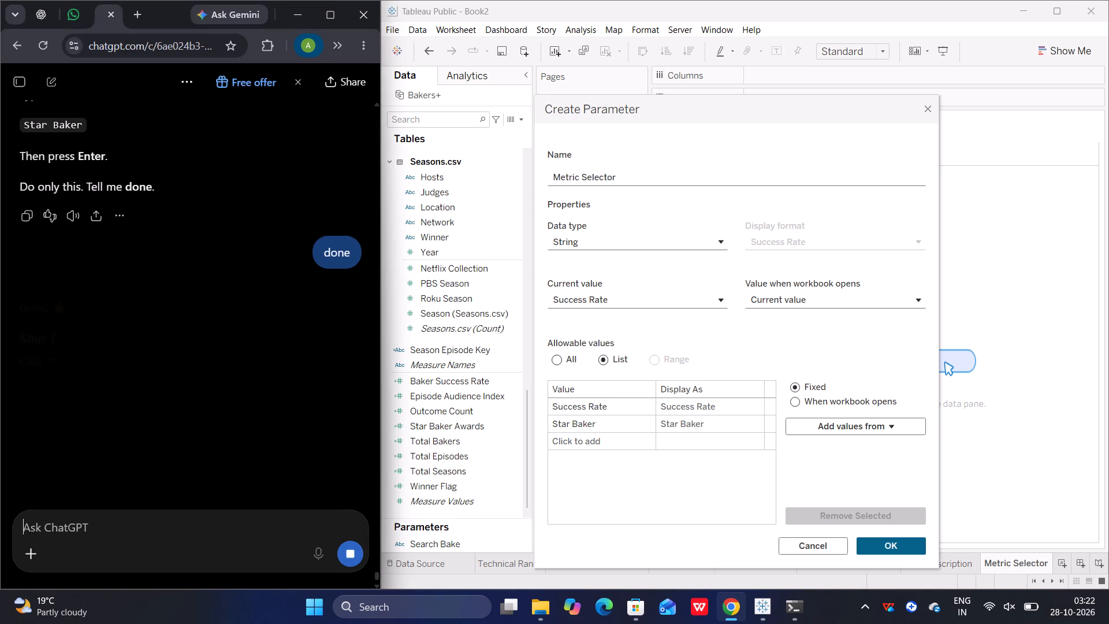
scroll(90, 367, "down", 1)
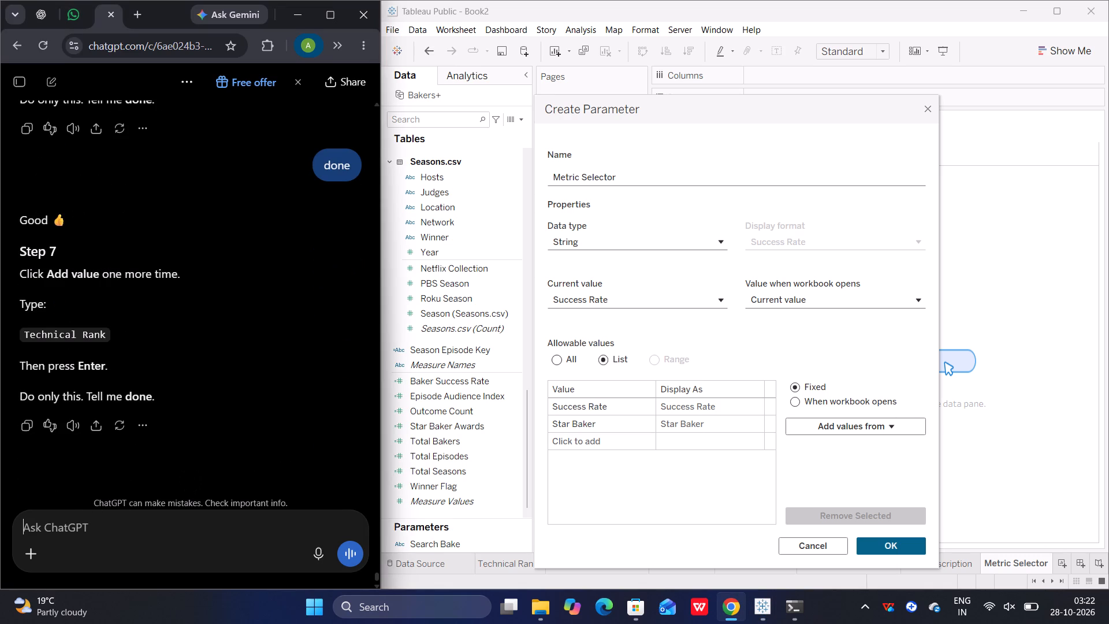
left_click_drag(109, 331, 21, 326)
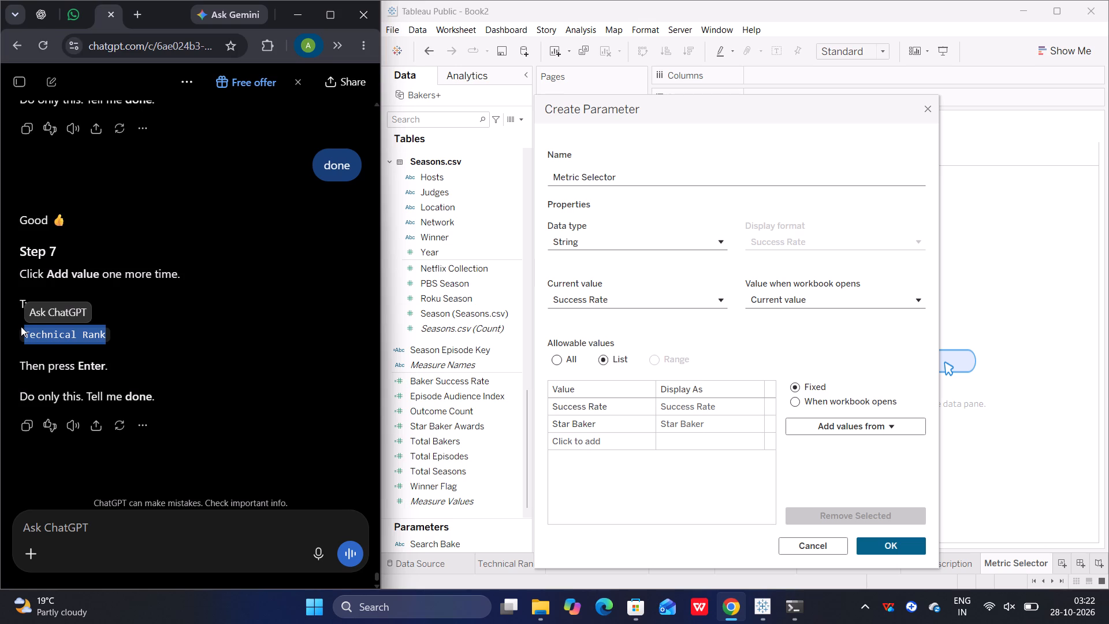
key("ctrl+c")
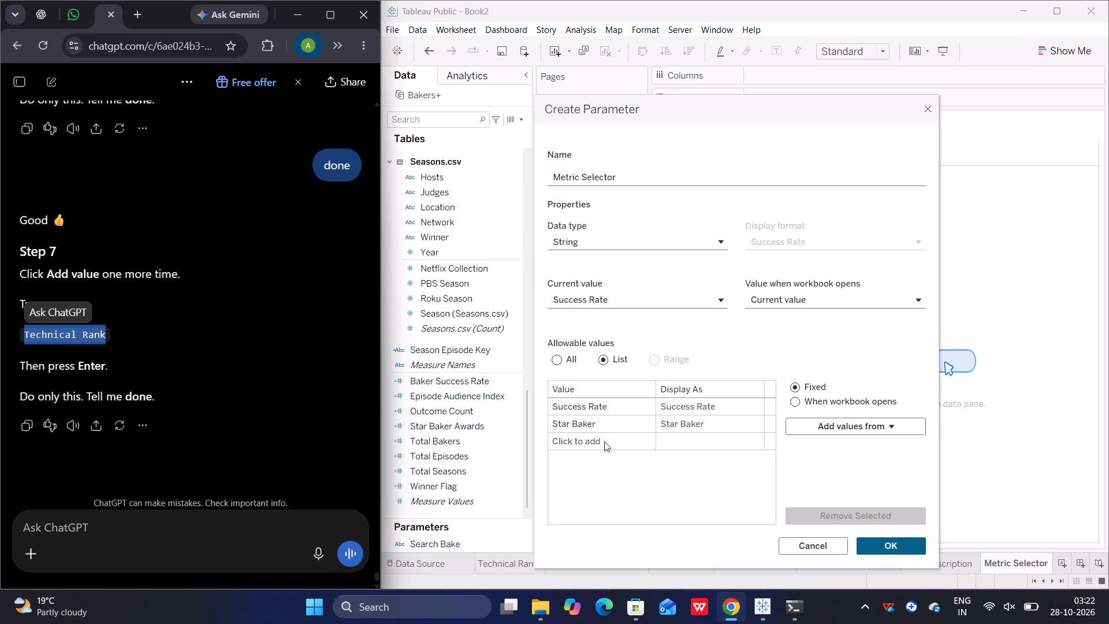
left_click(604, 441)
key("ctrl+v")
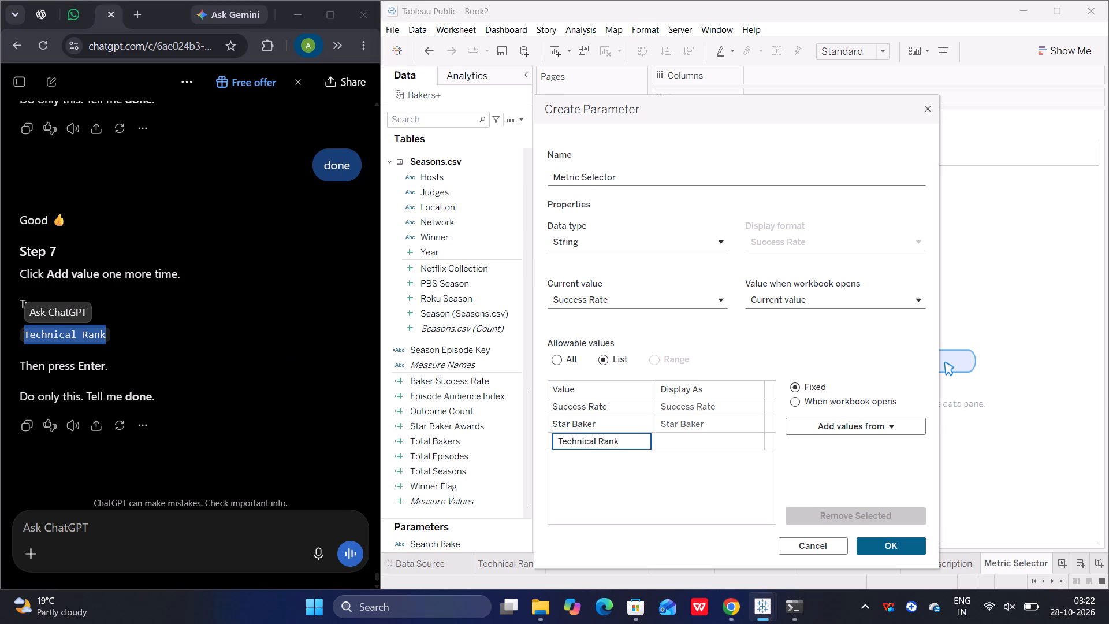
left_click(649, 505)
Report "done" to ChatGPT for Technical Rank and read its Step 8 instruction.
left_click(123, 525)
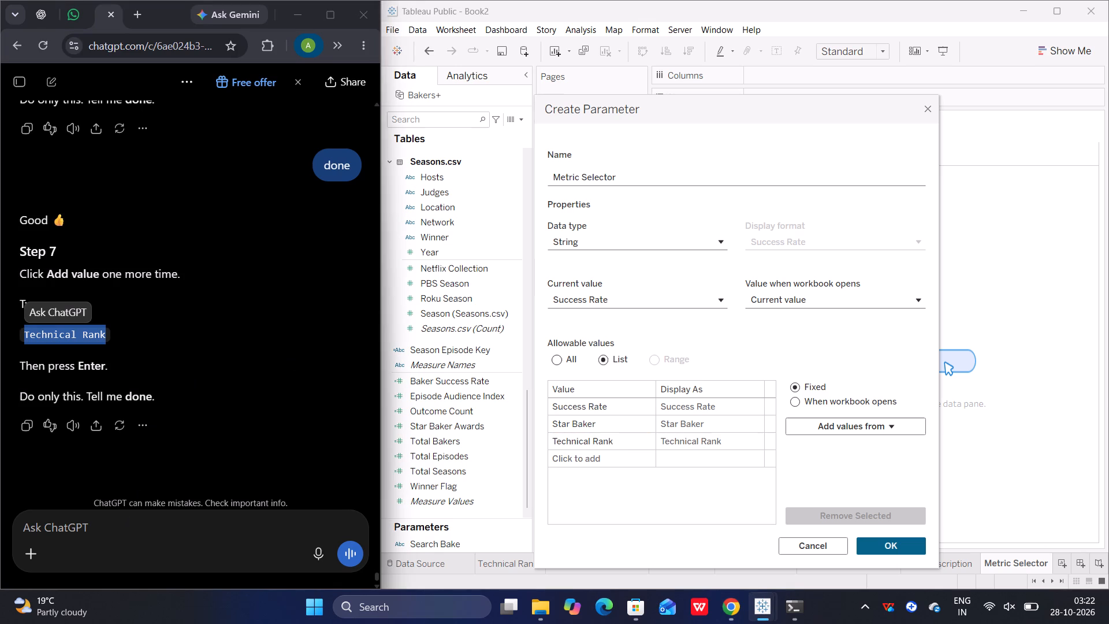
type("done")
key("Return")
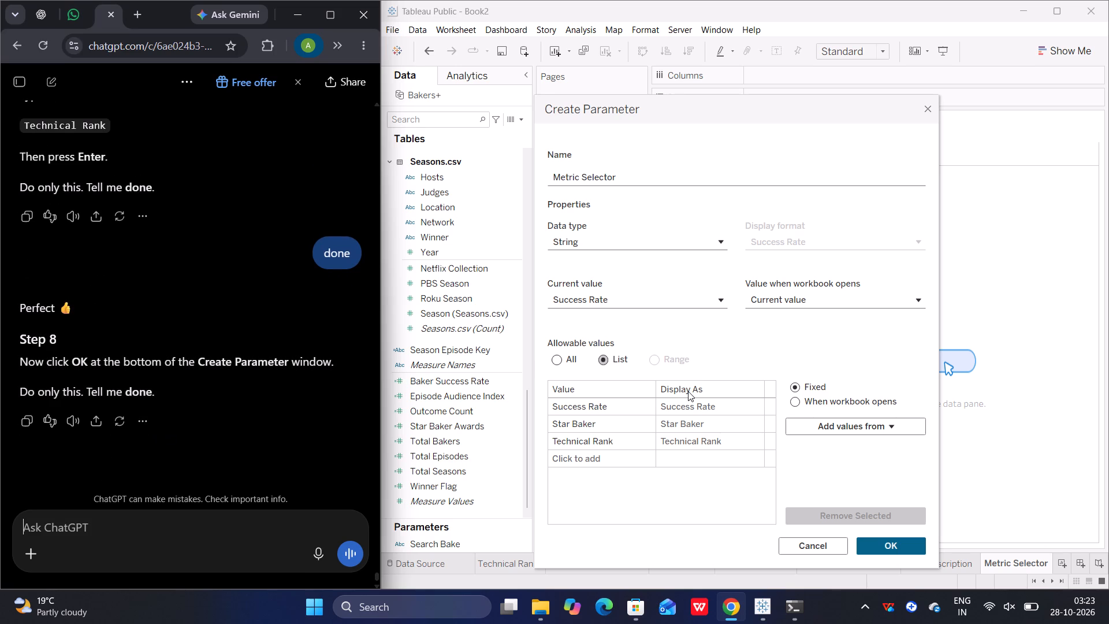
scroll(664, 315, "up", 1)
Ask ChatGPT about the "name" and finish creating the Metric Selector parameter.
left_click(197, 541)
type("name")
key("Return")
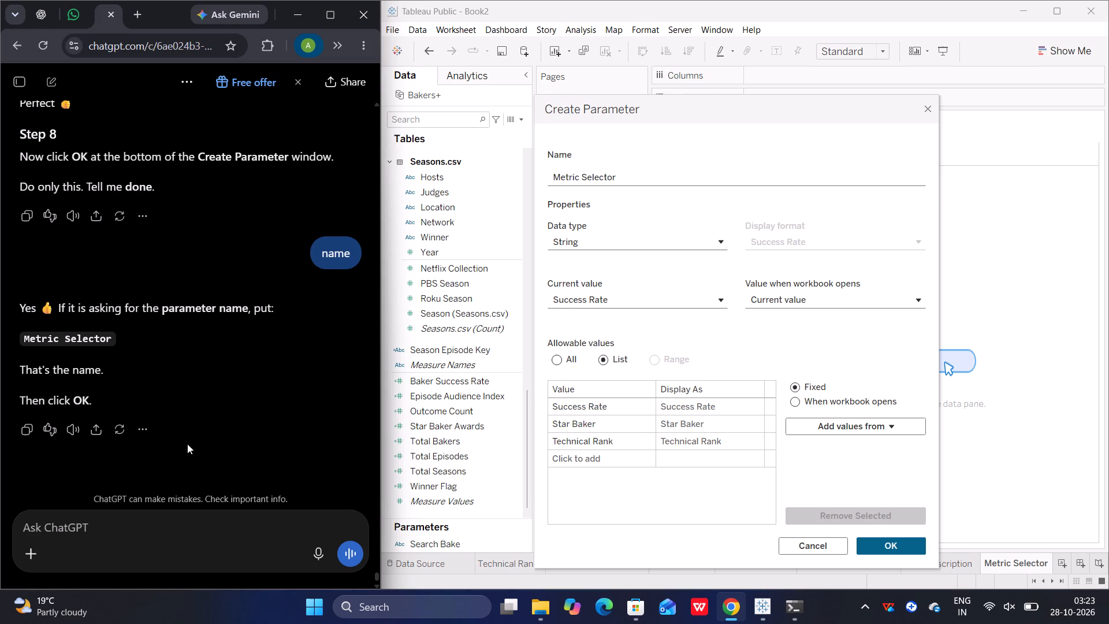
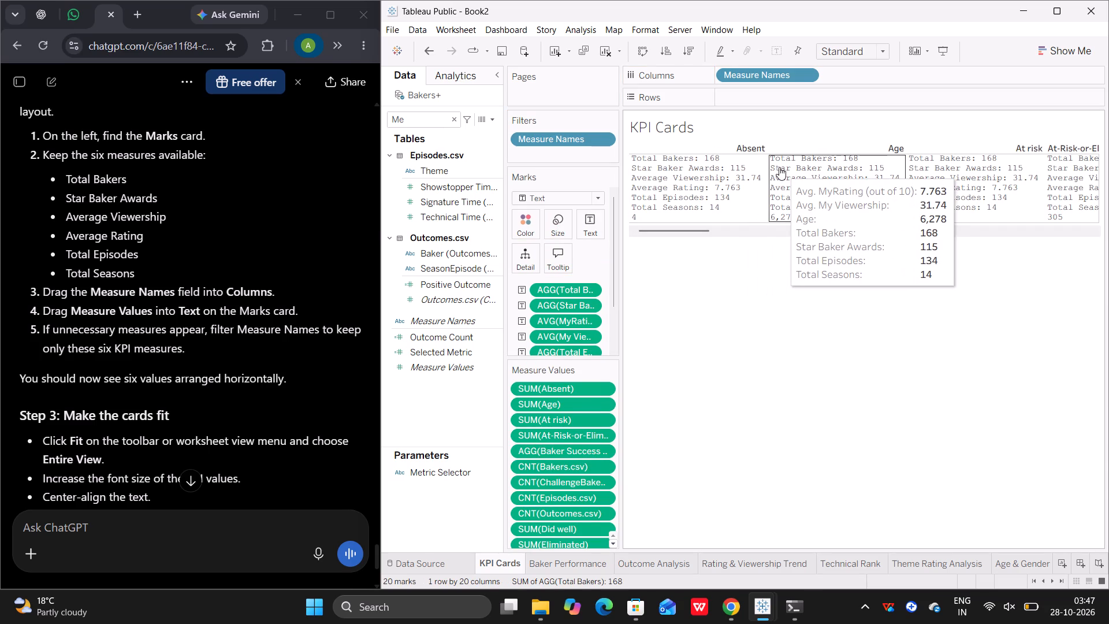
Examine the measure columns across the full width of the KPI Cards view.
scroll(779, 167, "left", 4)
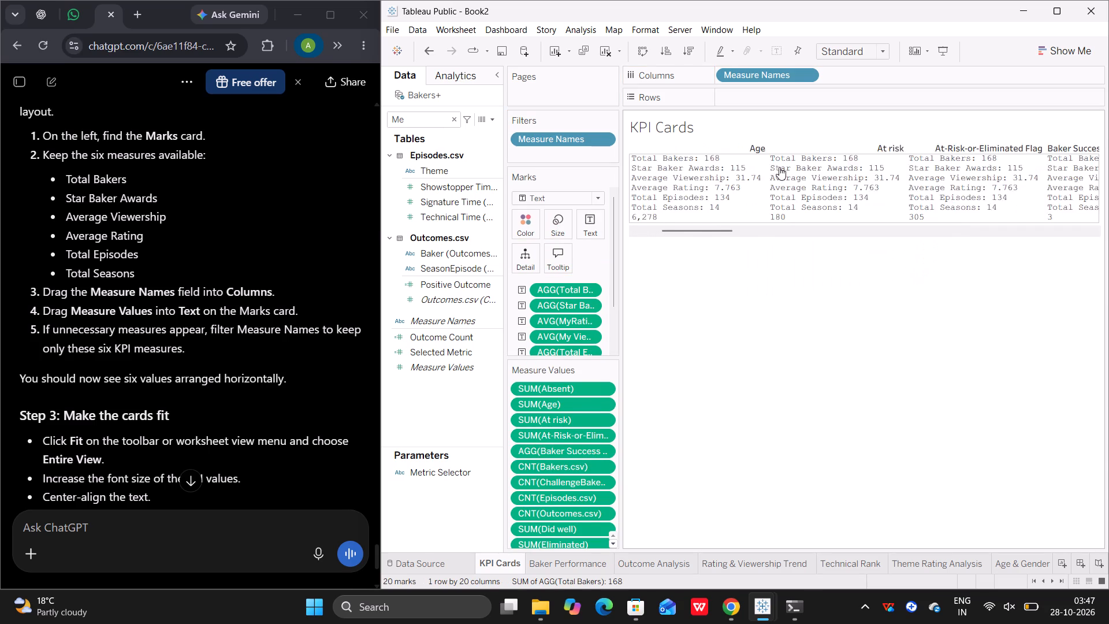
scroll(779, 167, "right", 2)
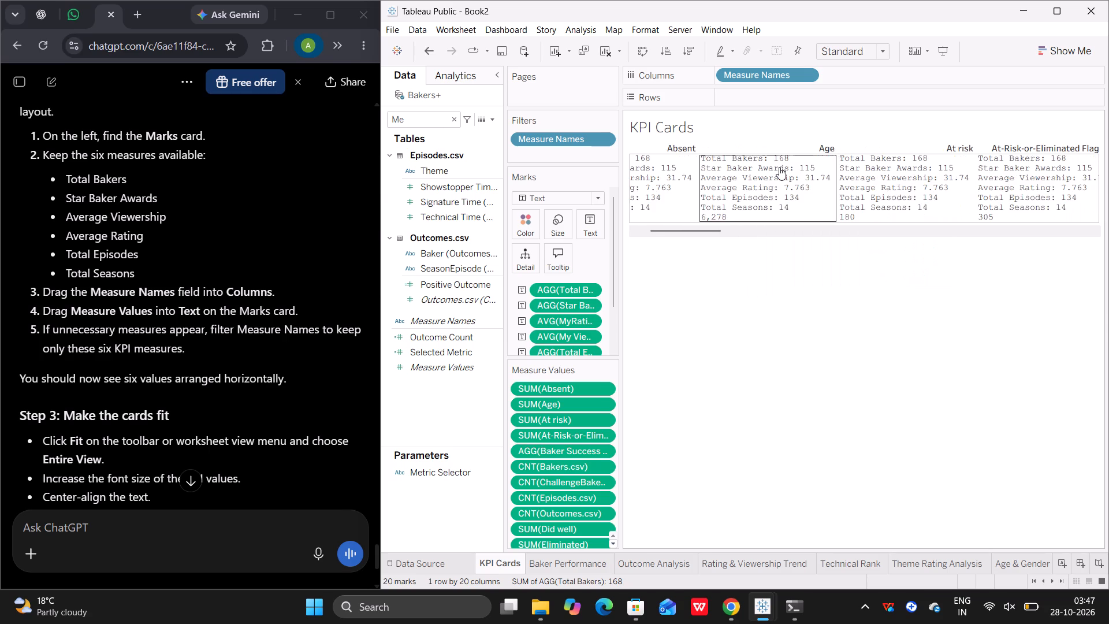
scroll(779, 167, "right", 3)
scroll(779, 167, "left", 2)
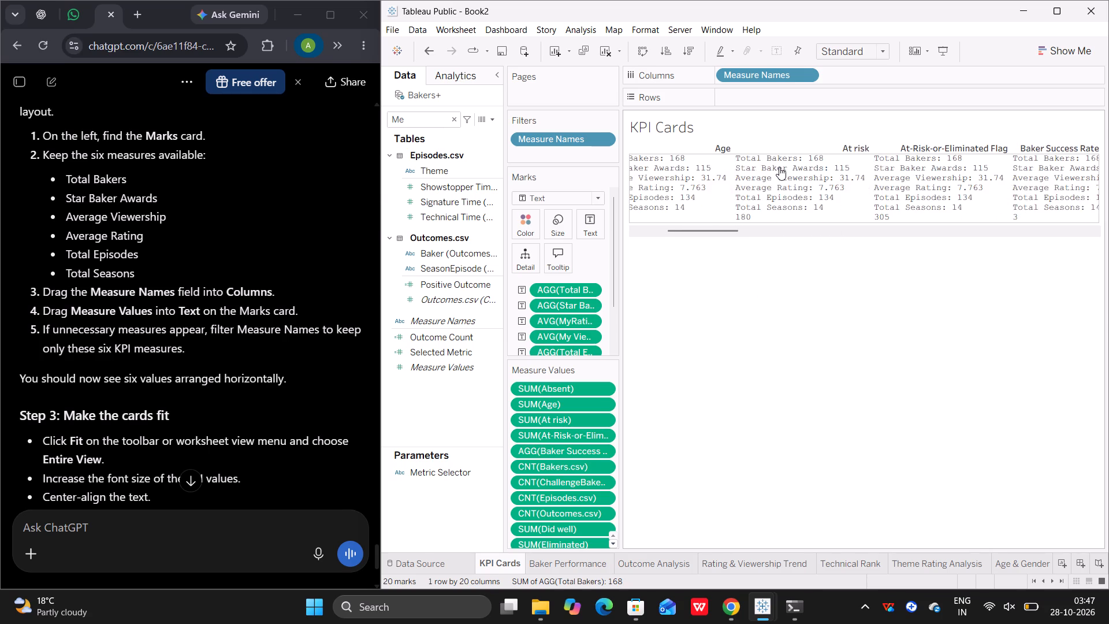
scroll(779, 167, "left", 11)
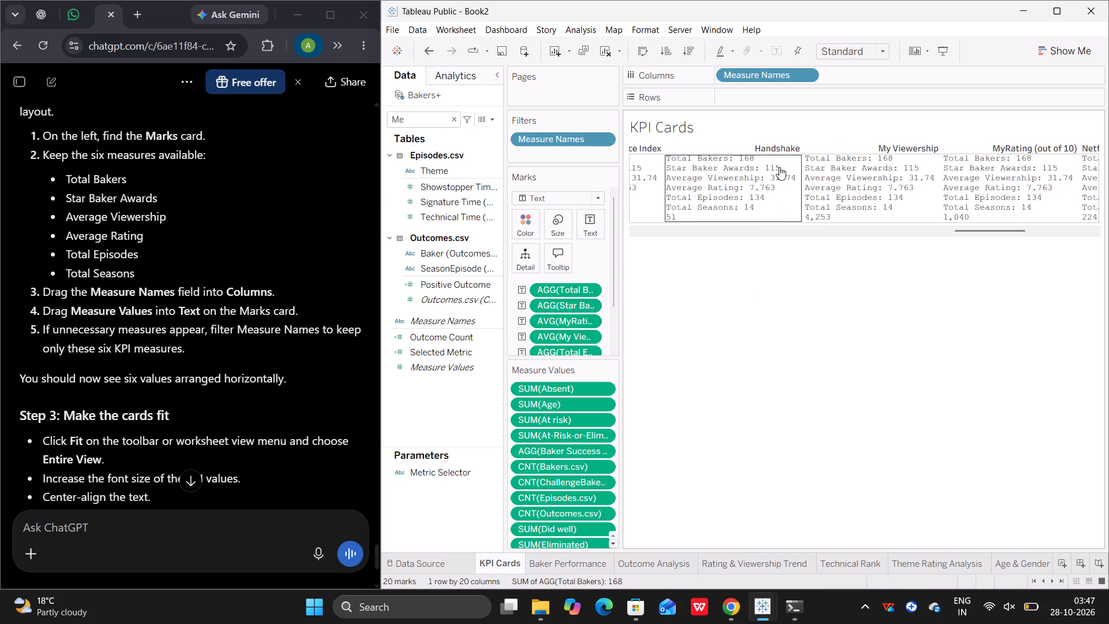
scroll(779, 167, "left", 2)
scroll(779, 167, "right", 3)
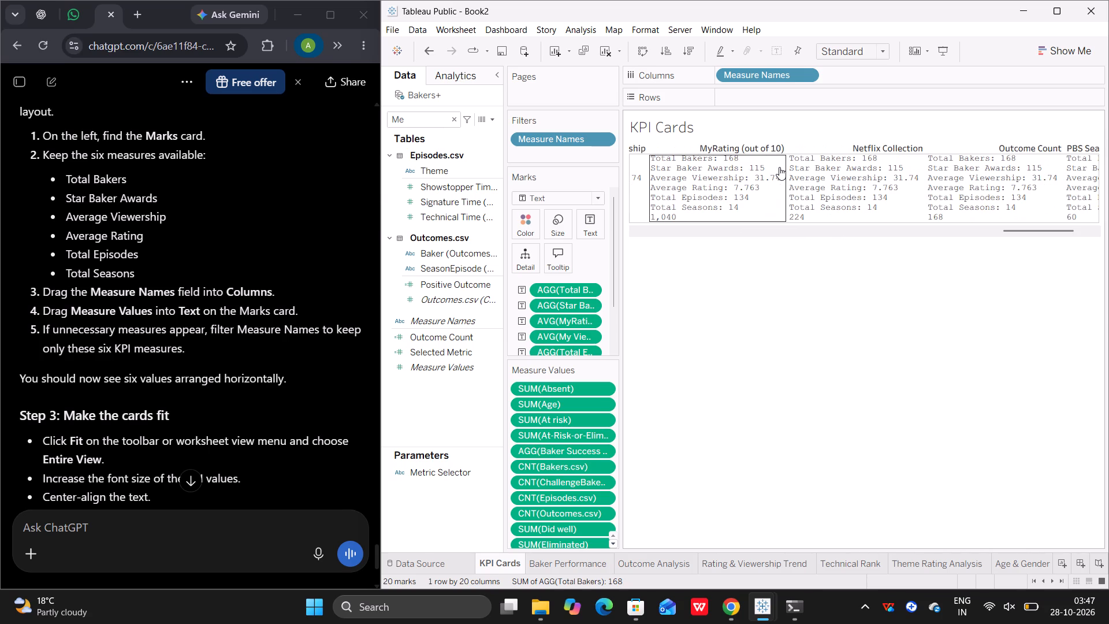
scroll(779, 167, "right", 4)
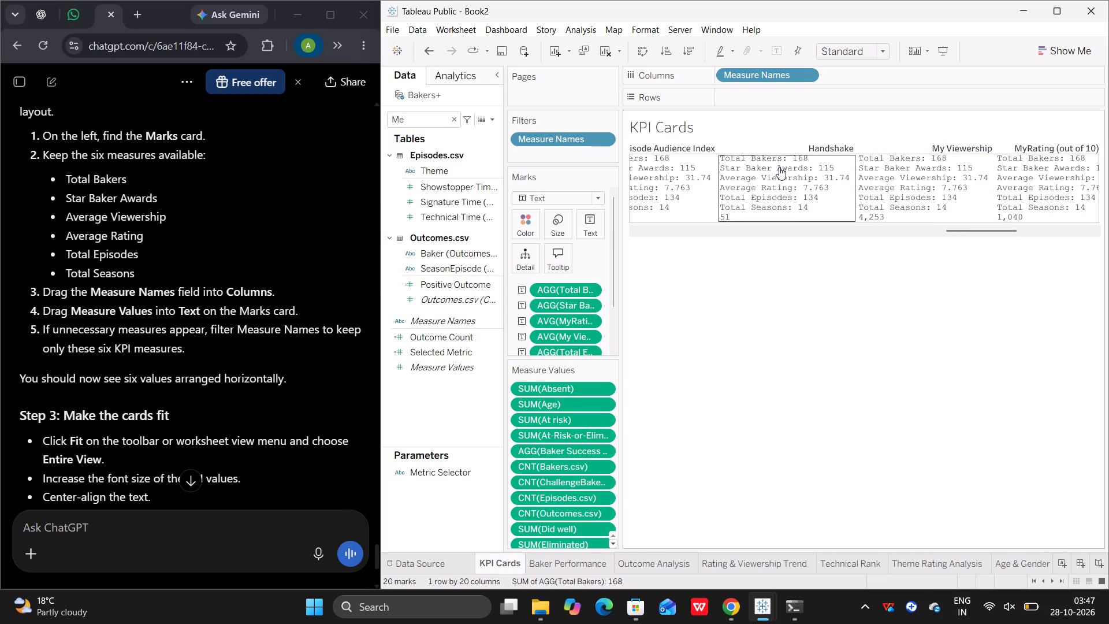
scroll(779, 167, "right", 7)
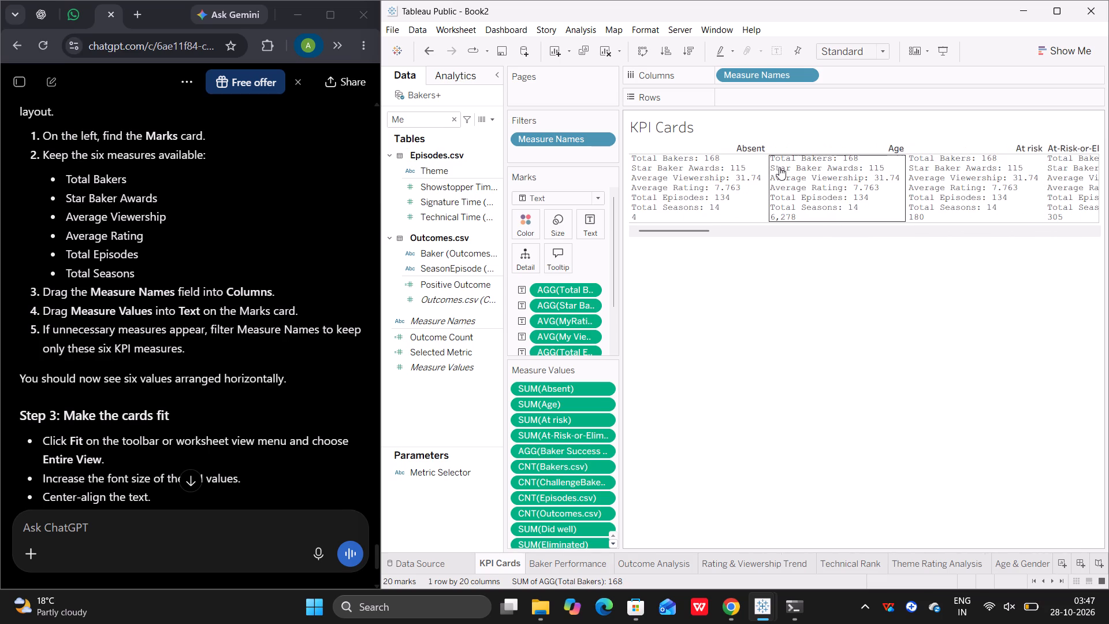
scroll(779, 167, "right", 2)
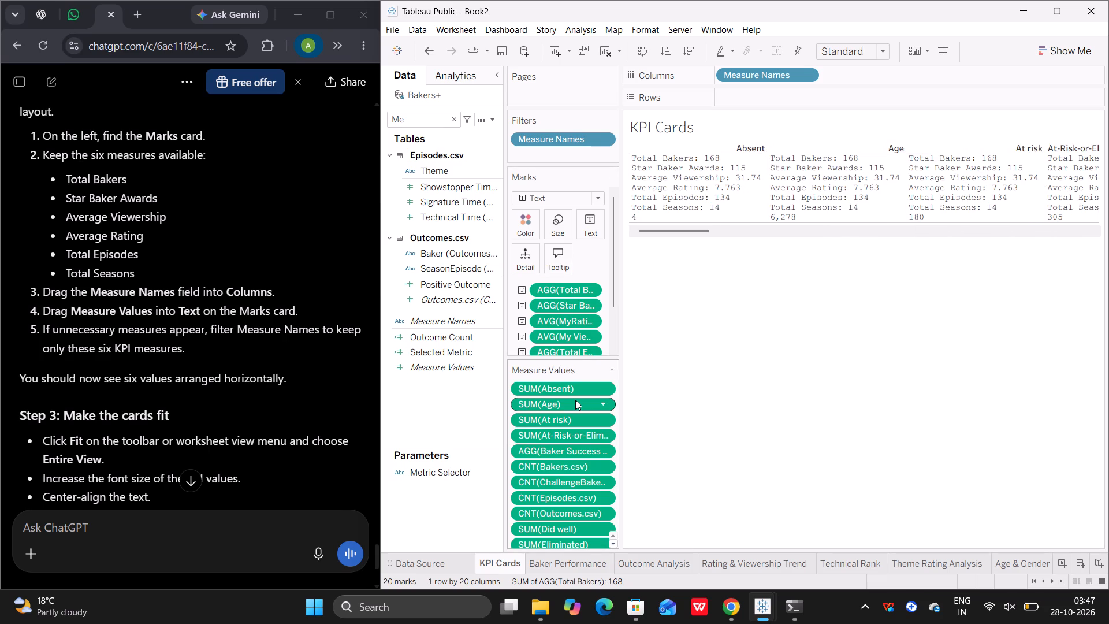
Hide the Measure Values card on the KPI Cards worksheet.
left_click(611, 370)
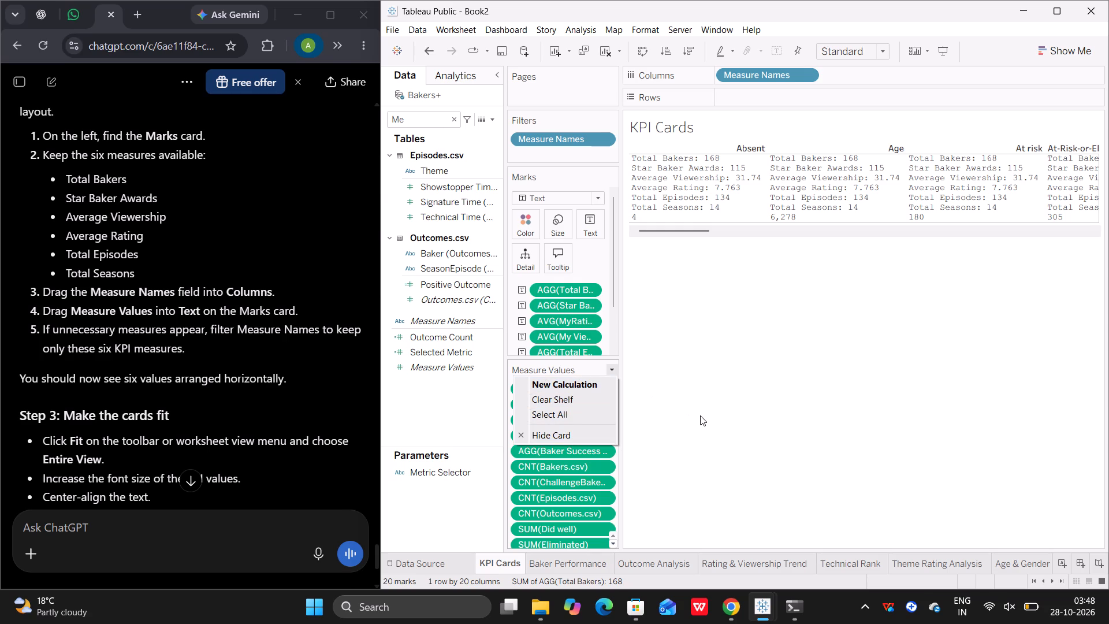
left_click(700, 415)
double_click(611, 371)
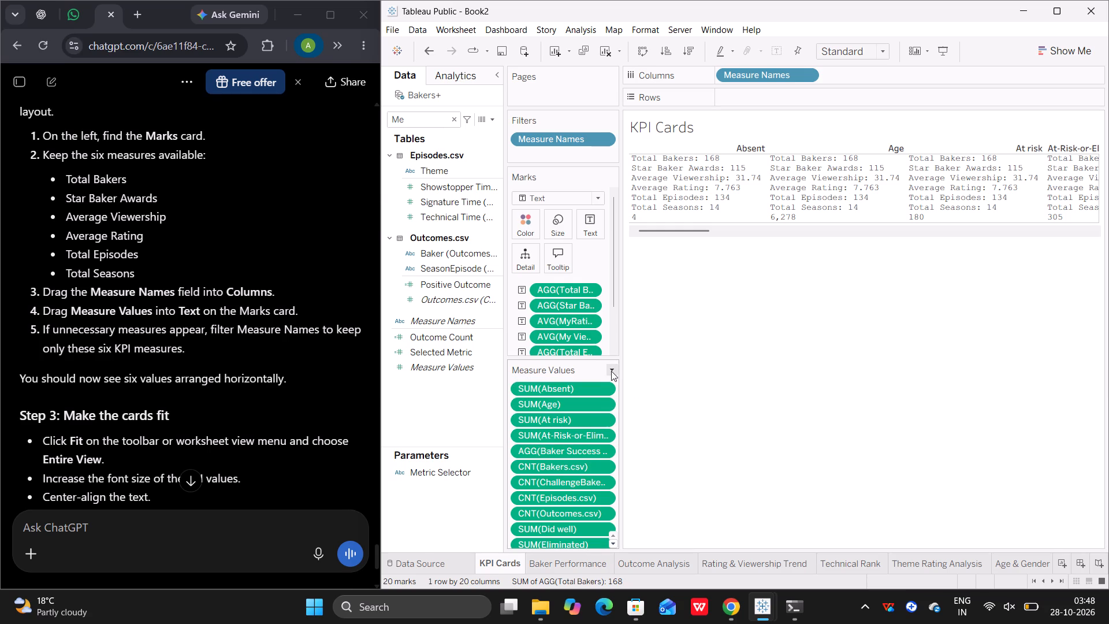
left_click(610, 370)
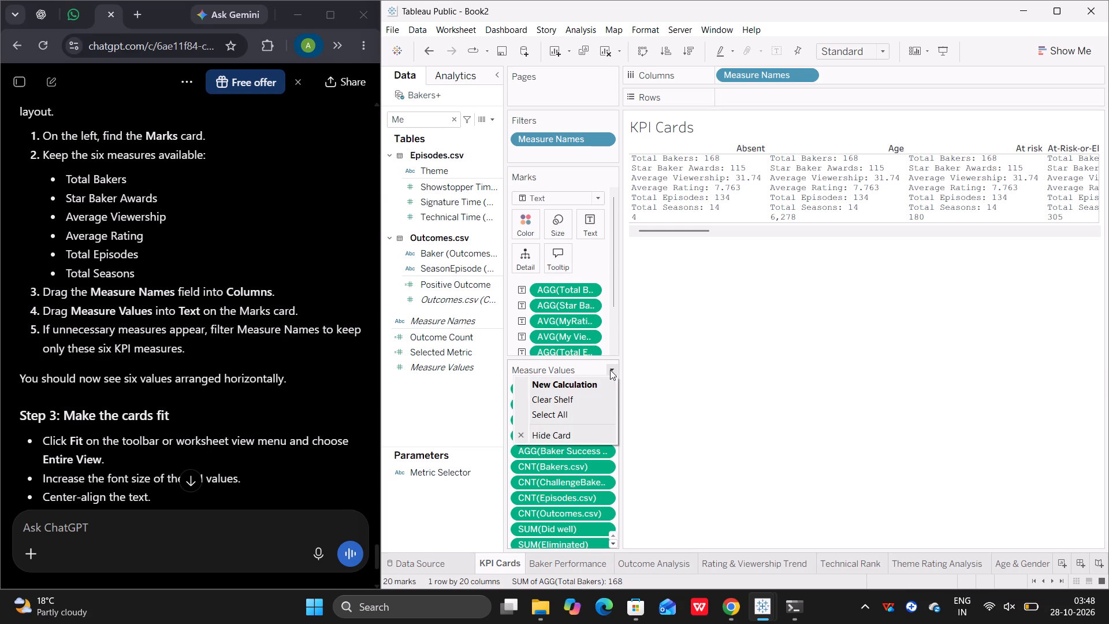
left_click(576, 433)
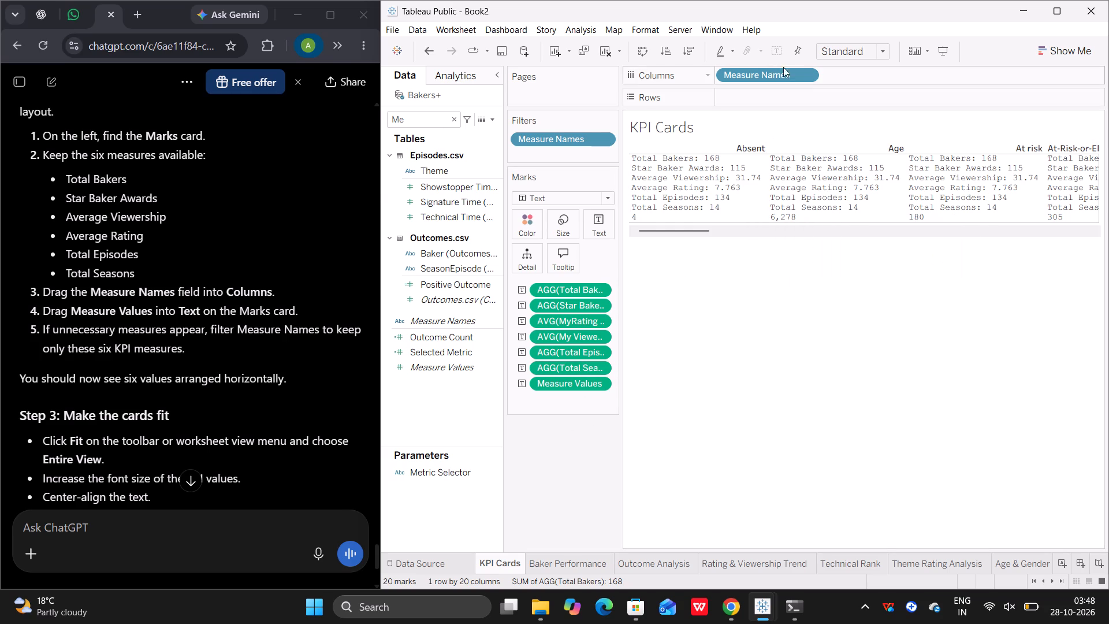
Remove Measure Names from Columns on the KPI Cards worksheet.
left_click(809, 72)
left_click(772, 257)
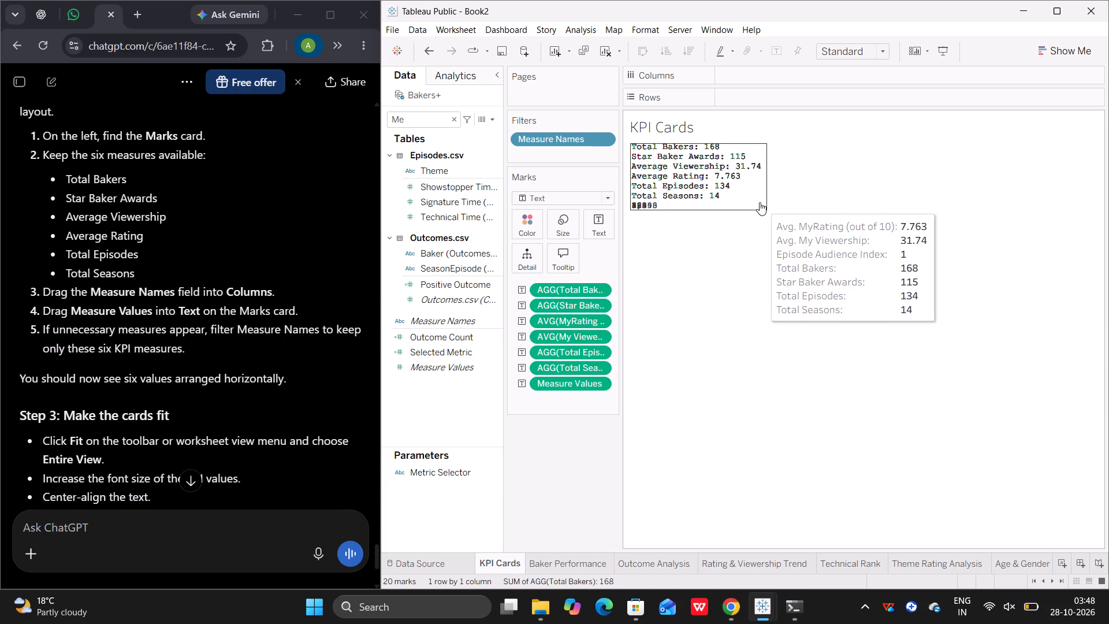
Open the Edit Label window for the KPI Cards text and copy all of its label lines, including Measure Values.
left_click(604, 229)
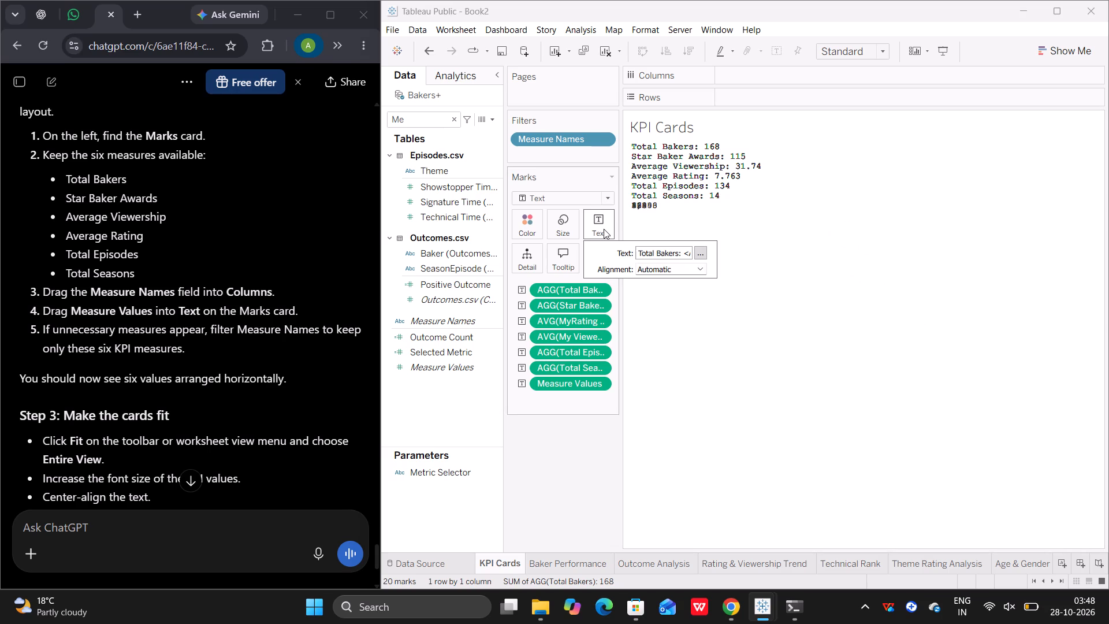
left_click(698, 254)
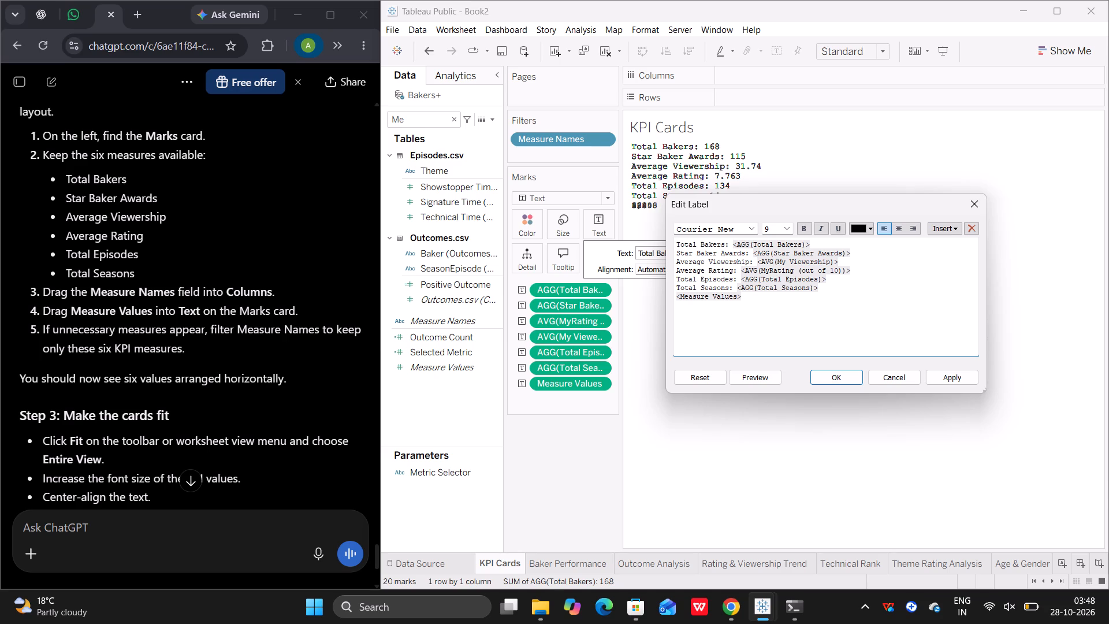
left_click_drag(676, 246, 748, 310)
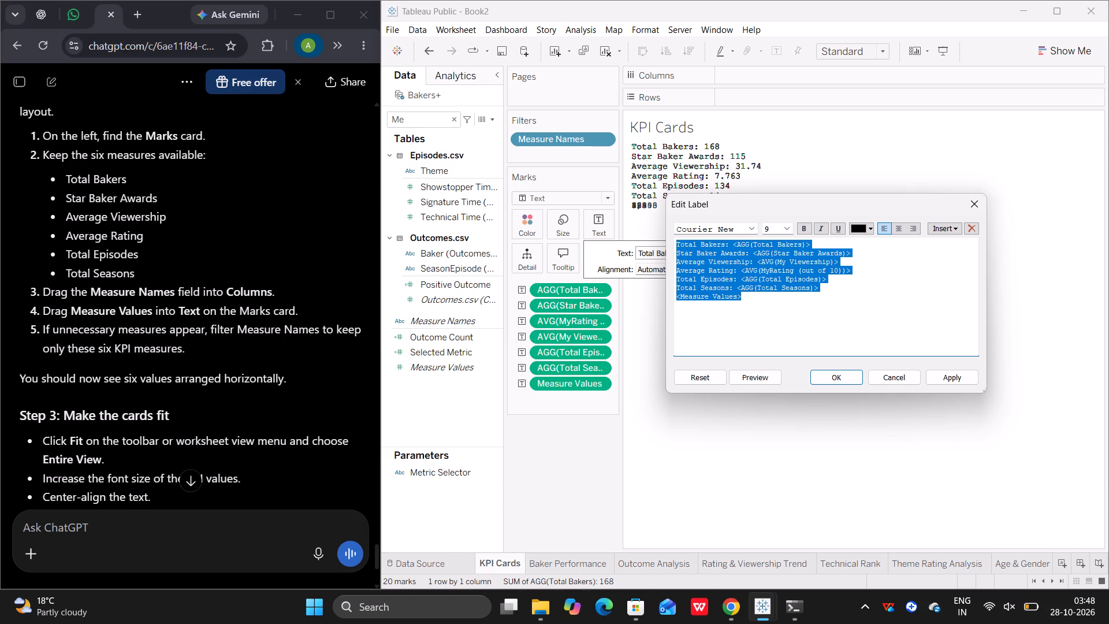
left_click_drag(748, 310, 750, 310)
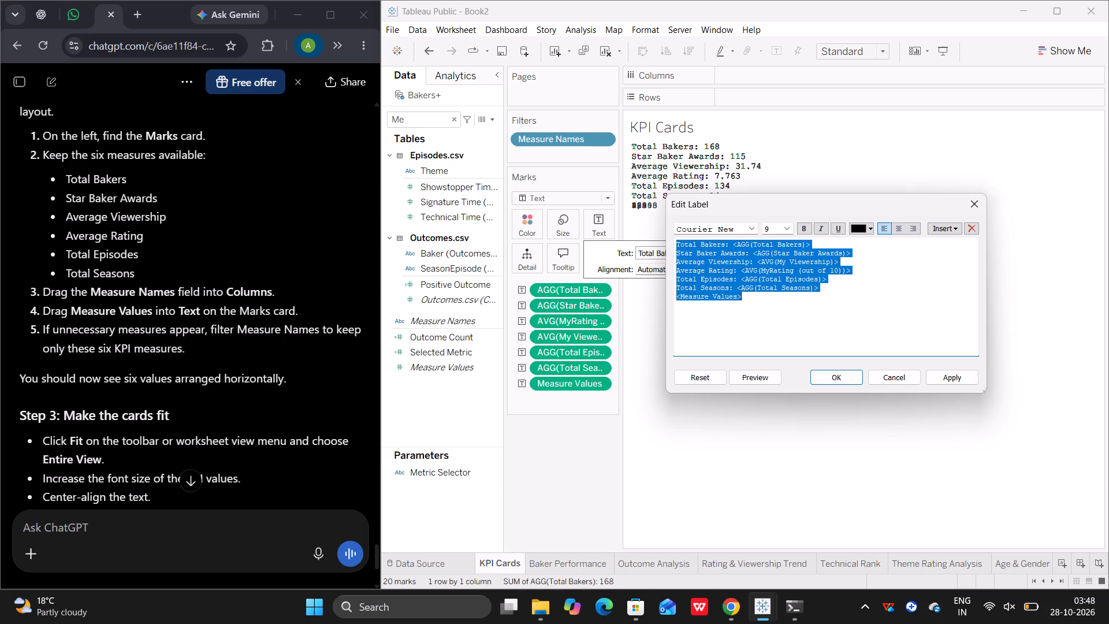
key("ctrl+c")
left_click(750, 310)
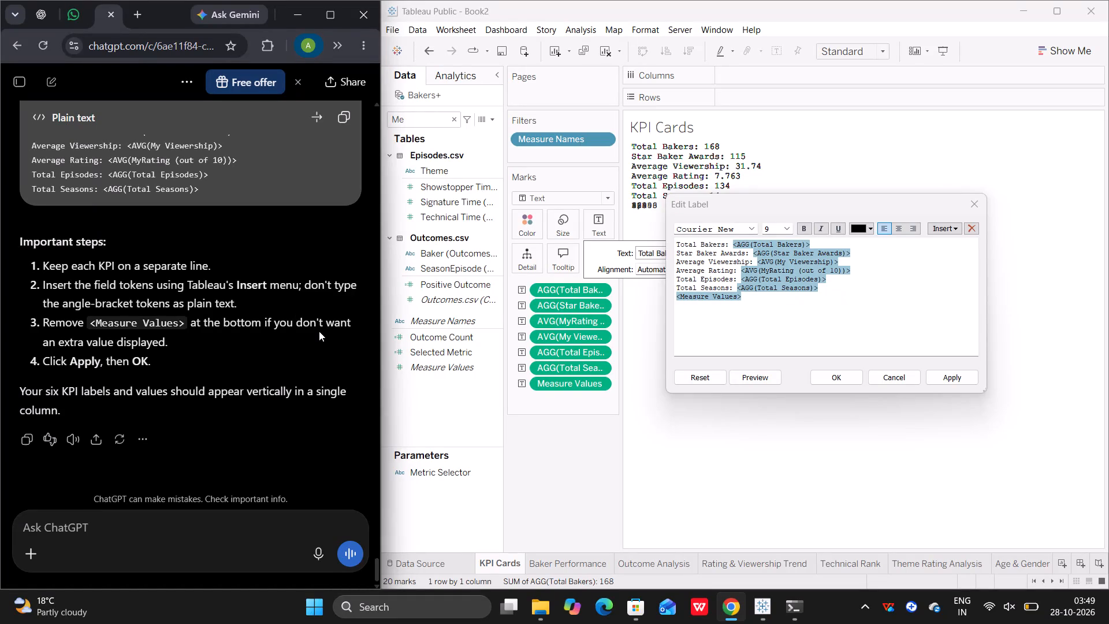
left_click(749, 300)
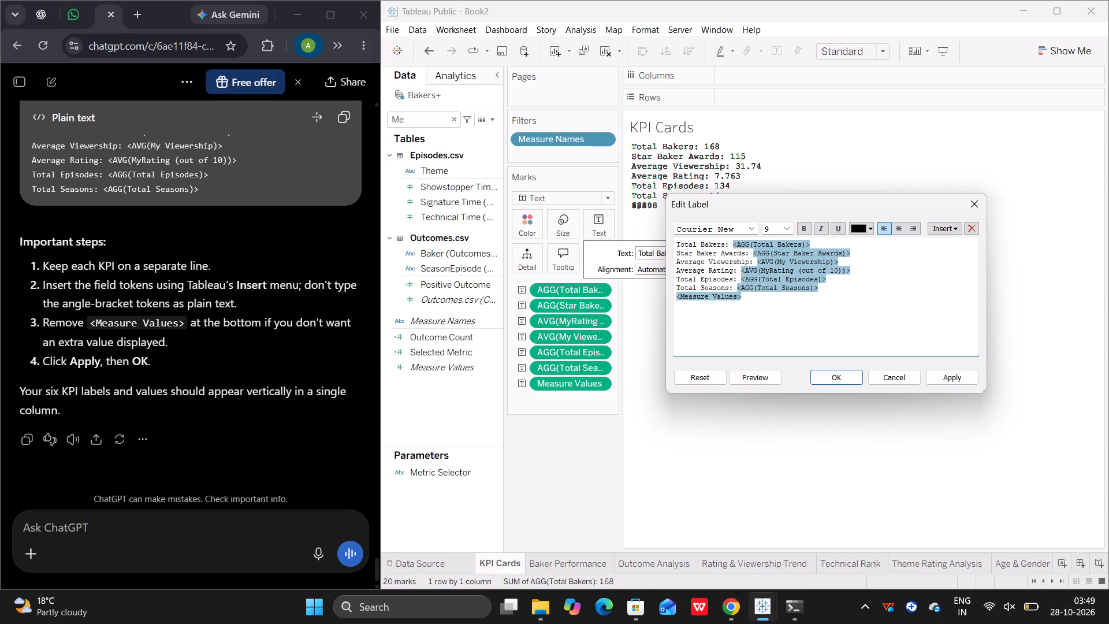
key("BackSpace")
key("BackSpace")
key("BackSpace")
key("BackSpace")
key("BackSpace")
key("BackSpace")
key("BackSpace")
key("BackSpace")
key("BackSpace")
key("BackSpace")
key("BackSpace")
key("BackSpace")
key("BackSpace")
key("BackSpace")
key("BackSpace")
key("BackSpace")
key("BackSpace")
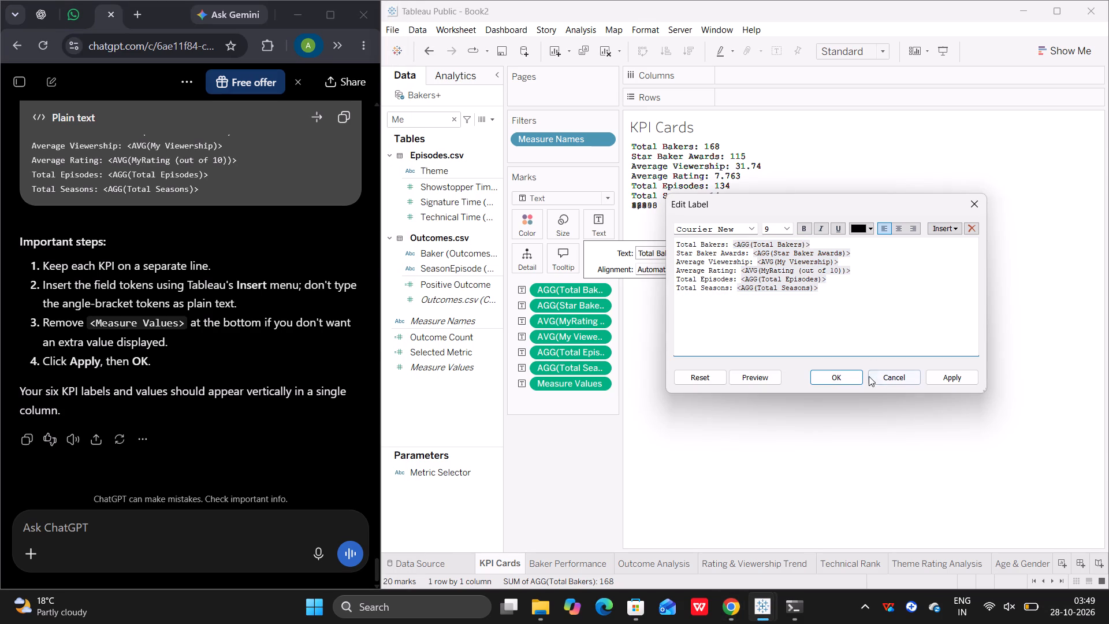
left_click(838, 377)
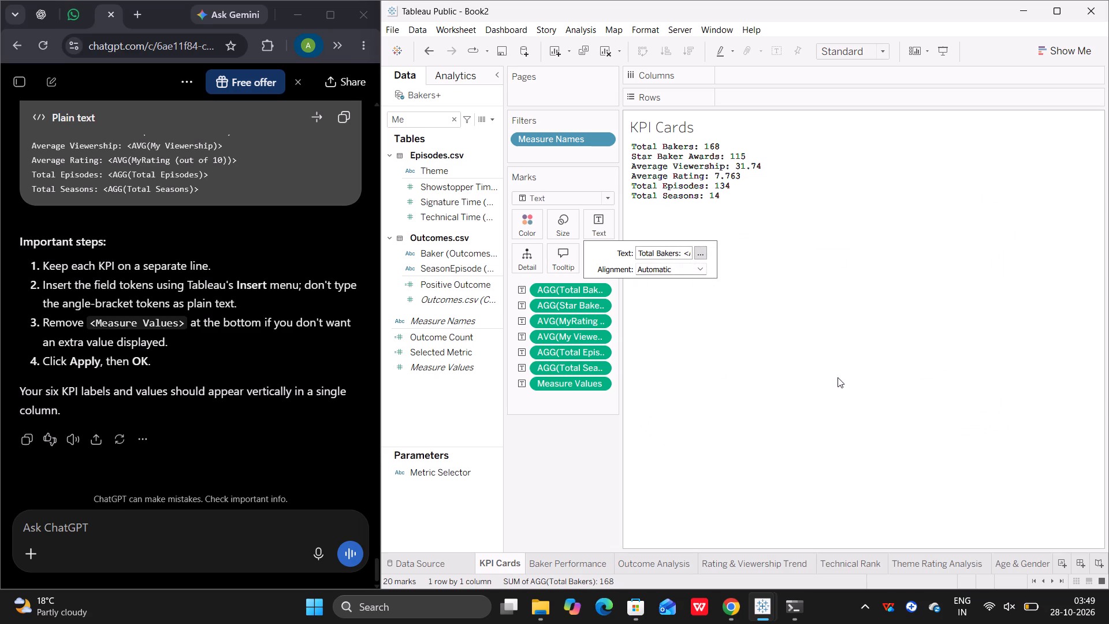
Set the KPI Cards text alignment to center horizontally and top vertically.
left_click(691, 267)
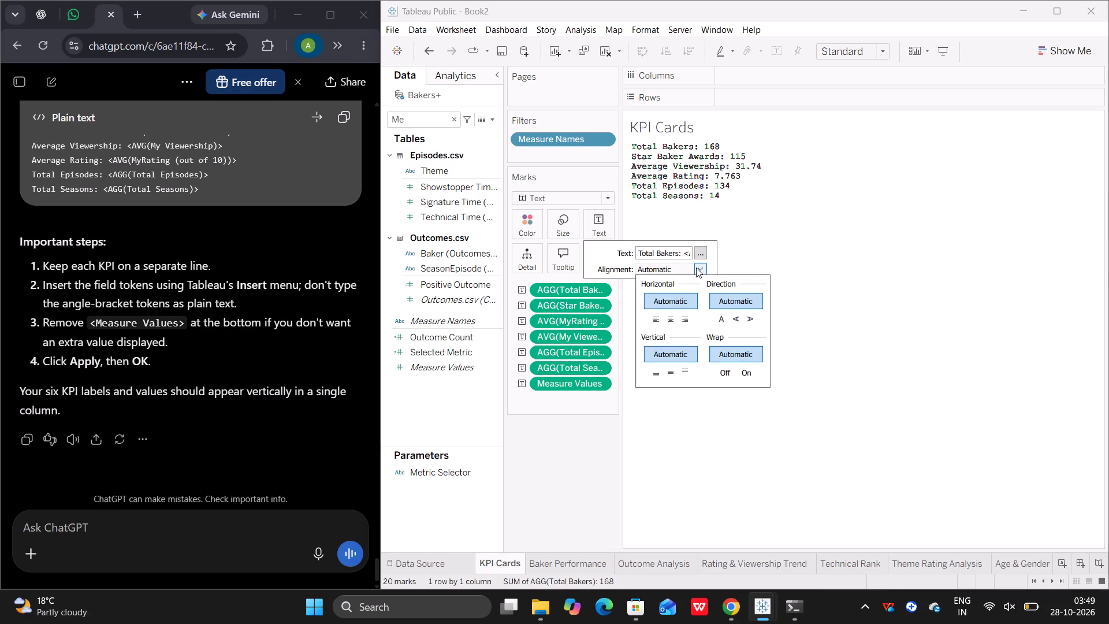
left_click(672, 319)
left_click(701, 268)
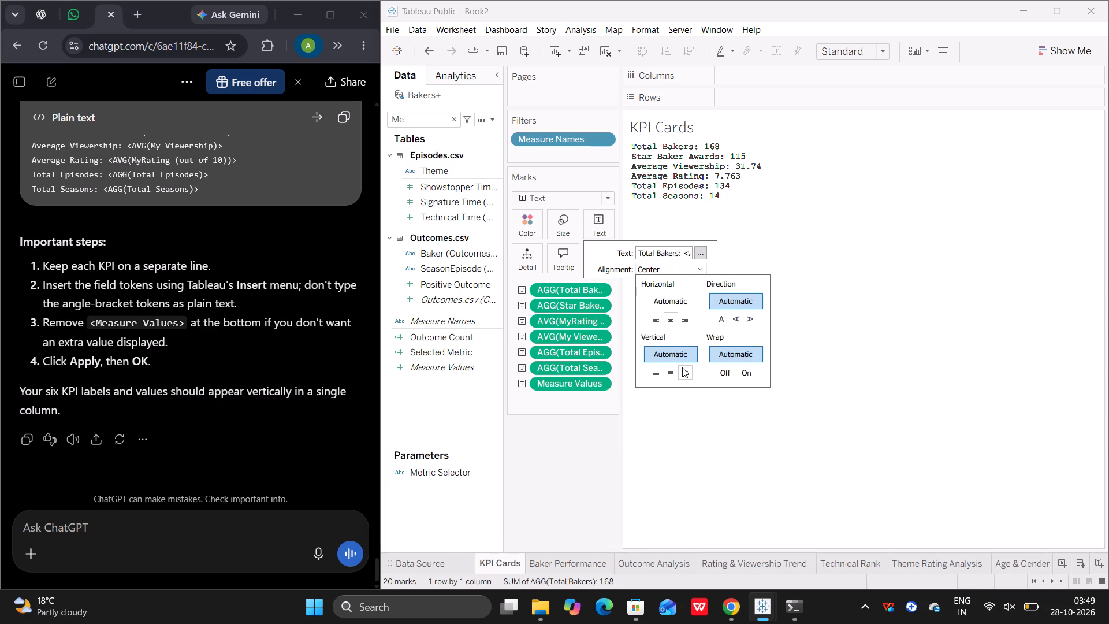
left_click(682, 367)
left_click(702, 269)
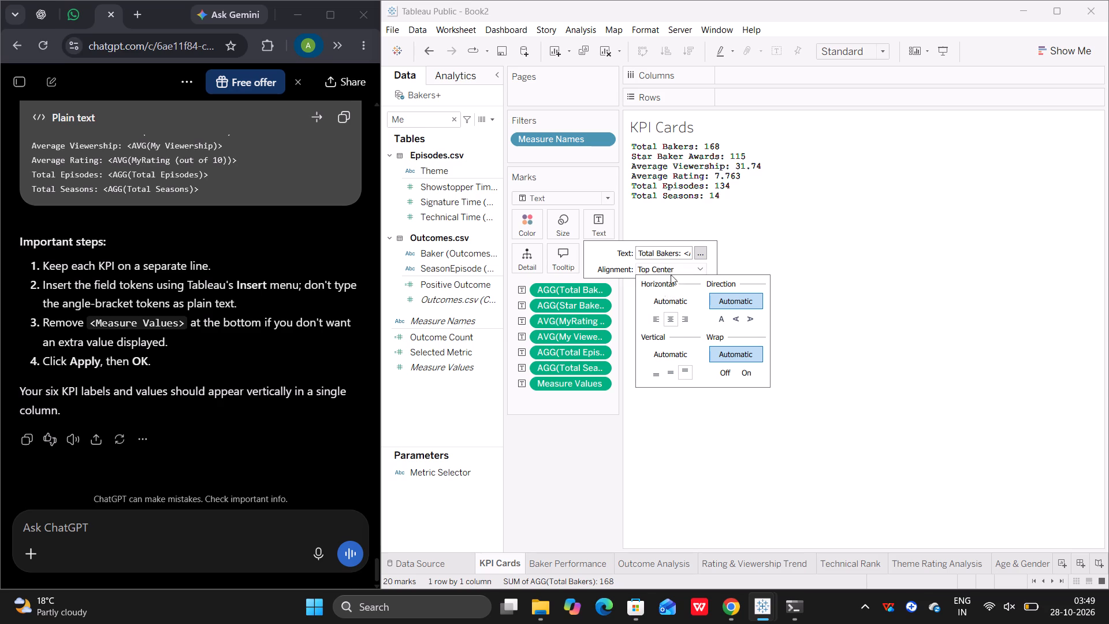
Open the Edit Label window for the KPI Cards text.
left_click(698, 254)
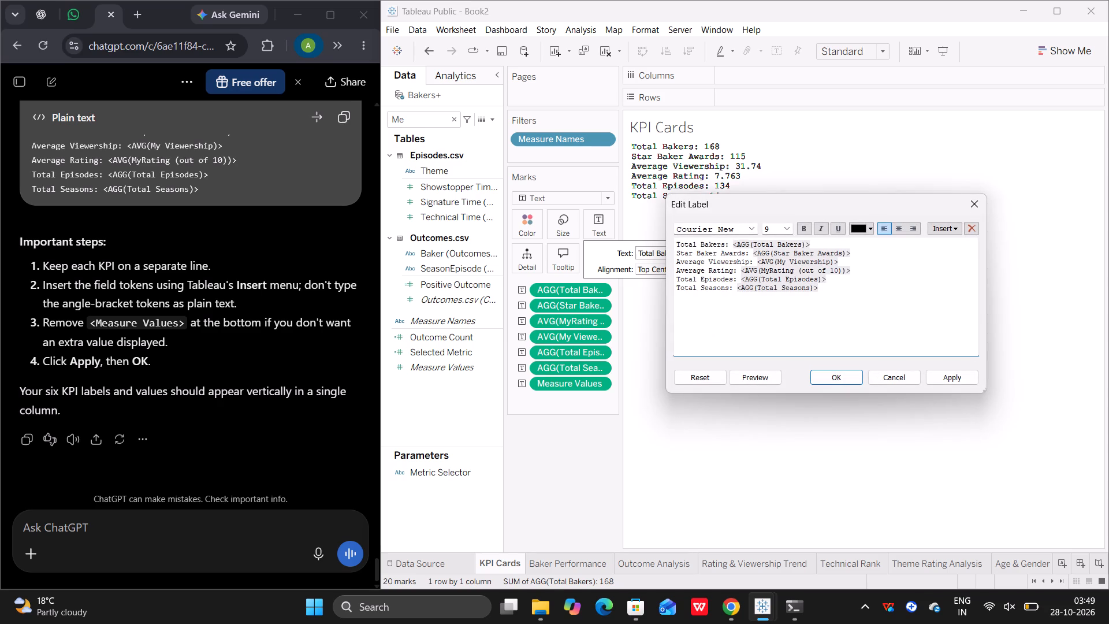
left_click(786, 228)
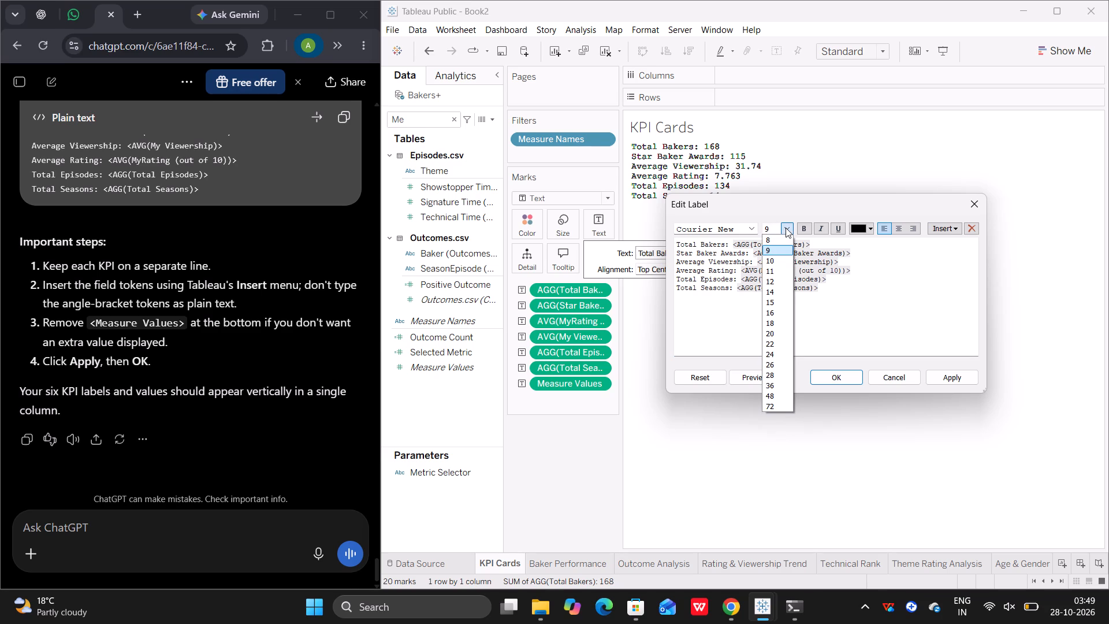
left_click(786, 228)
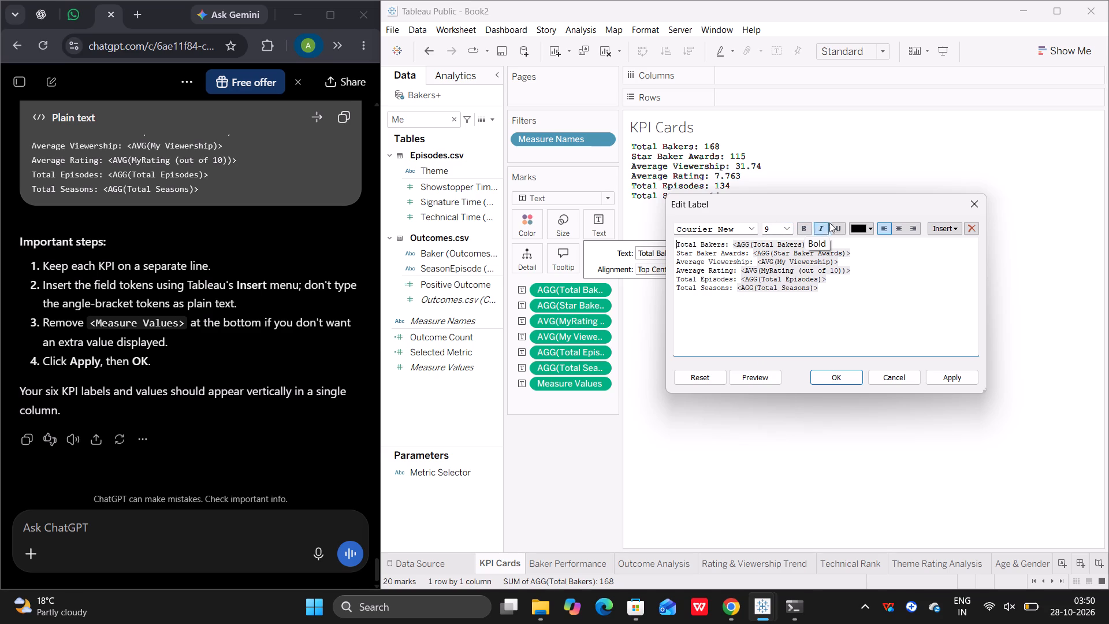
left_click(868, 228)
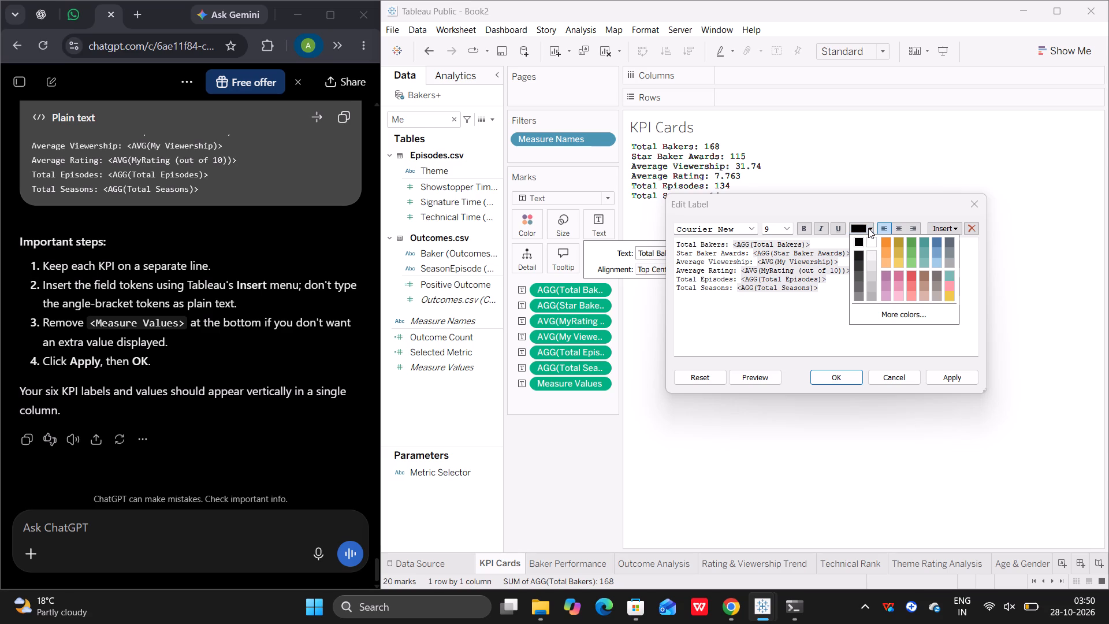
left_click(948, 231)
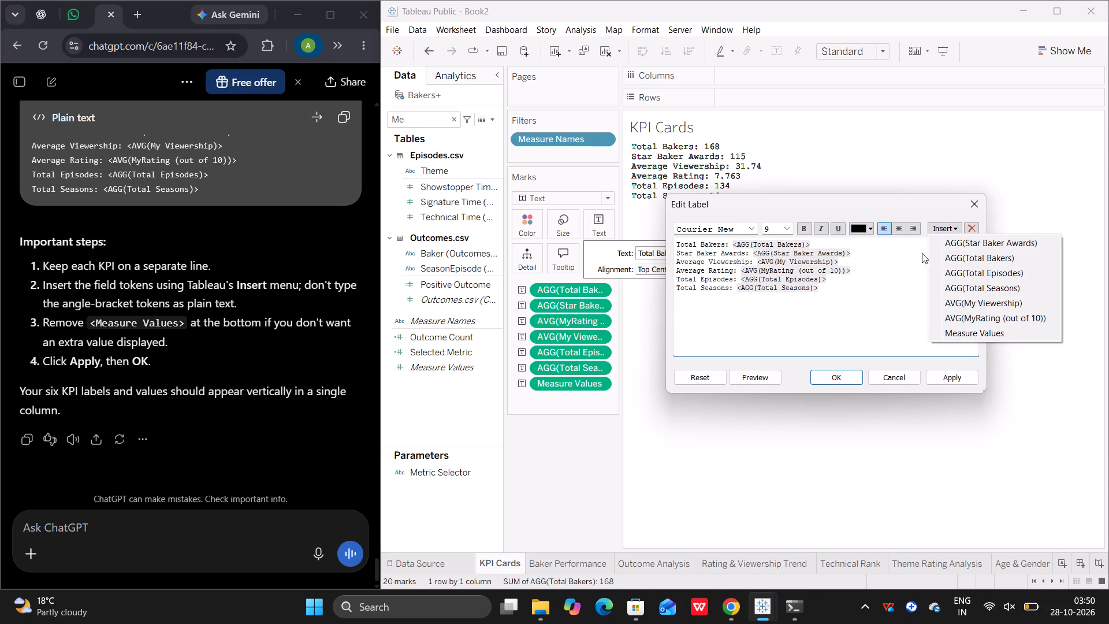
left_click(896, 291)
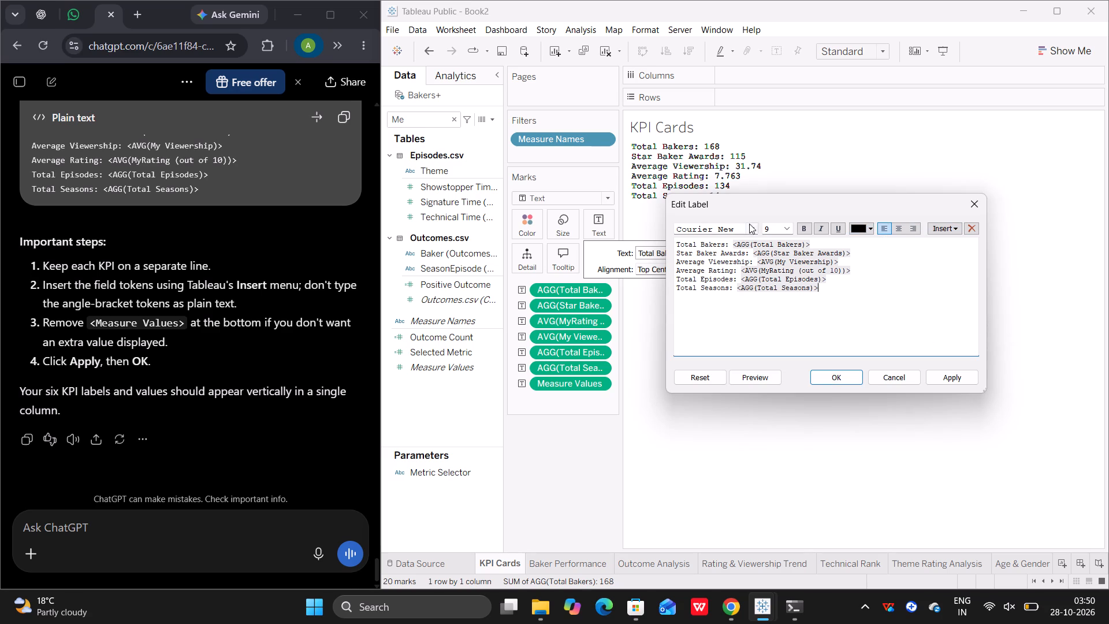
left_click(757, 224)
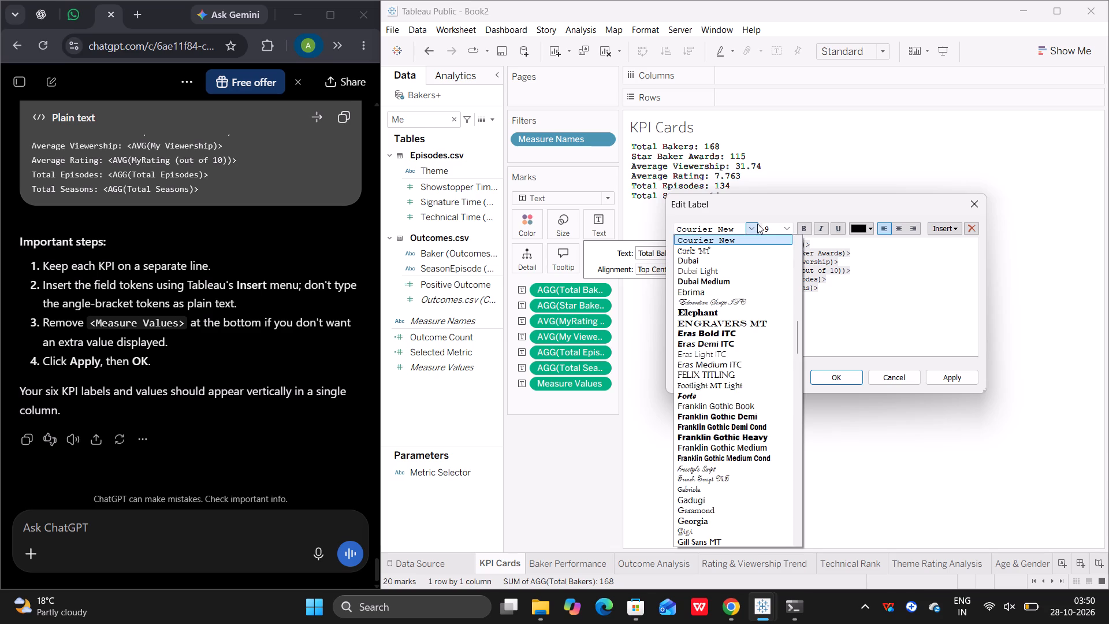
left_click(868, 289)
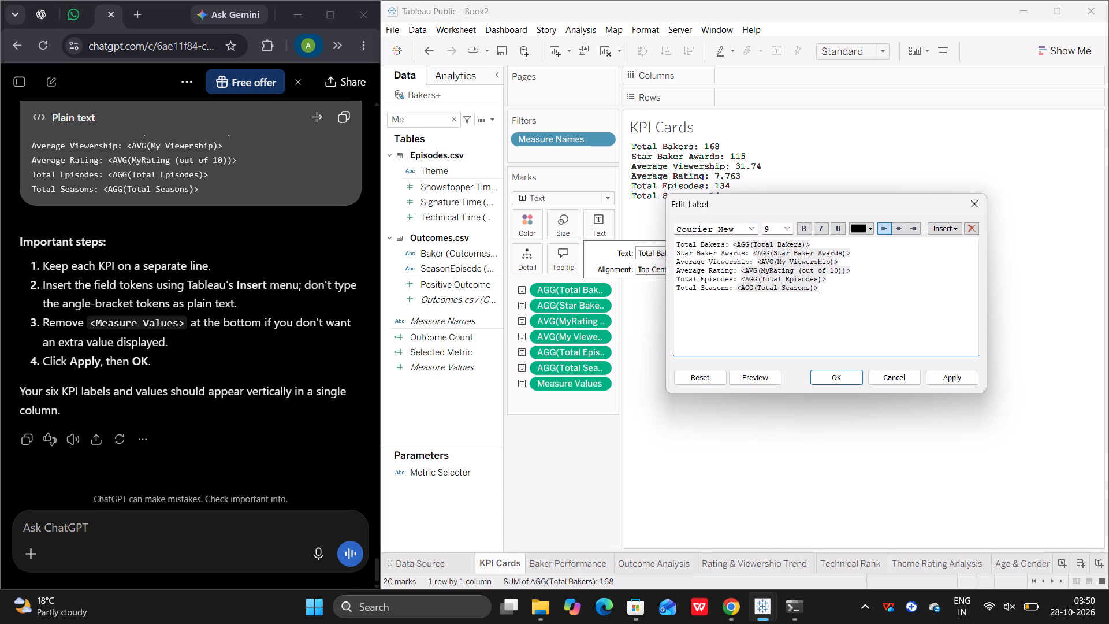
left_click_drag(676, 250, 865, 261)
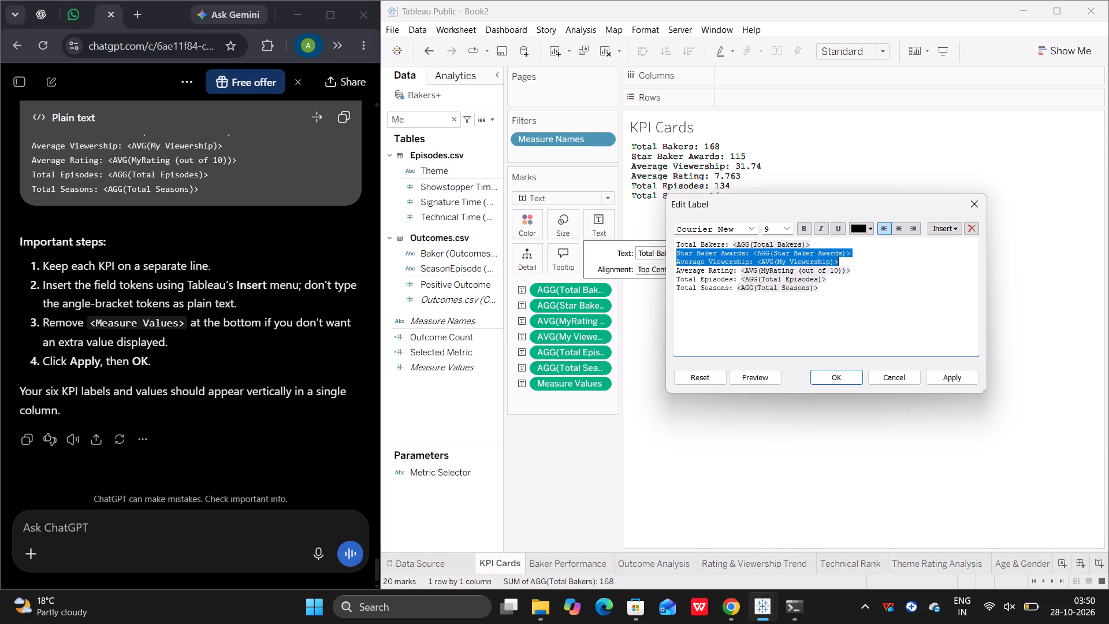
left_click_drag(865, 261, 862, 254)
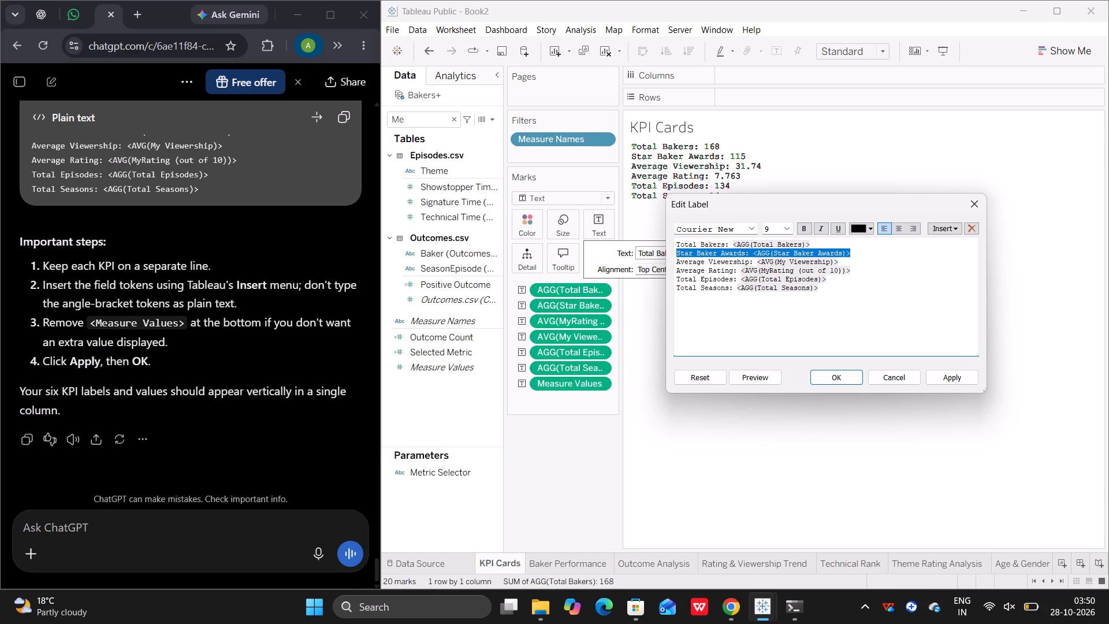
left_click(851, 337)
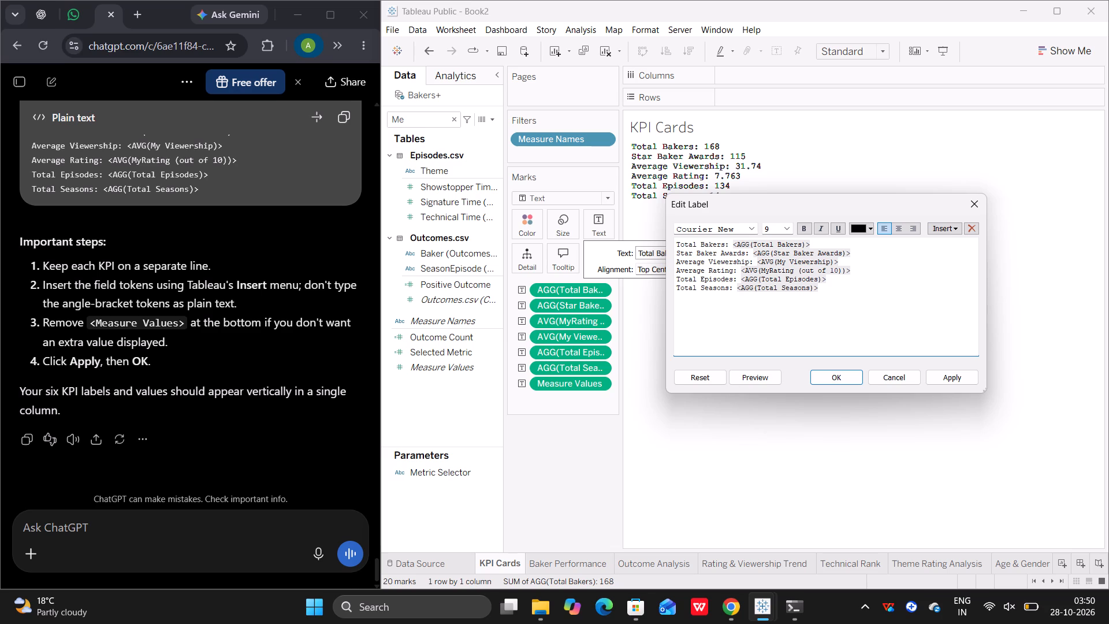
Copy all six KPI label lines into the ChatGPT conversation, add "after pasting this what do" below them and send the message.
left_click_drag(676, 242, 832, 304)
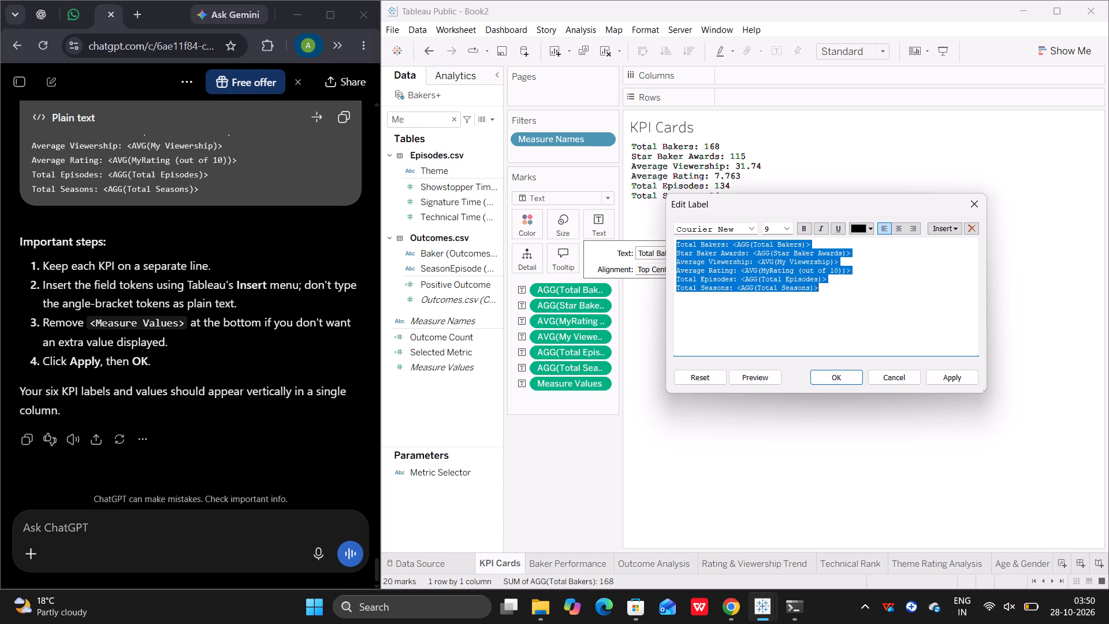
key("ctrl+c")
left_click(122, 528)
key("ctrl+v")
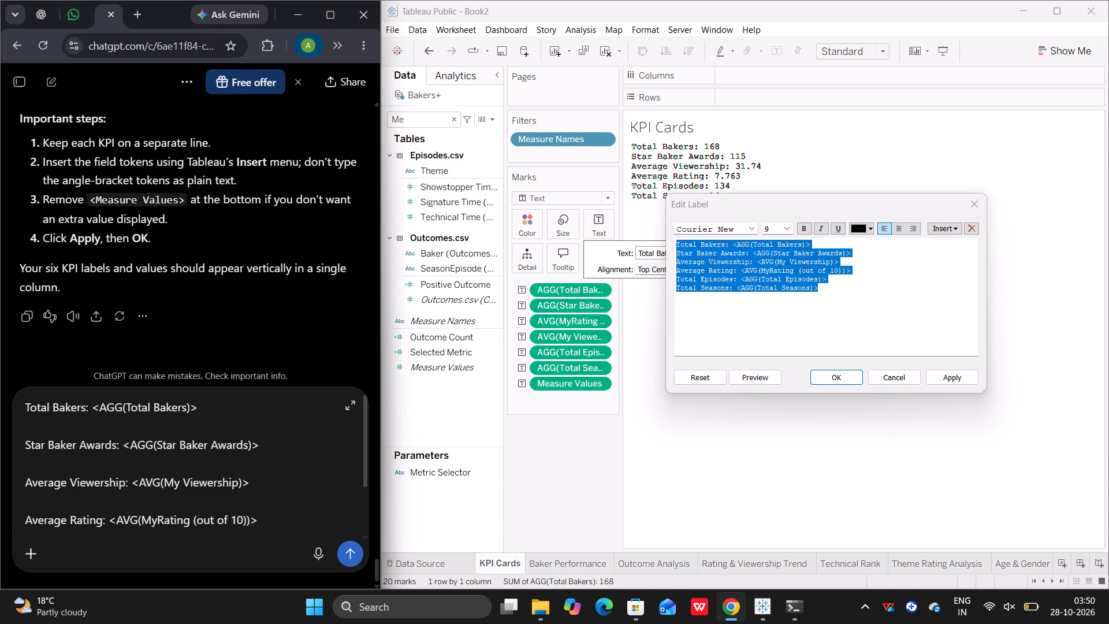
left_click(321, 525)
scroll(321, 525, "down", 1)
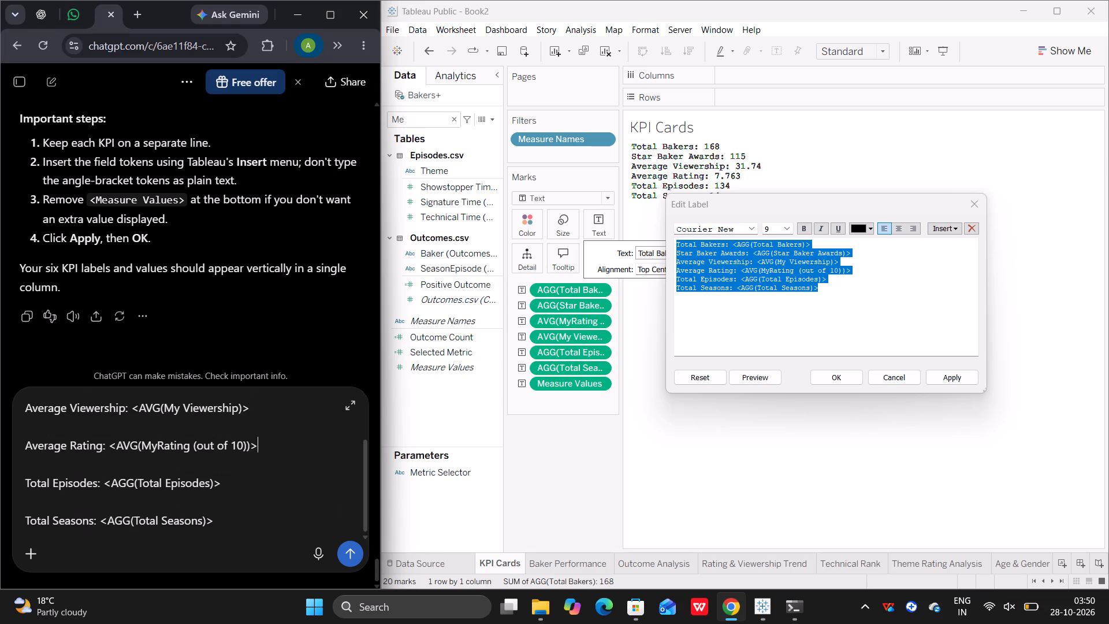
scroll(321, 525, "down", 2)
left_click(279, 540)
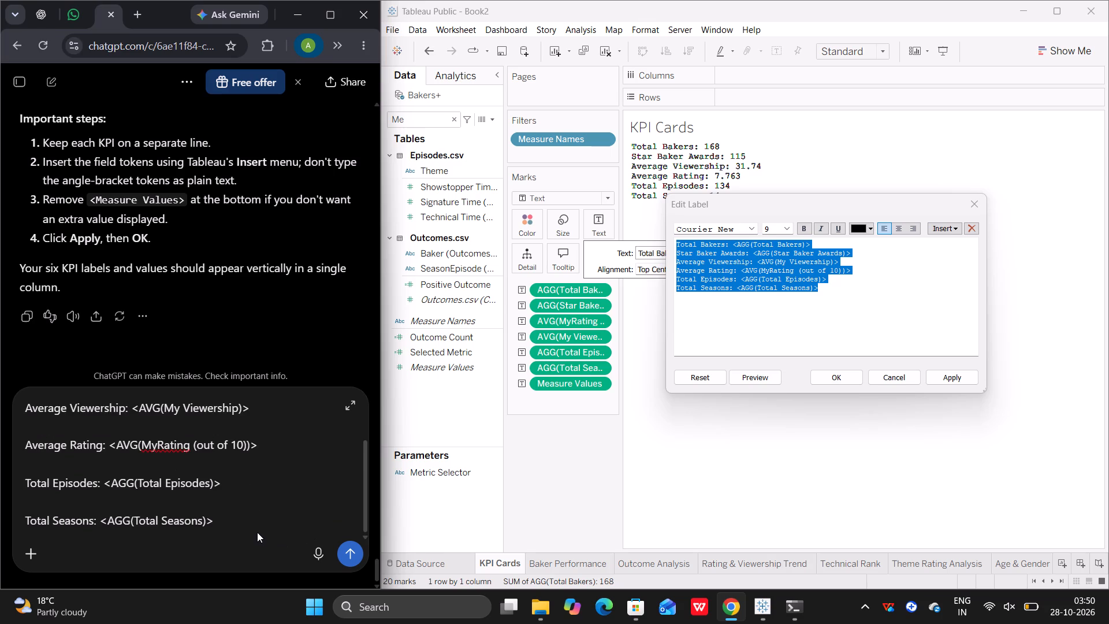
left_click(255, 532)
double_click(212, 529)
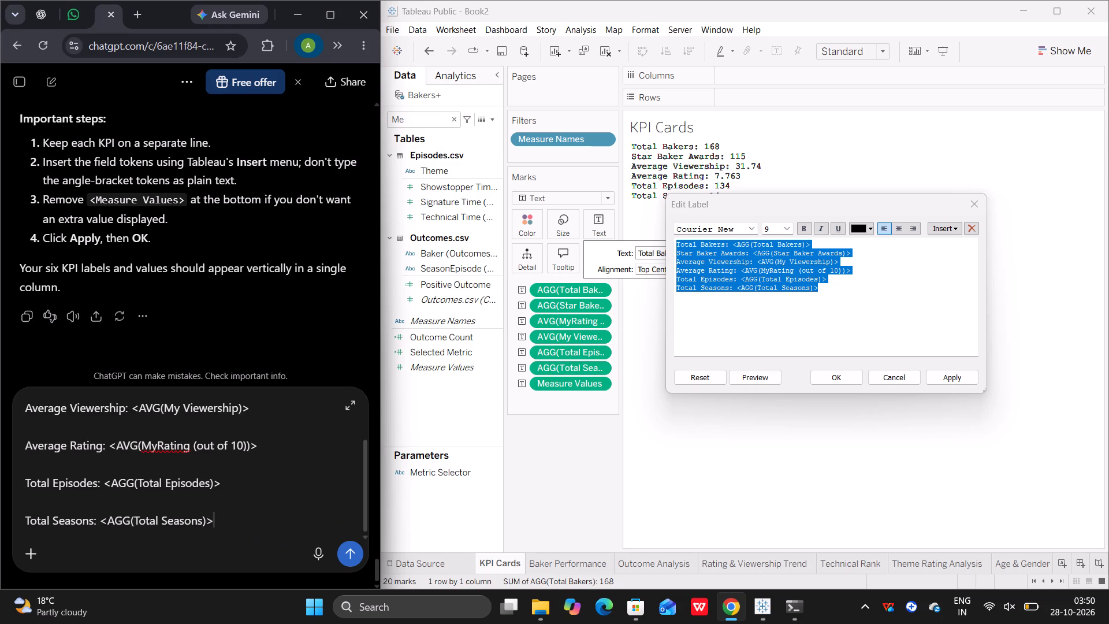
key("shift+Return")
type("after pasting this wa")
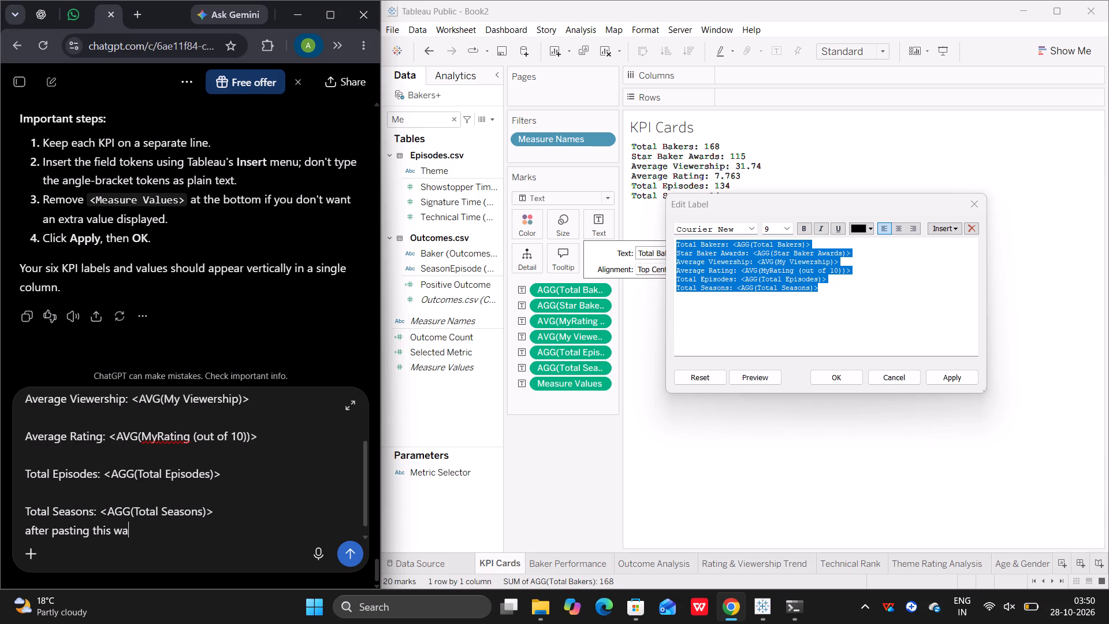
key("BackSpace")
type("hat do")
key("Return")
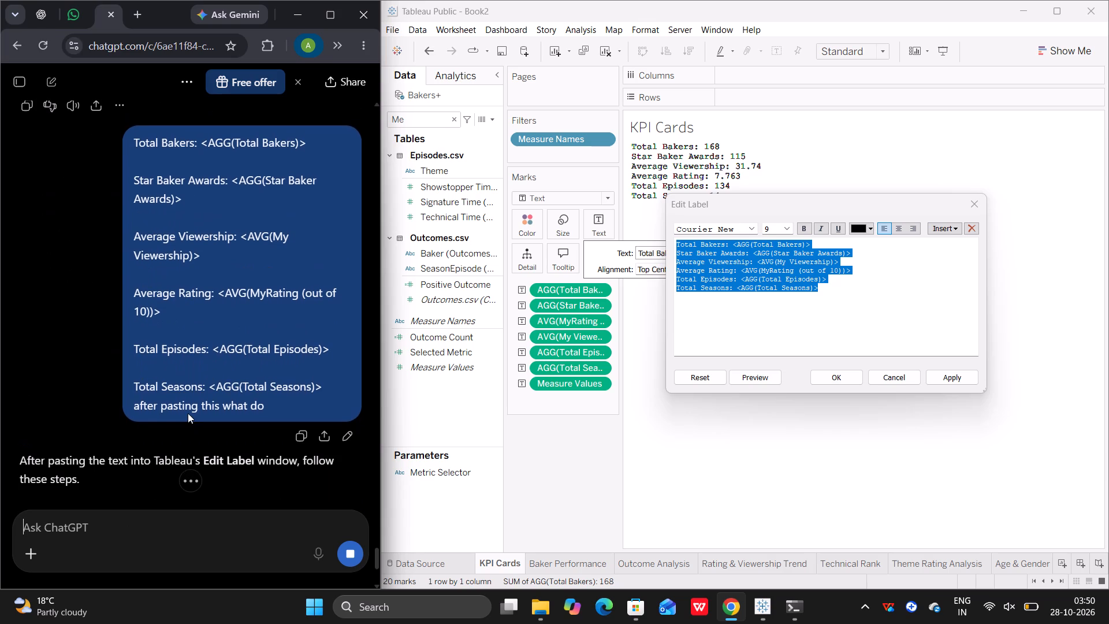
Following ChatGPT's reply, apply the KPI Cards label and close the Edit Label window.
scroll(188, 413, "down", 3)
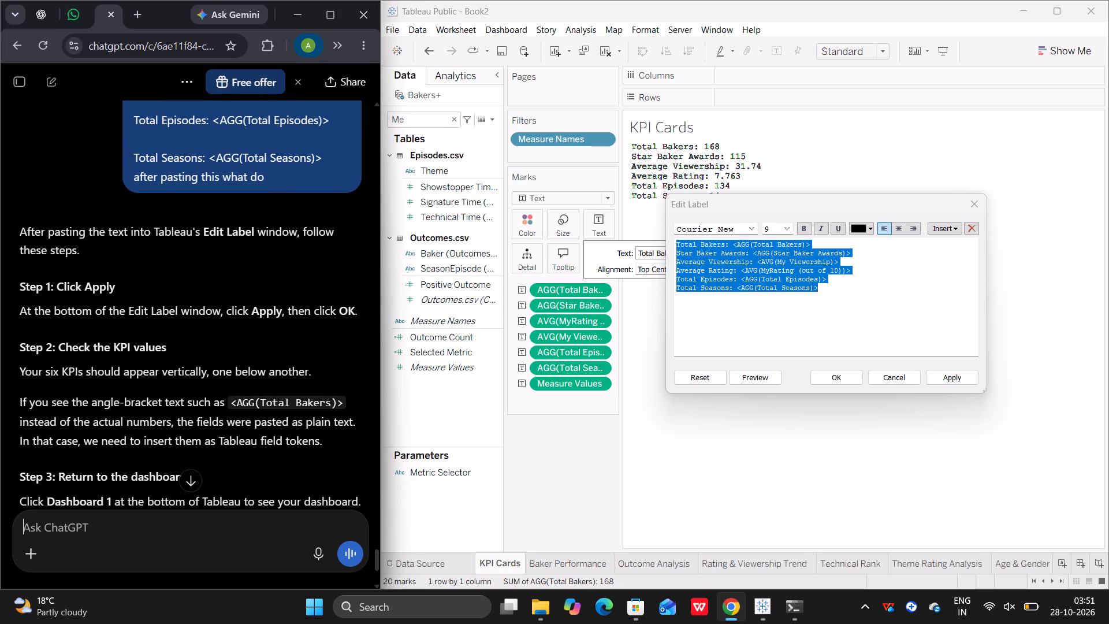
scroll(188, 413, "down", 1)
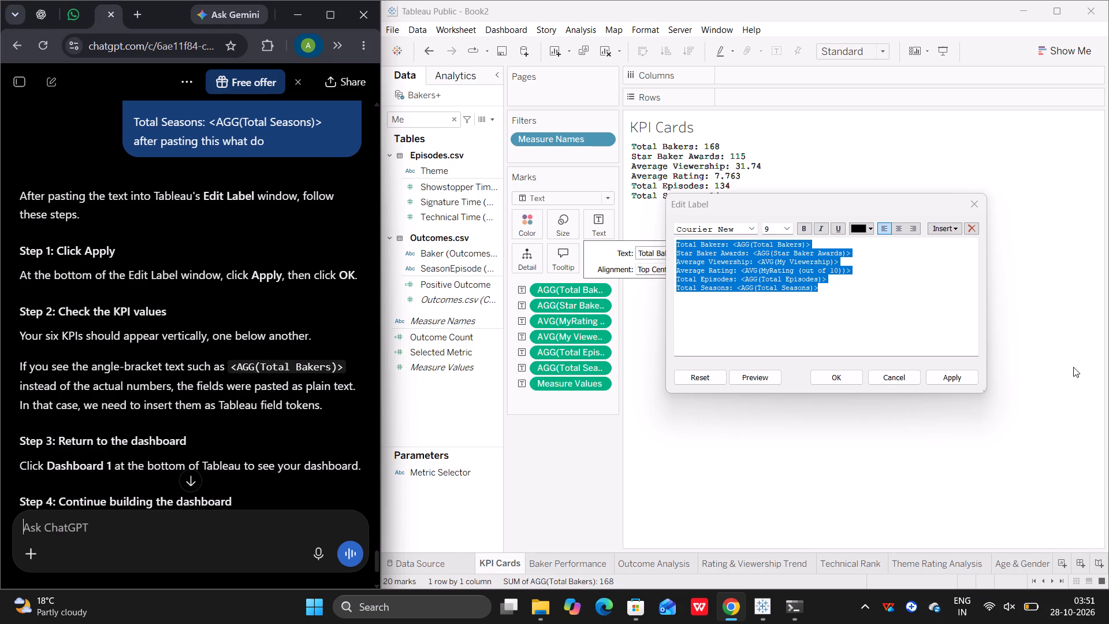
left_click(949, 384)
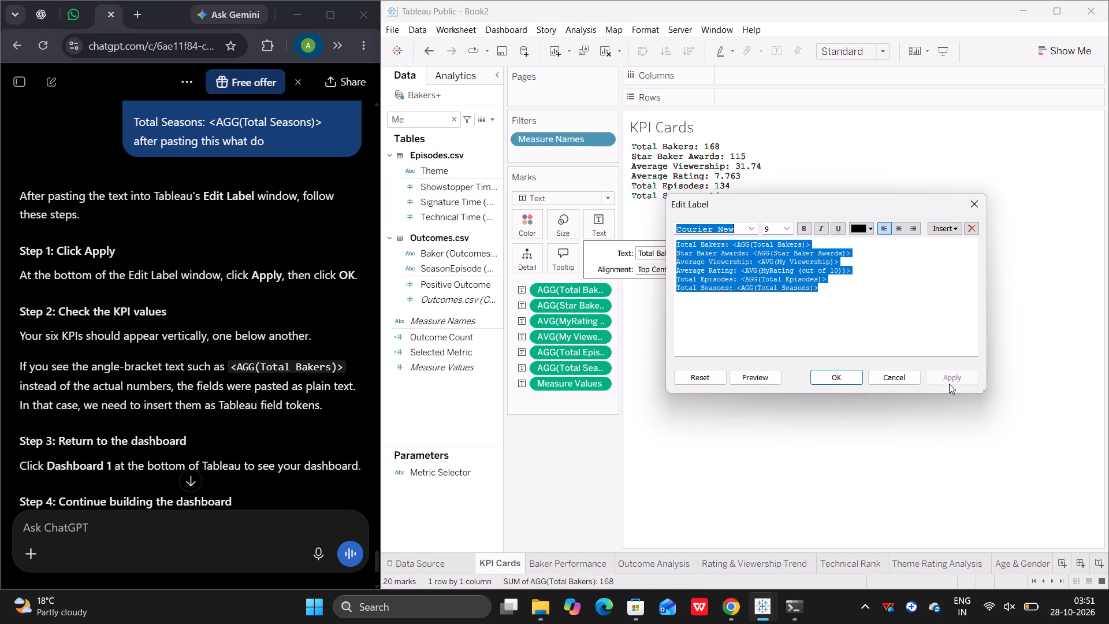
left_click(840, 376)
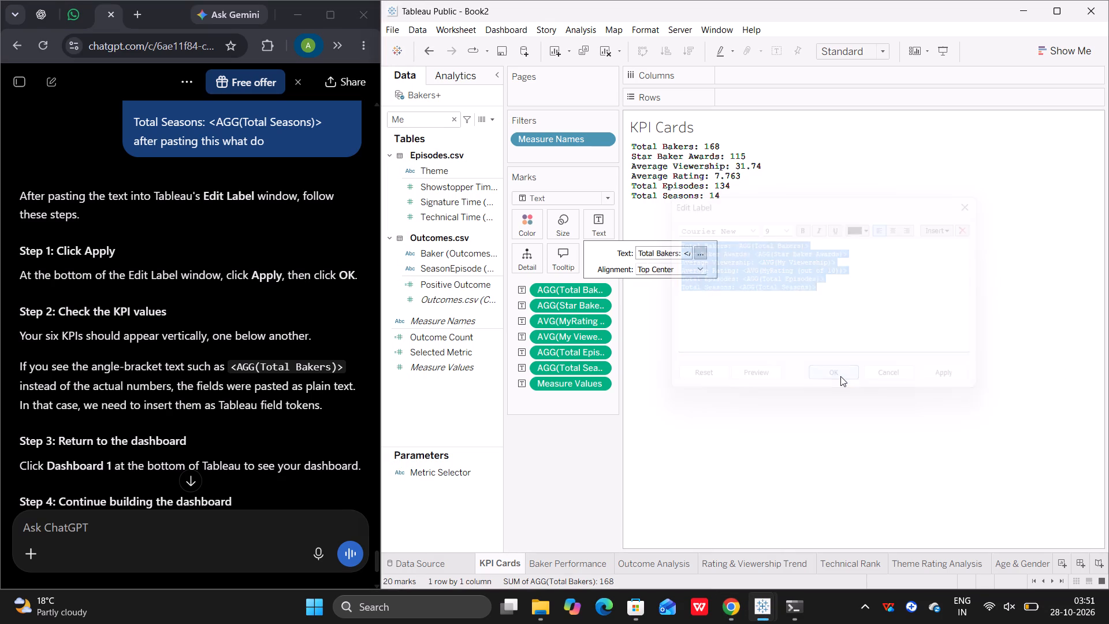
left_click(840, 376)
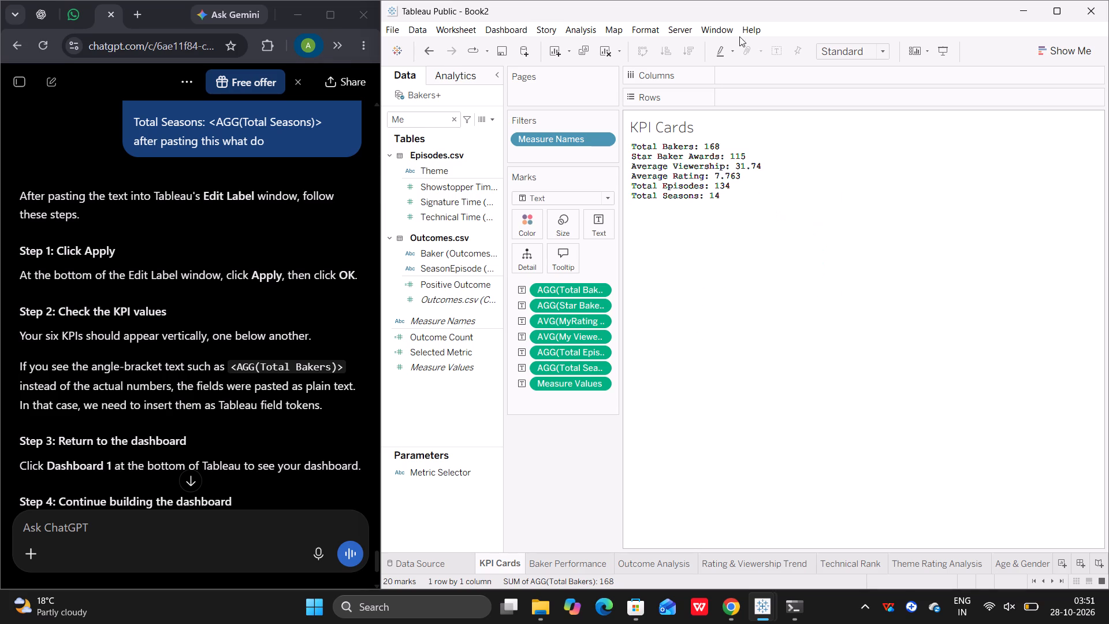
Maximize the browser window showing the ChatGPT conversation.
left_click(331, 10)
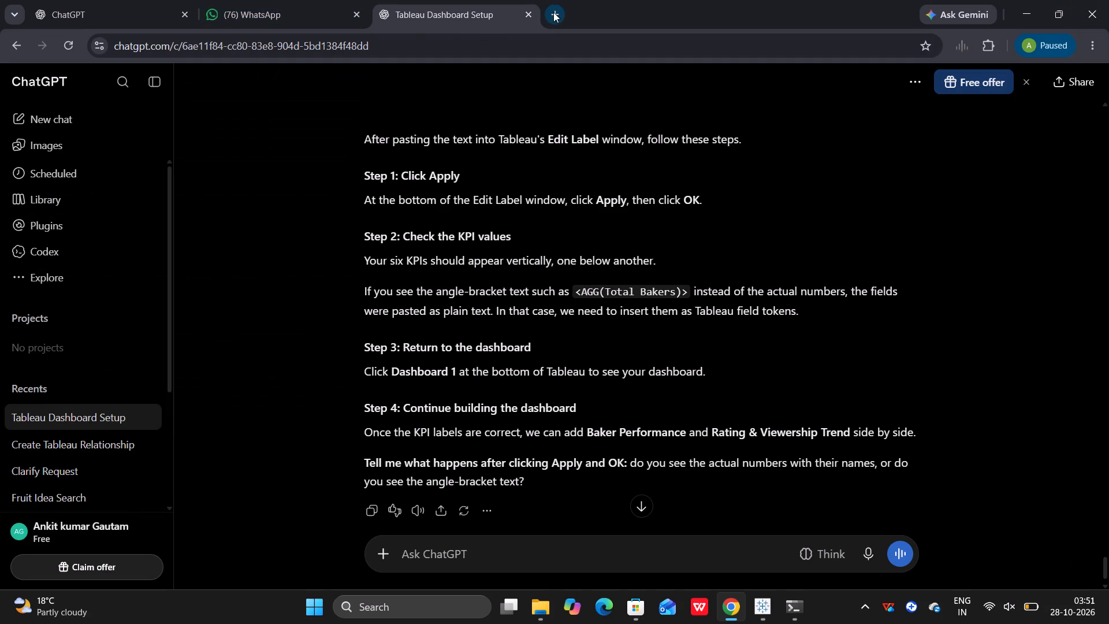
Open a new browser tab.
left_click(553, 12)
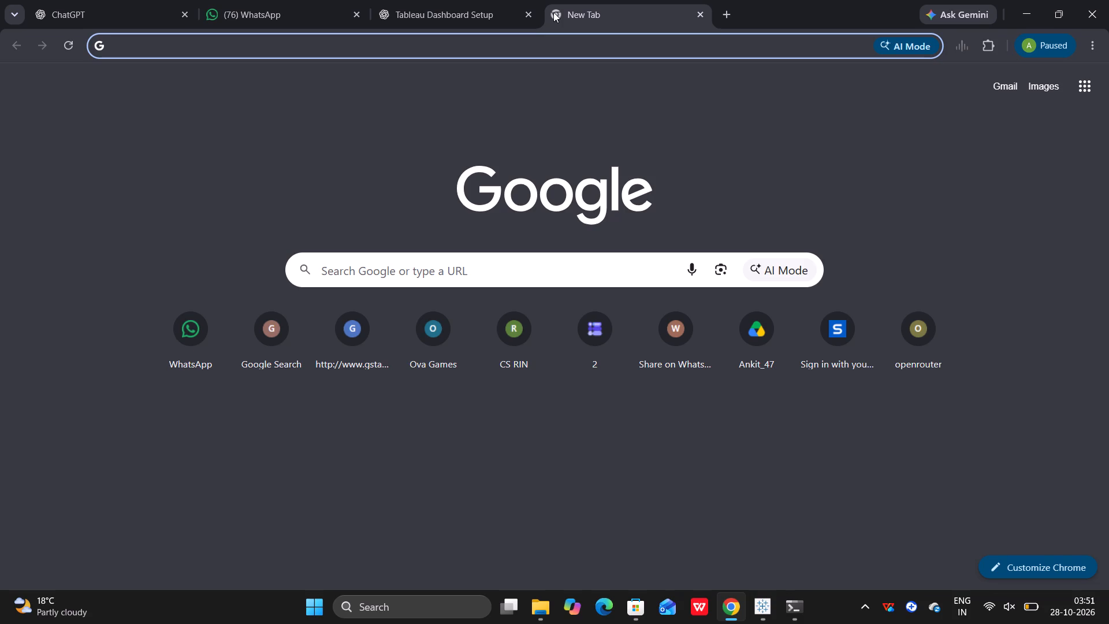
Turn on Bluetooth and connect the Airdopes 161 headset.
left_click(1021, 614)
left_click(986, 329)
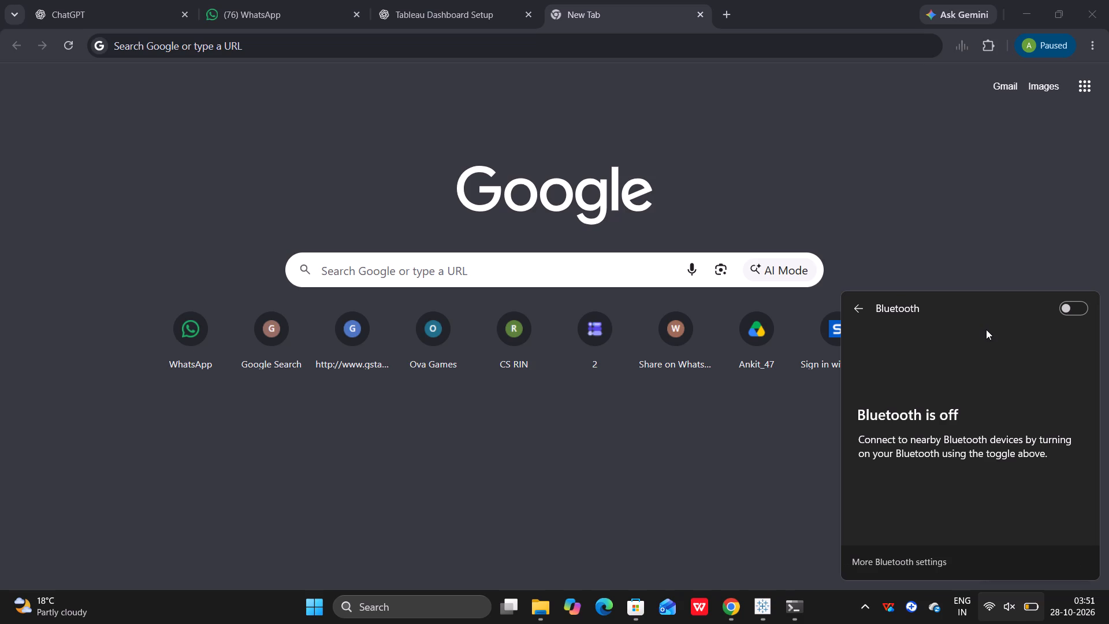
left_click(1068, 312)
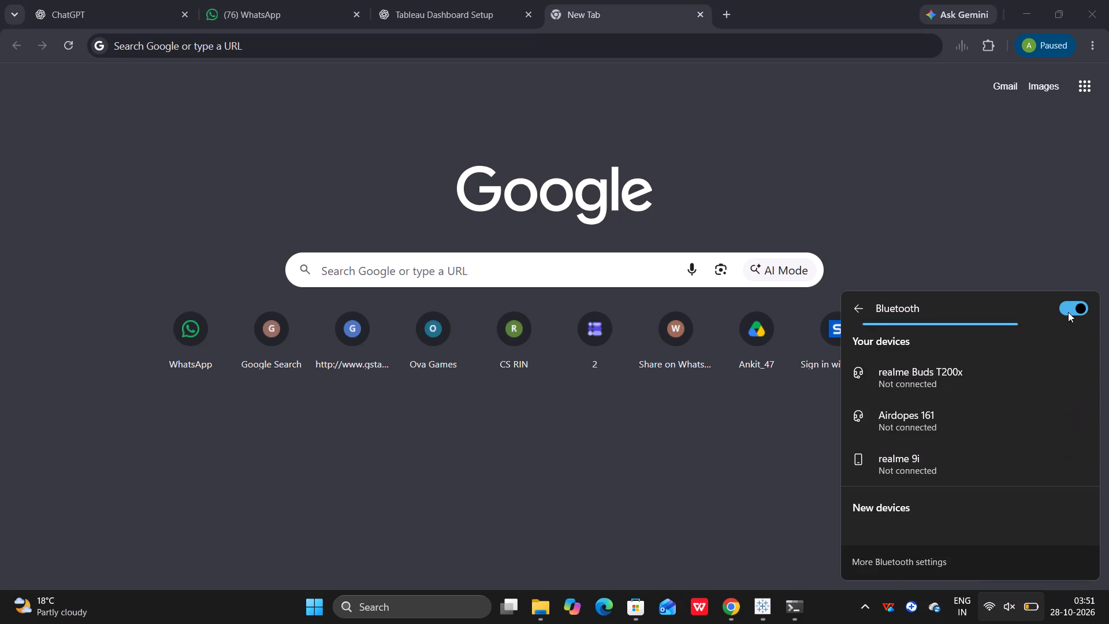
left_click(915, 431)
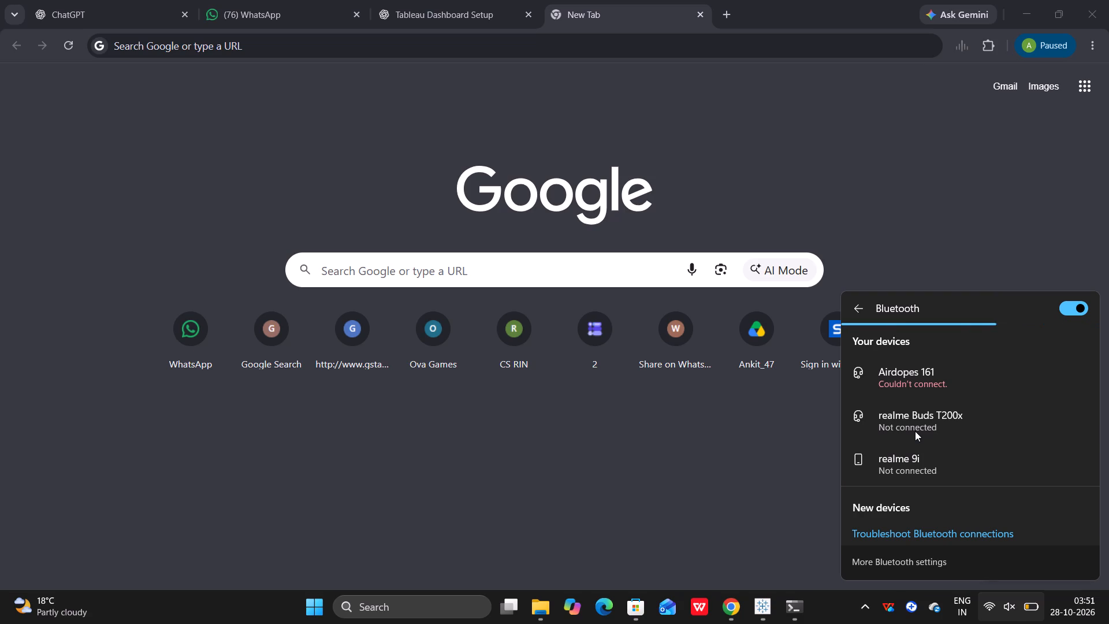
left_click(918, 377)
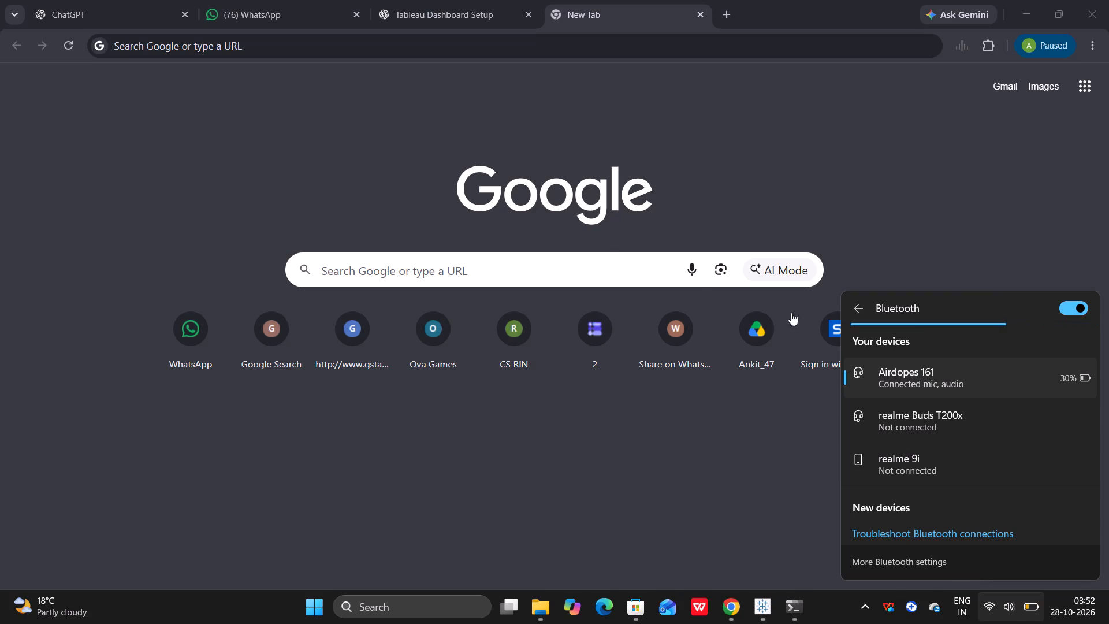
Open YouTube through a Google search and search it for "how to make tablue dashboard".
left_click(606, 265)
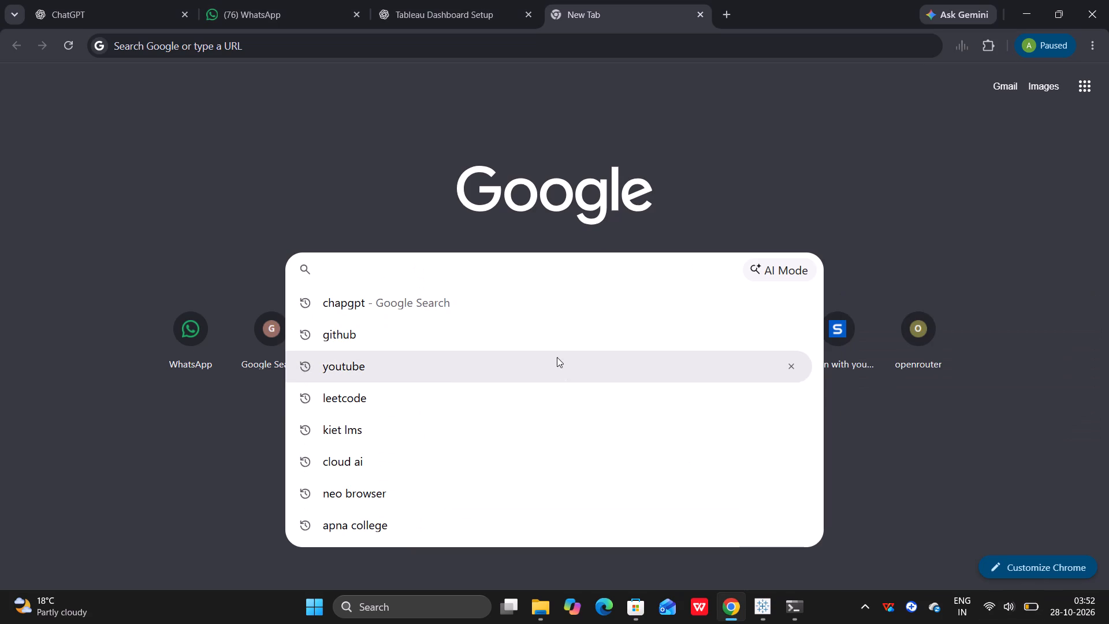
left_click(556, 365)
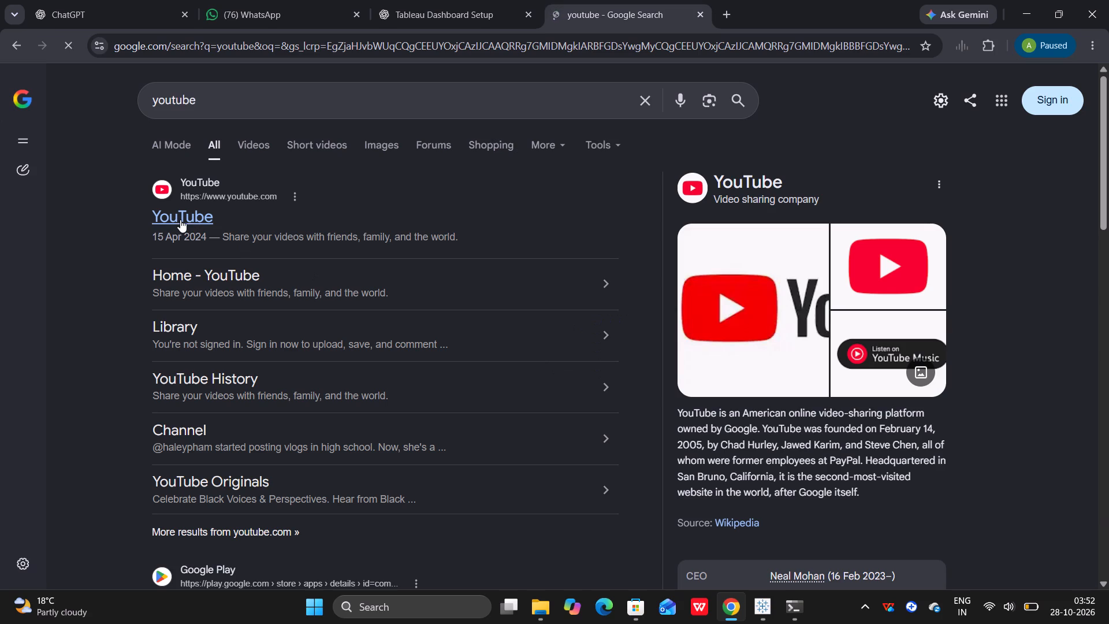
left_click(180, 220)
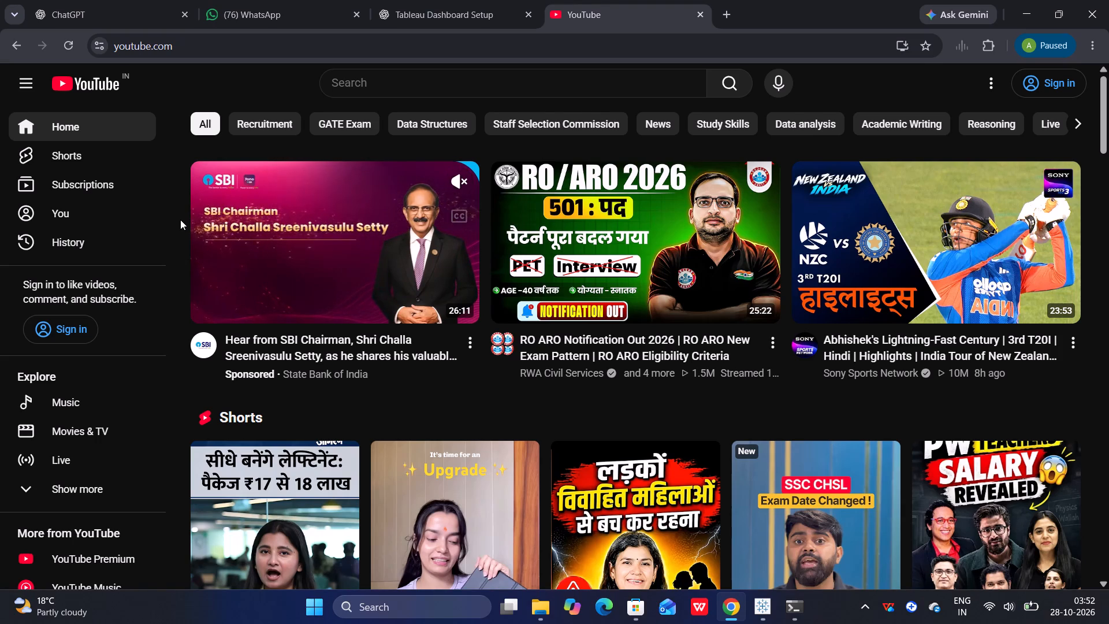
left_click(382, 94)
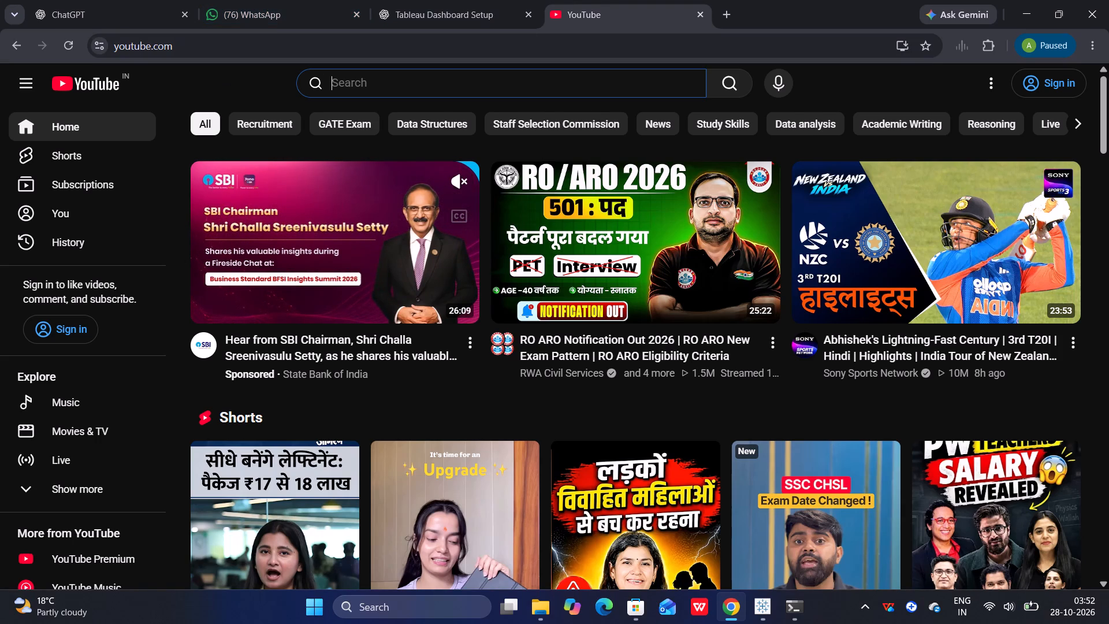
type("how to make tablue dashboard")
key("Return")
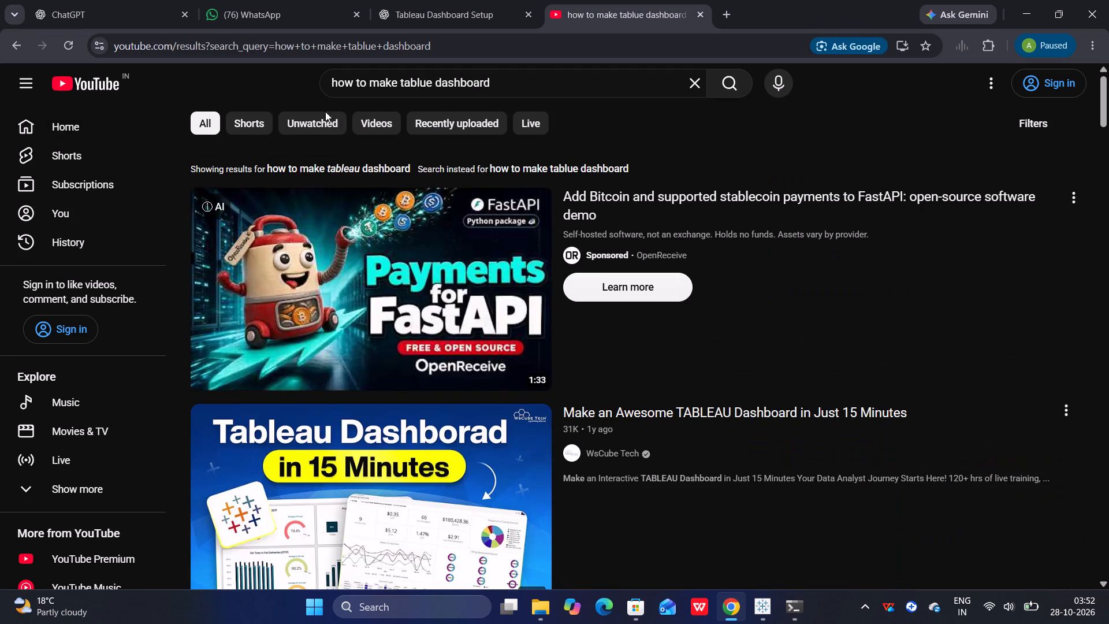
Open the WsCube Tech video "Make an Awesome TABLEAU Dashboard in Just 15 Minutes" from the search results.
scroll(385, 239, "down", 3)
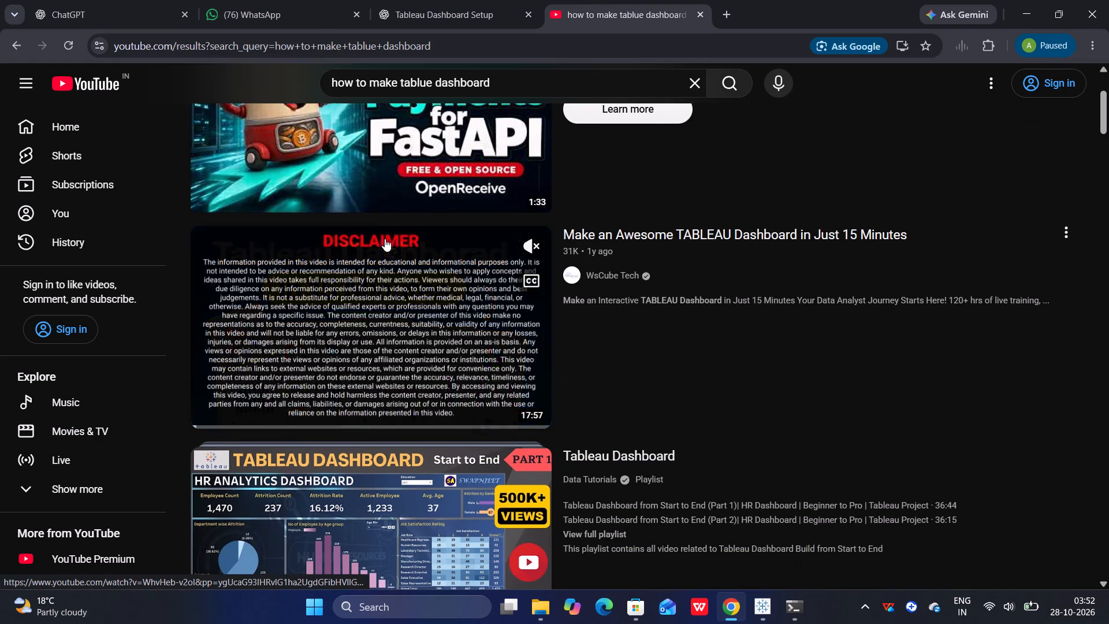
left_click(433, 333)
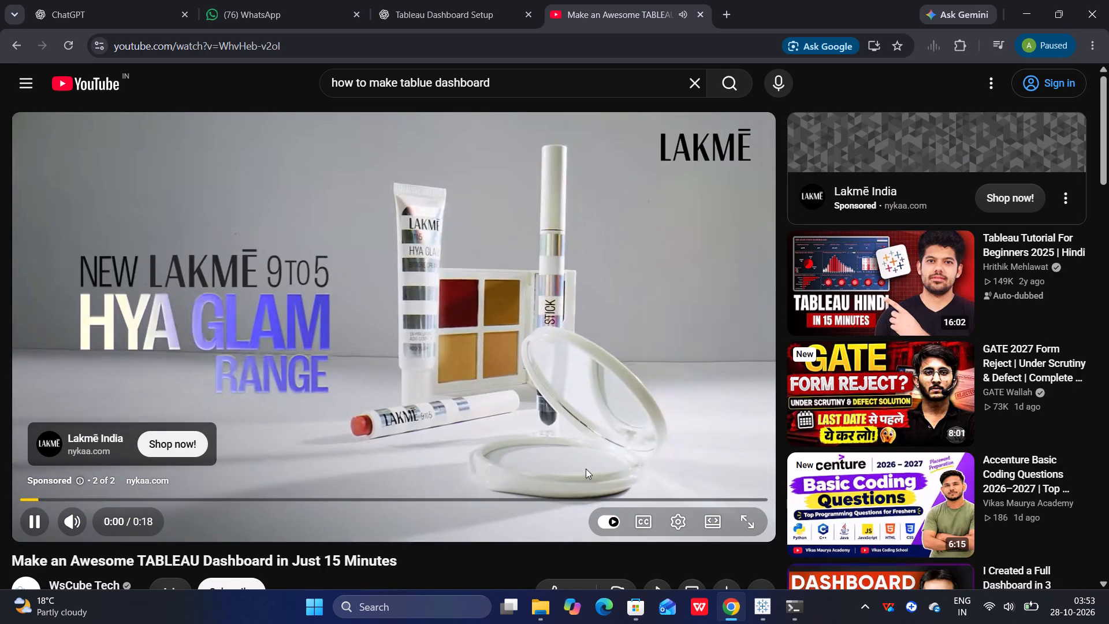
Skim the video for the part where the KPI sheet is built from Sales, Quantity, AOV and Total Invoices, and pause it there.
scroll(445, 342, "down", 1)
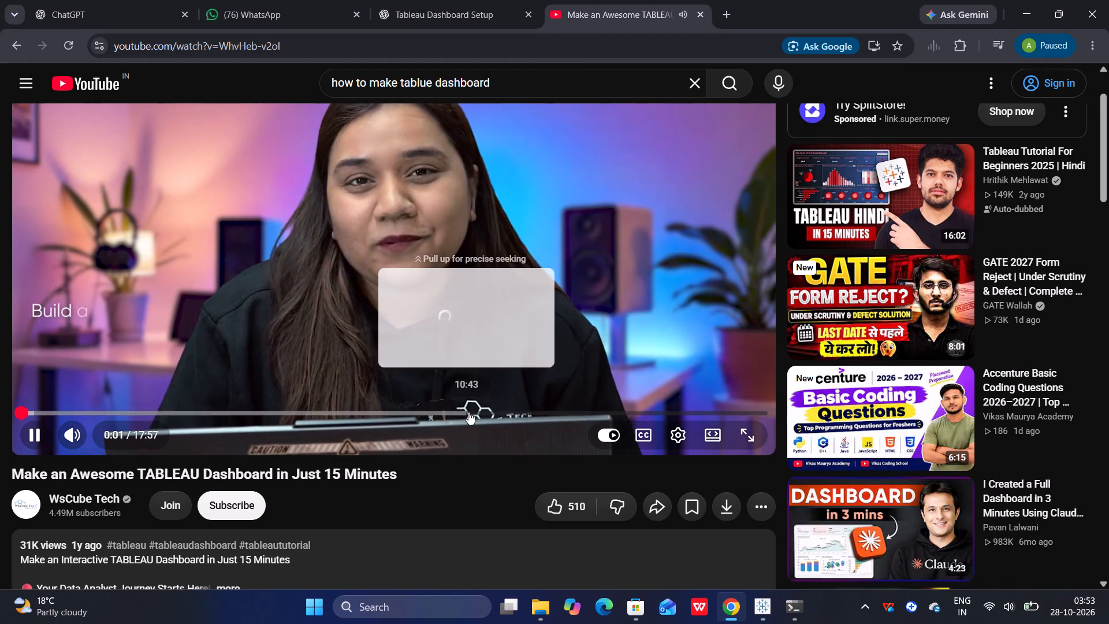
left_click(470, 416)
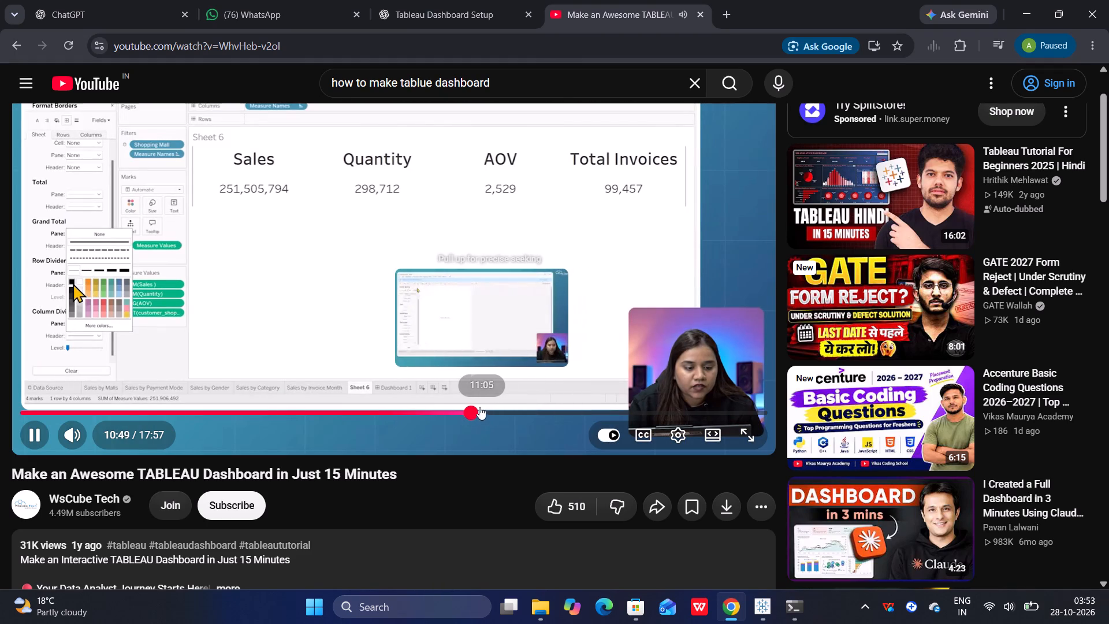
left_click(464, 407)
left_click(422, 414)
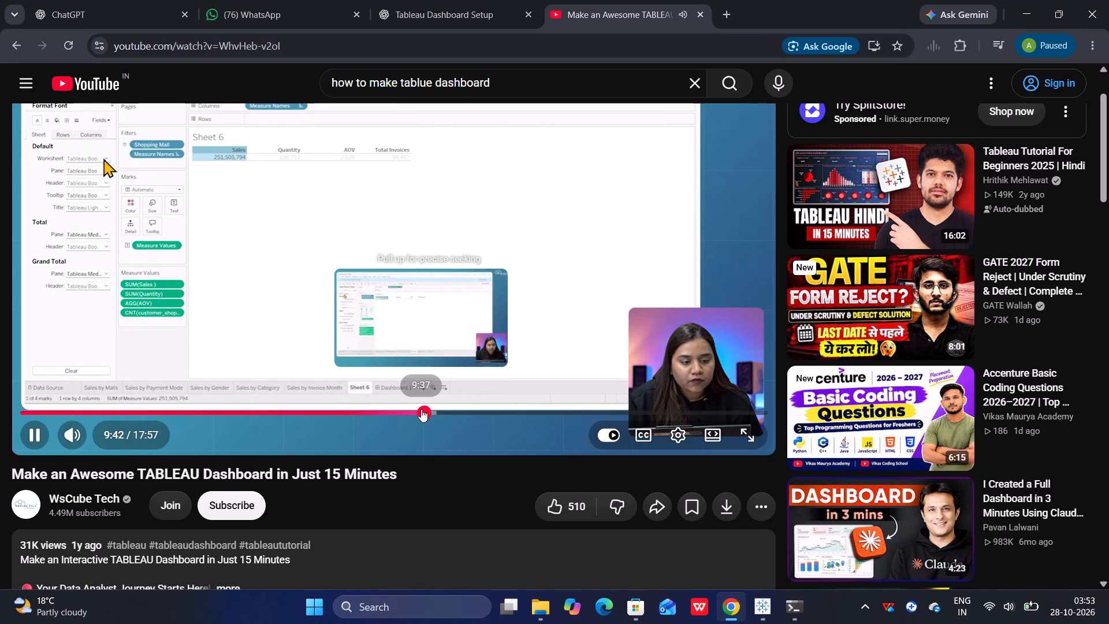
left_click(431, 410)
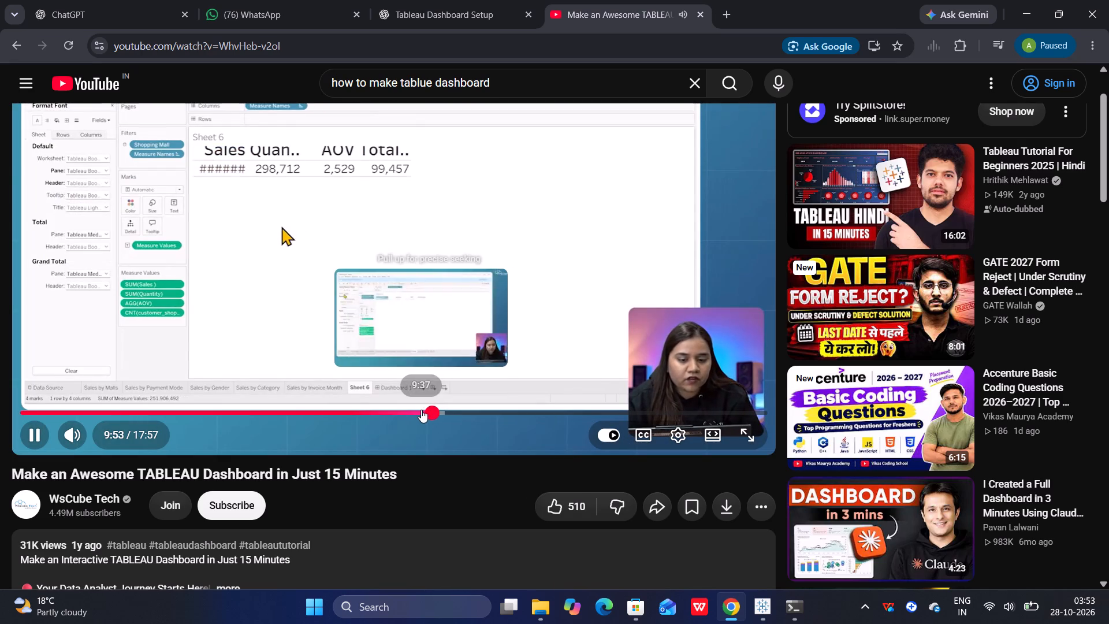
left_click(421, 410)
left_click(411, 410)
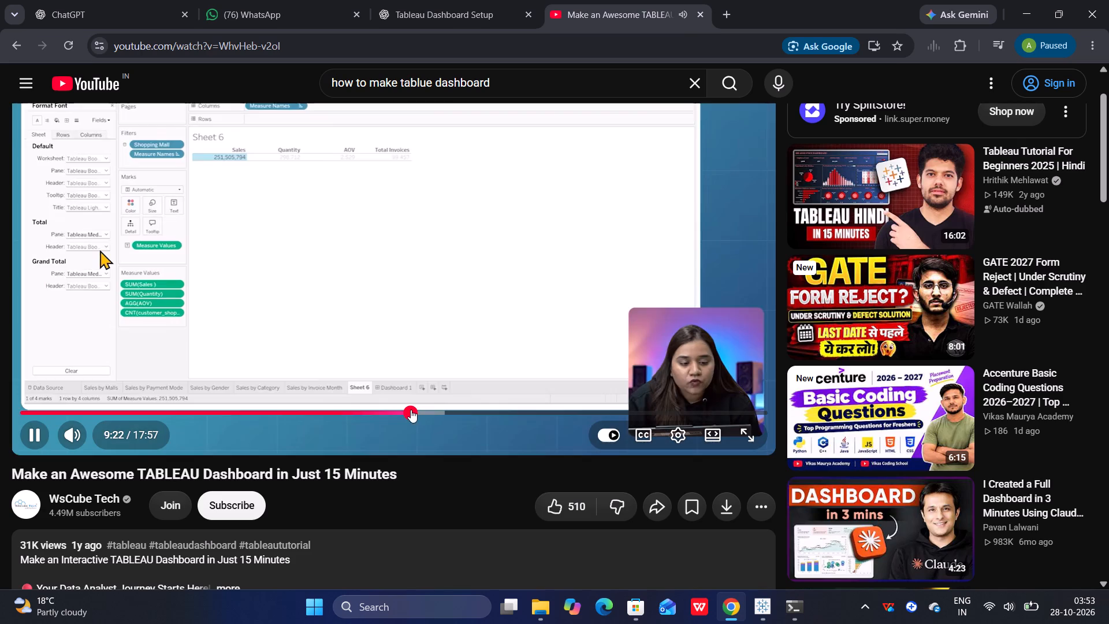
left_click(379, 409)
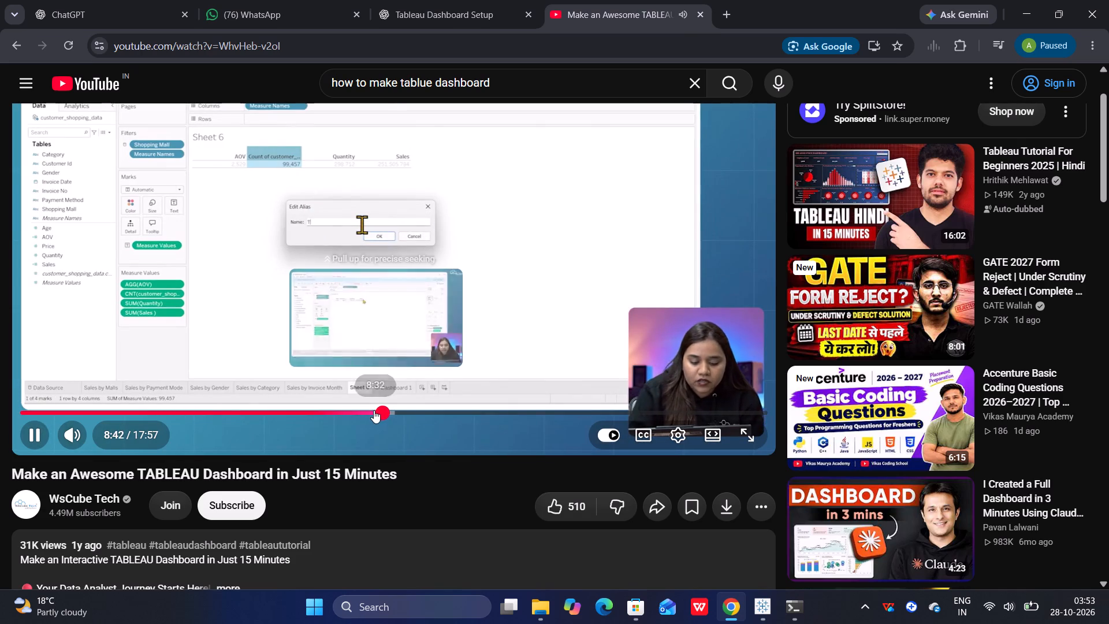
left_click(373, 410)
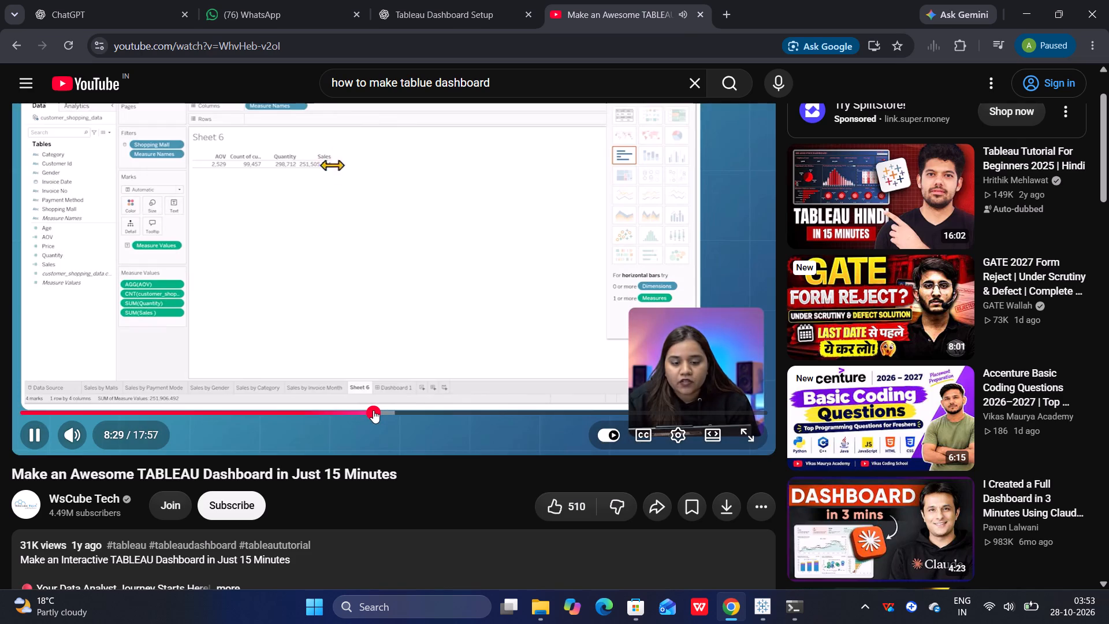
left_click(360, 411)
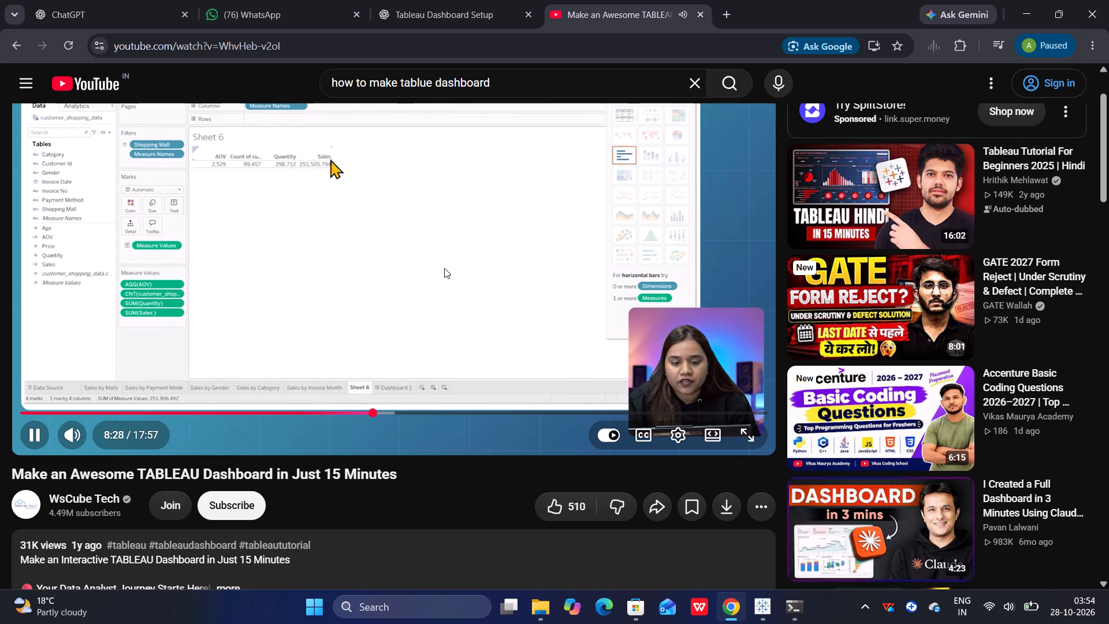
left_click(363, 413)
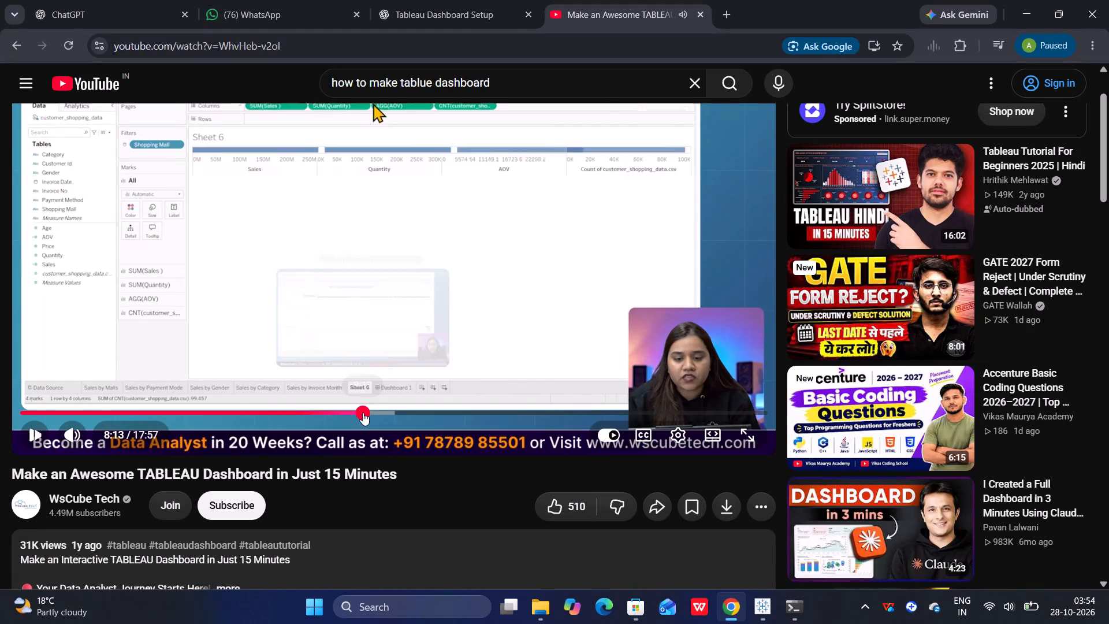
left_click(348, 413)
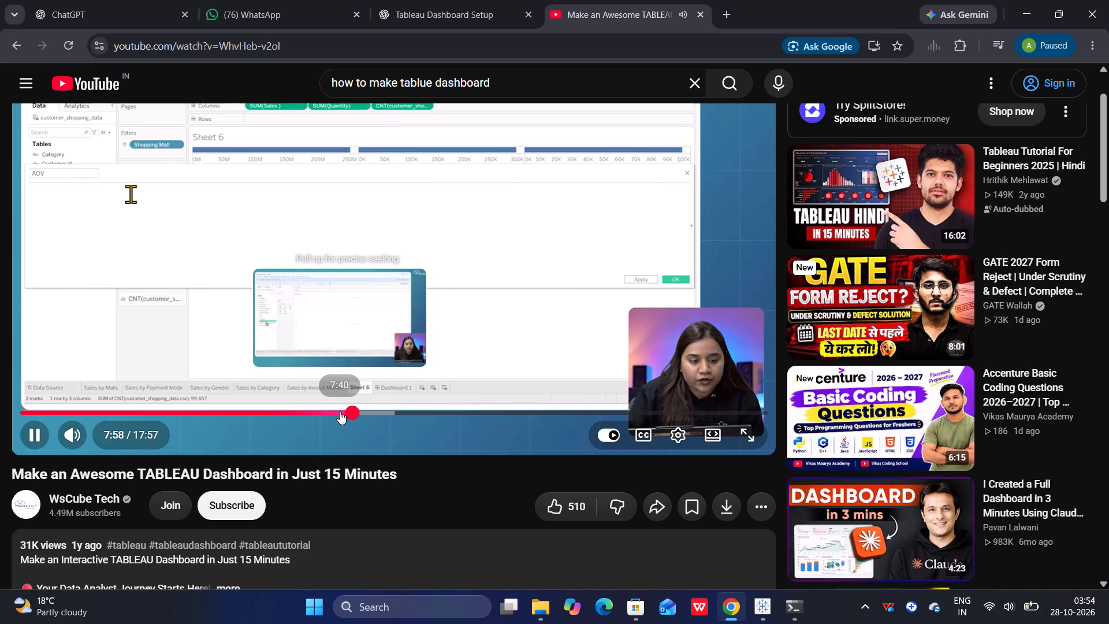
left_click(340, 411)
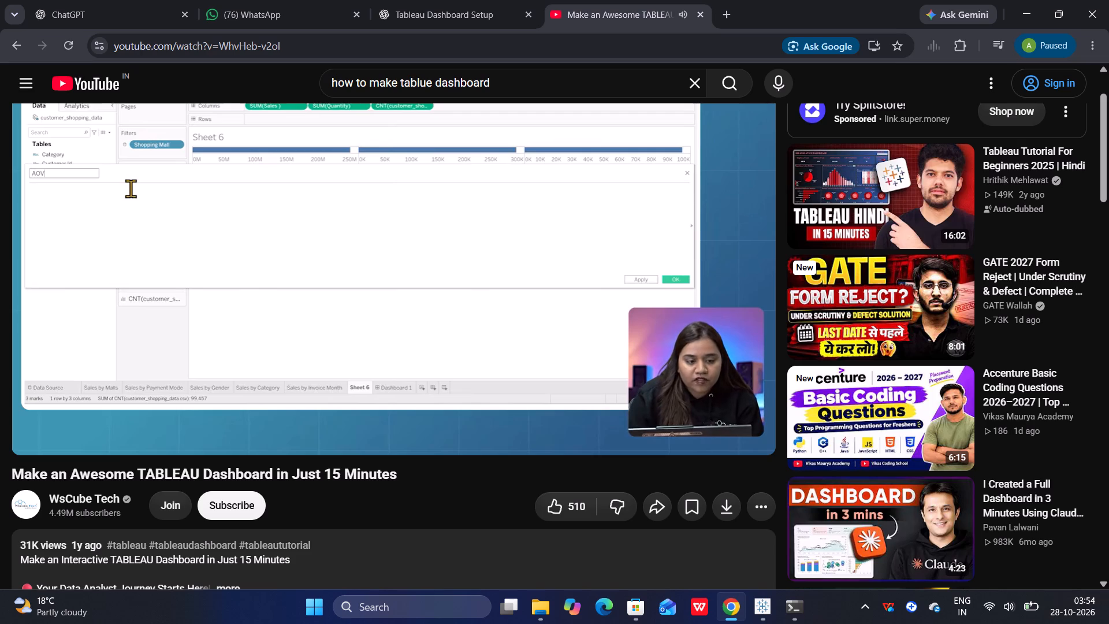
key("Right")
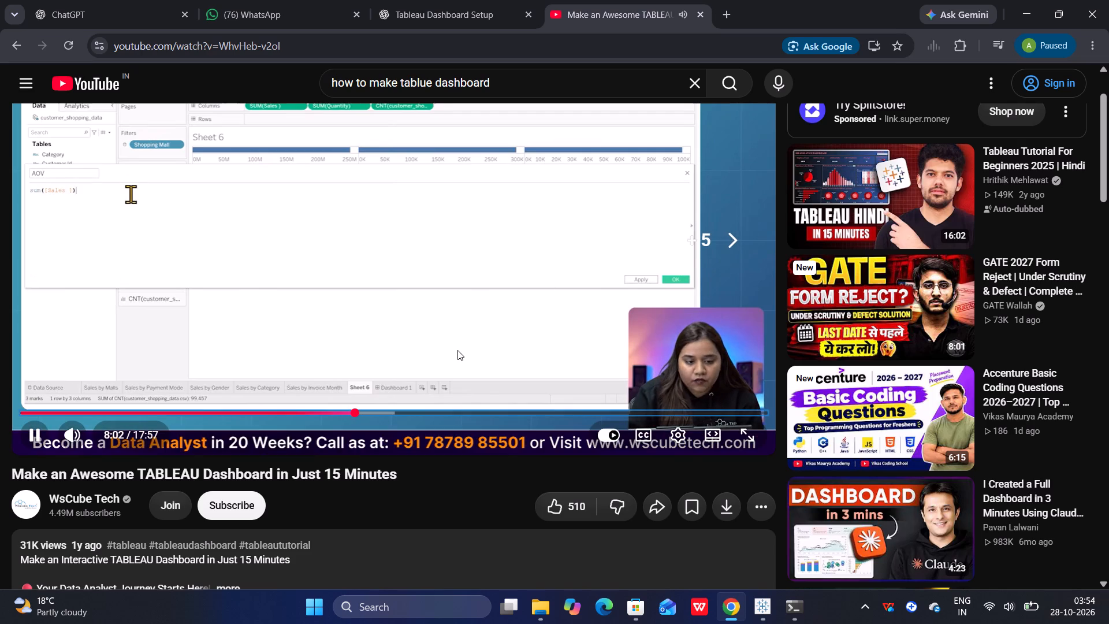
key("Right")
key("Right")
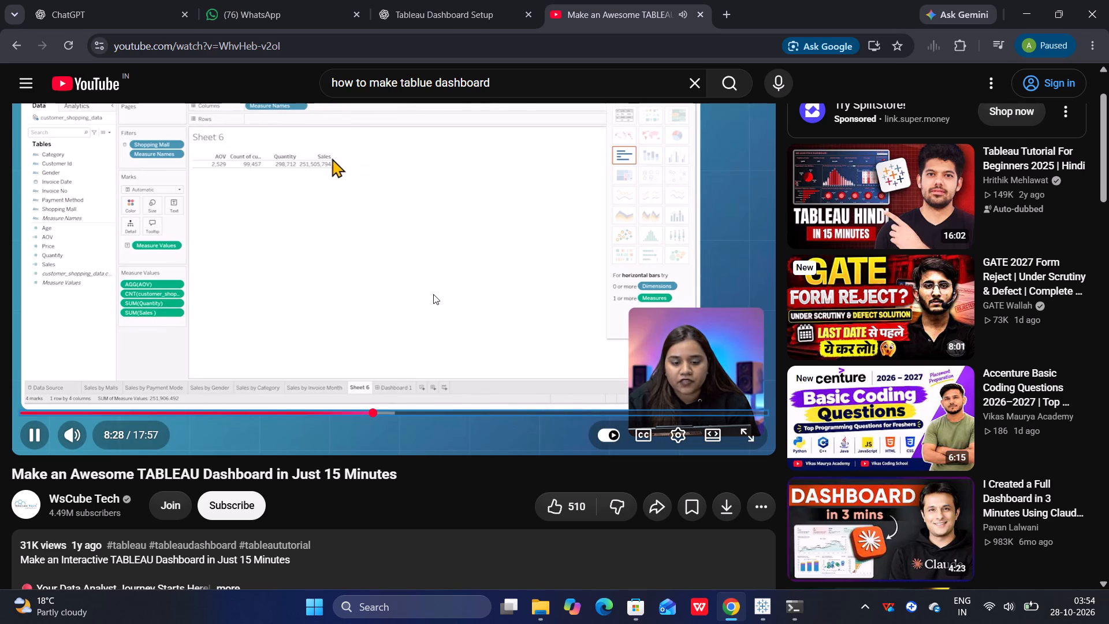
left_click(399, 273)
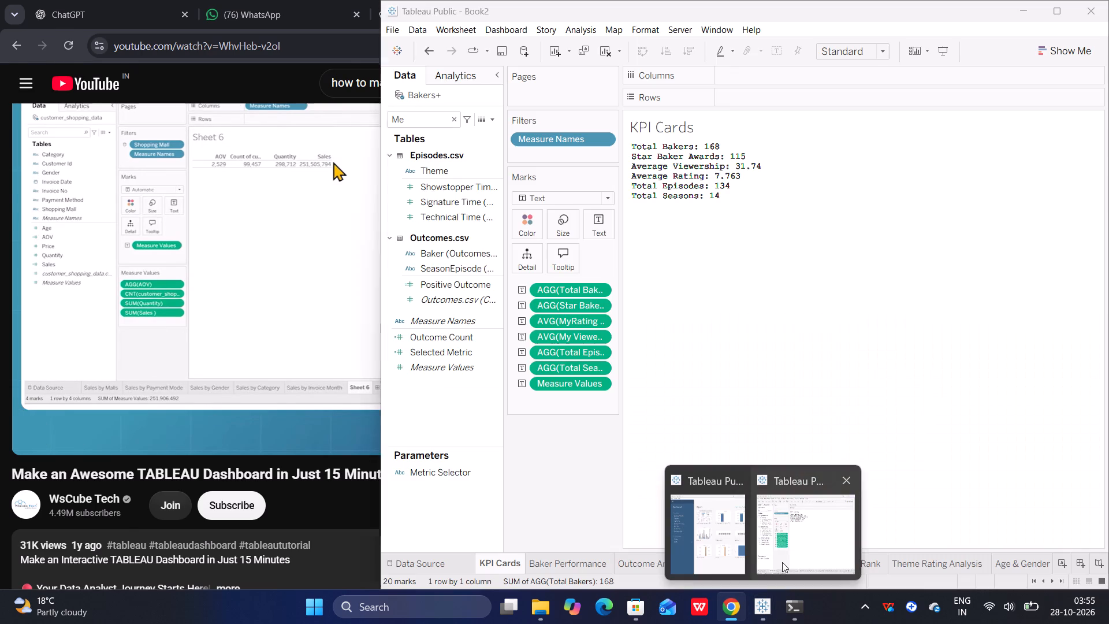
Switch to the Book2 workbook in Tableau and inspect the KPI Cards text mark and its Text settings.
left_click(782, 562)
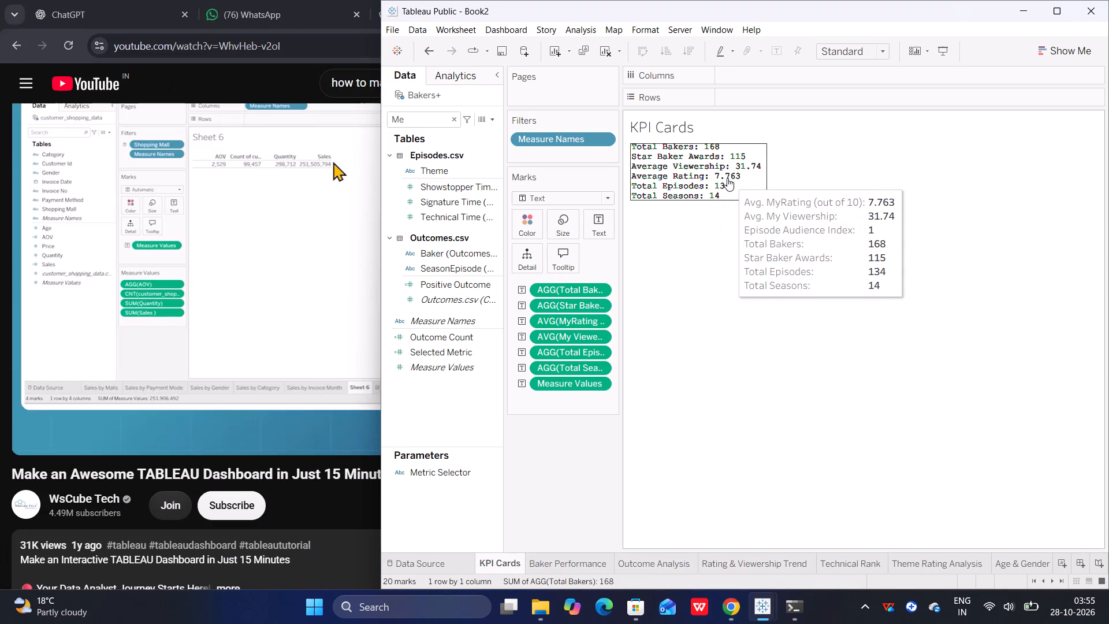
left_click(727, 178)
left_click(727, 178)
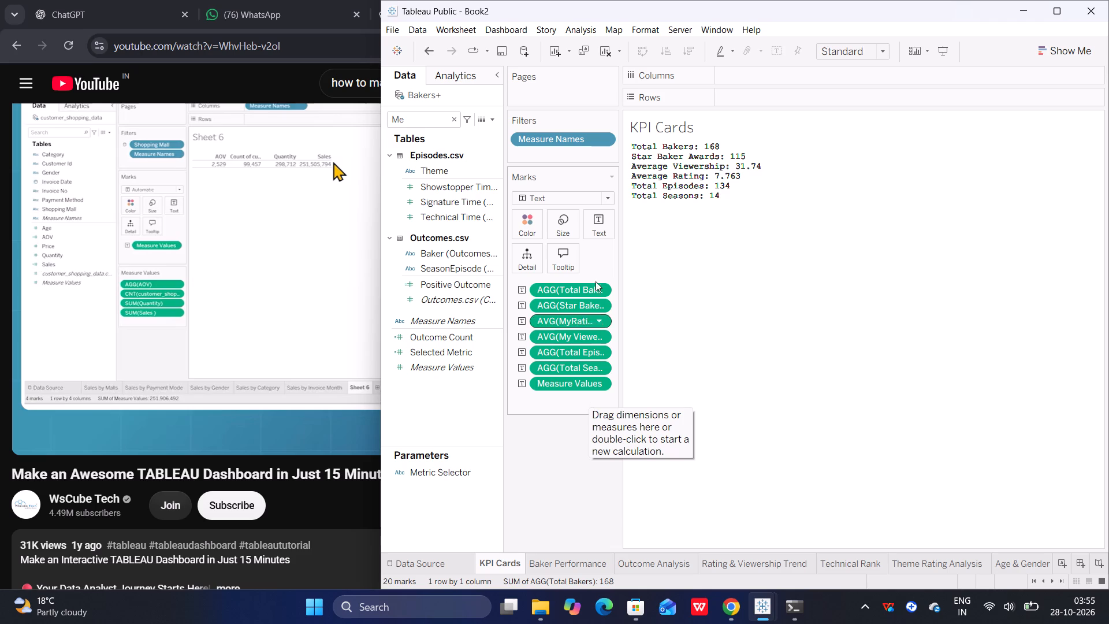
left_click(602, 237)
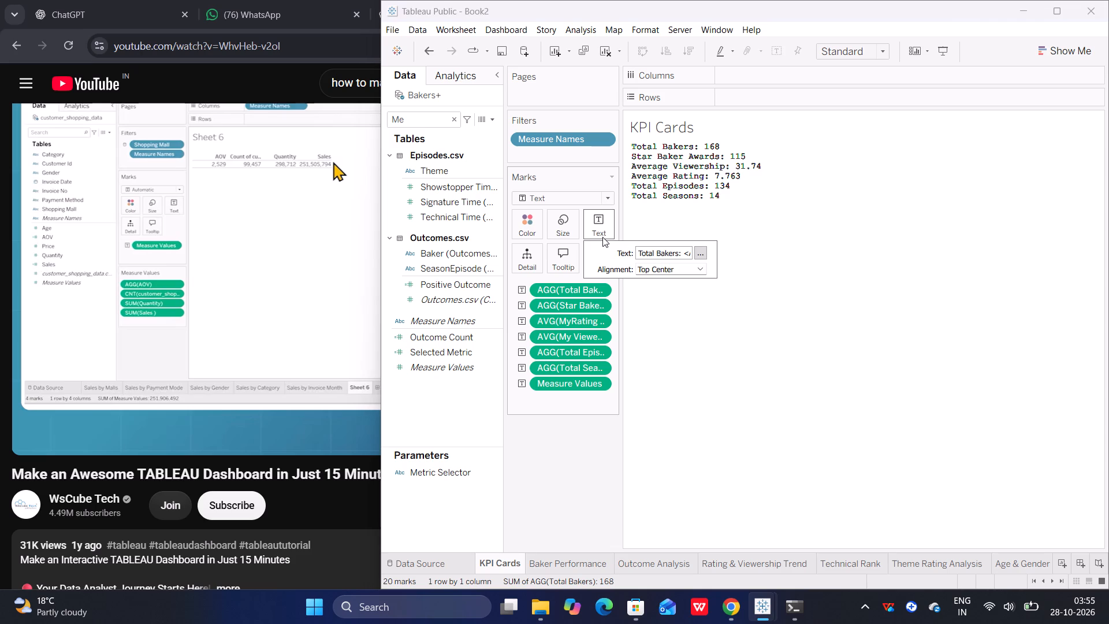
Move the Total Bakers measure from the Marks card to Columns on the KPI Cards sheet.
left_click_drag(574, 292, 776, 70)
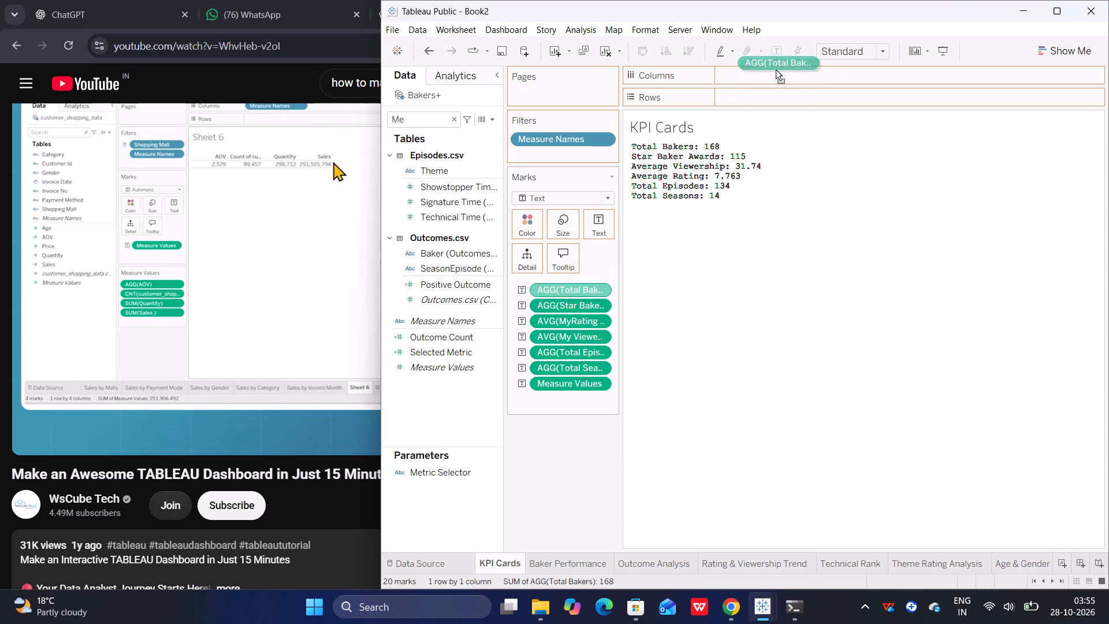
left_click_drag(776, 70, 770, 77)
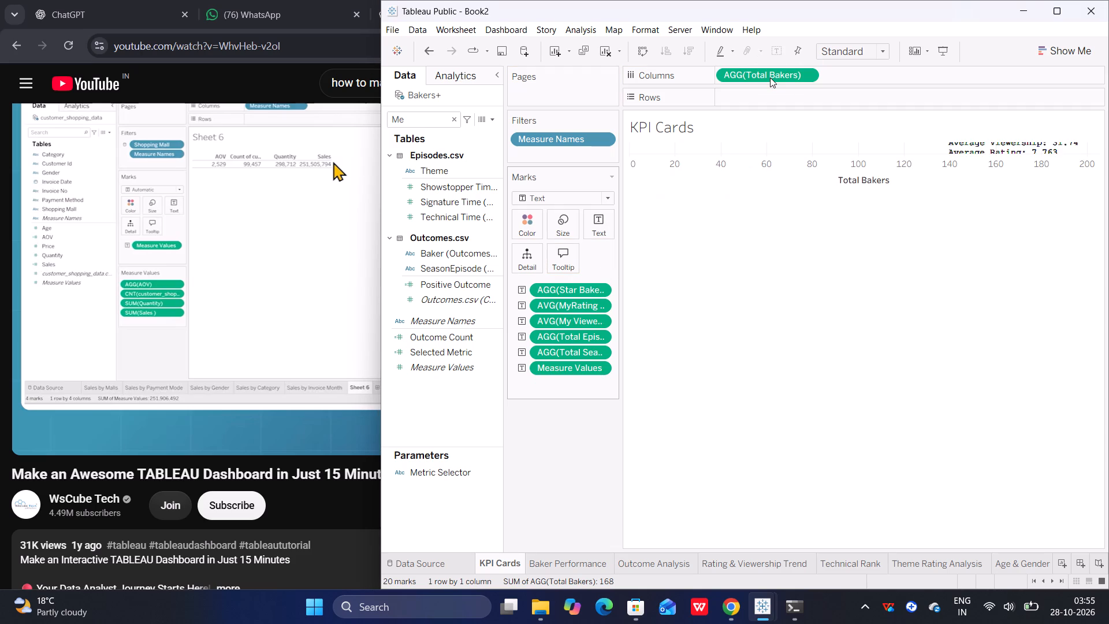
Move the Total Bakers measure from Columns back to the Marks card on the KPI Cards sheet.
scroll(972, 158, "up", 1)
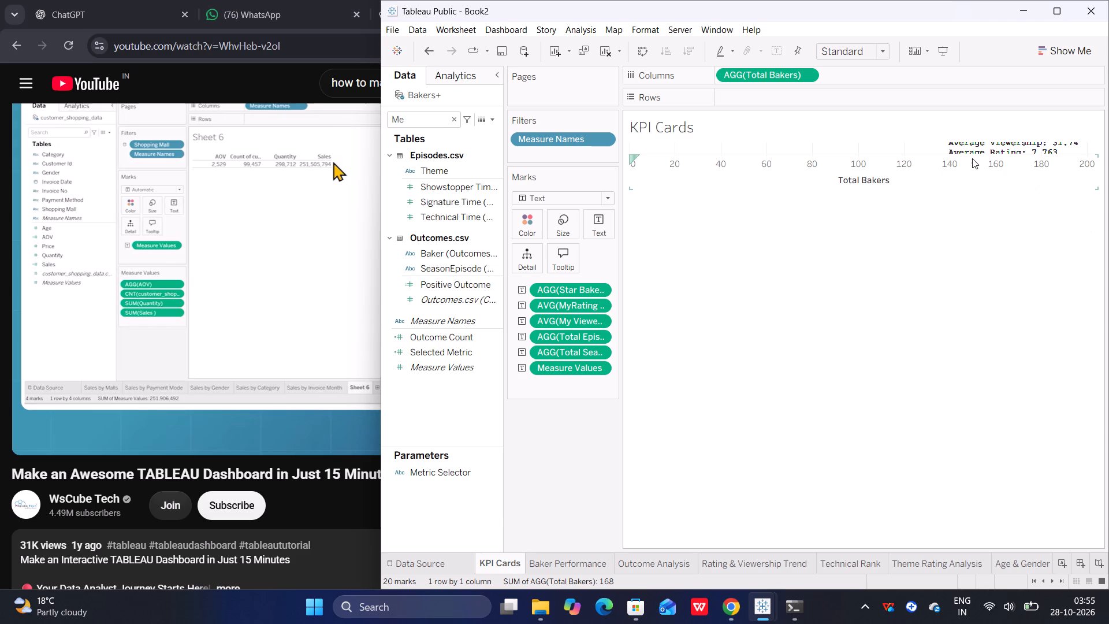
scroll(972, 158, "up", 1)
left_click(810, 72)
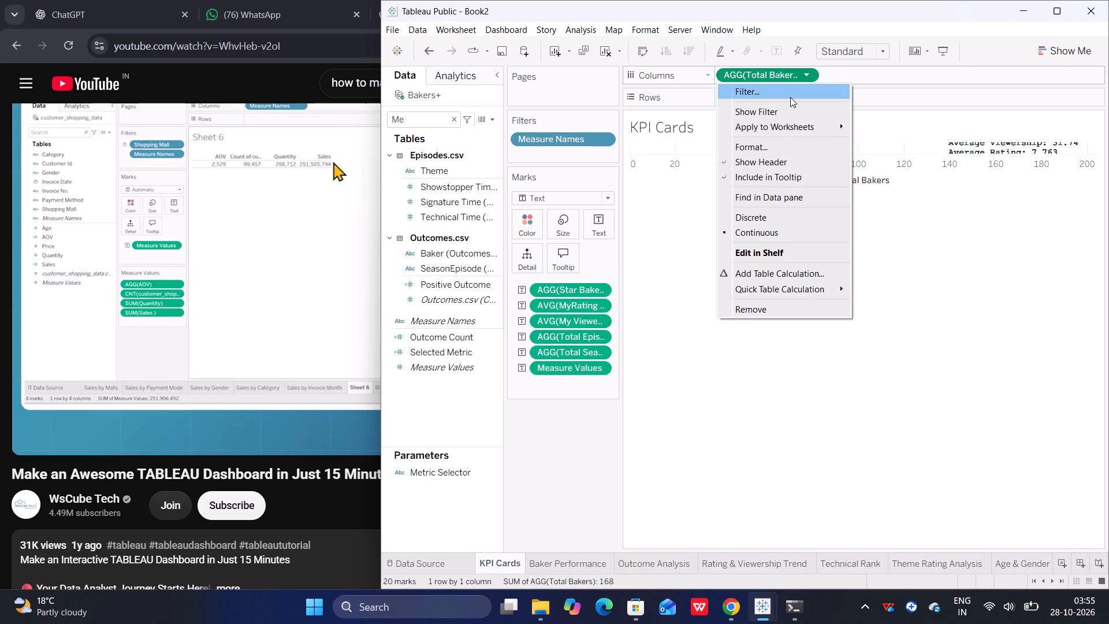
left_click_drag(771, 74, 595, 354)
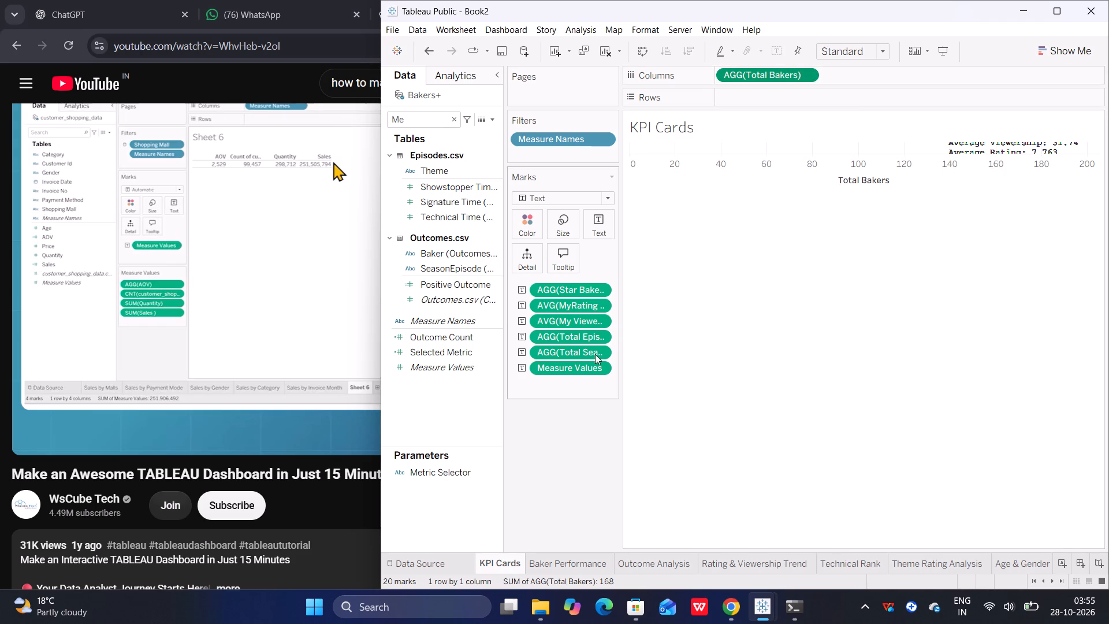
left_click_drag(595, 354, 744, 72)
left_click_drag(744, 72, 563, 396)
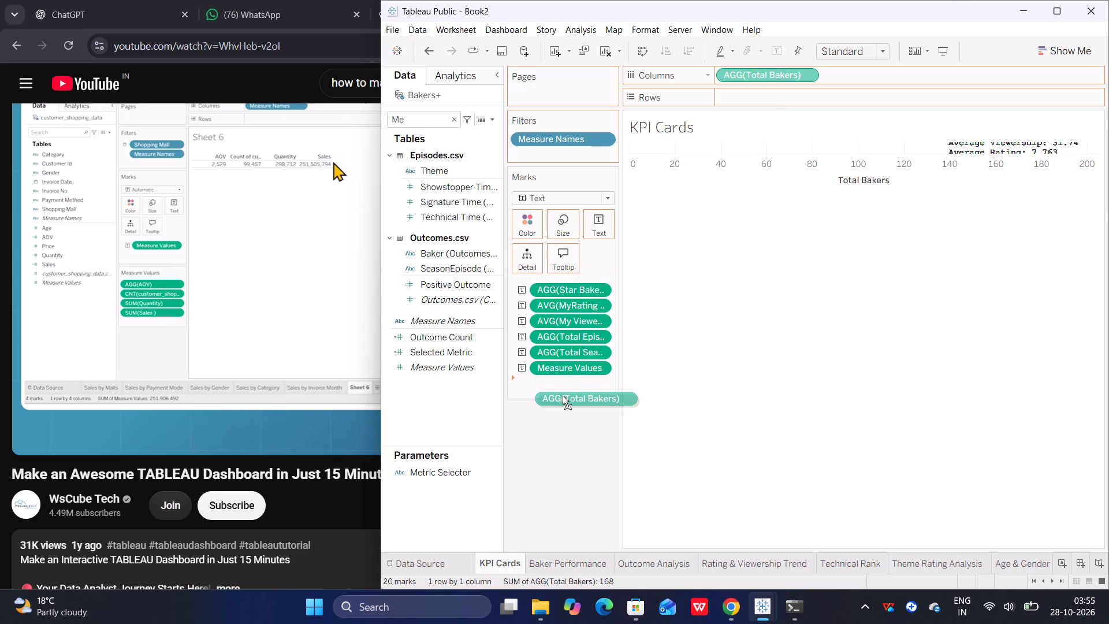
left_click_drag(563, 396, 560, 380)
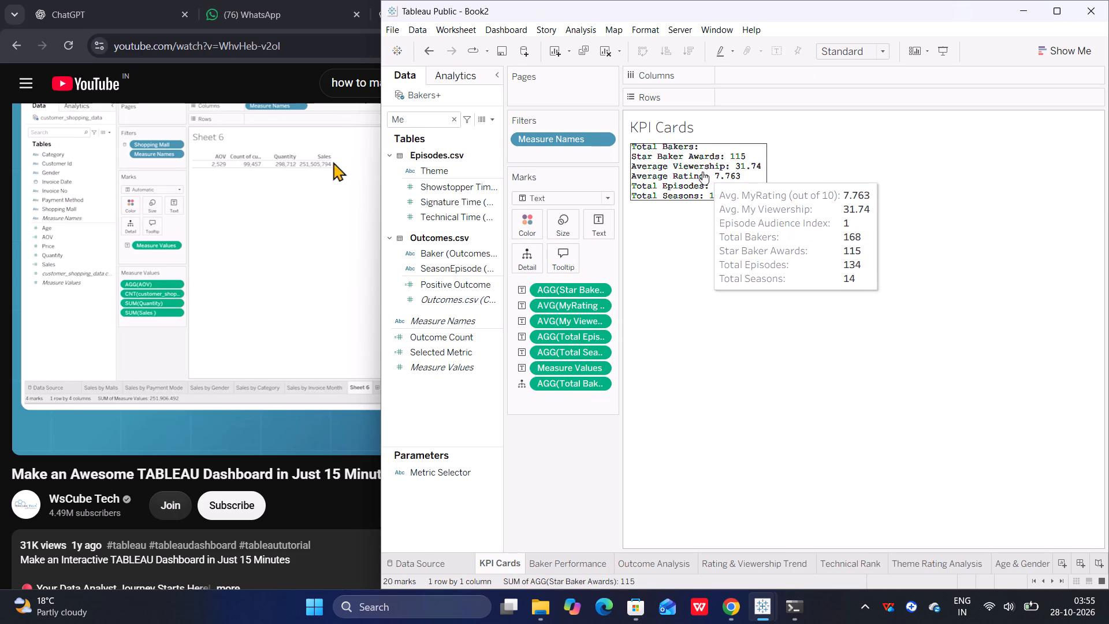
left_click(702, 172)
left_click(702, 172)
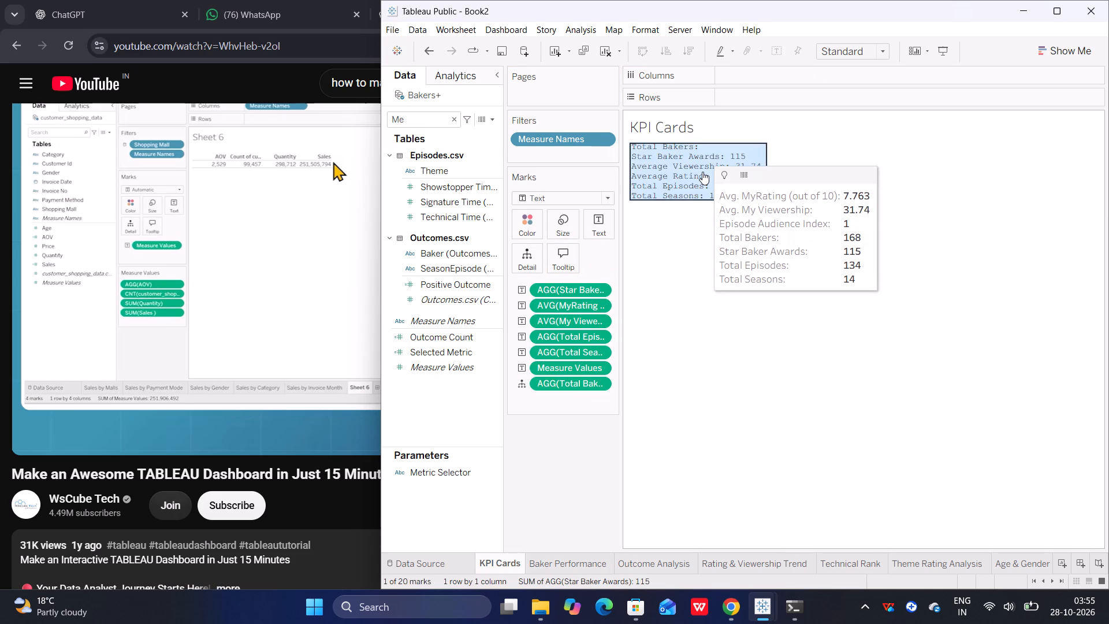
left_click(699, 219)
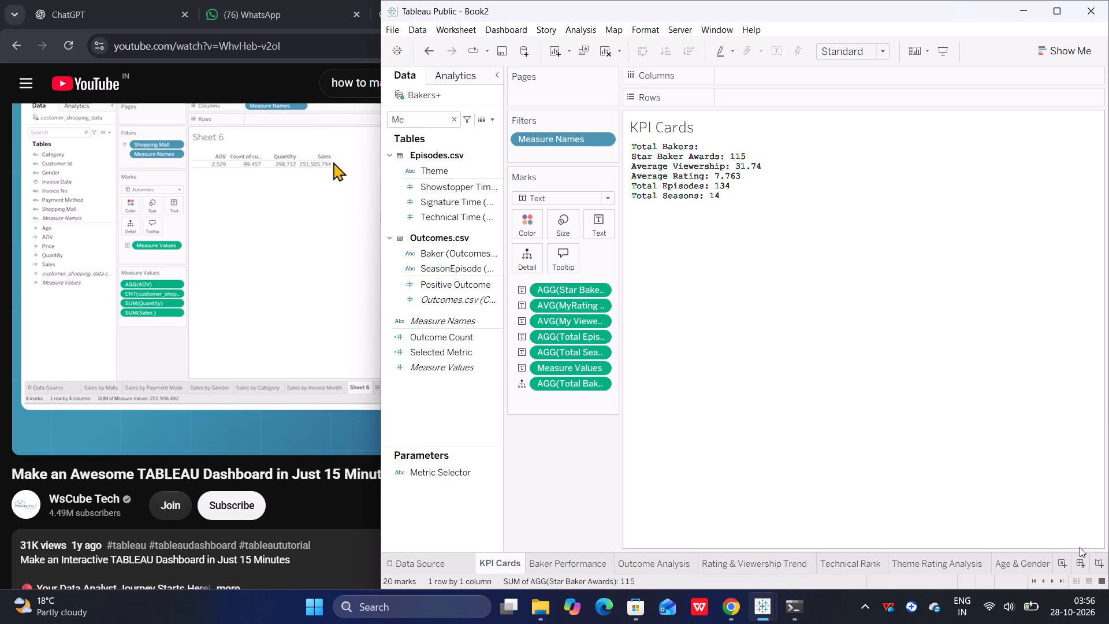
Add a new blank worksheet to the workbook.
left_click(1062, 563)
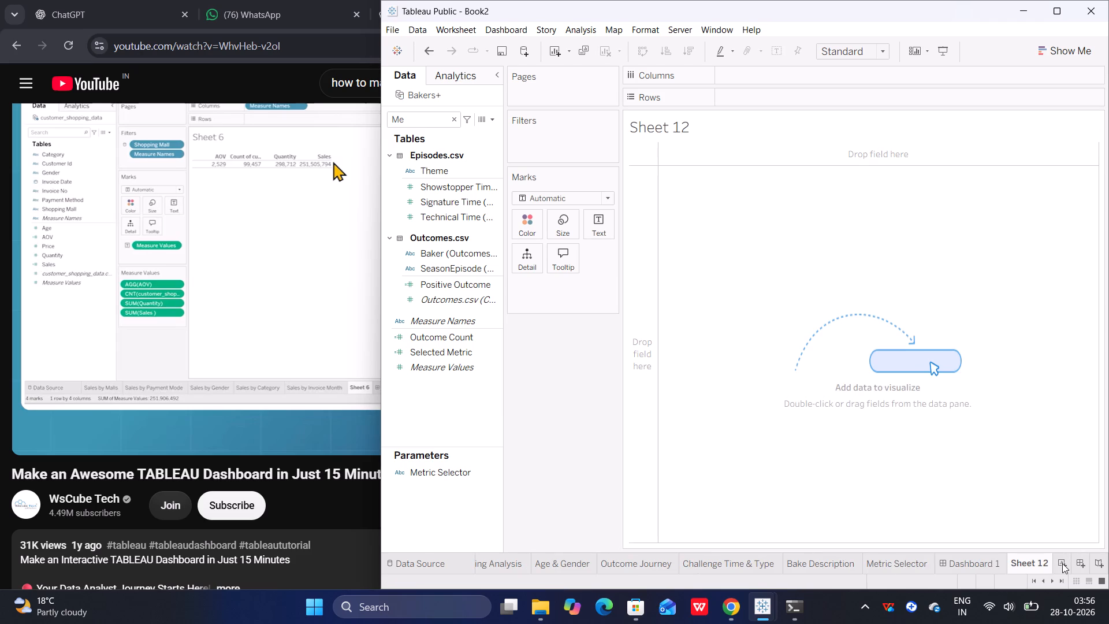
left_click(1026, 566)
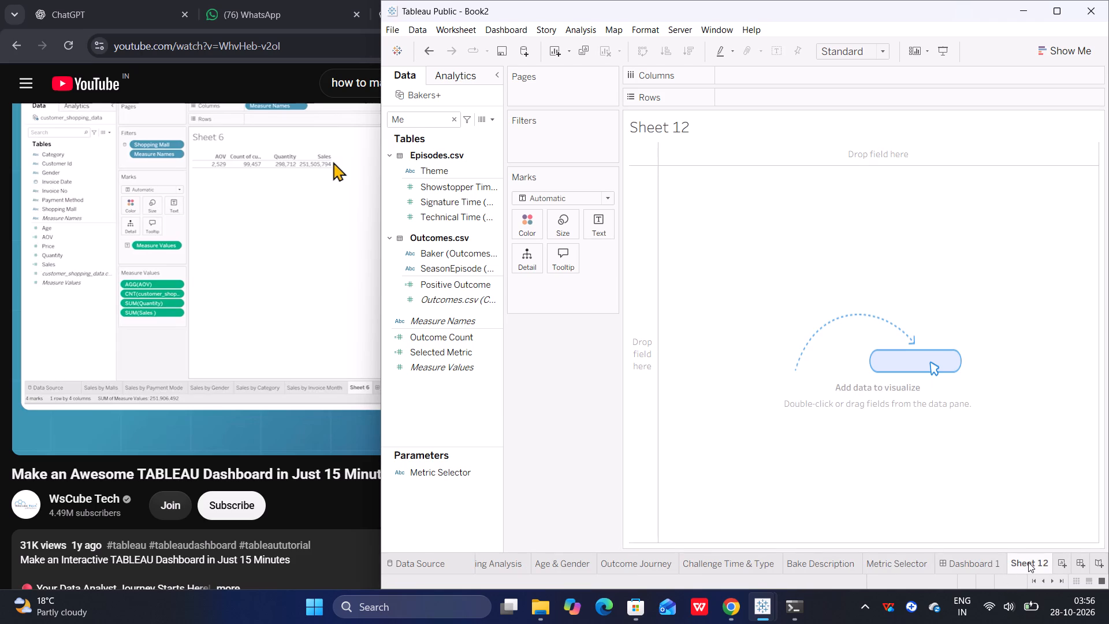
left_click(1028, 562)
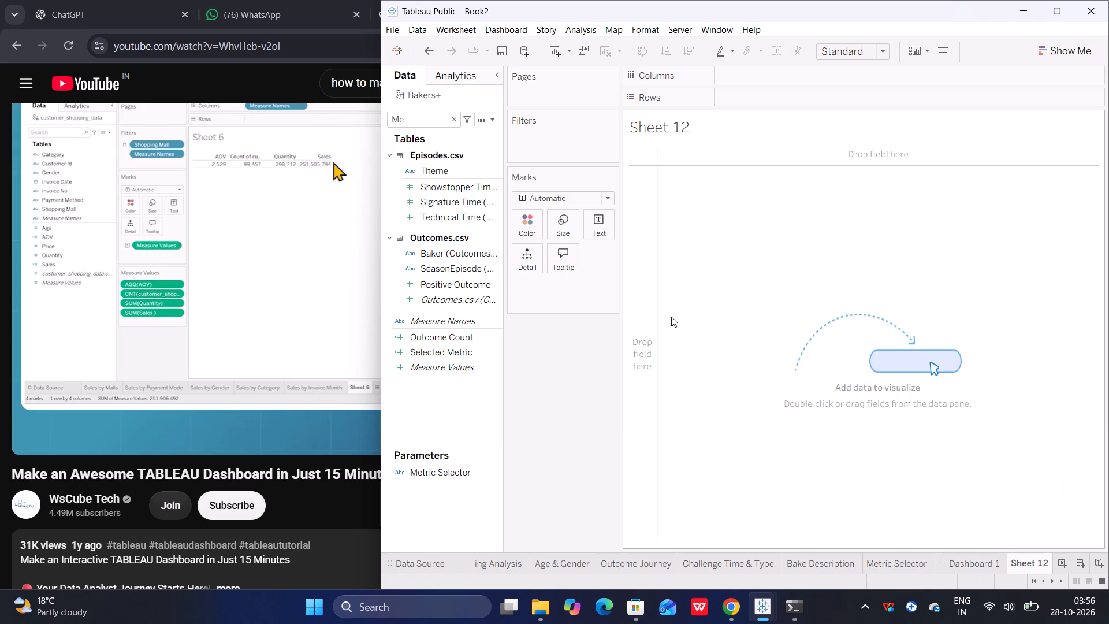
Search the data fields for "total" and place Total Bakers on Columns of the new sheet.
left_click(426, 128)
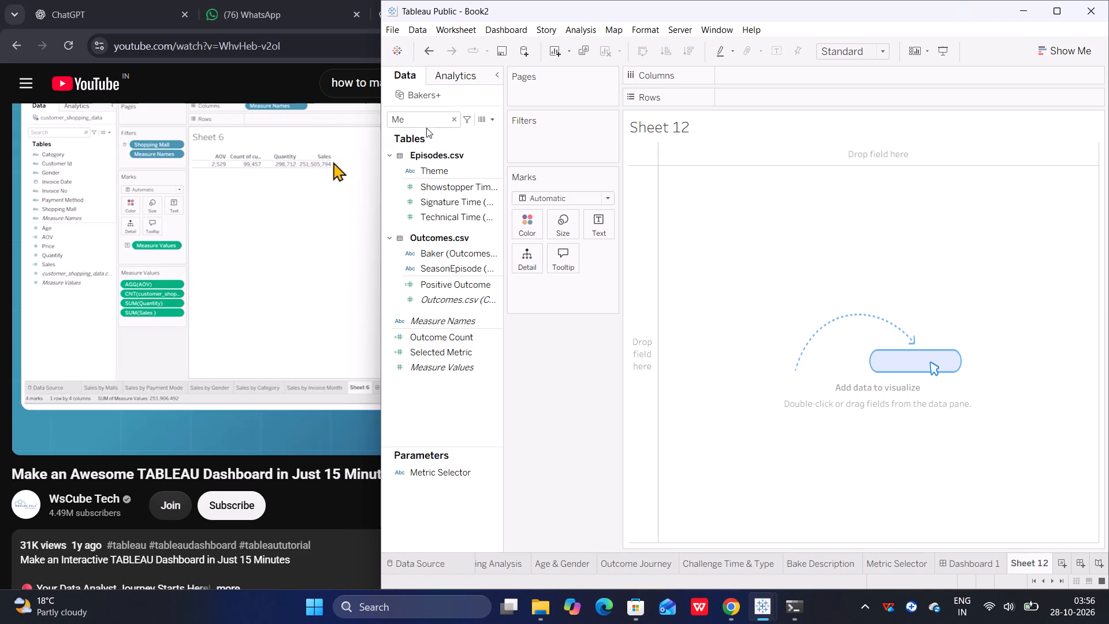
left_click(415, 116)
key("BackSpace")
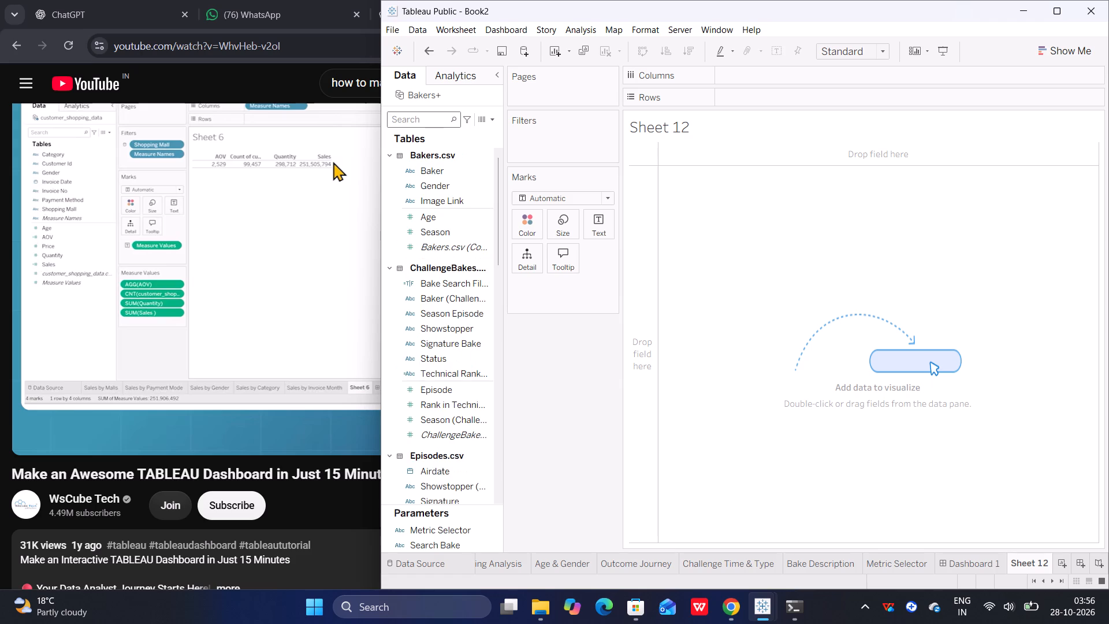
type("to")
type("tal")
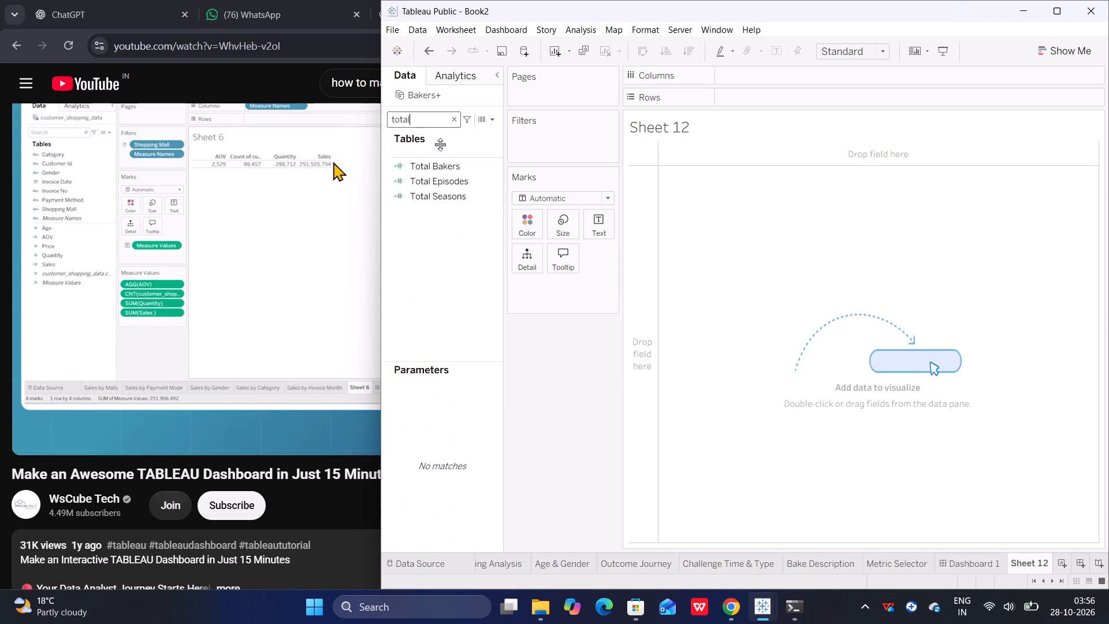
left_click_drag(439, 166, 752, 77)
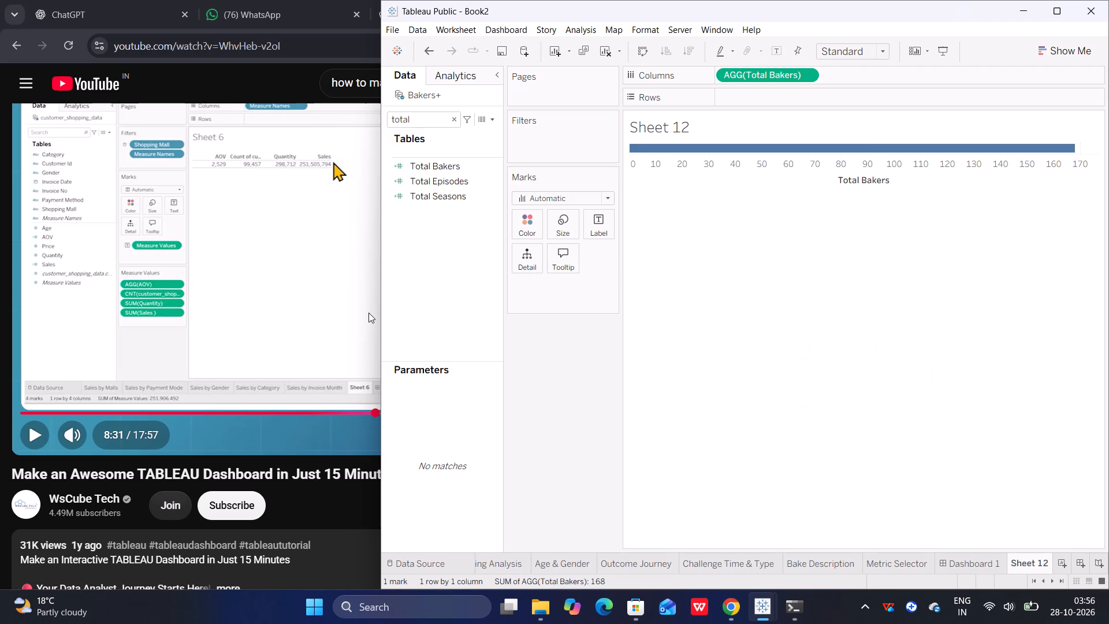
Search the data fields for "Star" and add Star Baker Awards to Columns after Total Bakers.
left_click(429, 117)
key("BackSpace")
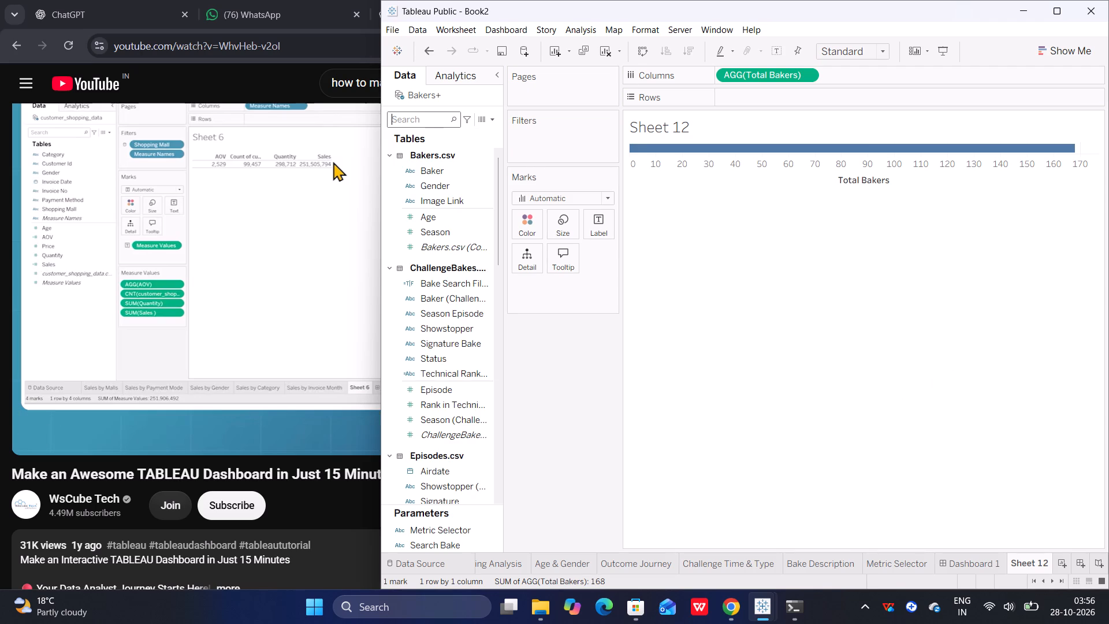
type("Start")
key("BackSpace")
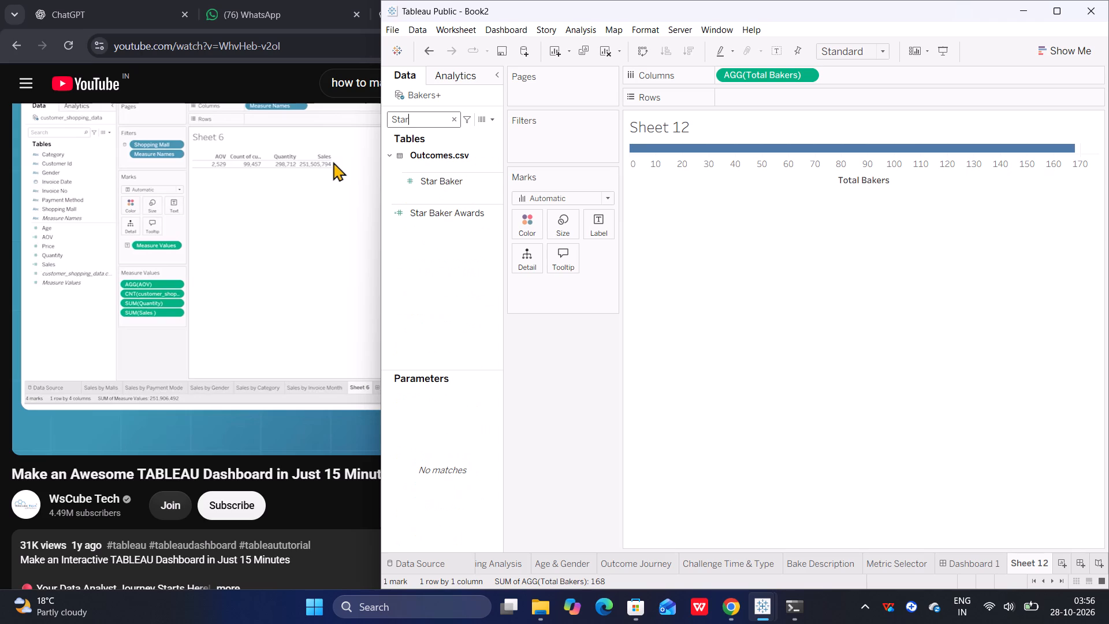
left_click_drag(460, 185, 887, 86)
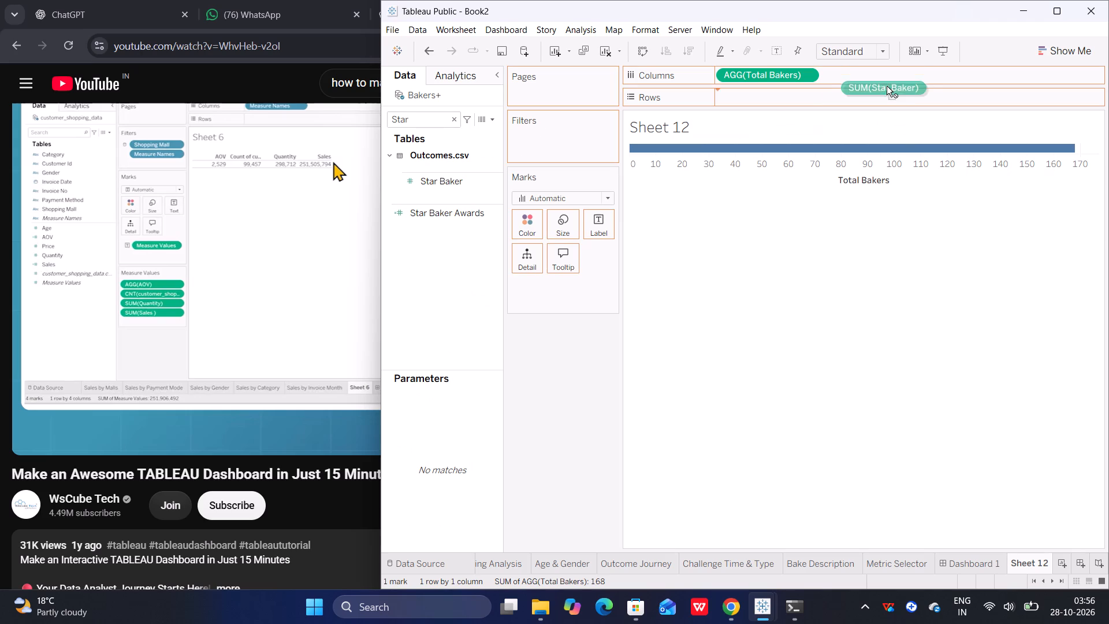
left_click_drag(887, 86, 623, 155)
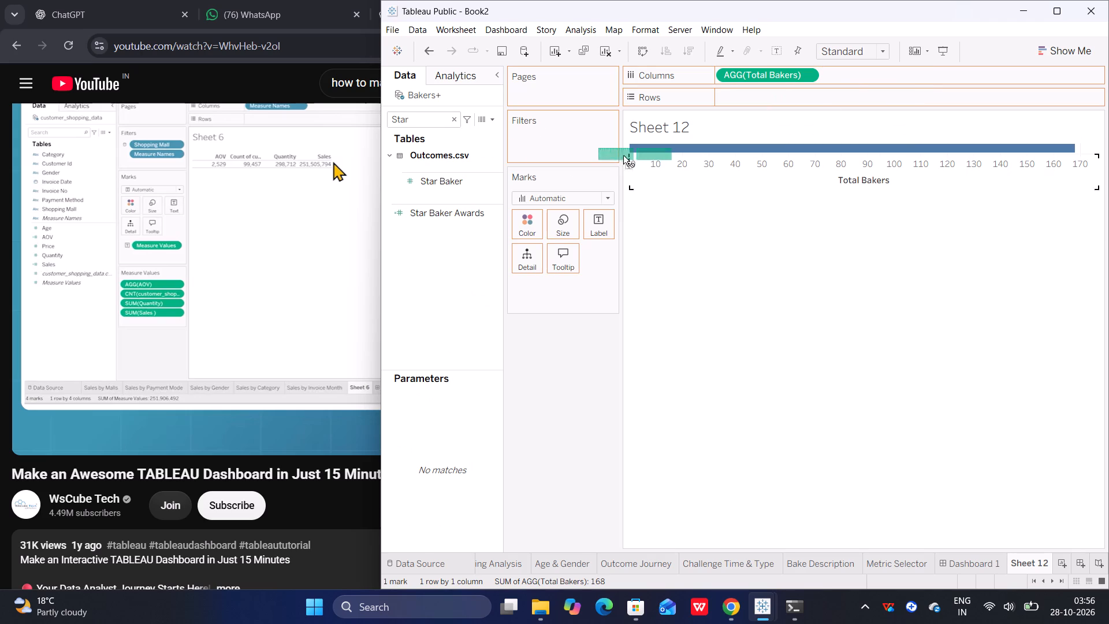
left_click_drag(623, 155, 453, 185)
left_click_drag(455, 214, 886, 78)
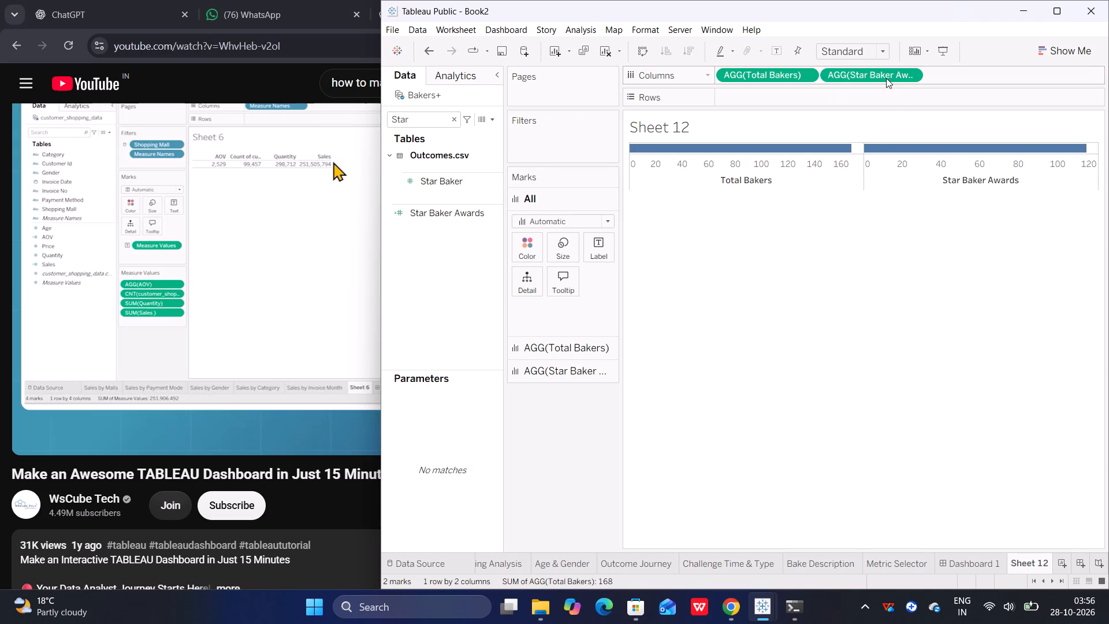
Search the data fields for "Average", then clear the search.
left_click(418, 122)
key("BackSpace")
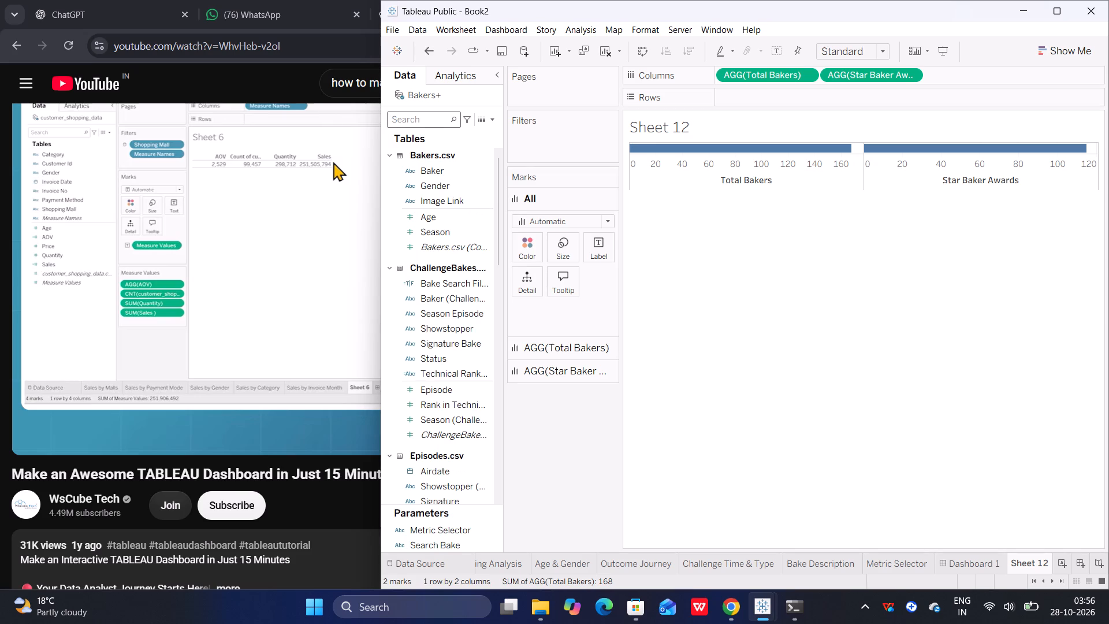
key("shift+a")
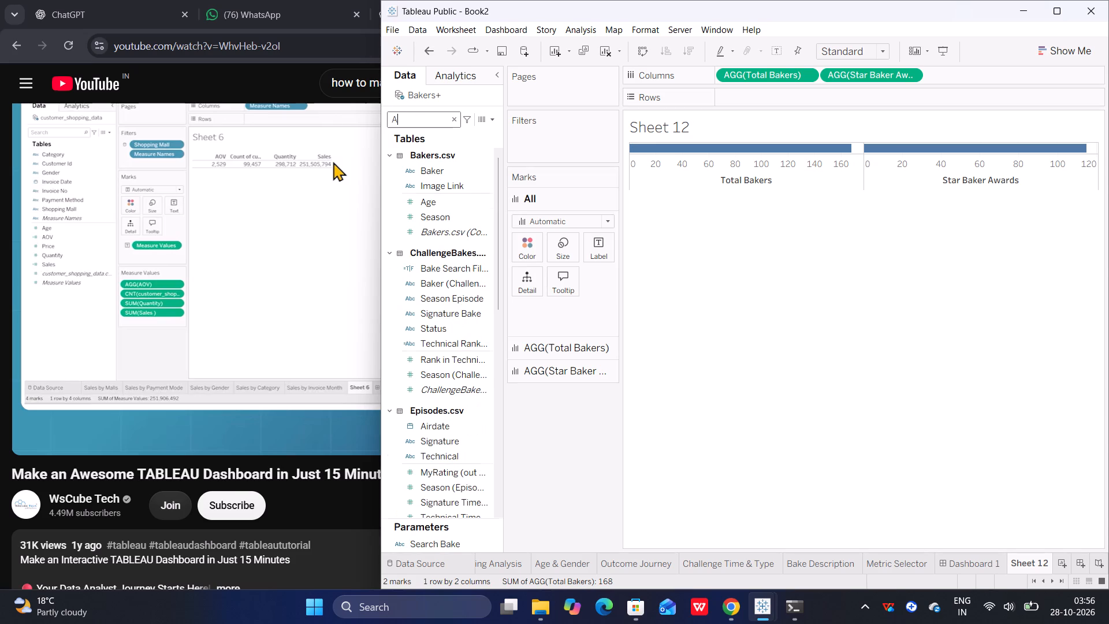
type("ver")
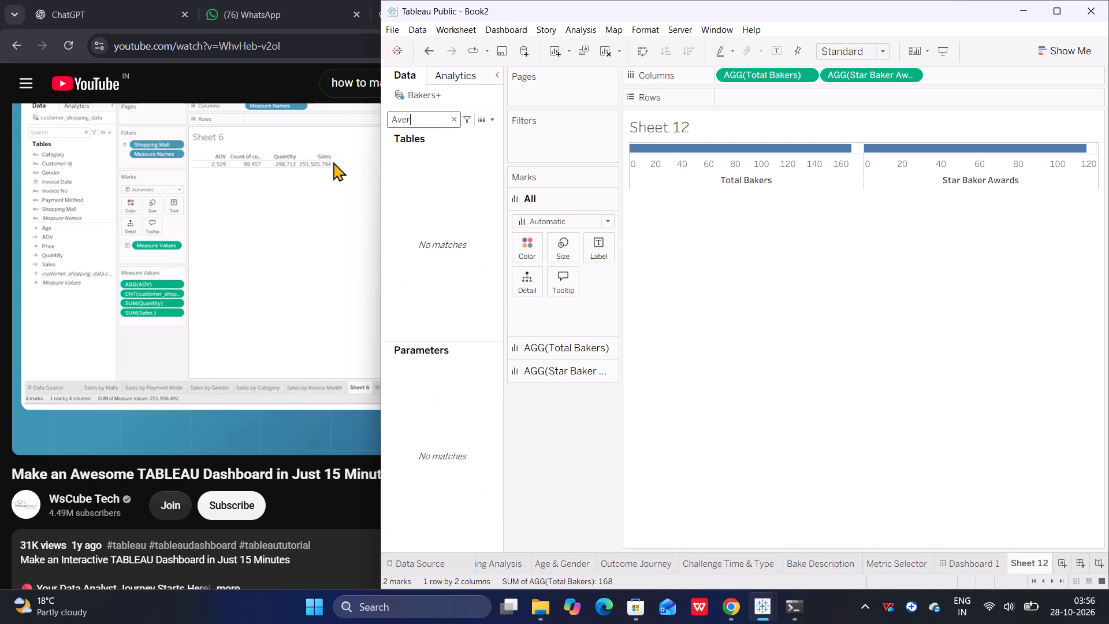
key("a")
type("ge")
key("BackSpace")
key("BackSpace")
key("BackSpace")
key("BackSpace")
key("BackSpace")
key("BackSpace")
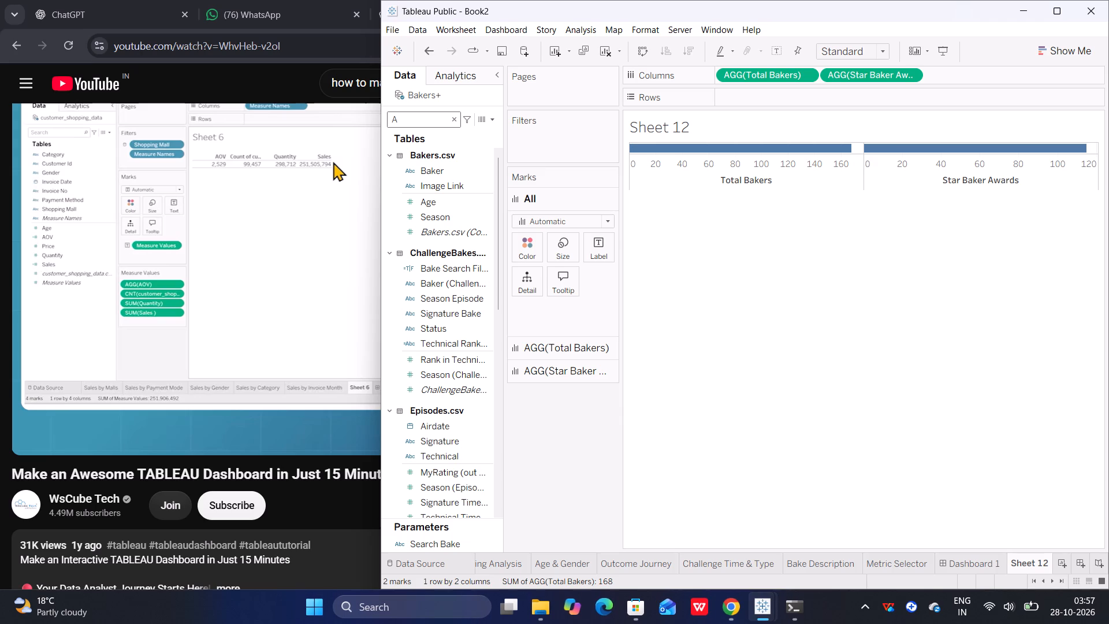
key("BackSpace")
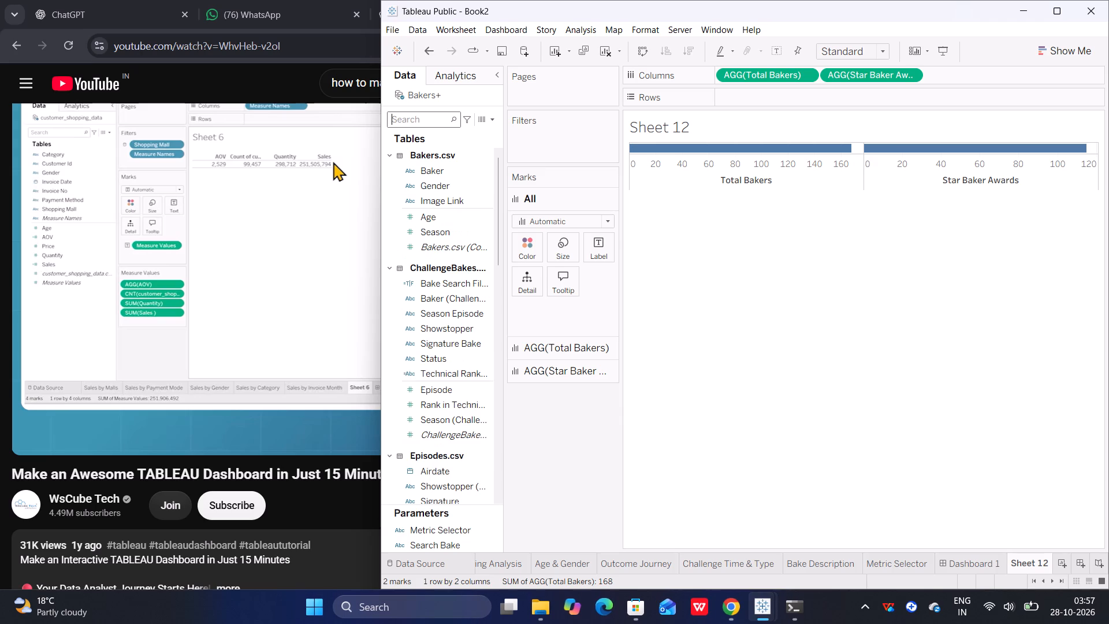
Search the data fields for "View" and add My Viewership to Columns after Star Baker Awards.
key("shift+v")
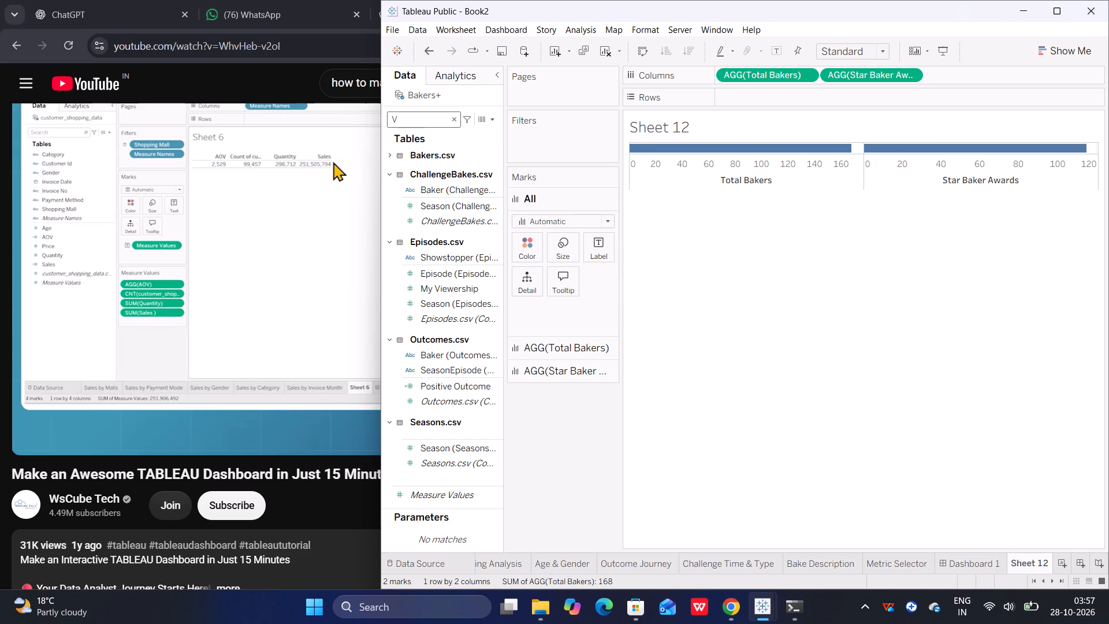
key("i")
type("ew")
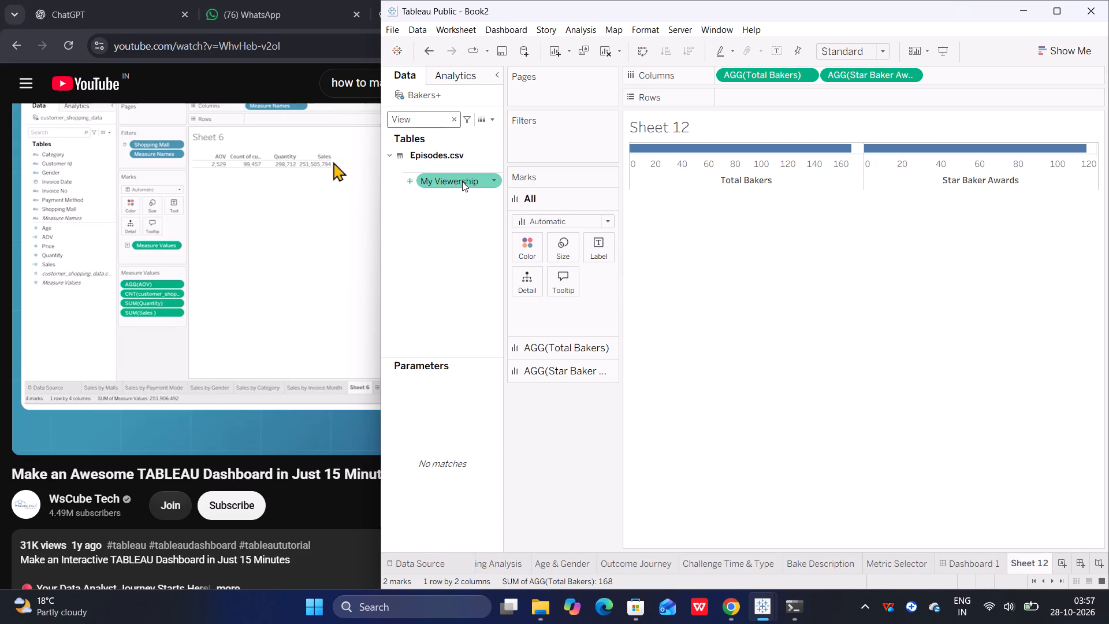
left_click_drag(462, 181, 907, 146)
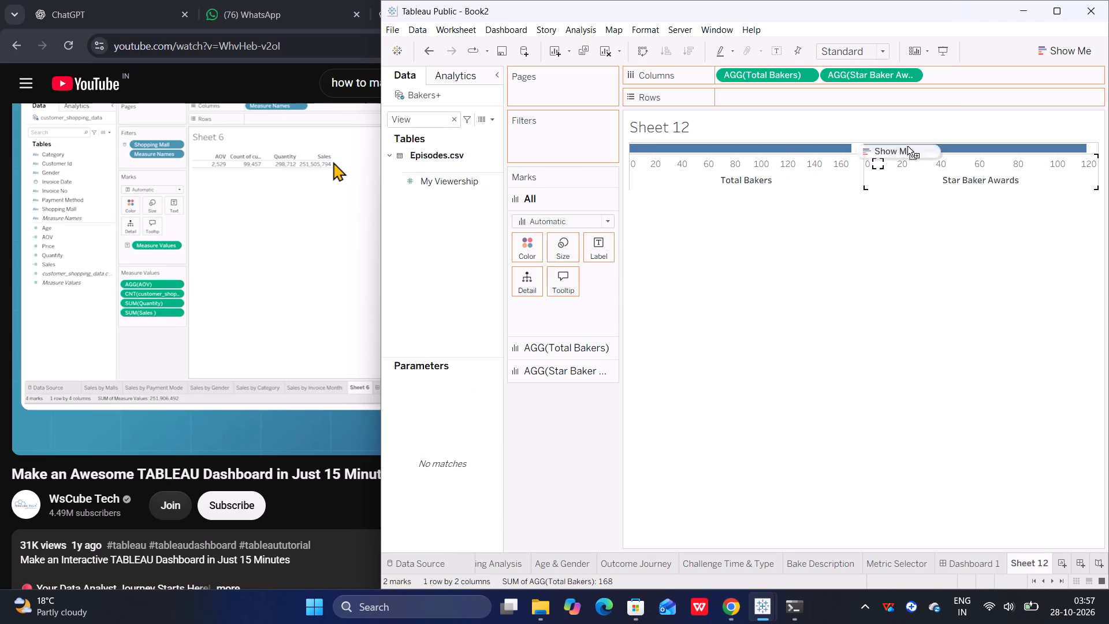
left_click_drag(907, 146, 974, 82)
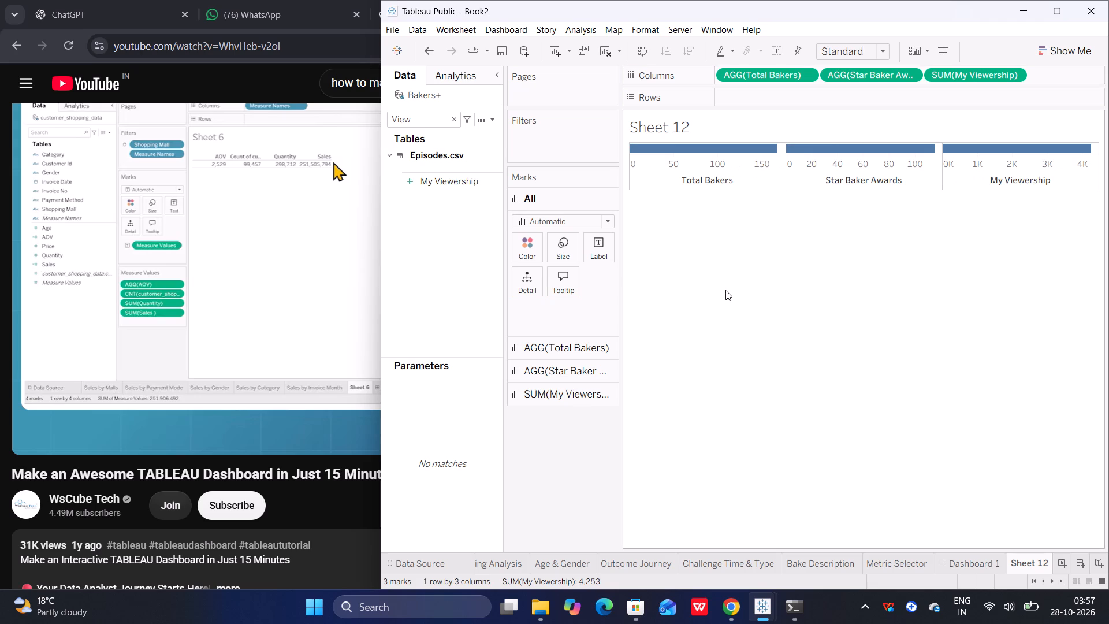
Search the data fields for "Rating" and add MyRating (out of 10) to Columns after My Viewership.
left_click(419, 124)
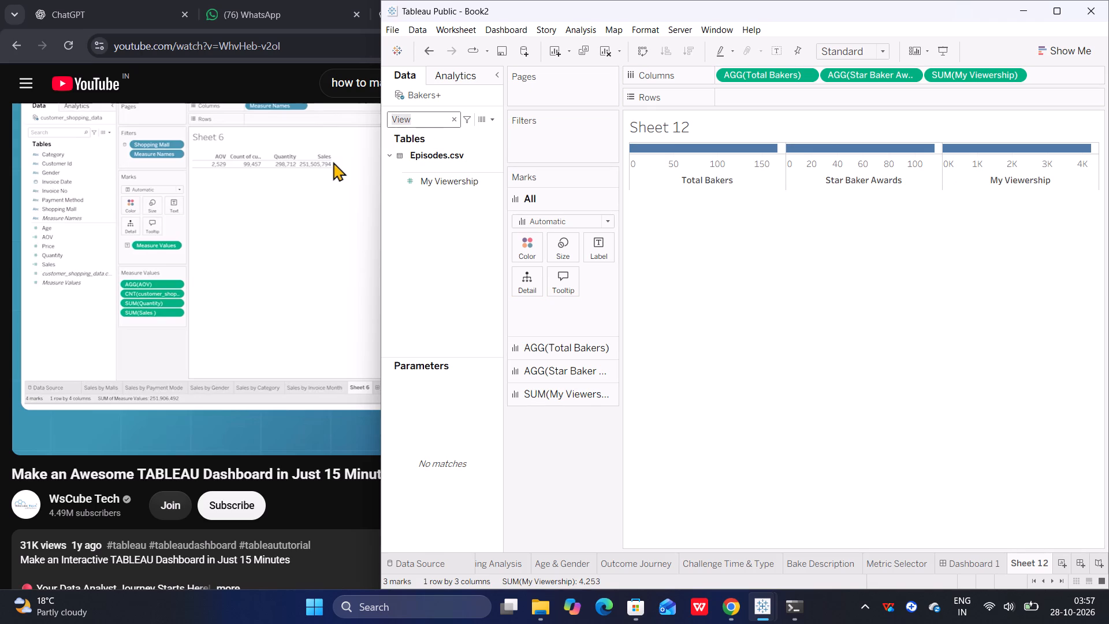
key("BackSpace")
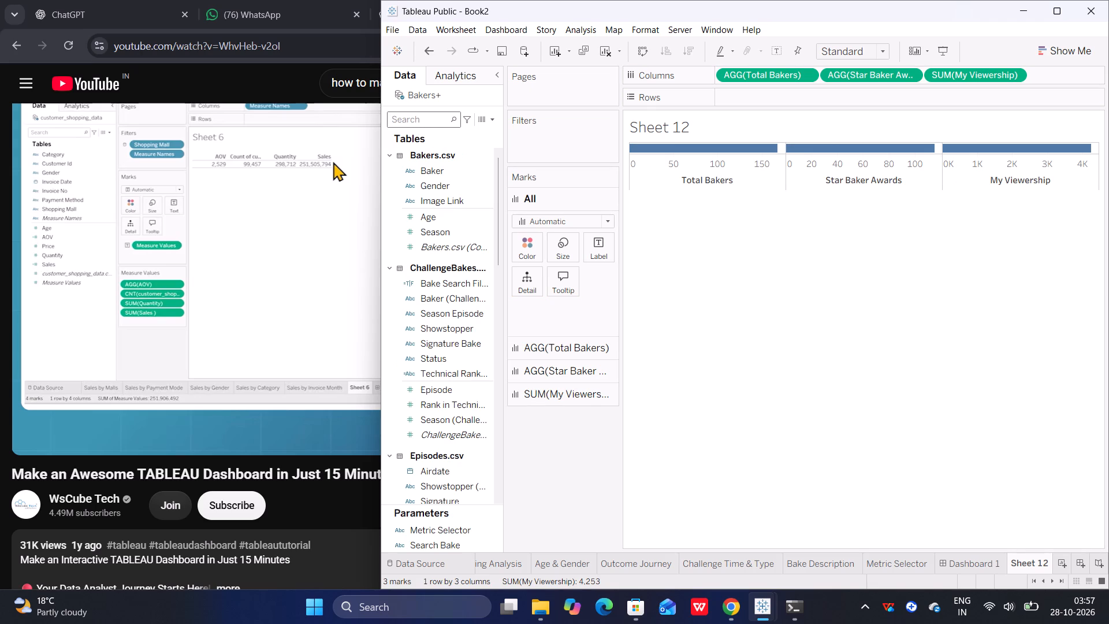
type("Rat")
type("ing")
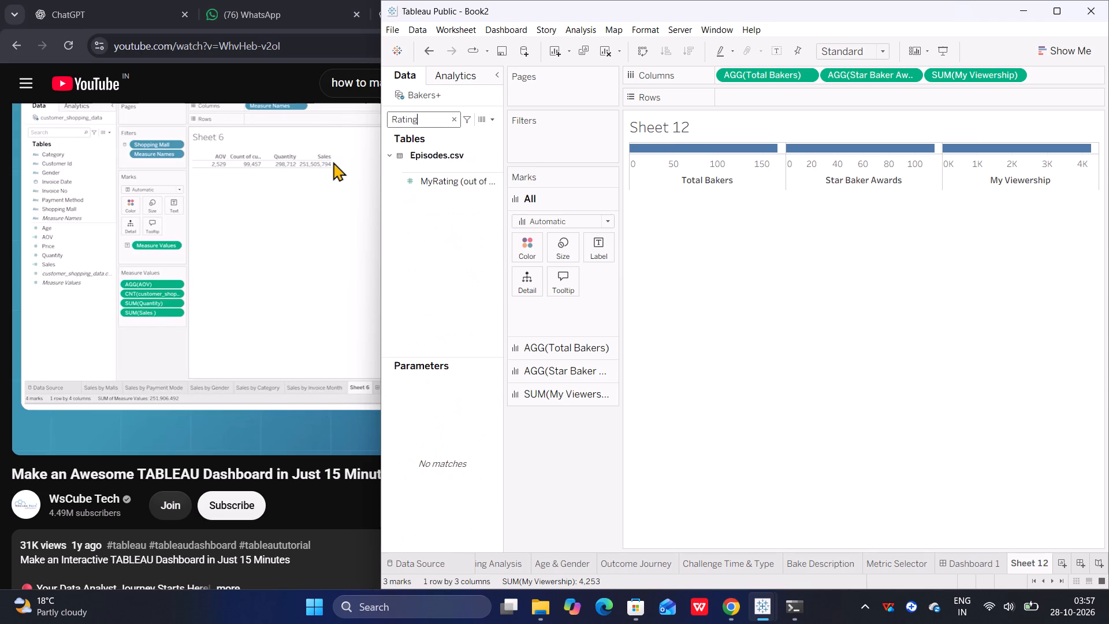
left_click_drag(453, 181, 1049, 84)
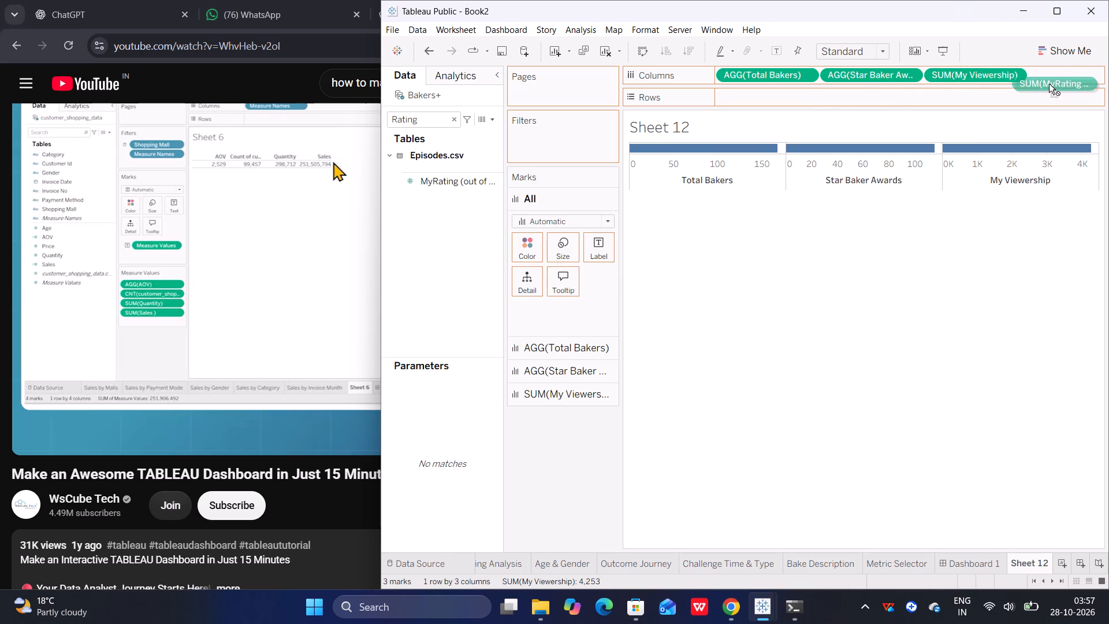
left_click_drag(1049, 84, 1064, 80)
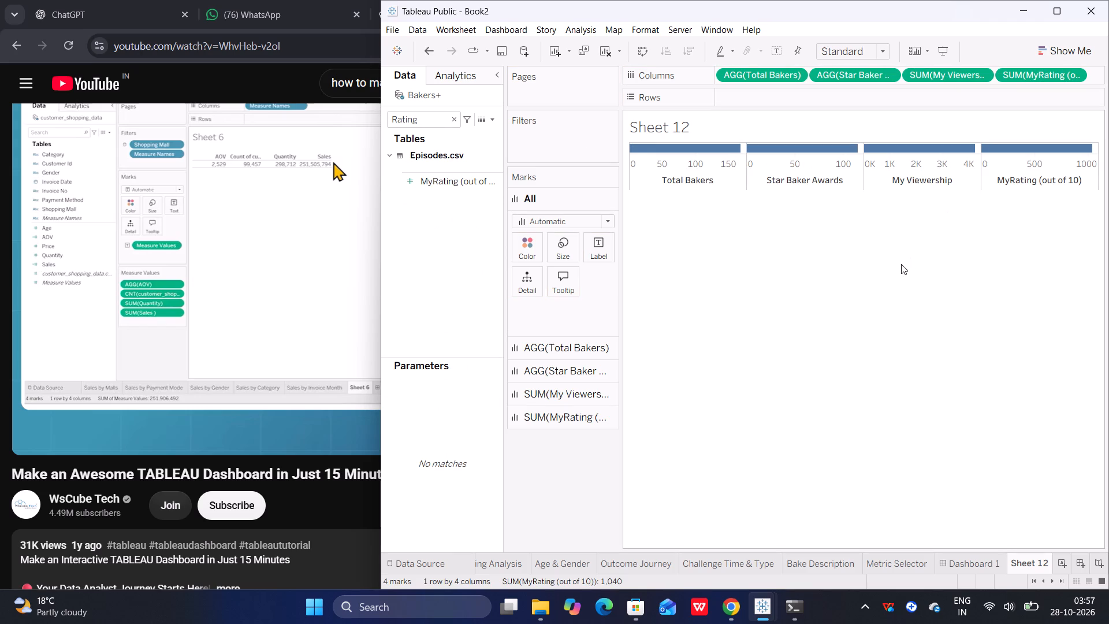
Search the data fields for "total" and add Total Episodes to Columns after MyRating (out of 10).
left_click(429, 117)
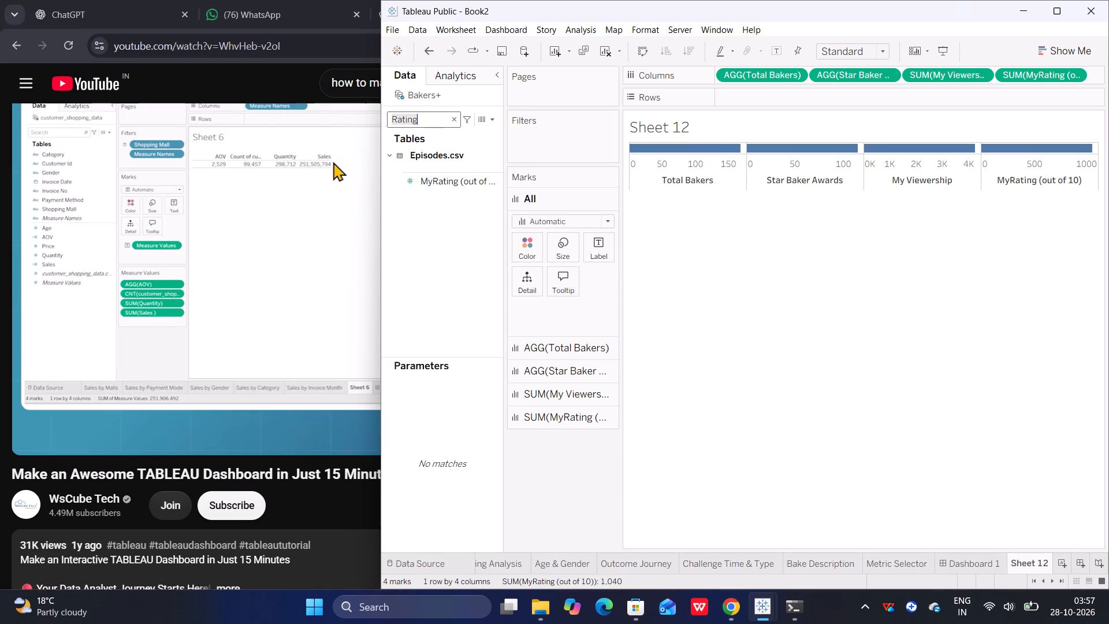
key("BackSpace")
type("total")
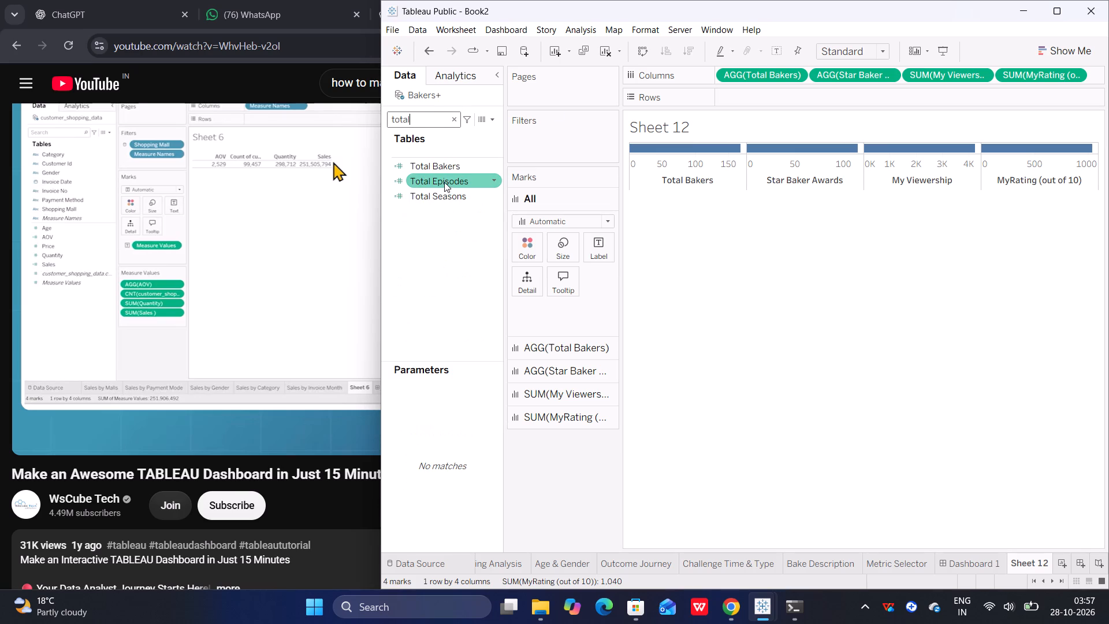
left_click_drag(444, 182, 1101, 77)
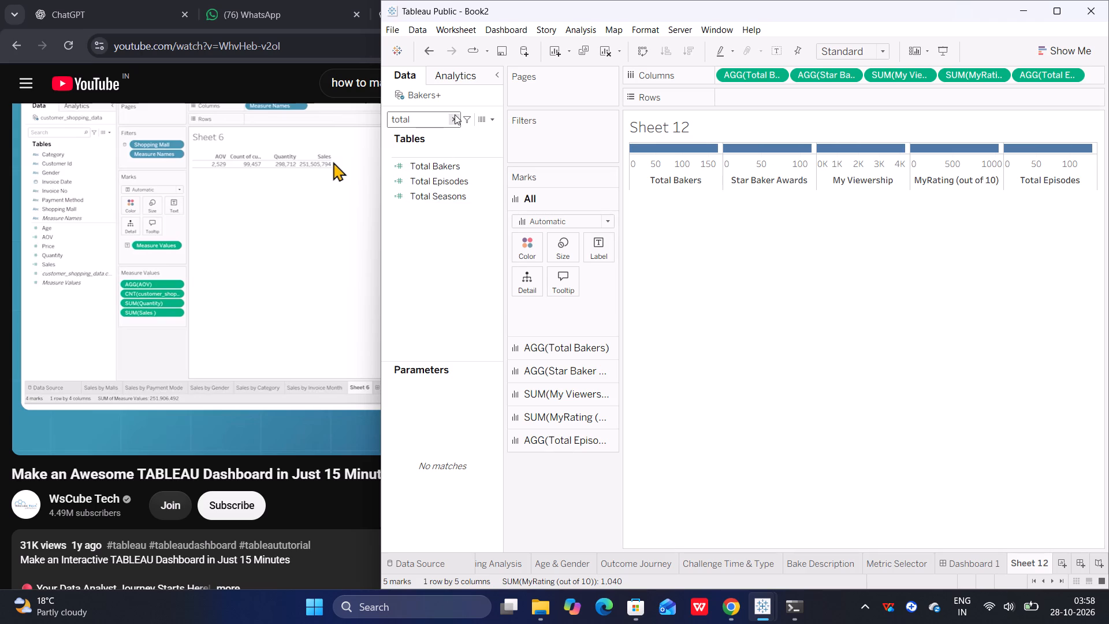
Search the data fields for "tot" and add Total Seasons to Columns after Total Episodes.
left_click(434, 116)
key("BackSpace")
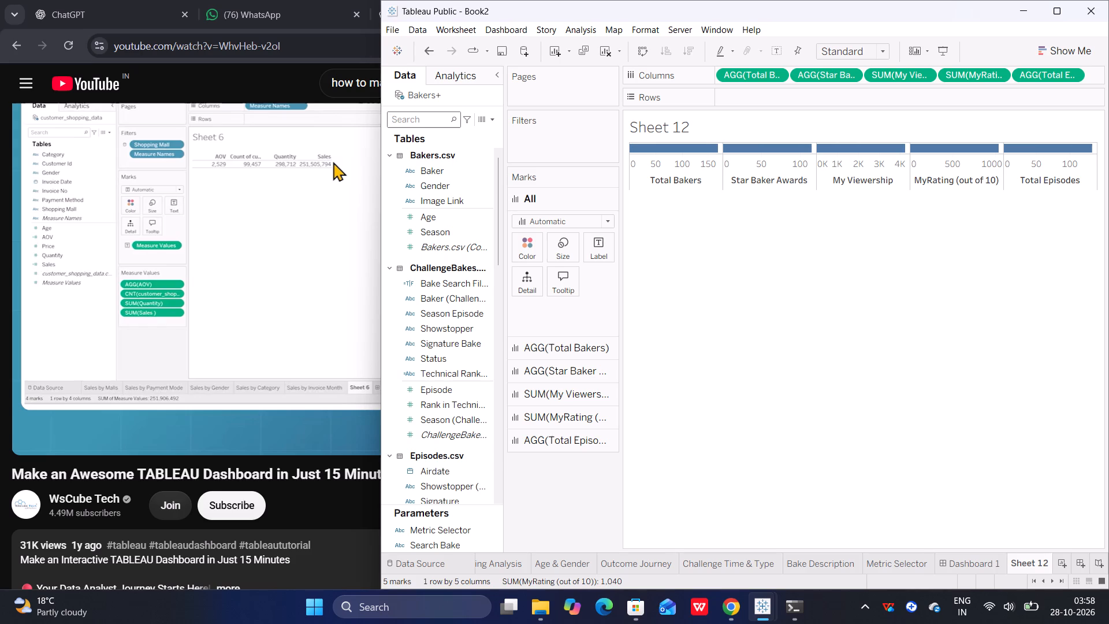
type("tat")
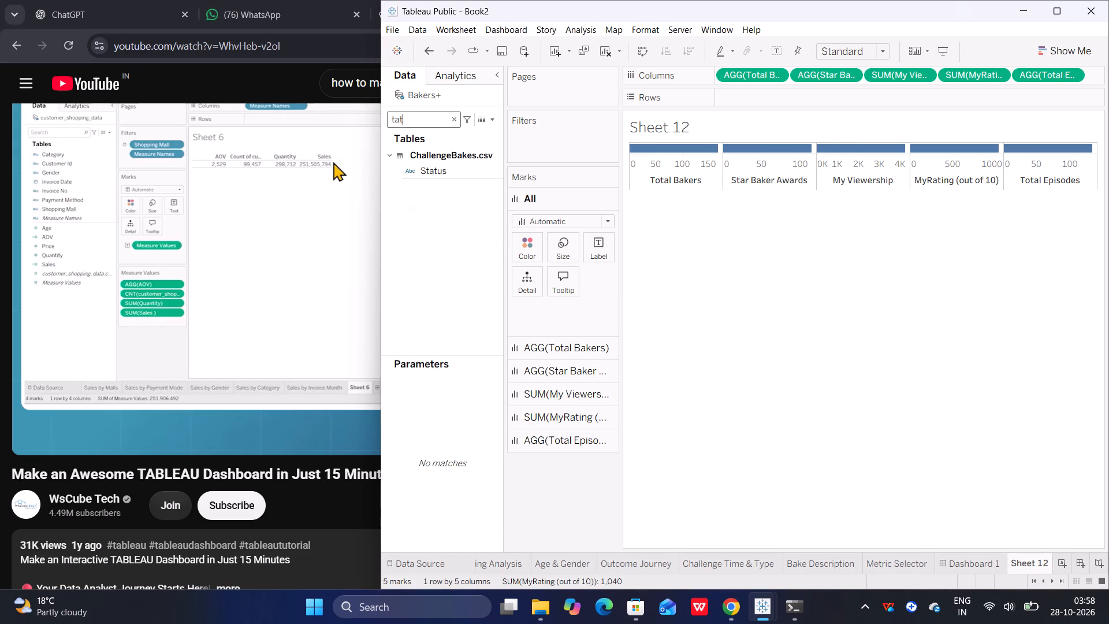
key("BackSpace")
key("BackSpace")
type("ot")
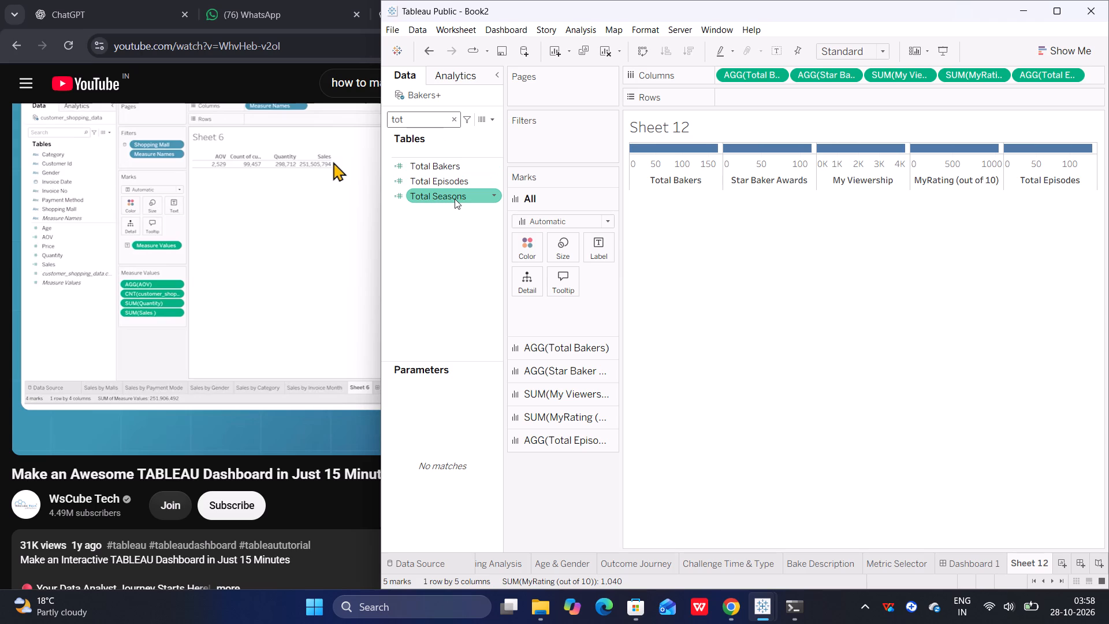
left_click_drag(455, 199, 1101, 77)
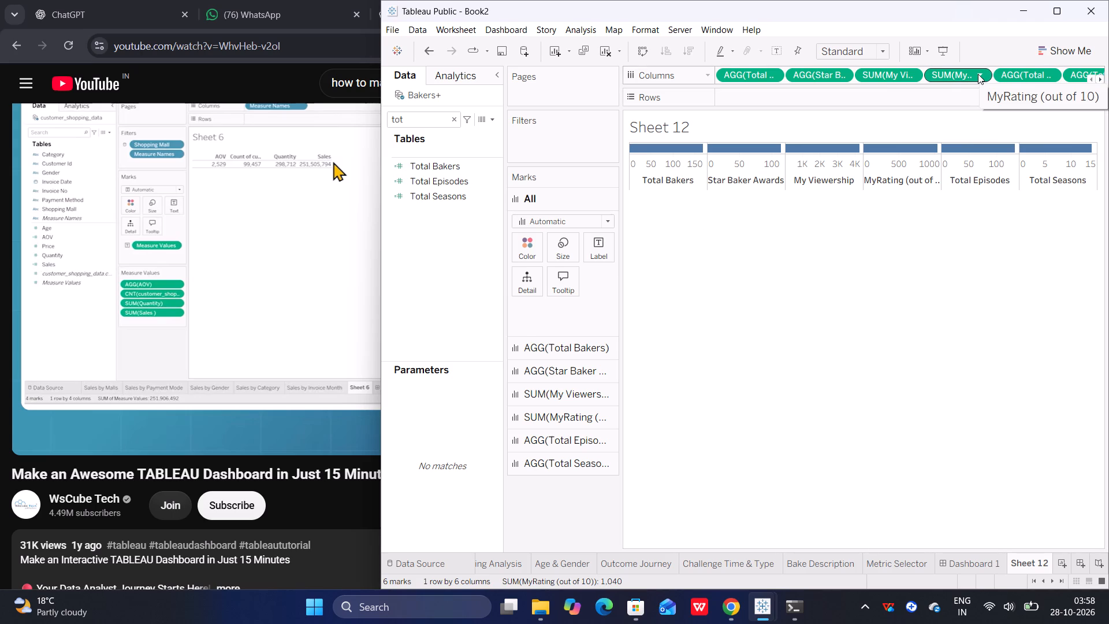
Change the aggregation of My Viewership and MyRating (out of 10) on Columns to Average.
left_click(910, 72)
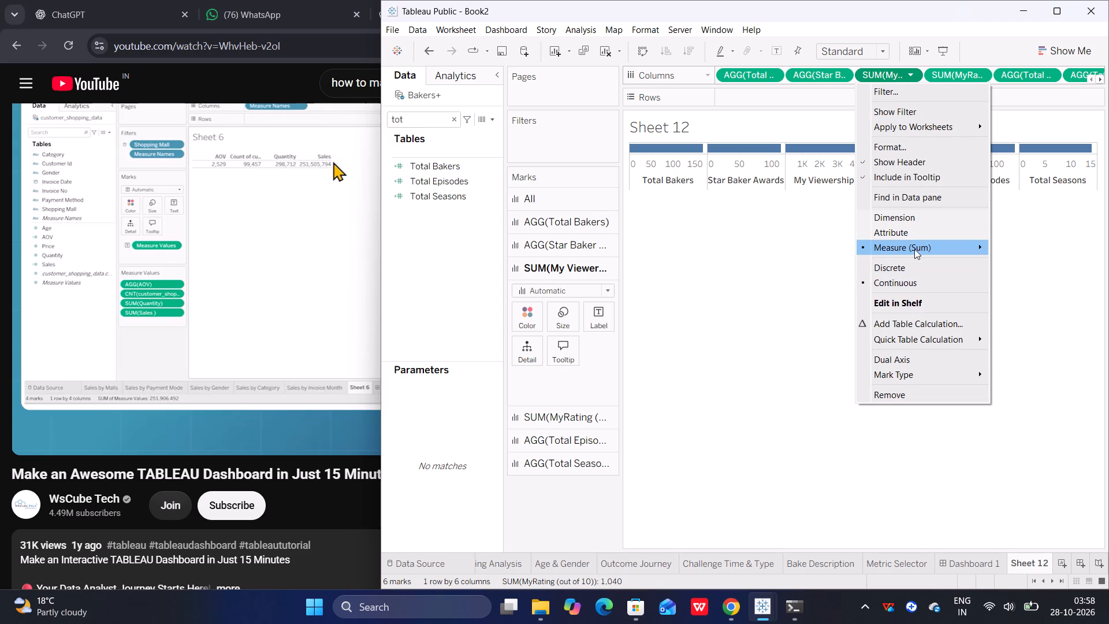
left_click(1010, 262)
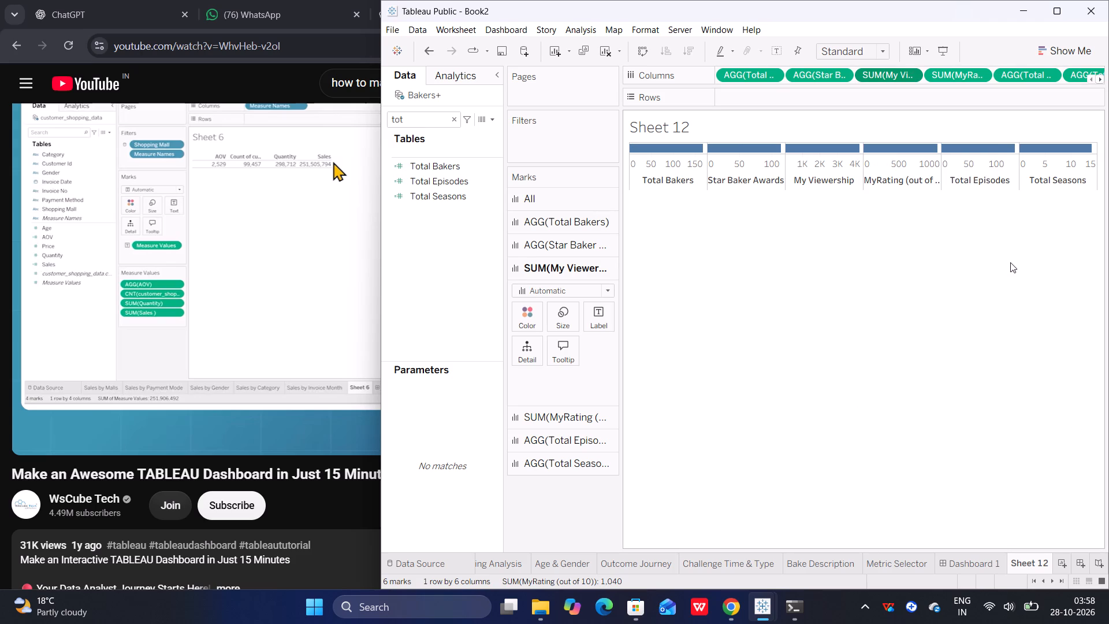
left_click(978, 70)
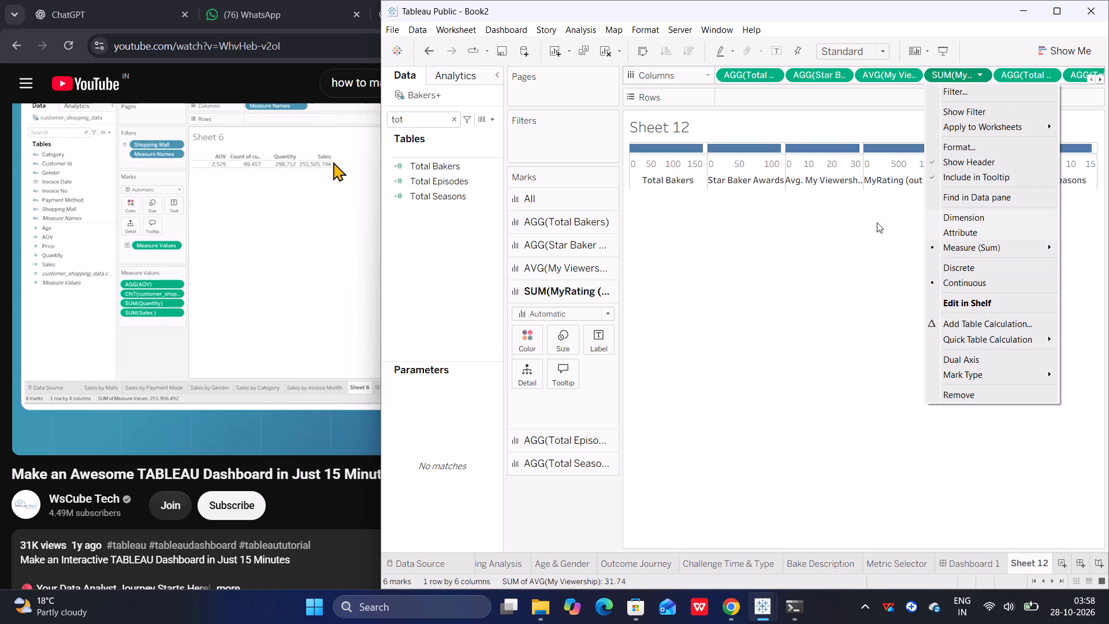
left_click(826, 235)
left_click(984, 70)
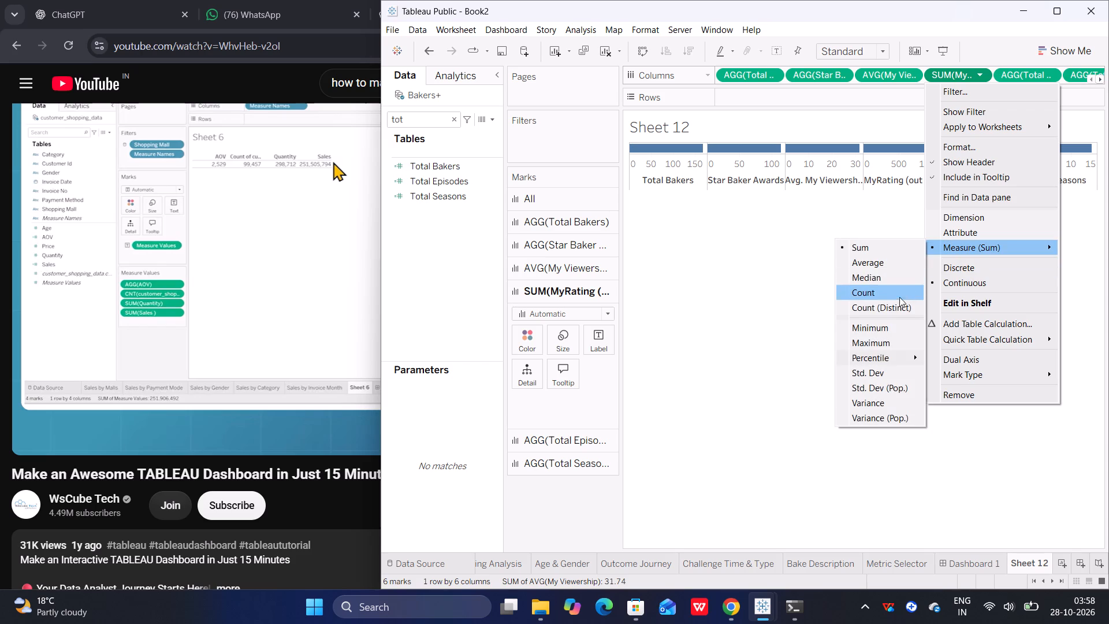
left_click(885, 266)
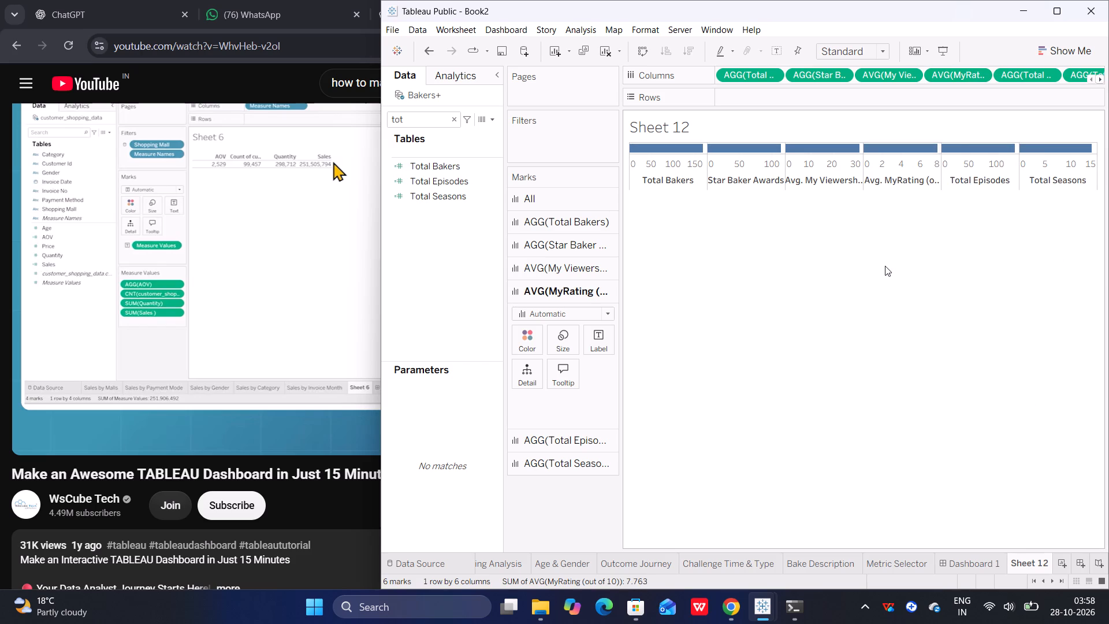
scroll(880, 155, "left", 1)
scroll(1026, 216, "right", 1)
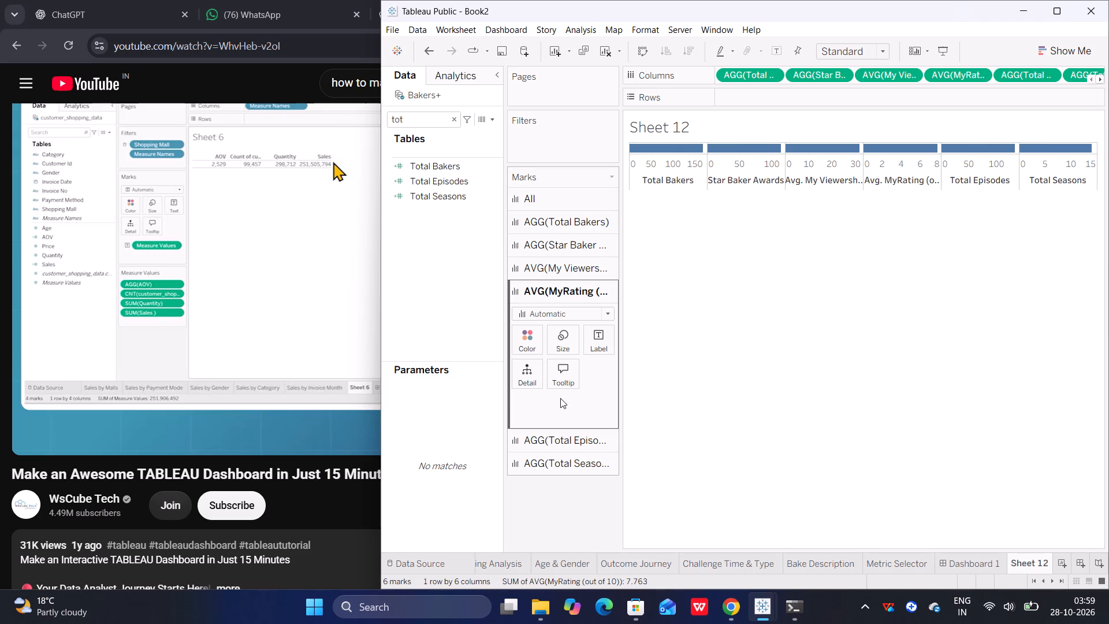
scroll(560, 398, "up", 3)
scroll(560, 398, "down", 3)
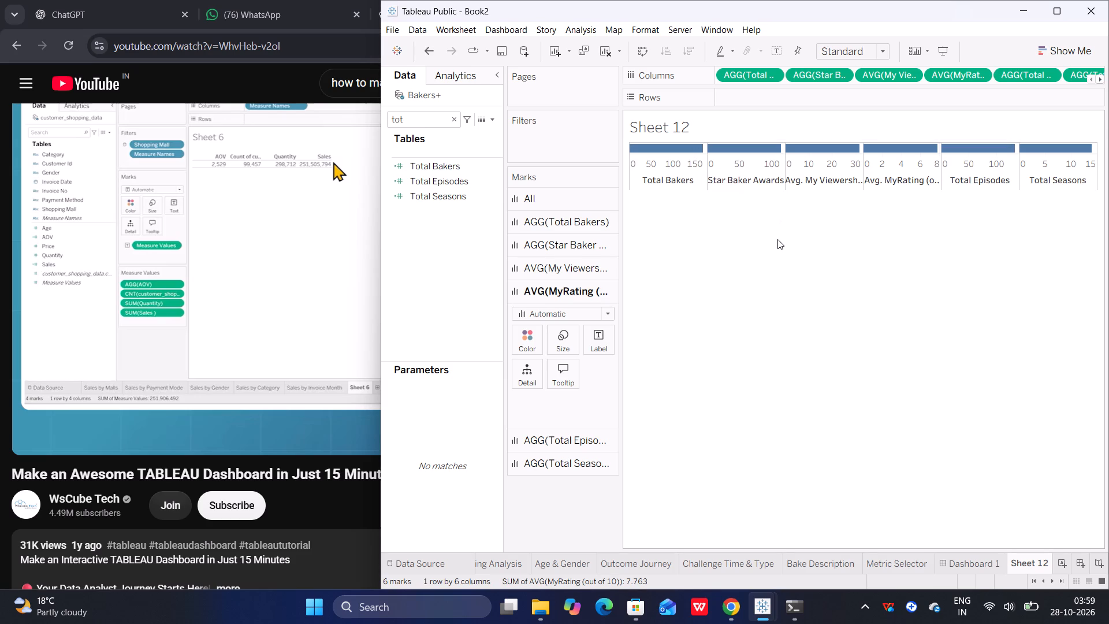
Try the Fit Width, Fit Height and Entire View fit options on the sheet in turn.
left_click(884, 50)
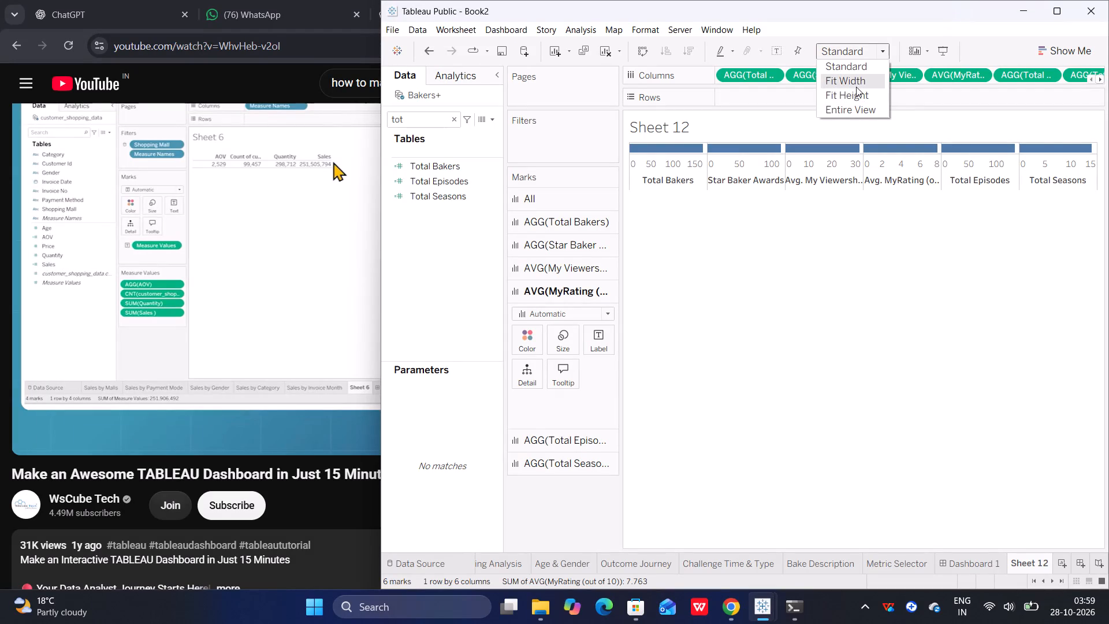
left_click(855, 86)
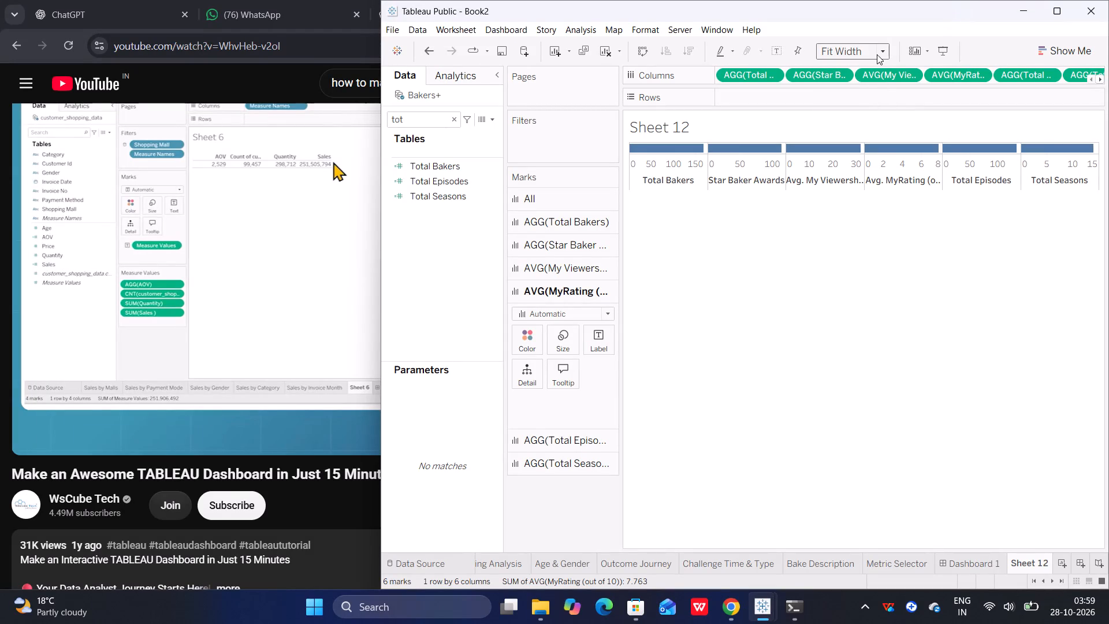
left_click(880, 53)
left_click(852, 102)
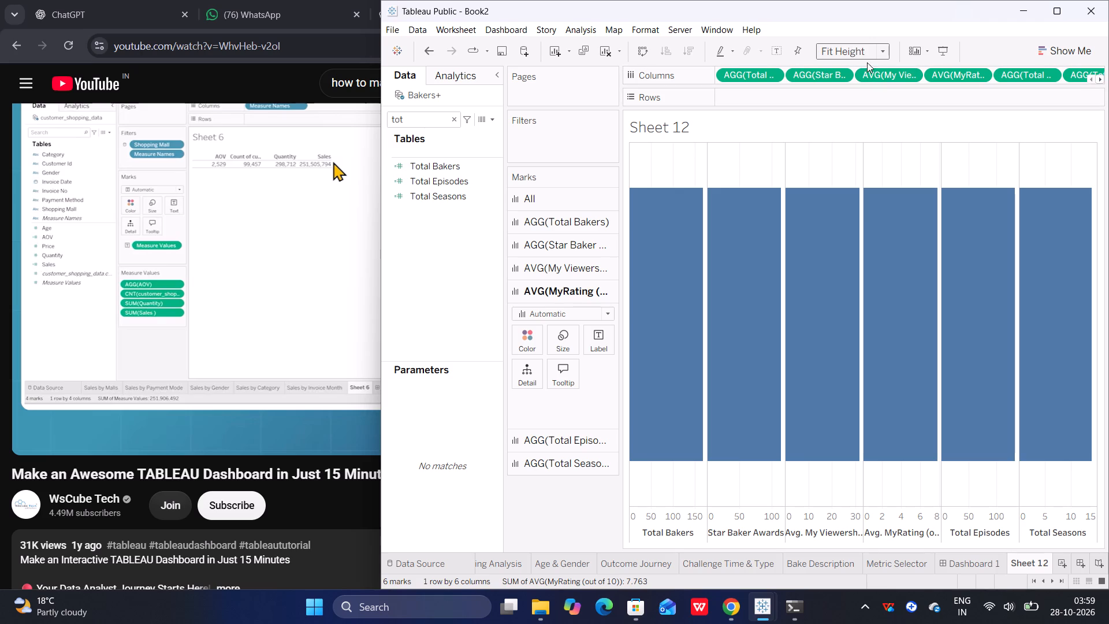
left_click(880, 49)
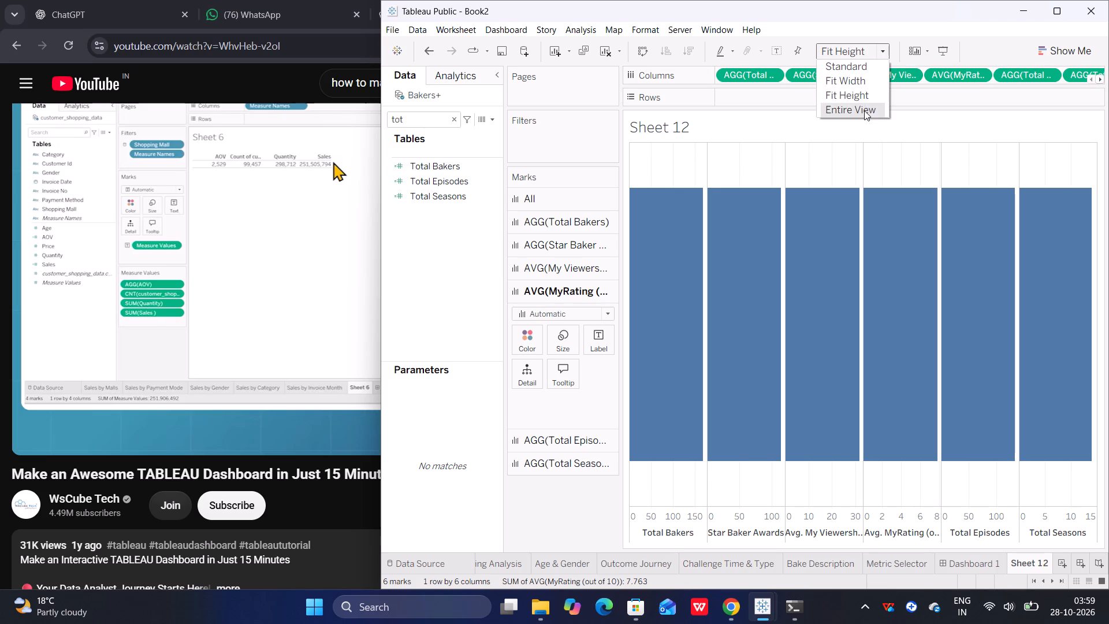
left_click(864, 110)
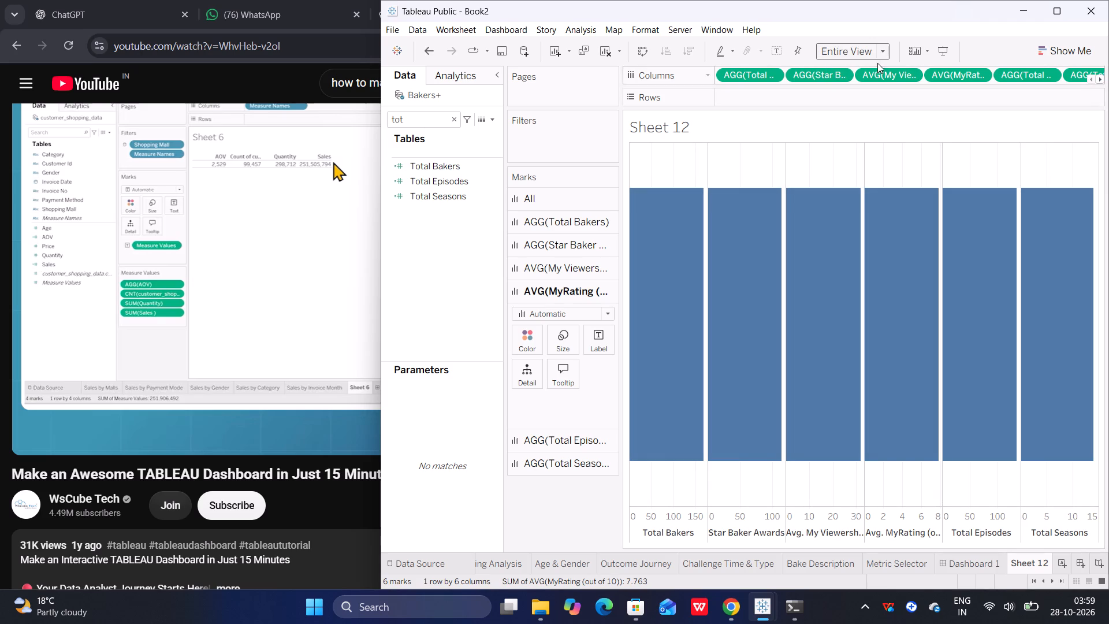
Set the sheet's fit option to Fit Width.
left_click(880, 53)
left_click(852, 75)
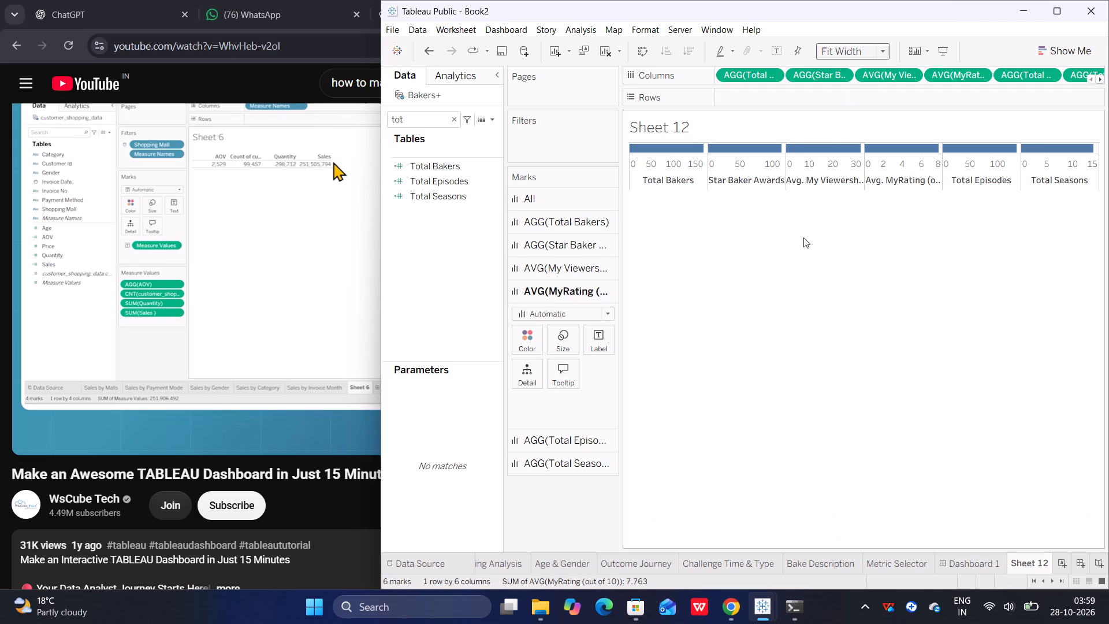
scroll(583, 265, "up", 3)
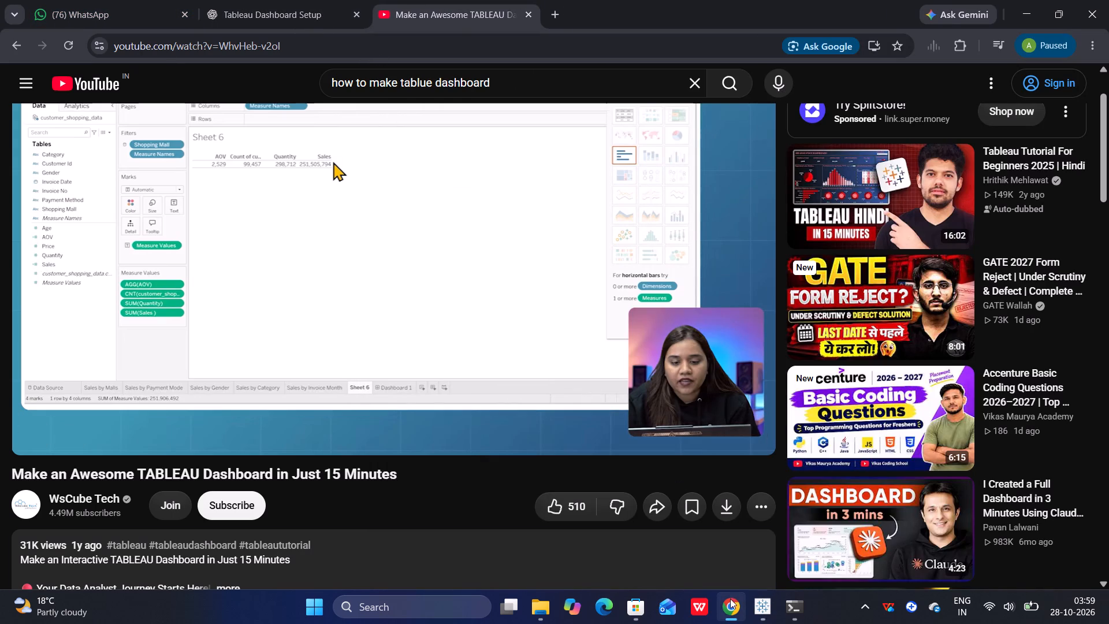
Launch another Chrome window from the system search and open it under a different saved user profile.
left_click(470, 607)
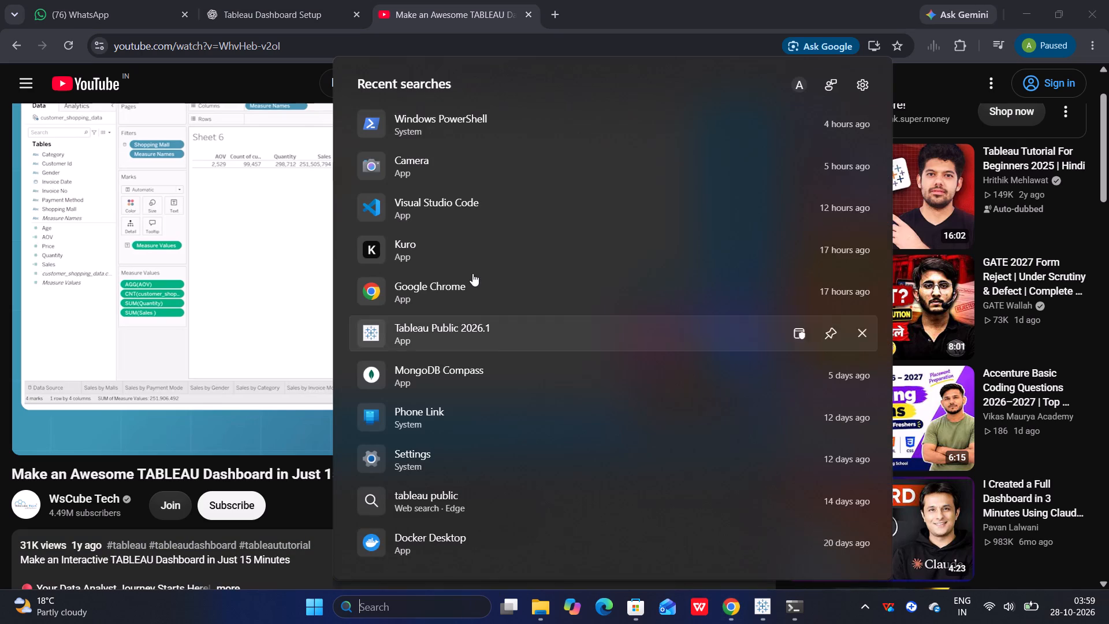
double_click(445, 296)
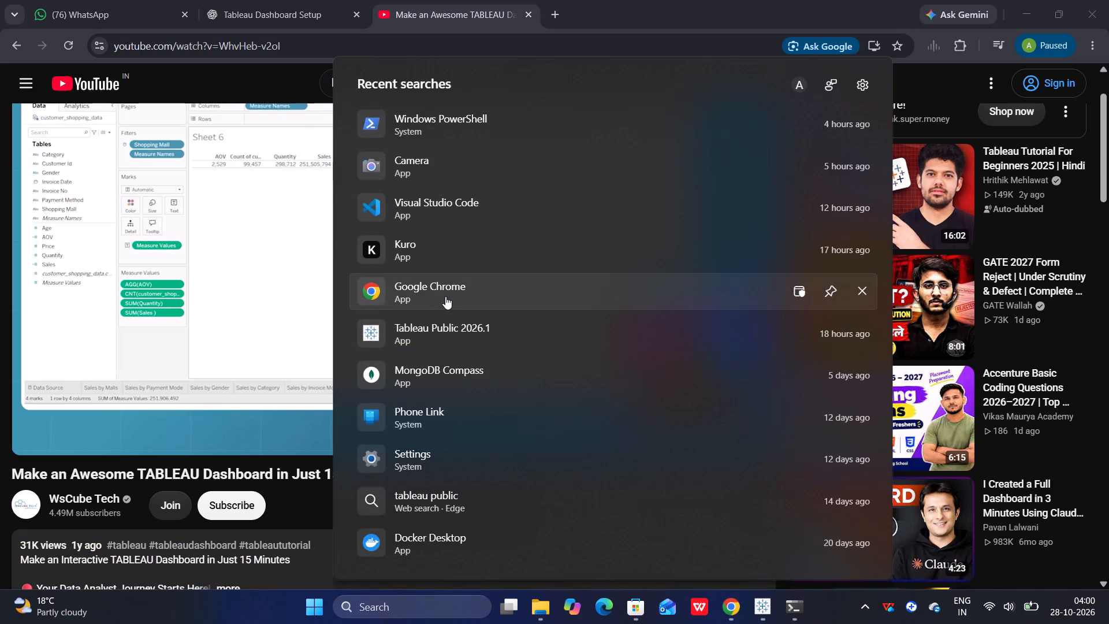
left_click(288, 161)
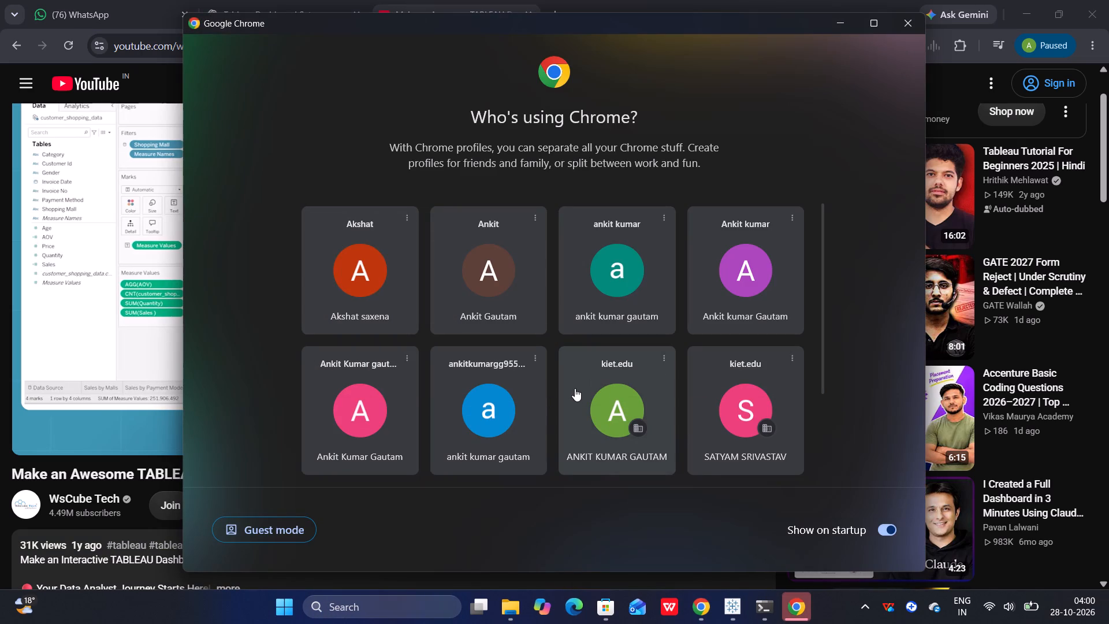
double_click(523, 396)
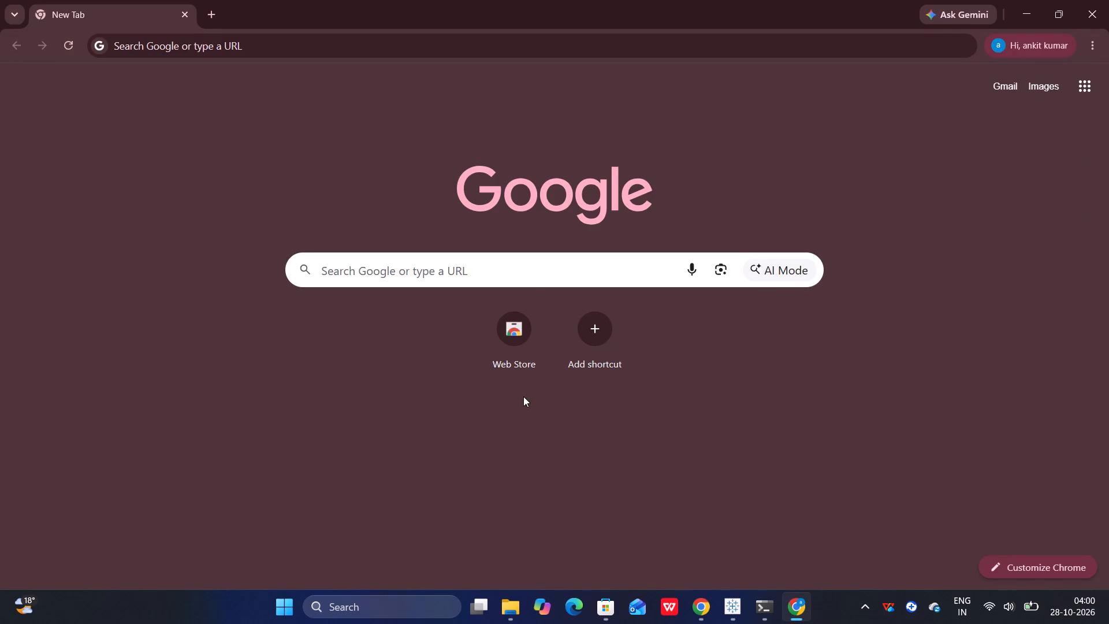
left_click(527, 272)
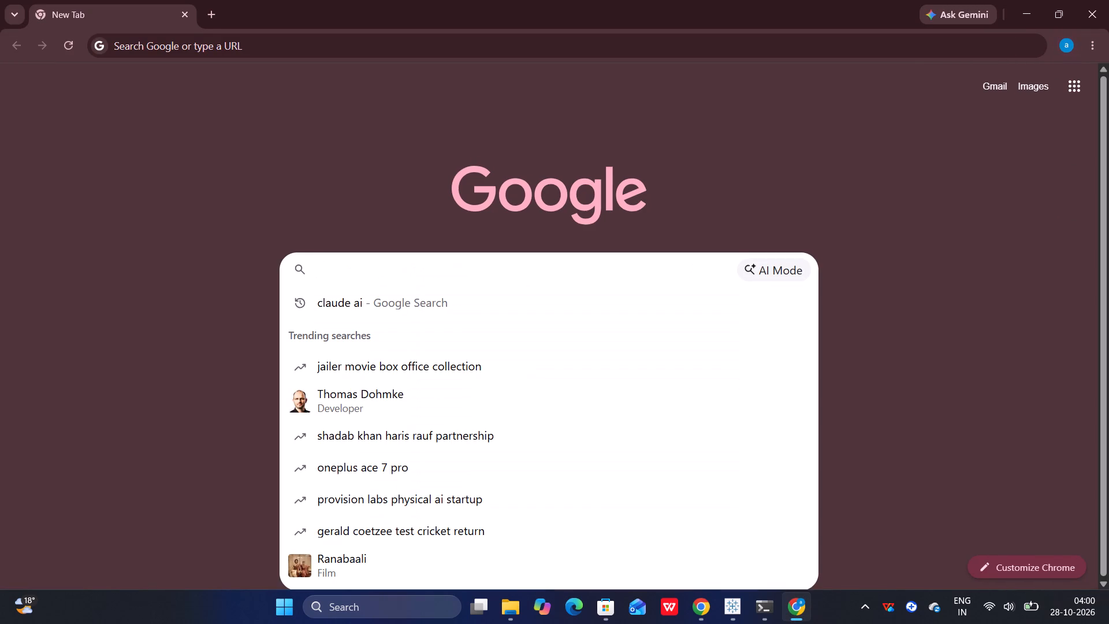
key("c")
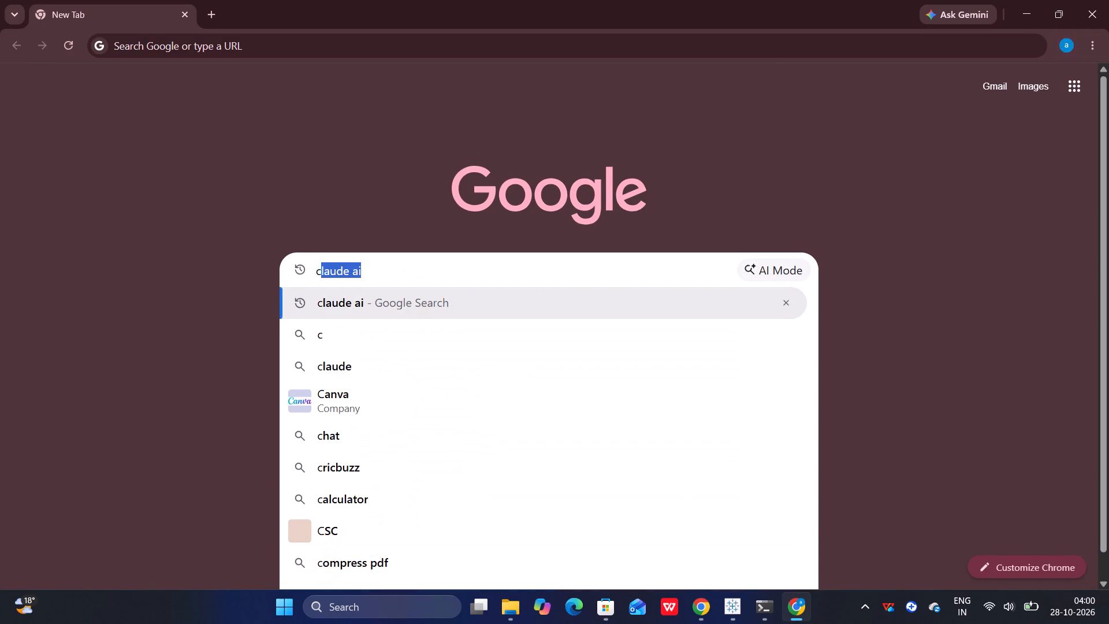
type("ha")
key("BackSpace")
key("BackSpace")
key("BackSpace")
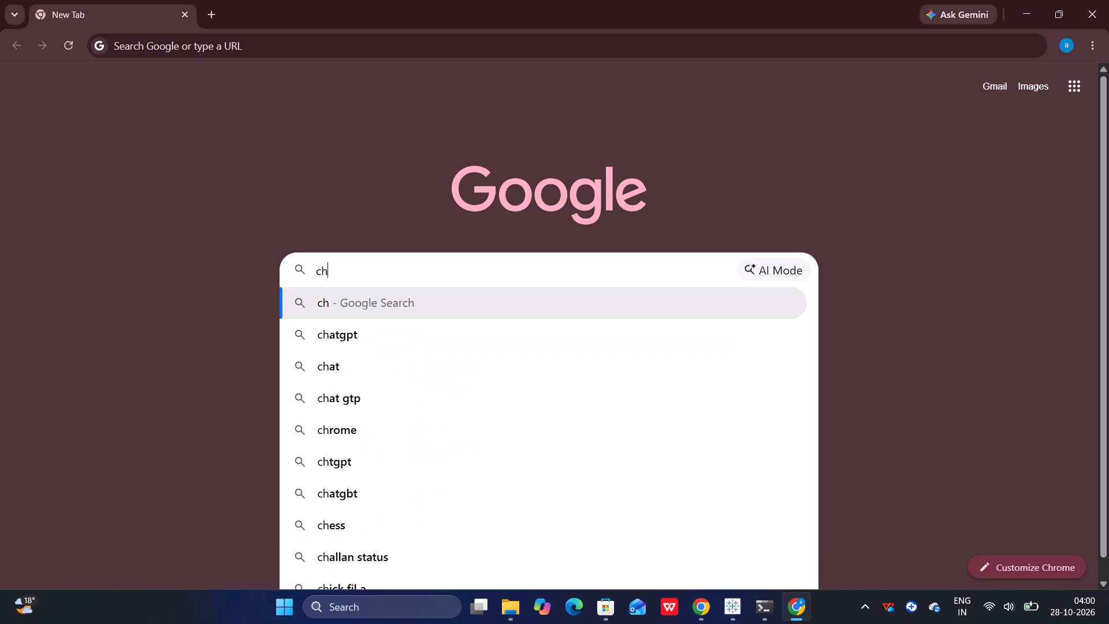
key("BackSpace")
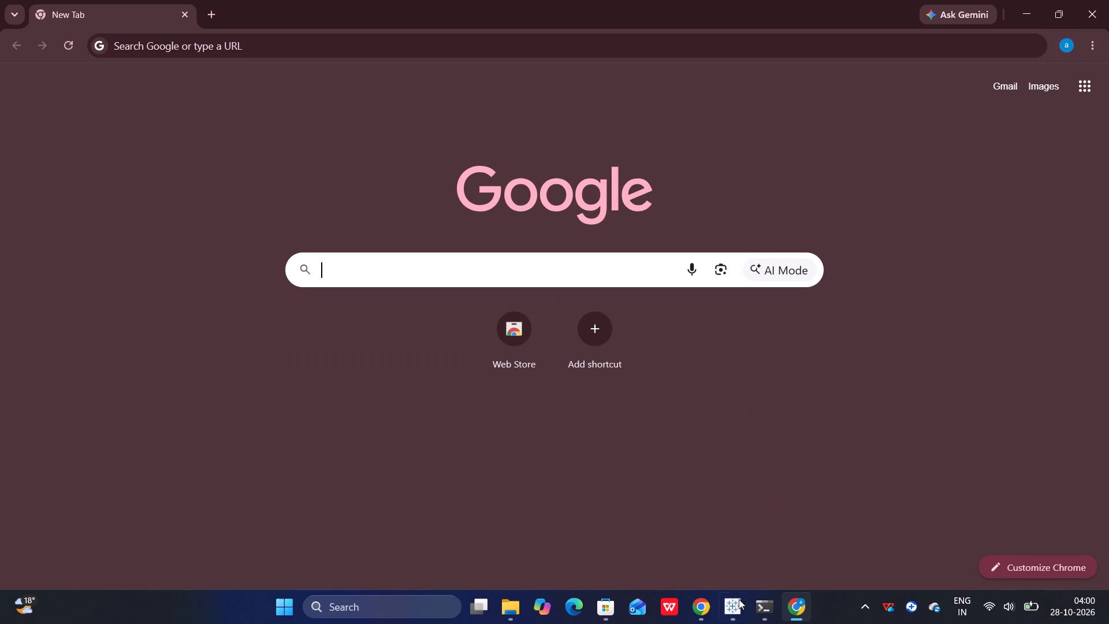
Switch back to the Tableau Public workbook Book2.
left_click(750, 563)
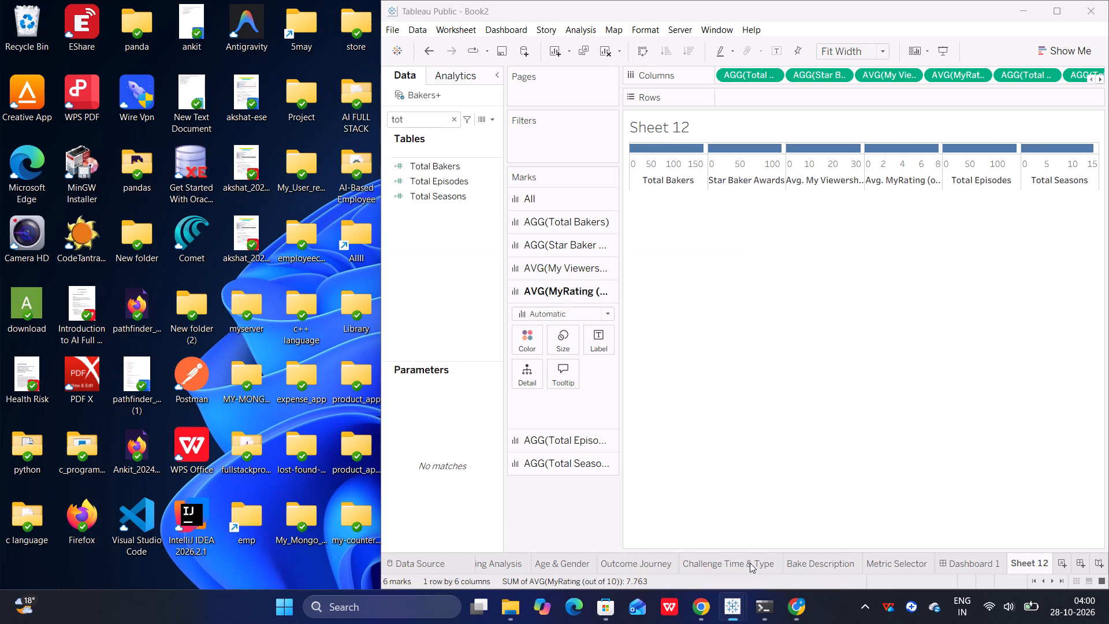
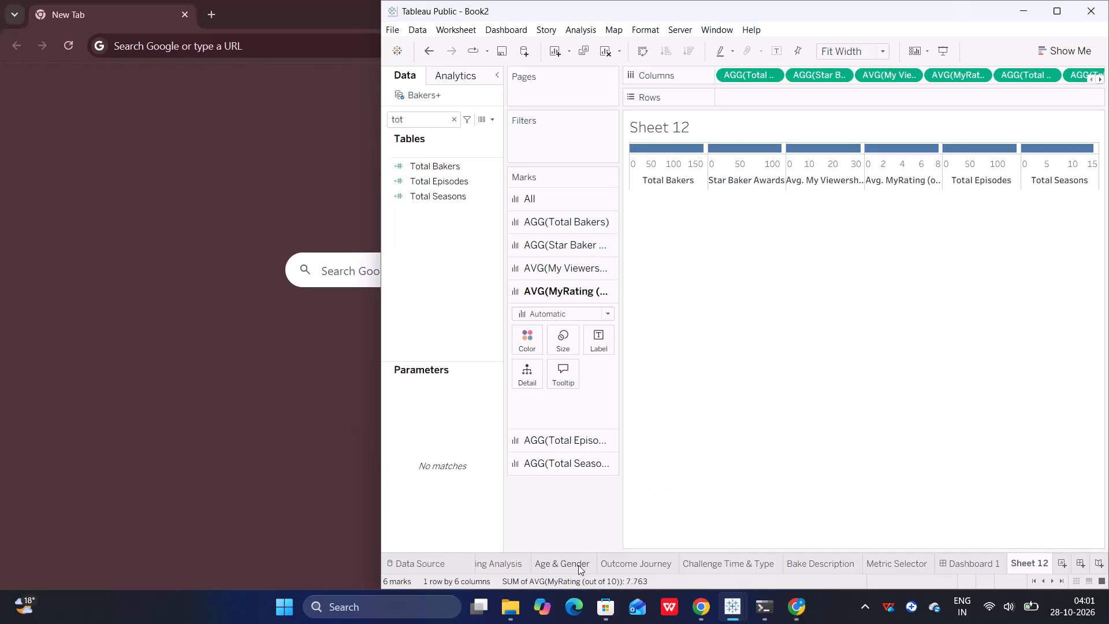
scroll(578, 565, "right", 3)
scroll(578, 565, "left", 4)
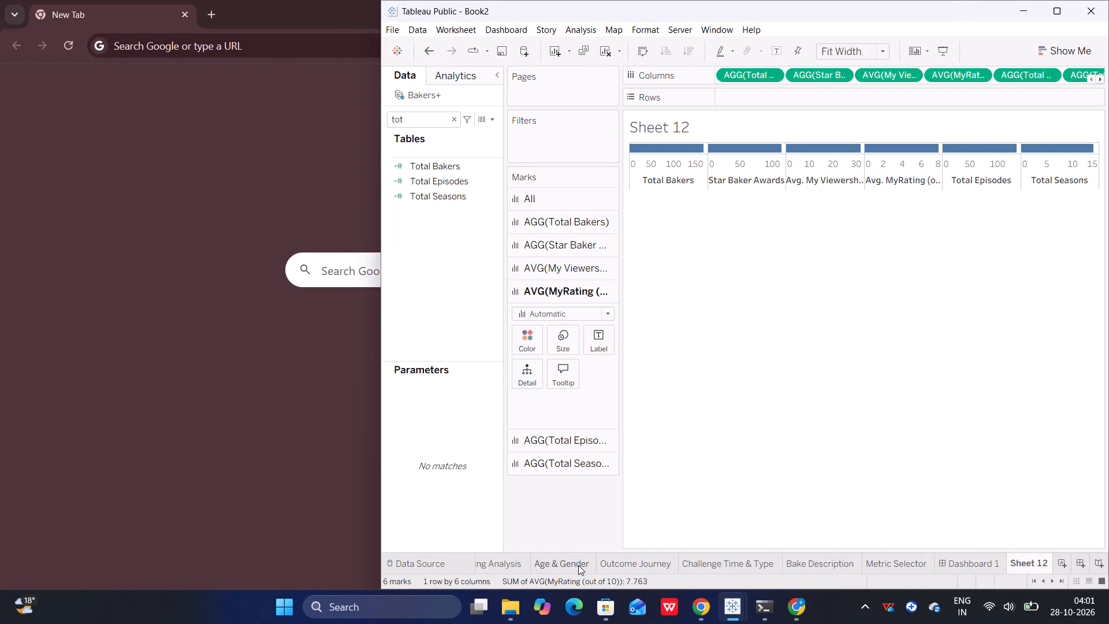
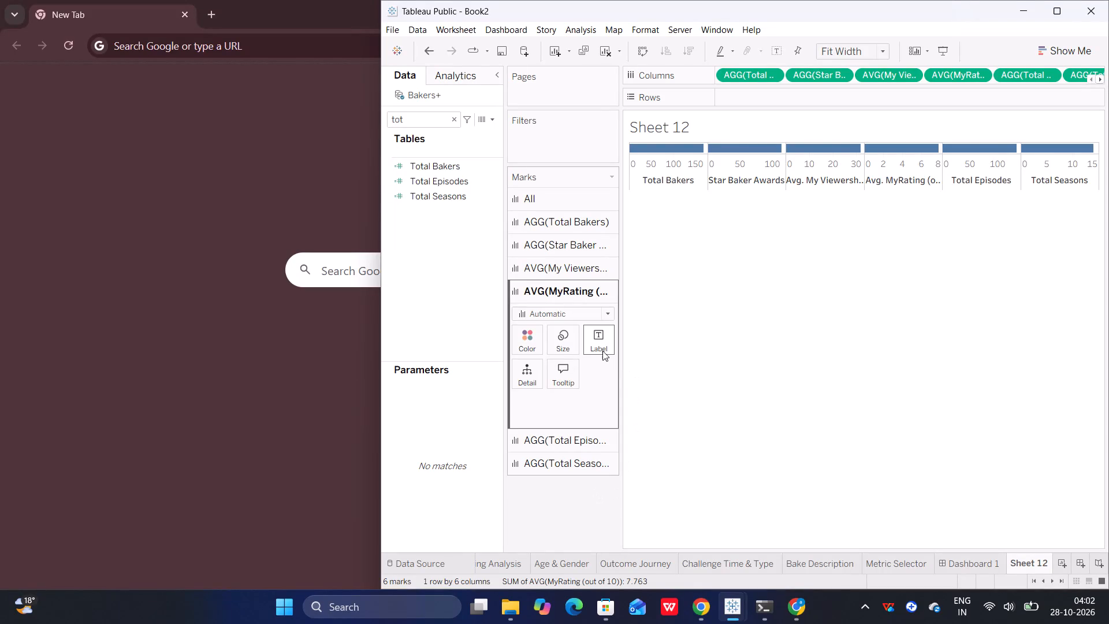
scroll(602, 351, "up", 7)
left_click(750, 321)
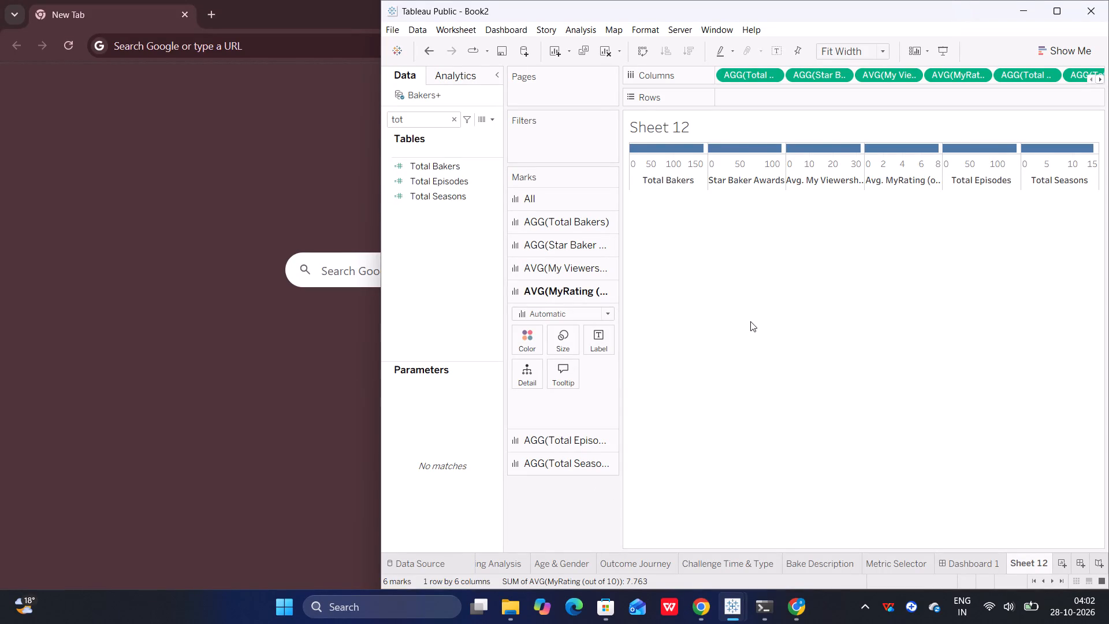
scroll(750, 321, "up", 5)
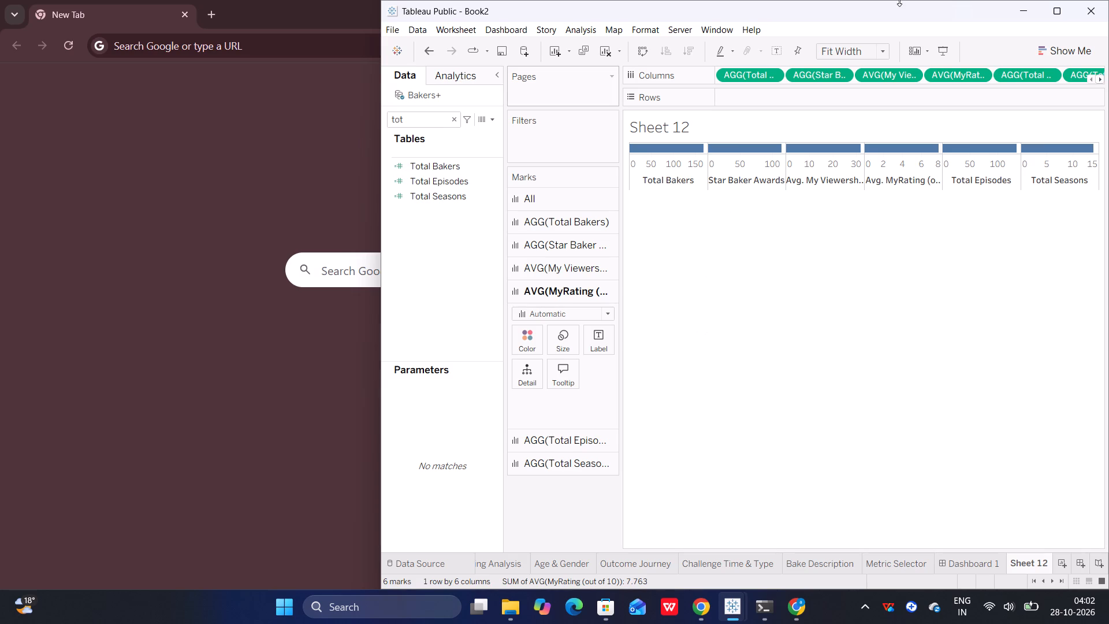
Switch to Chrome and replay the YouTube Tableau dashboard tutorial from about 8:09, where the measures are turned into a text table.
left_click(1024, 8)
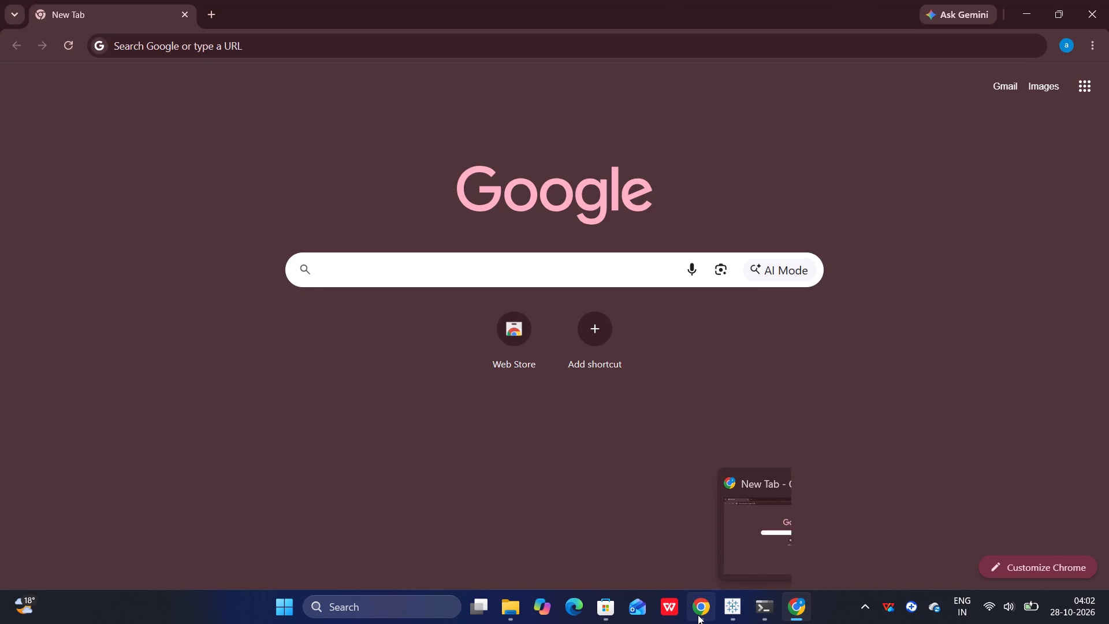
left_click(668, 515)
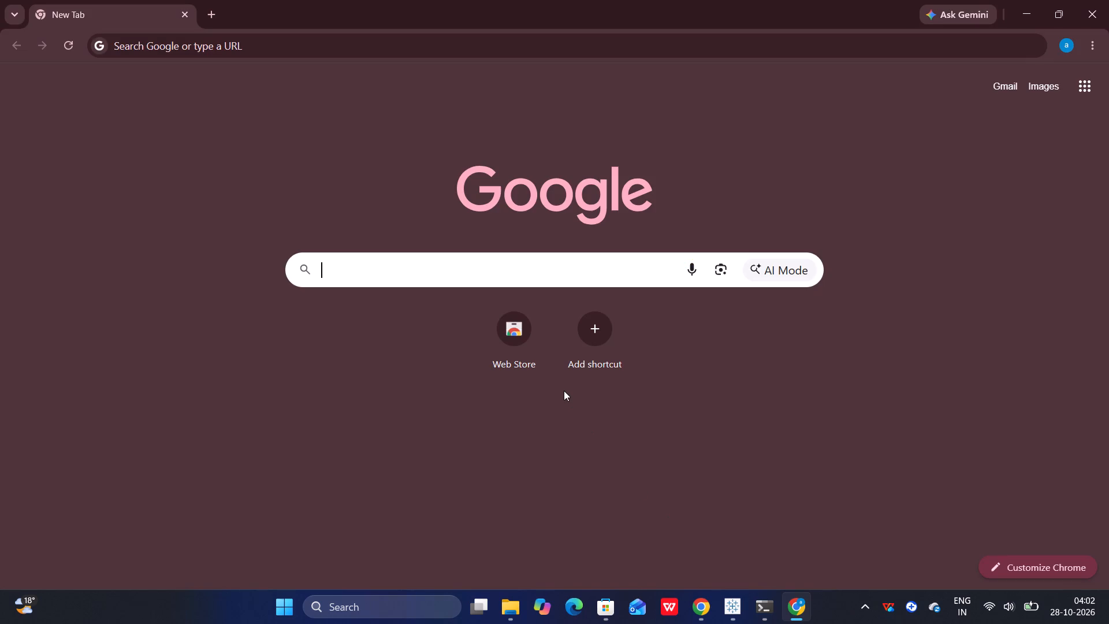
left_click(691, 527)
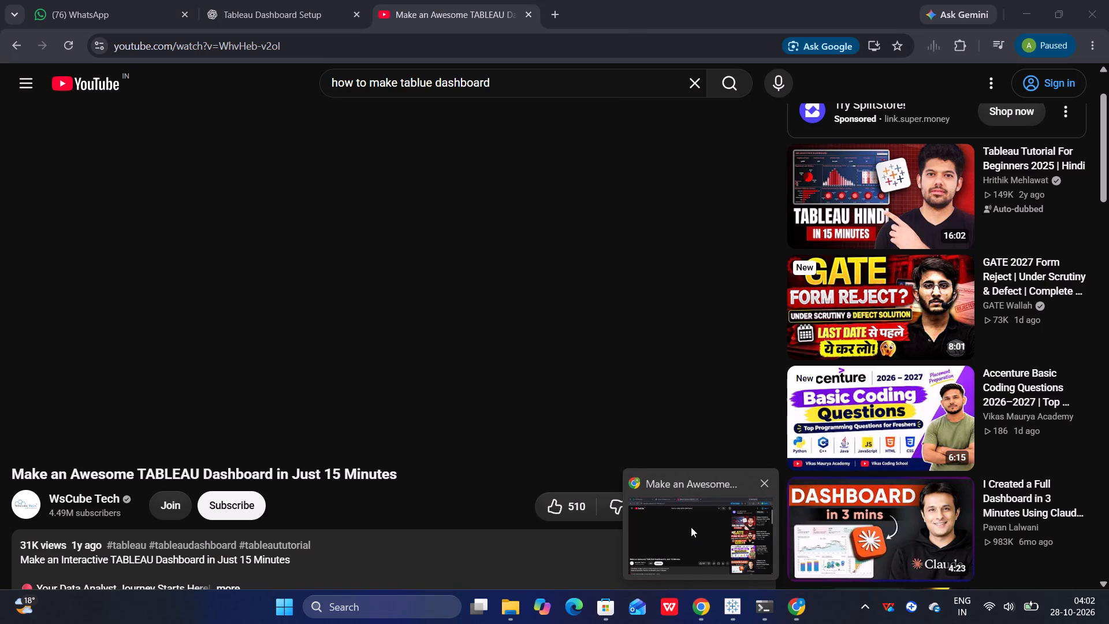
left_click(522, 337)
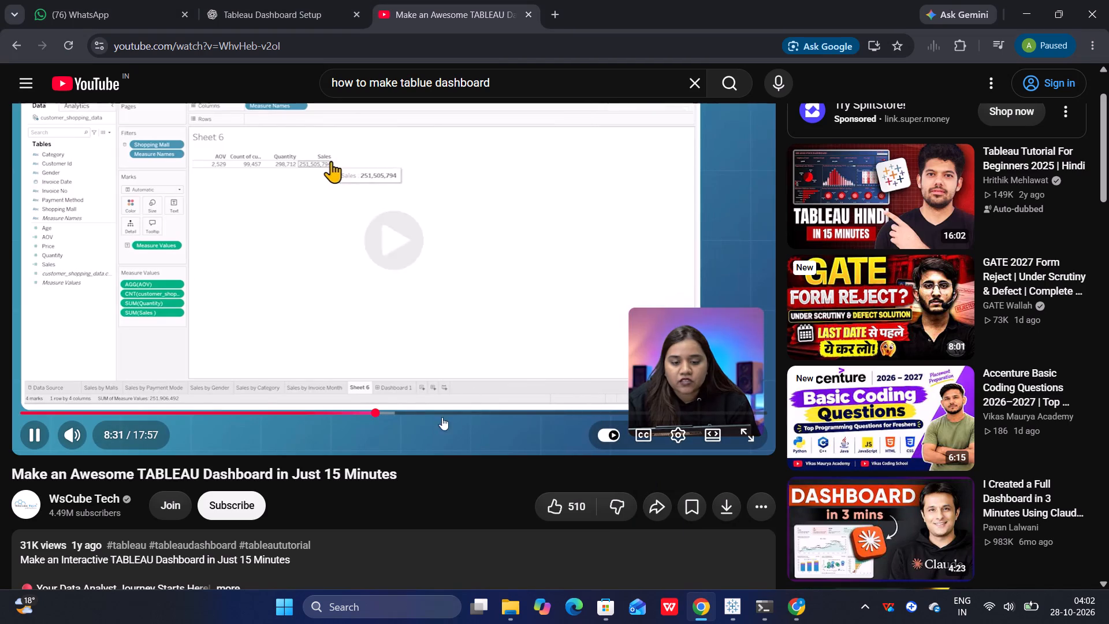
left_click(370, 410)
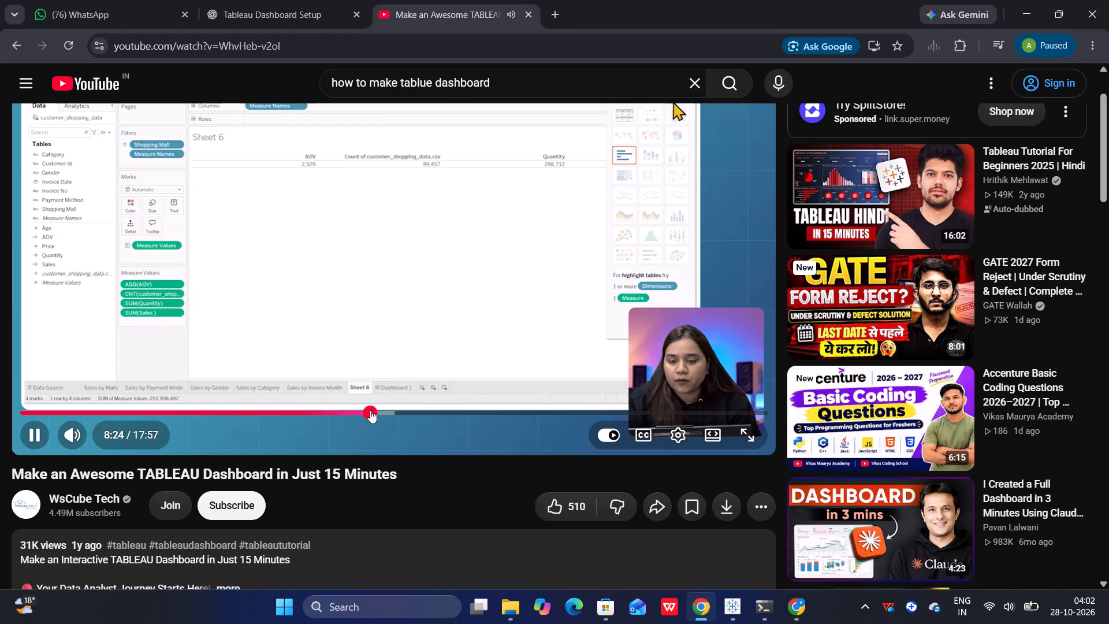
left_click(363, 410)
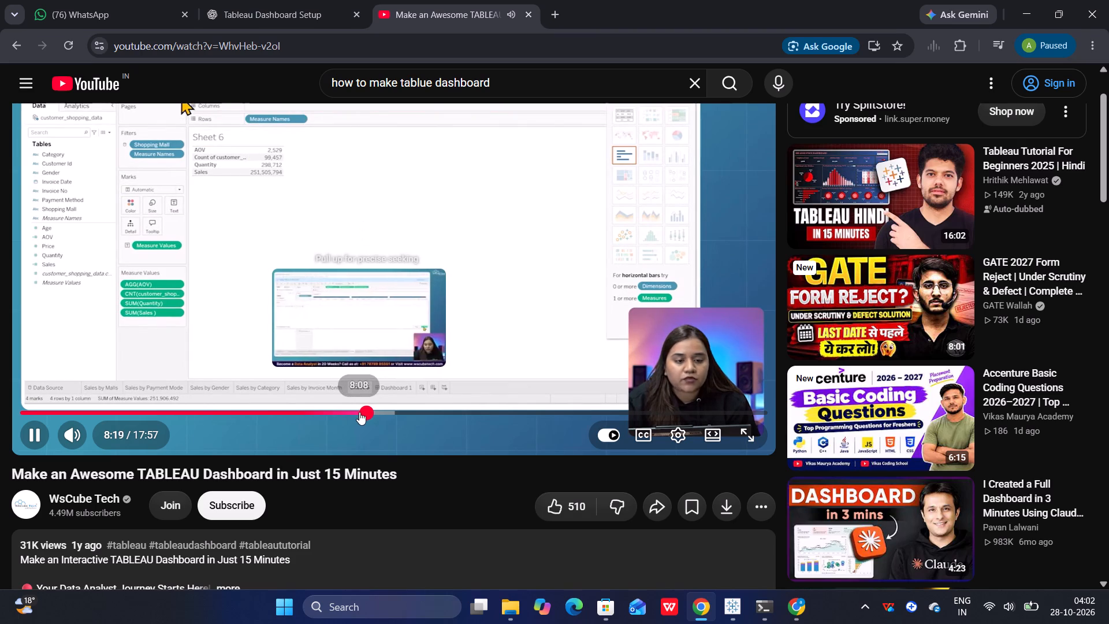
left_click(359, 412)
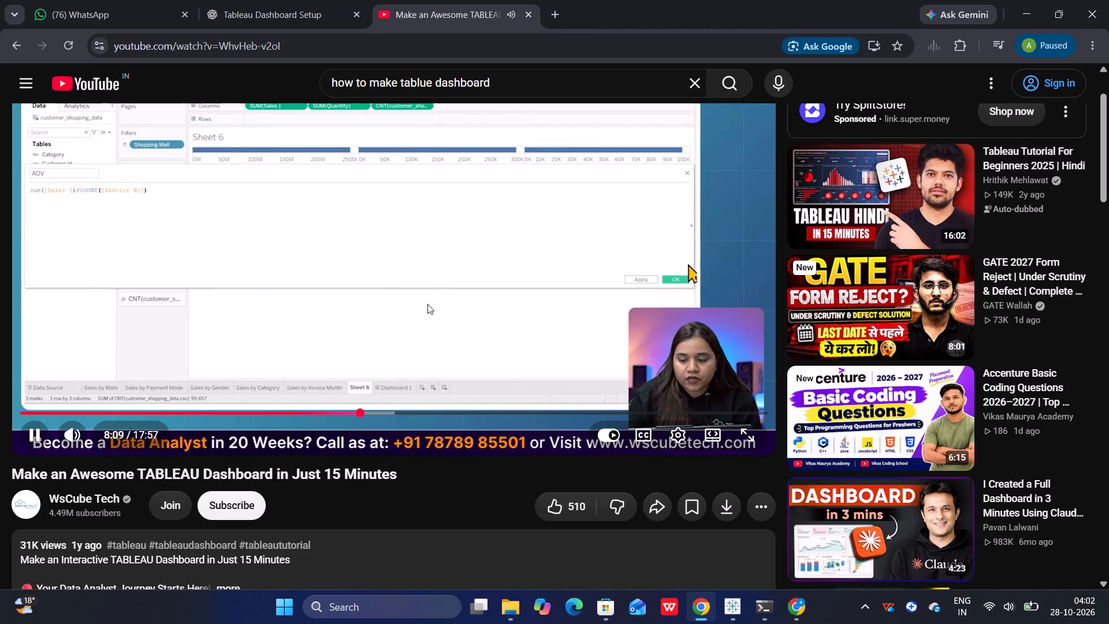
left_click(427, 304)
left_click(427, 304)
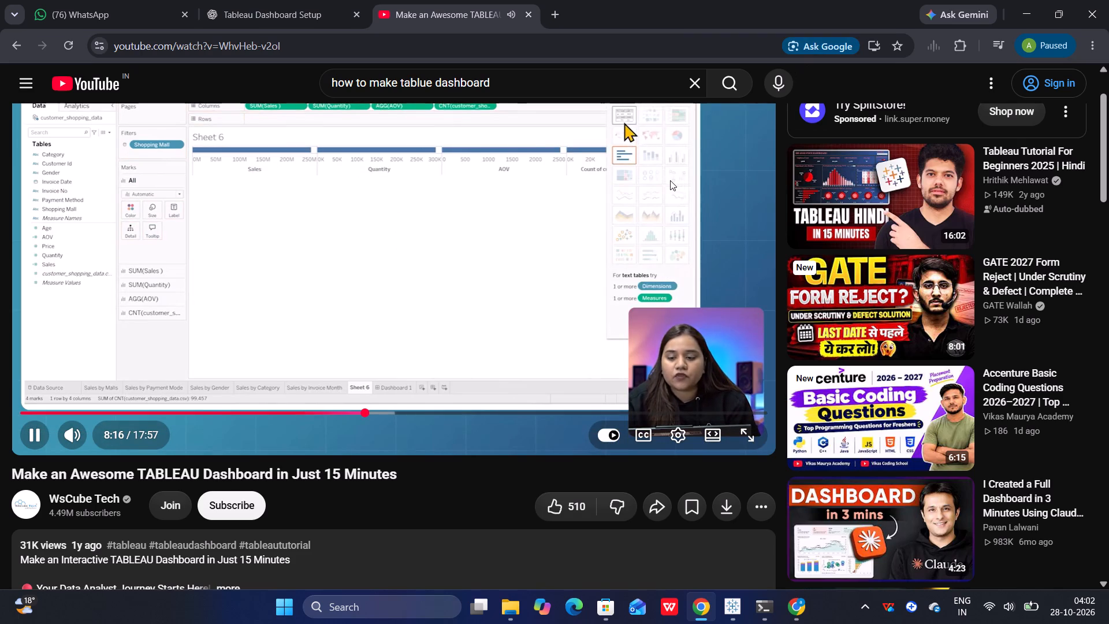
left_click(496, 223)
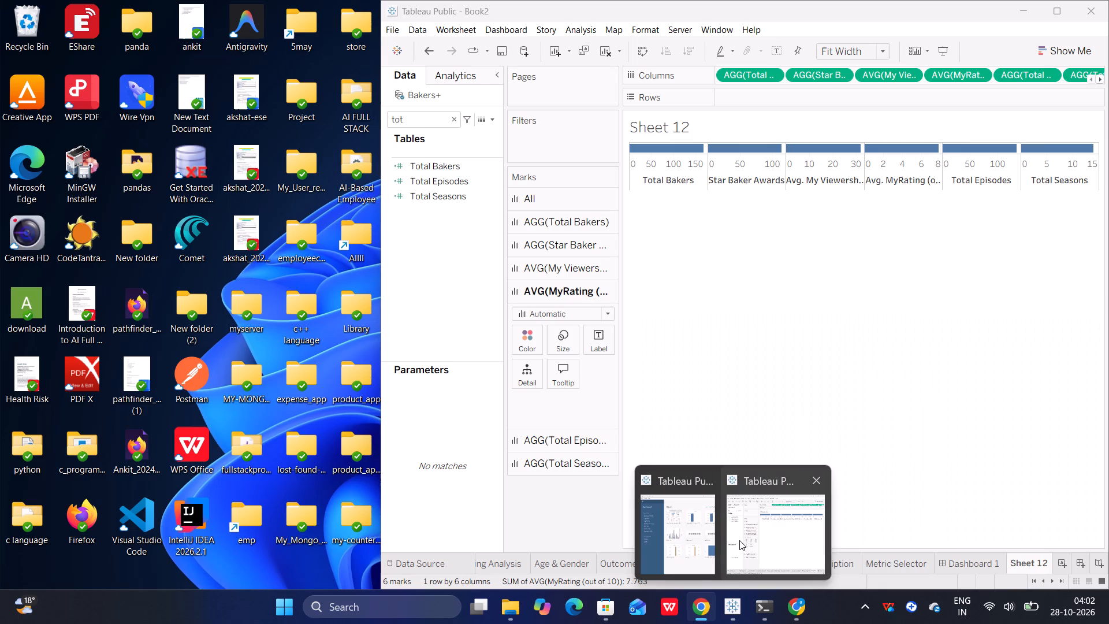
Return to Tableau and convert Sheet 12's measure bars into a text table using Show Me.
left_click(739, 540)
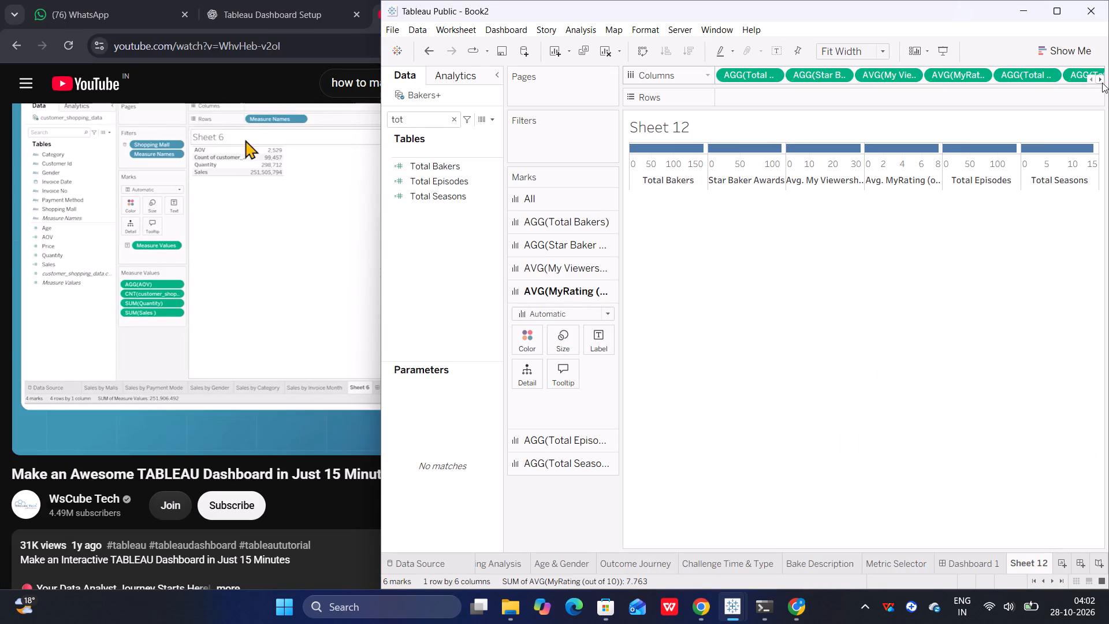
left_click(1102, 83)
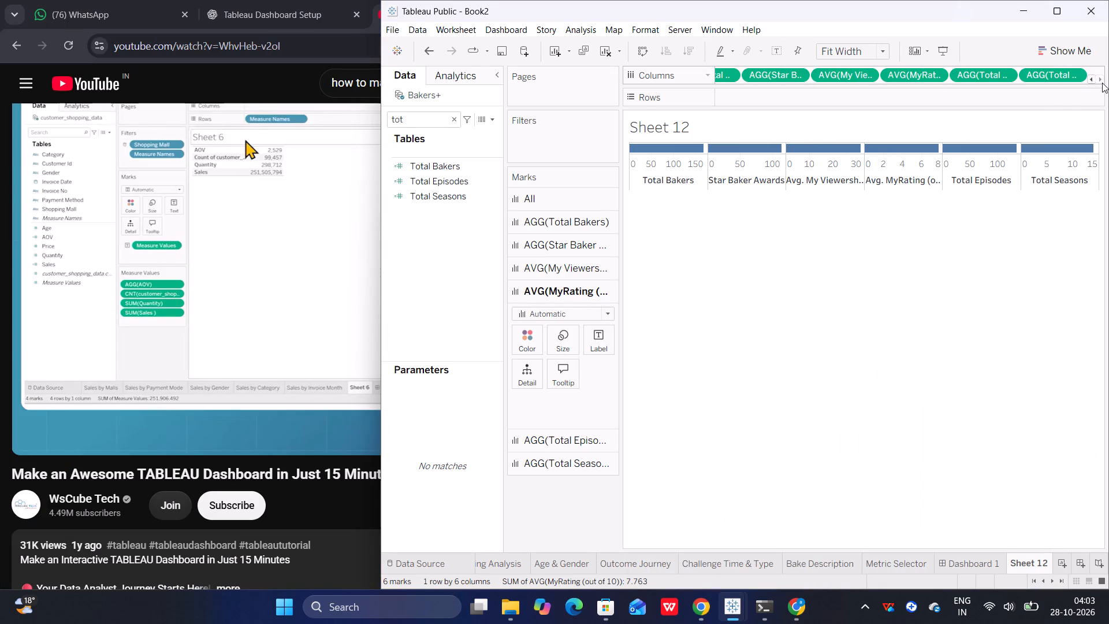
left_click(1071, 50)
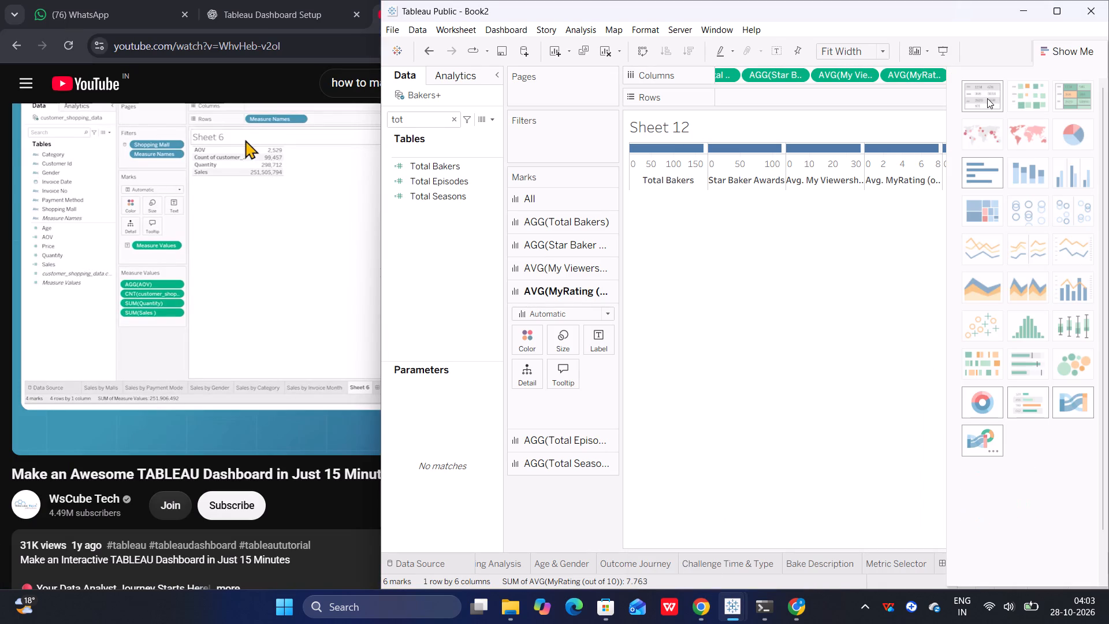
left_click(987, 98)
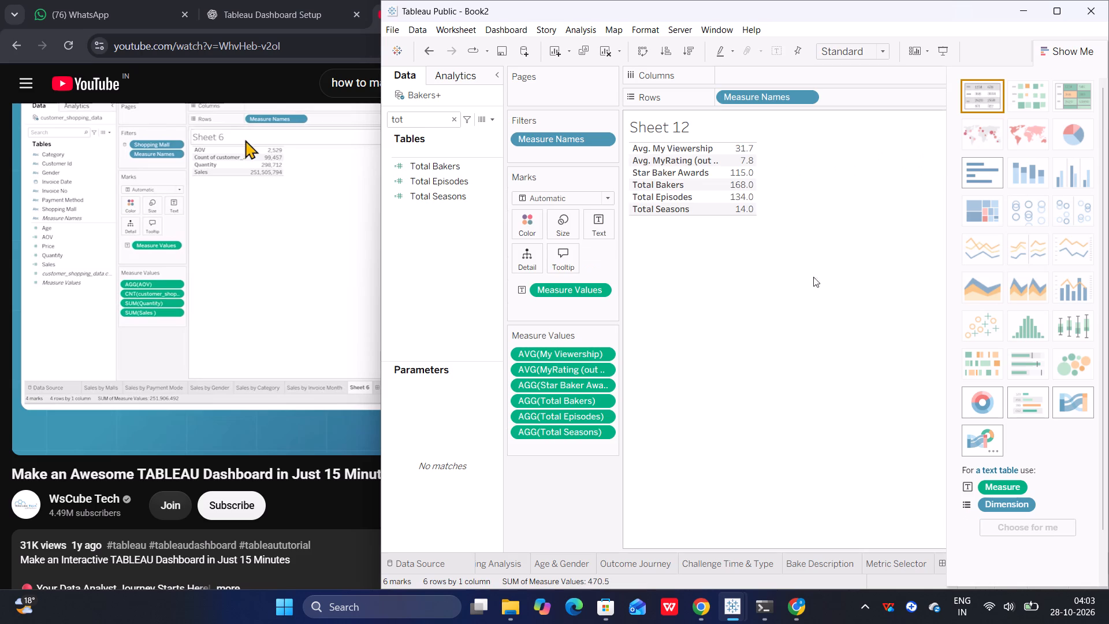
left_click(789, 315)
left_click(862, 238)
left_click(1059, 56)
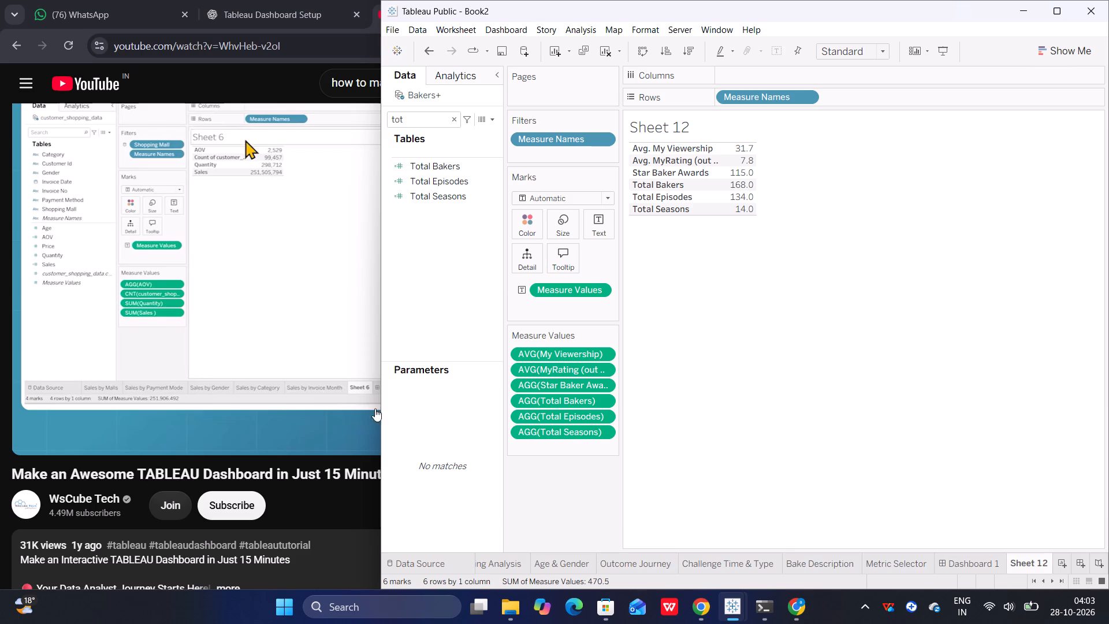
Switch to Chrome and continue watching the tutorial's demonstration of how the summary table is laid out.
left_click(265, 263)
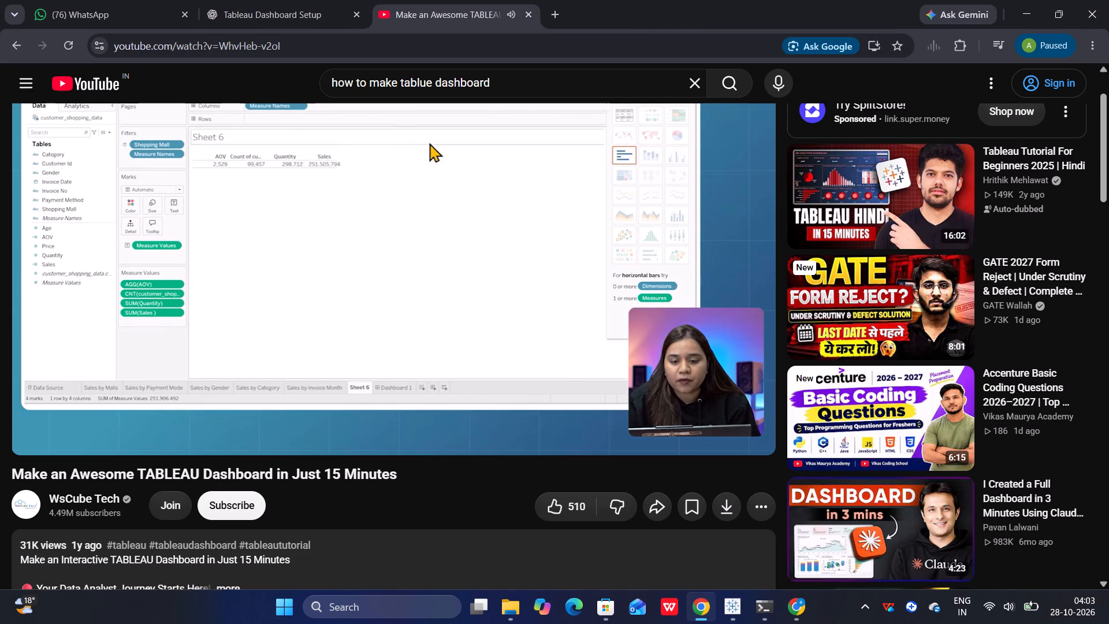
left_click(360, 237)
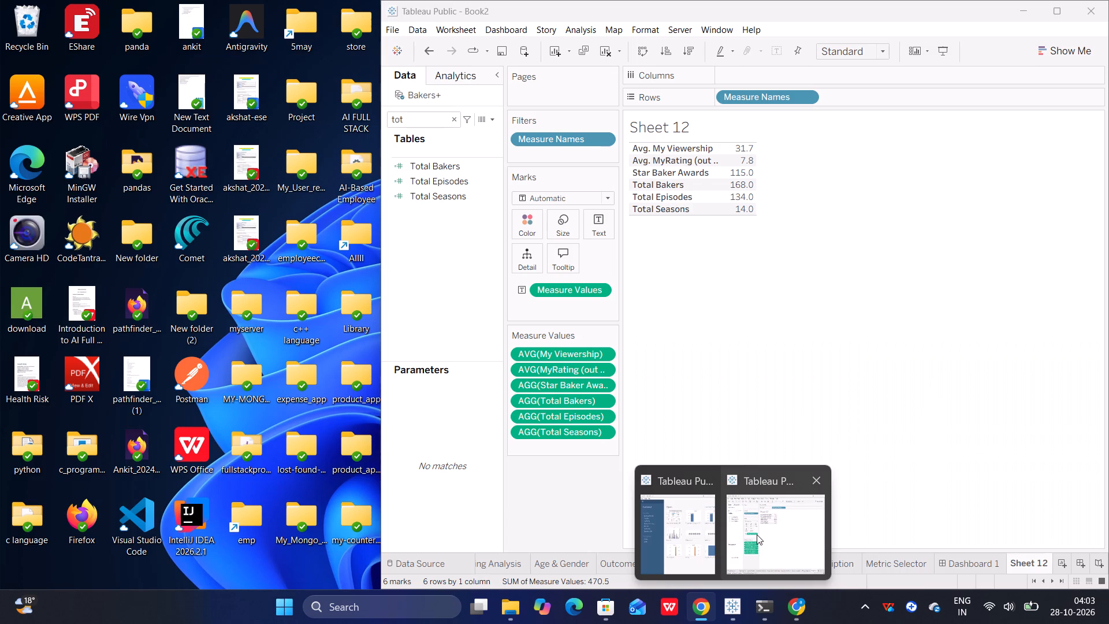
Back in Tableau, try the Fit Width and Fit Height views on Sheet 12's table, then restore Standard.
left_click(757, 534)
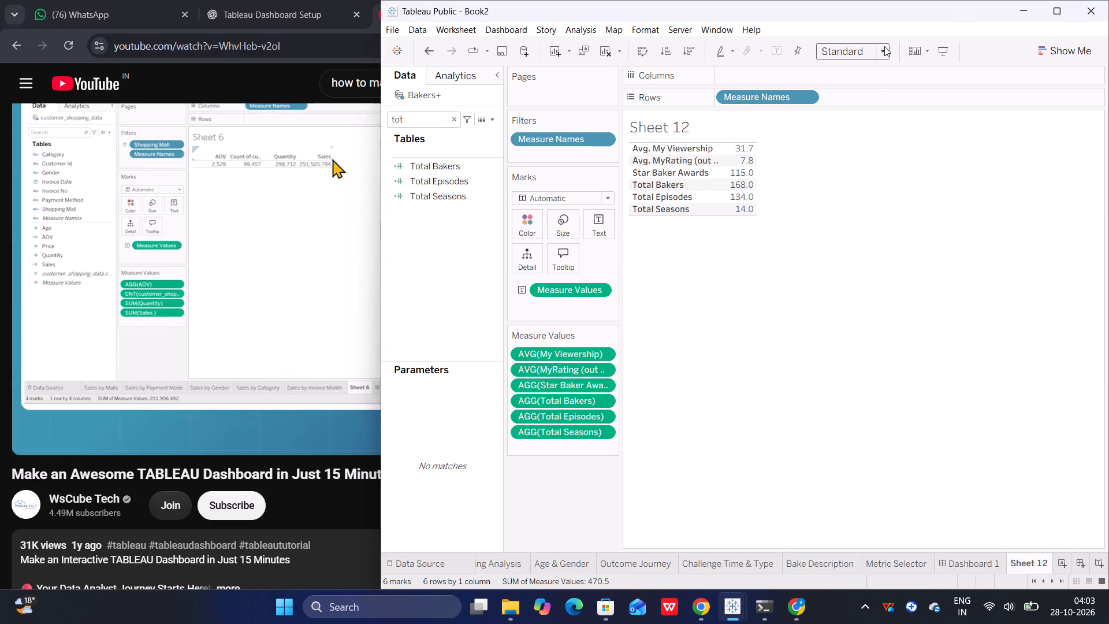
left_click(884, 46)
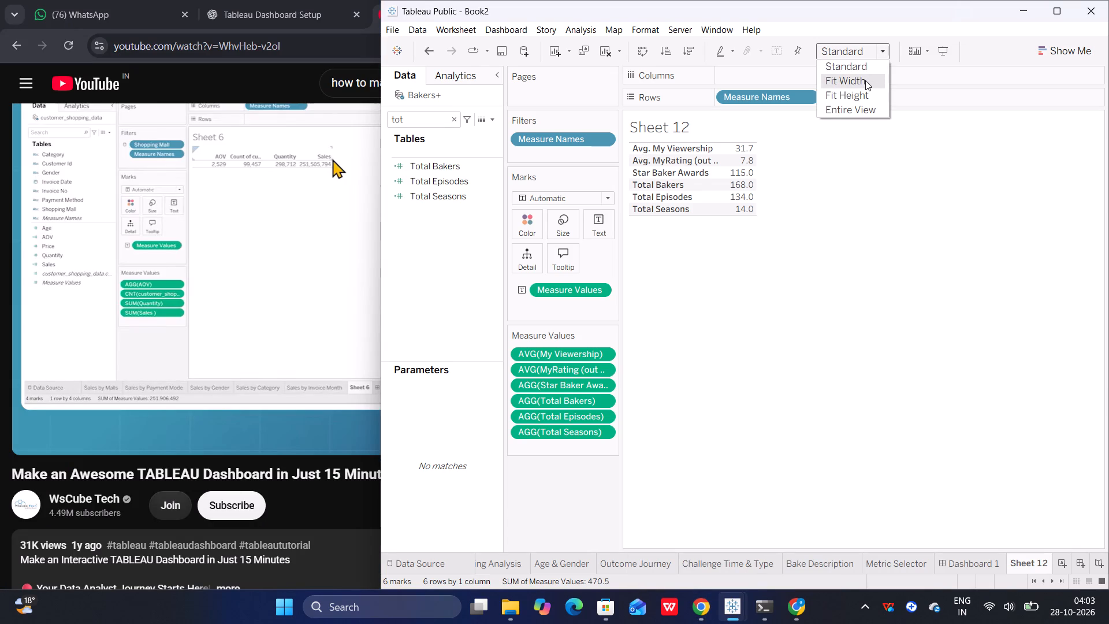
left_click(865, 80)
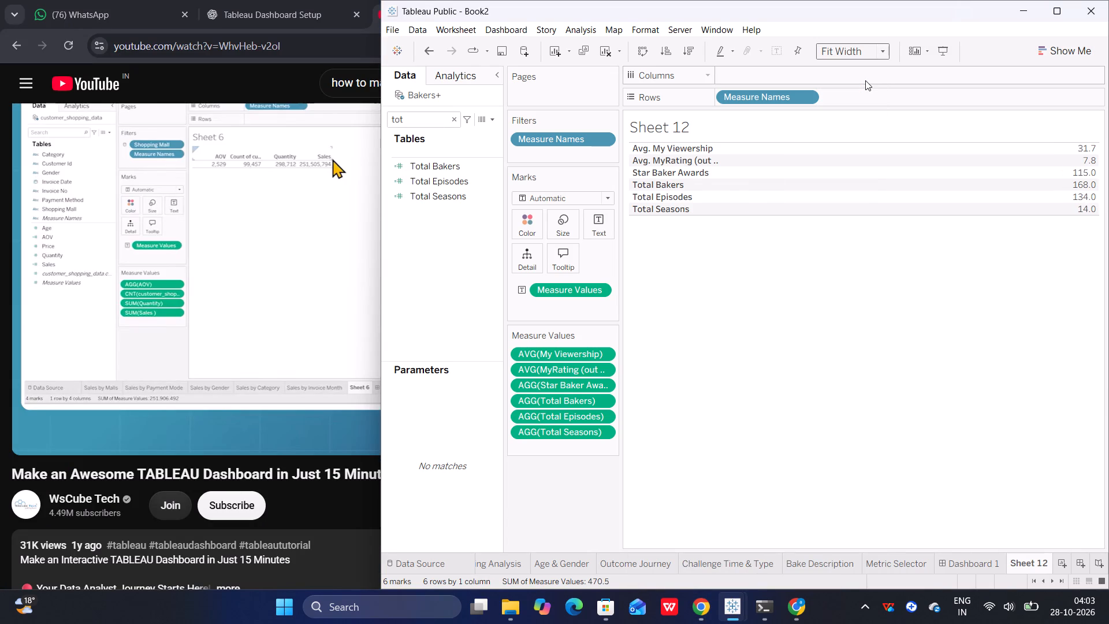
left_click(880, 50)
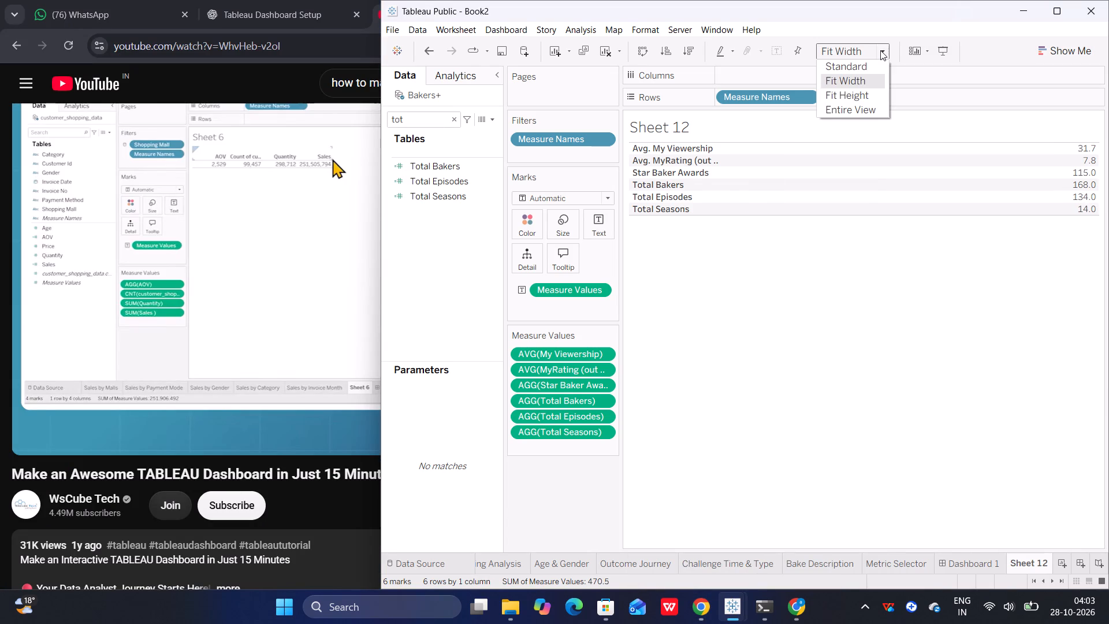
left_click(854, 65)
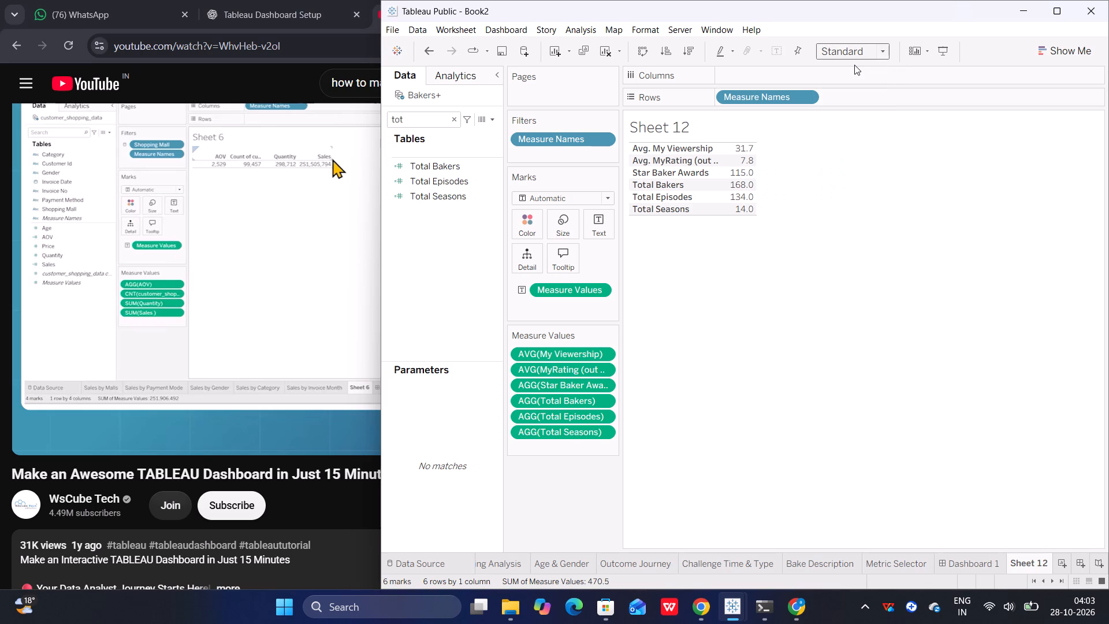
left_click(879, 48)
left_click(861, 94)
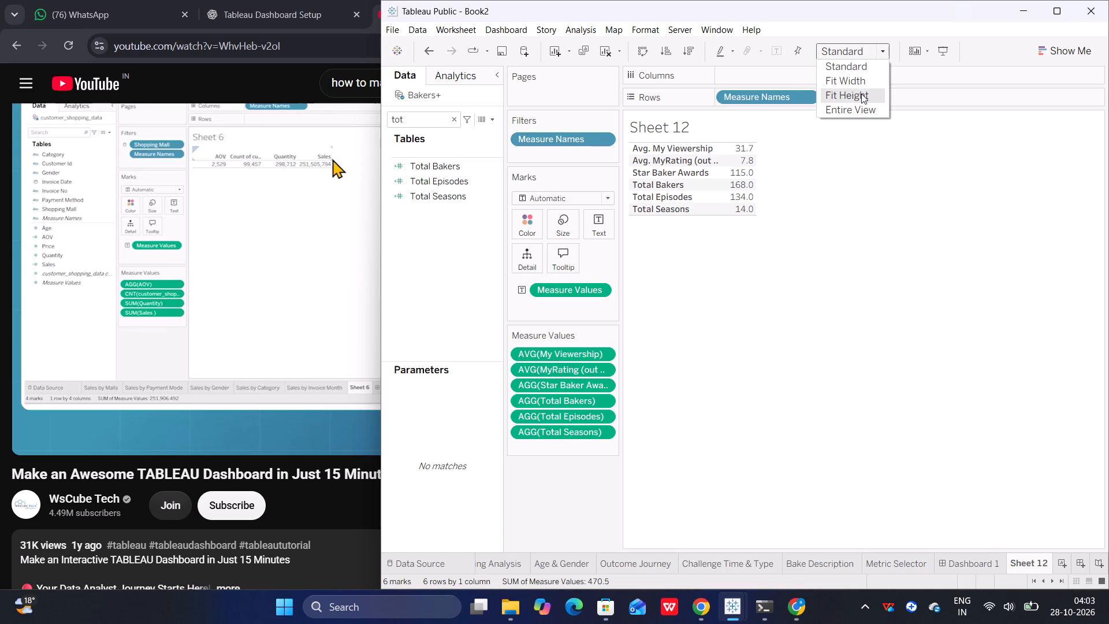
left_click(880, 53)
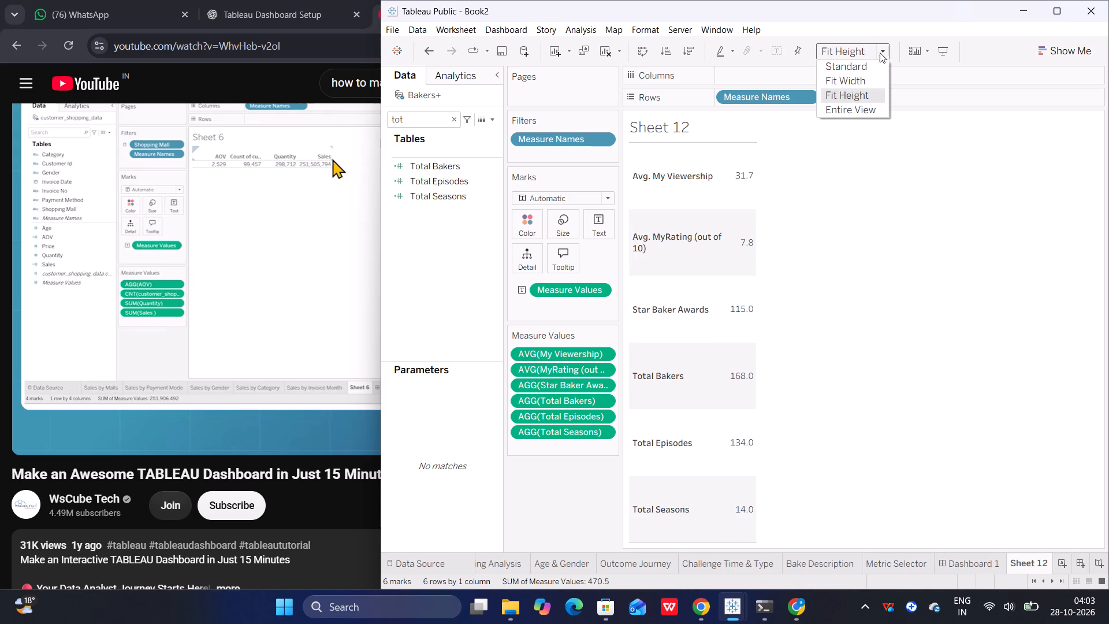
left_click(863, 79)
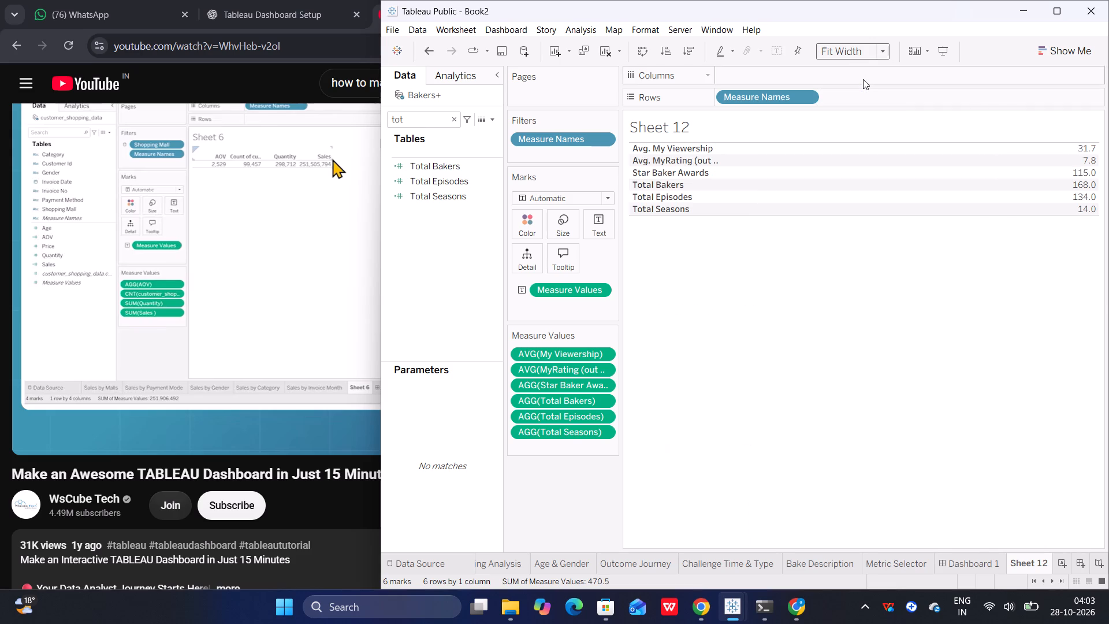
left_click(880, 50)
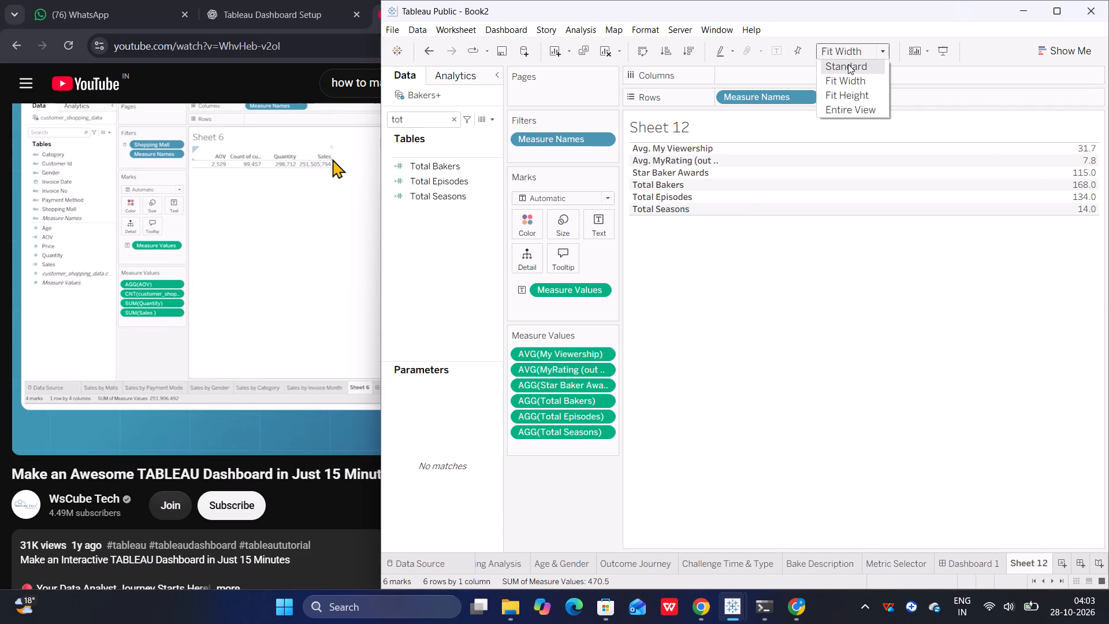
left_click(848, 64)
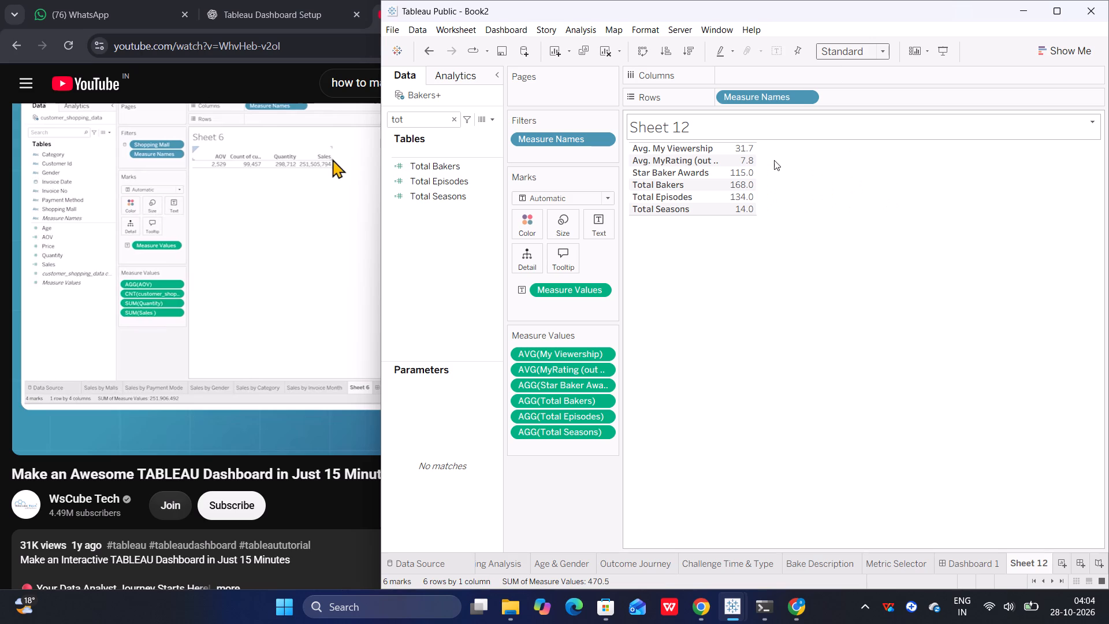
Move Measure Names from Rows to Columns so the metrics run horizontally.
left_click_drag(762, 95, 762, 73)
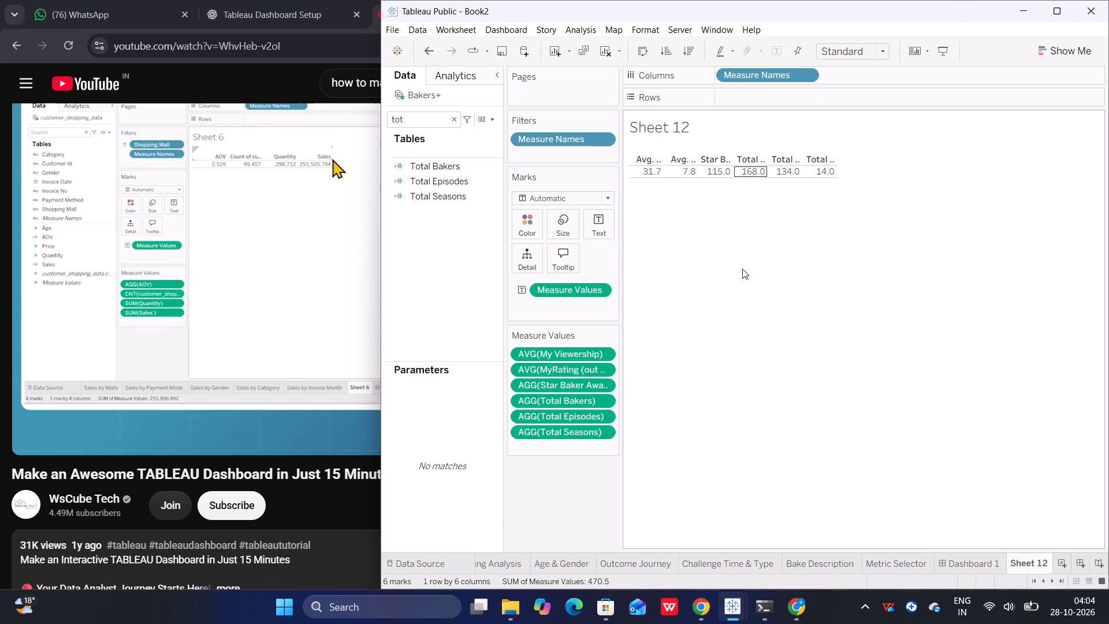
Try Fit Width on the horizontal metrics table, then set the view to Fit Height.
left_click(880, 50)
left_click(858, 81)
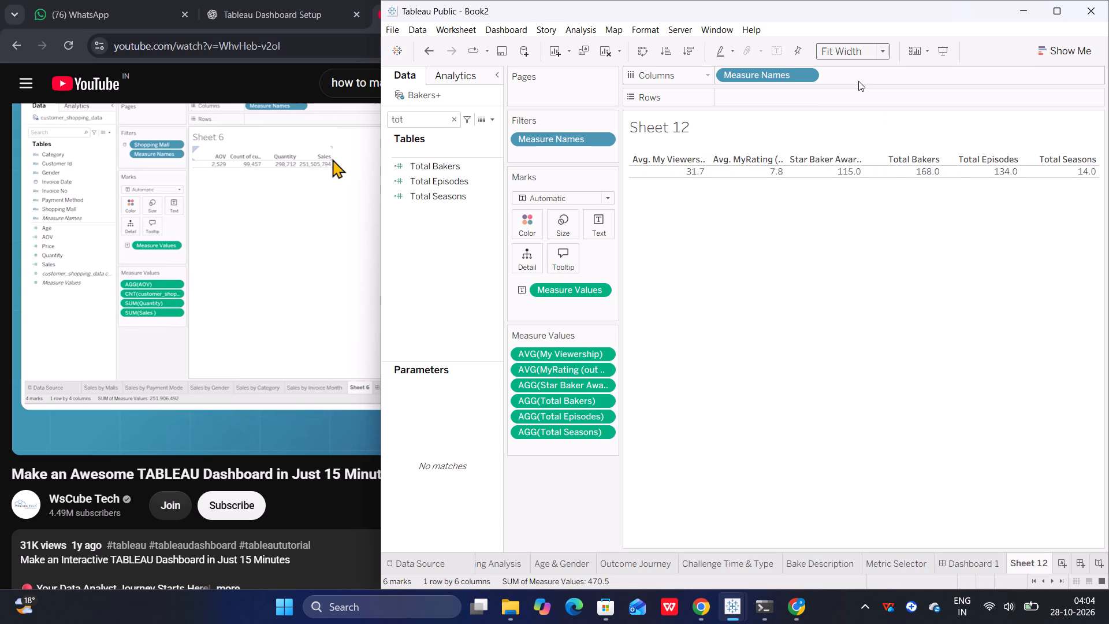
left_click(883, 53)
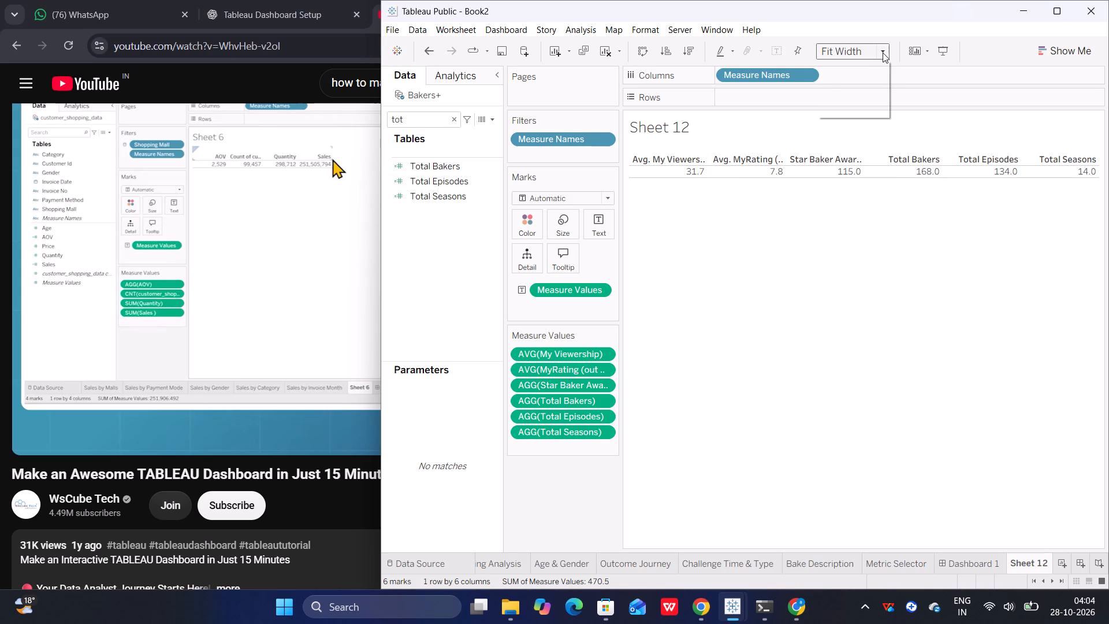
left_click(850, 97)
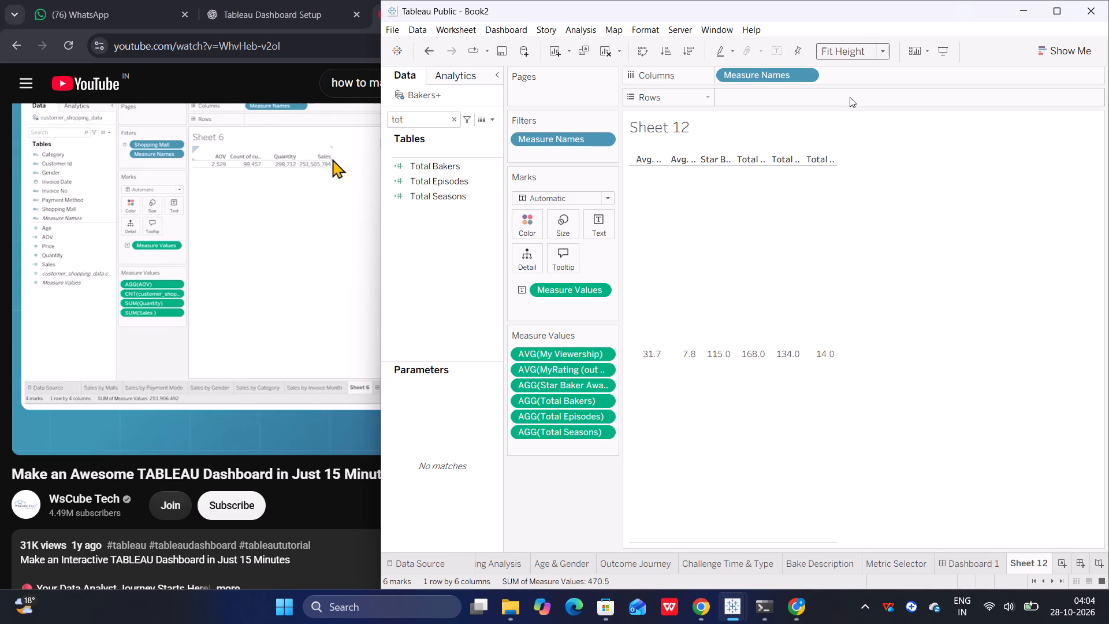
Set the view of Sheet 12's horizontal metrics table to Fit Width.
left_click(882, 48)
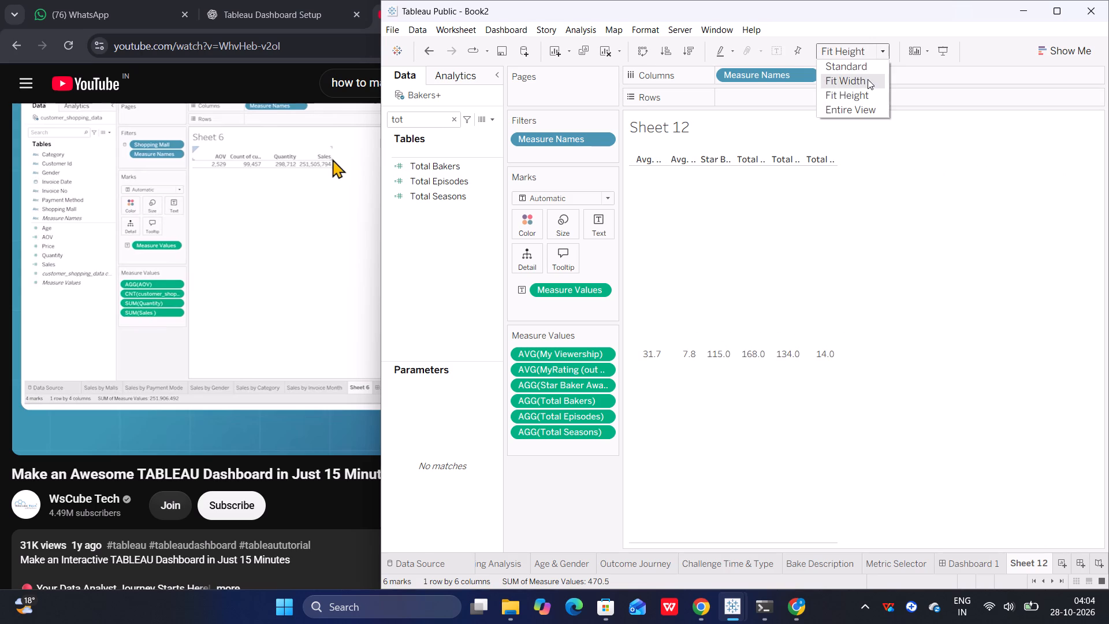
left_click(867, 80)
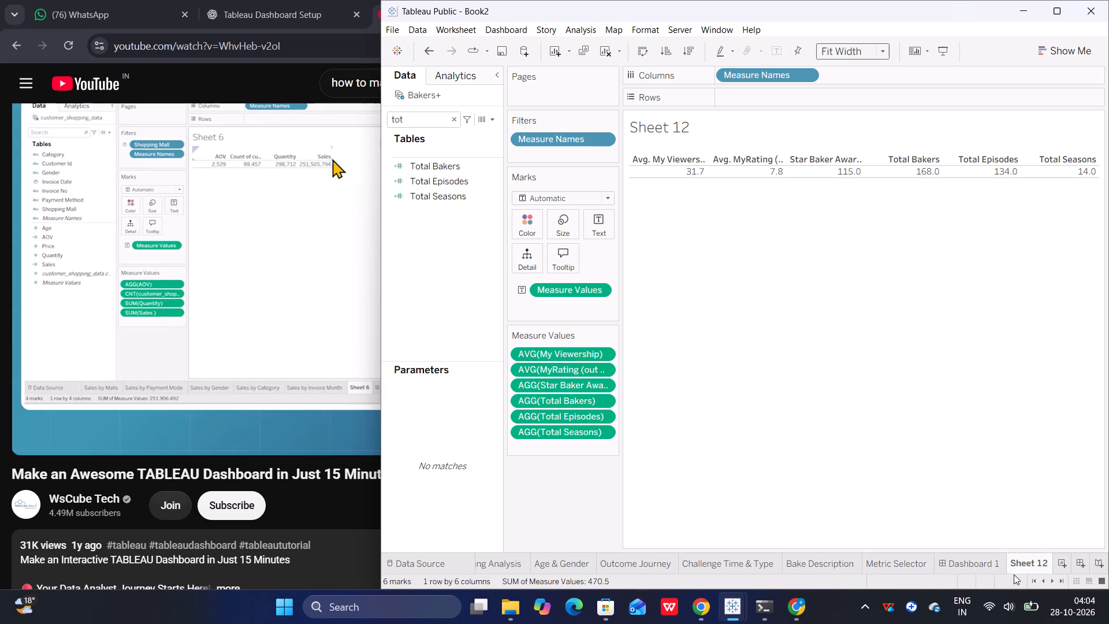
Rename the Sheet 12 worksheet as "kpi card".
double_click(1028, 563)
scroll(777, 562, "right", 3)
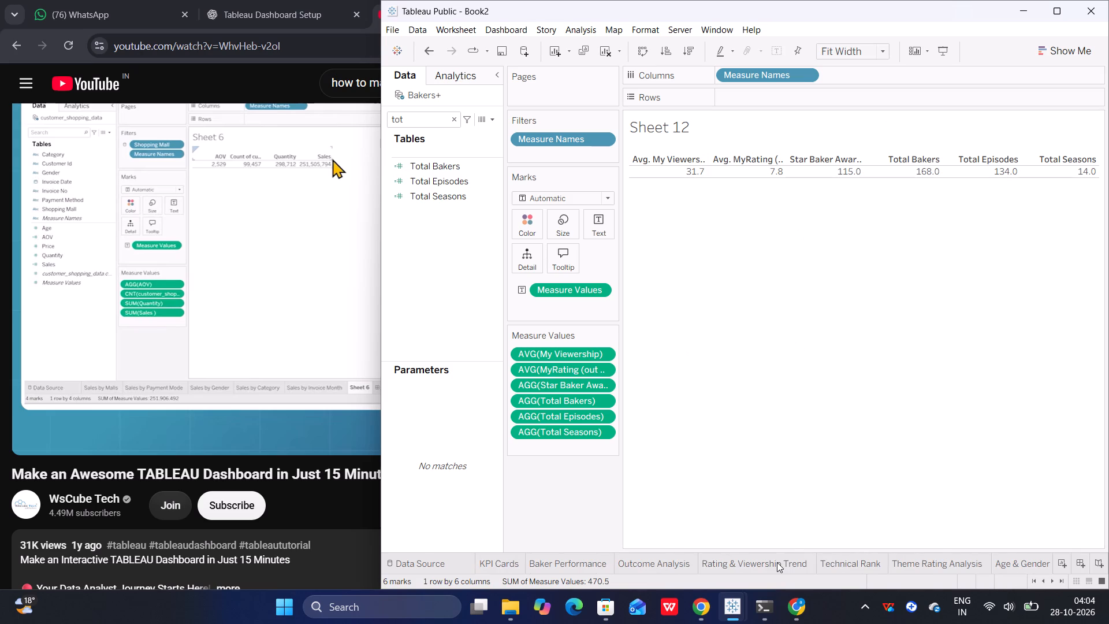
scroll(777, 562, "left", 2)
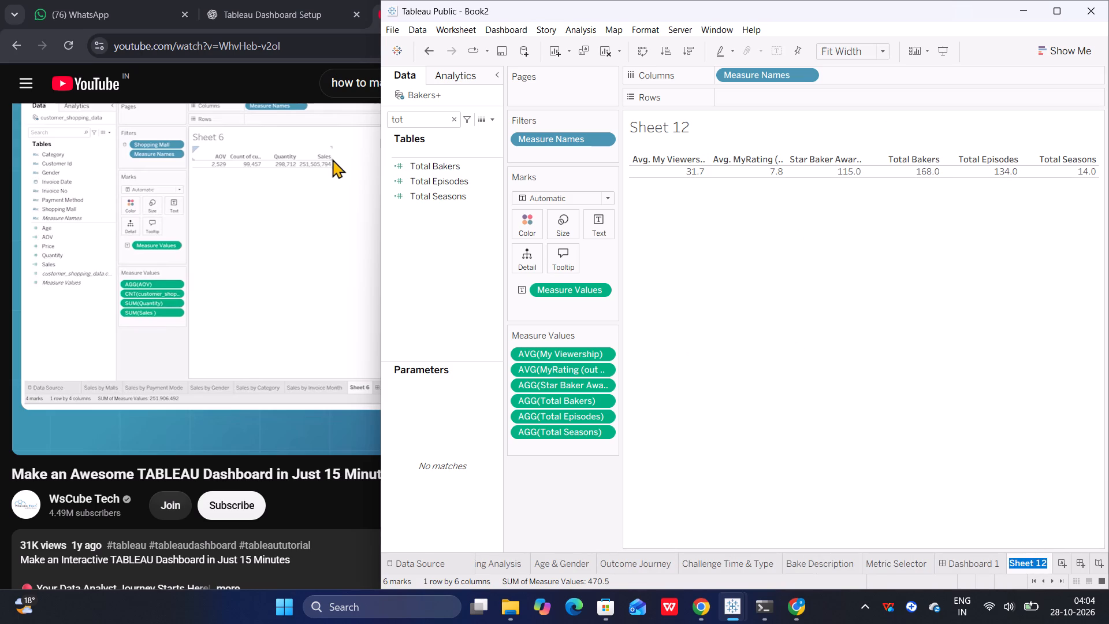
key("BackSpace")
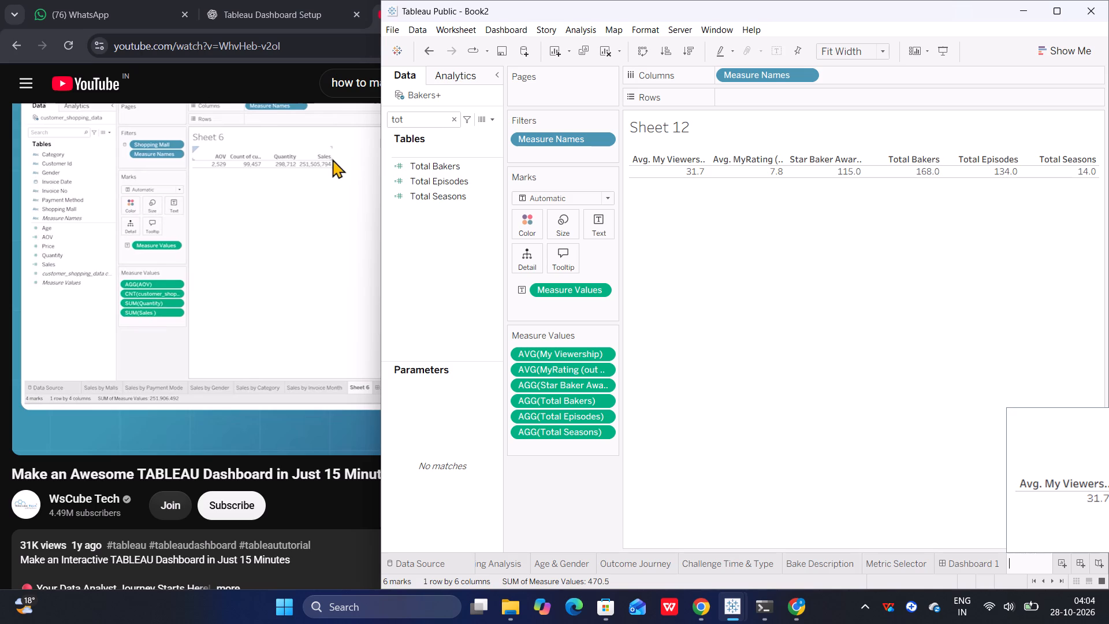
key("shift+k")
type("PI")
key("space")
key("shift+c")
key("BackSpace")
key("BackSpace")
key("BackSpace")
key("BackSpace")
key("p")
key("i")
key("BackSpace")
key("BackSpace")
key("BackSpace")
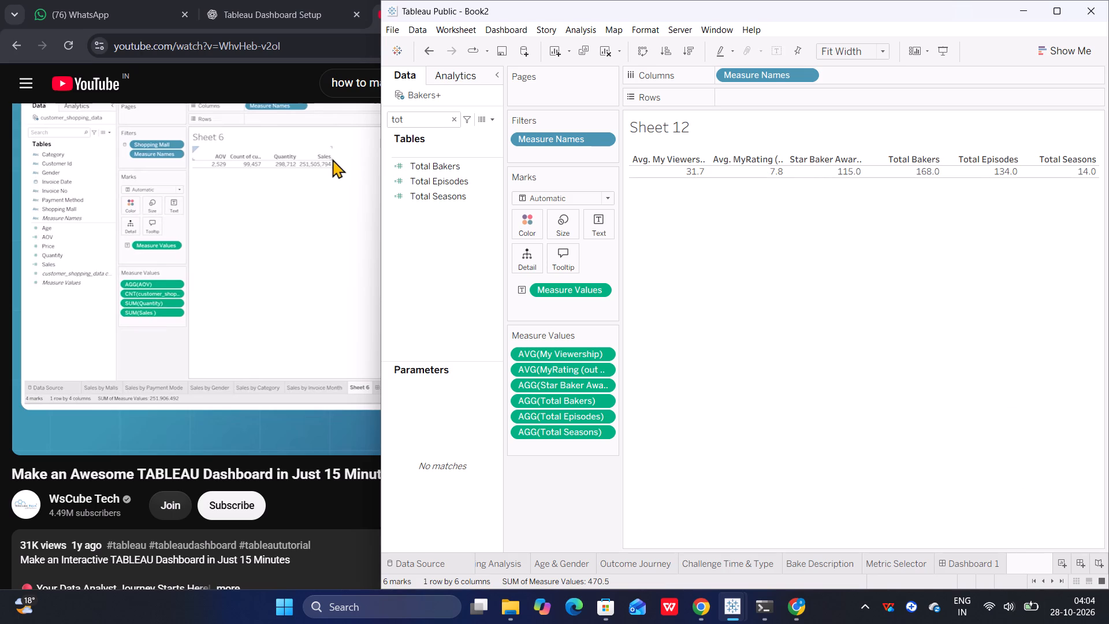
left_click(1021, 561)
key("k")
type("pi")
key("space")
type("ca")
type("rd")
left_click(1011, 463)
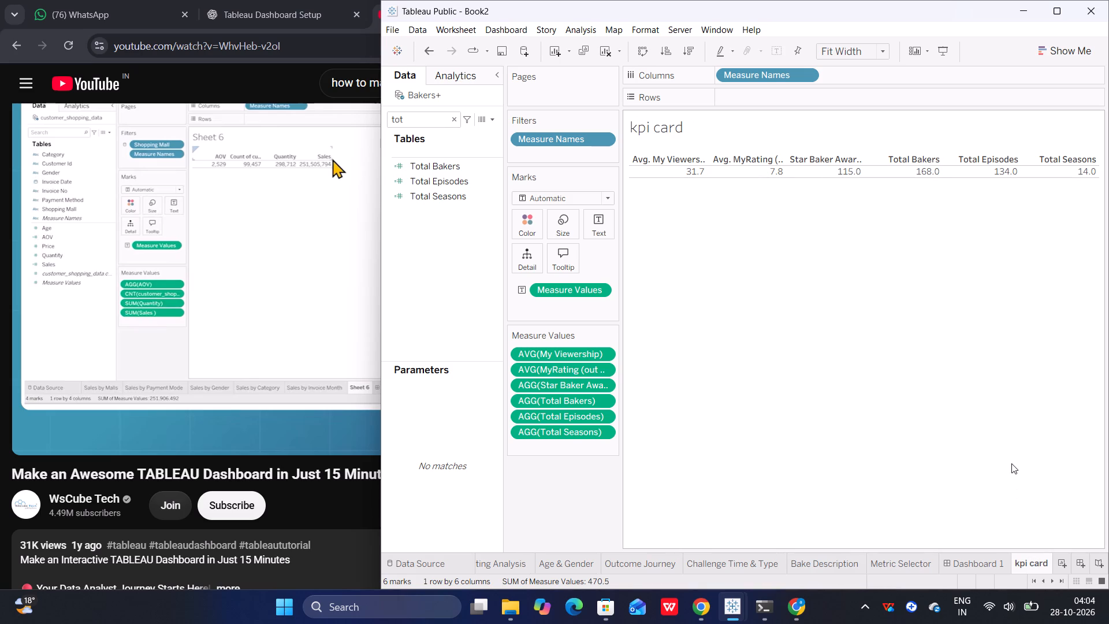
Switch to Chrome and resume playing the Tableau dashboard tutorial video.
left_click(263, 237)
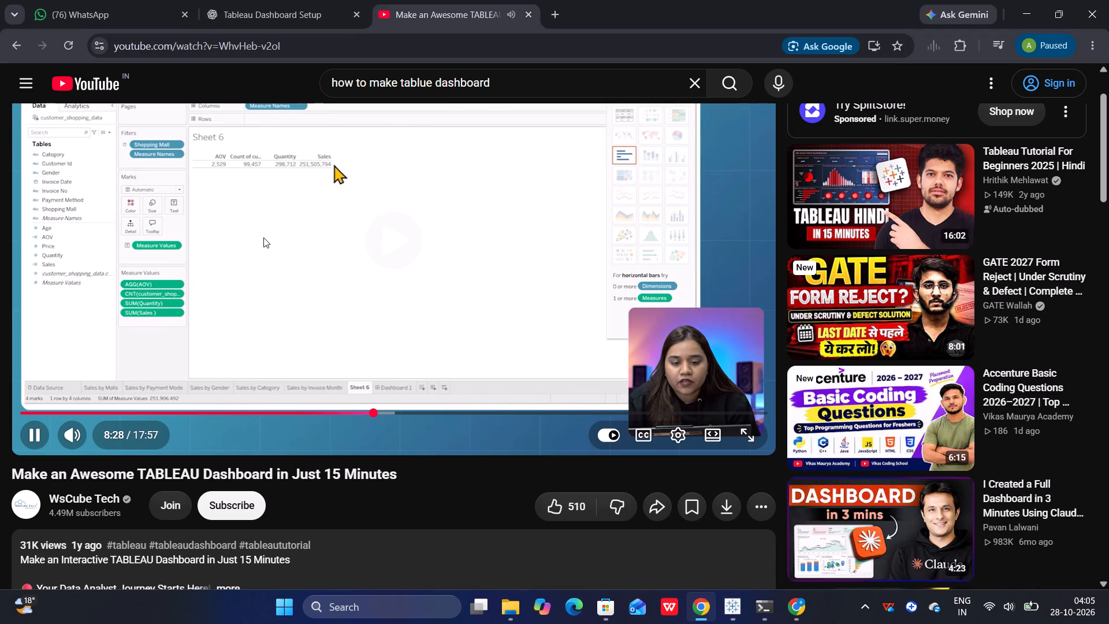
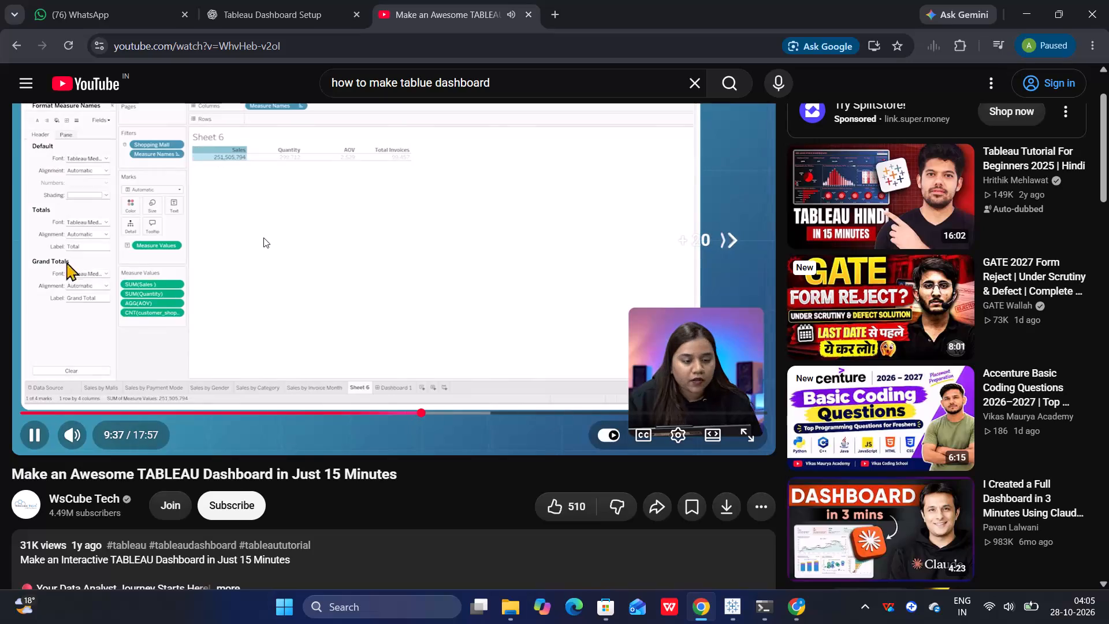
Skim the tutorial video's section on formatting the metrics table fonts and pause it where the pane font size is set.
key("Right")
key("Right")
key("Right")
key("Right")
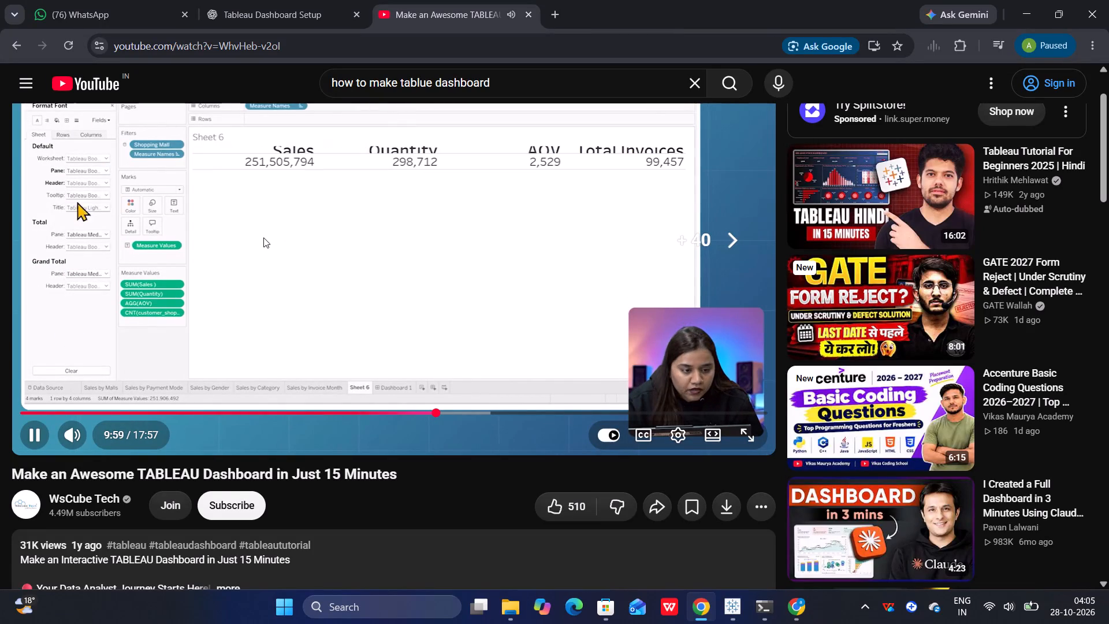
key("Right")
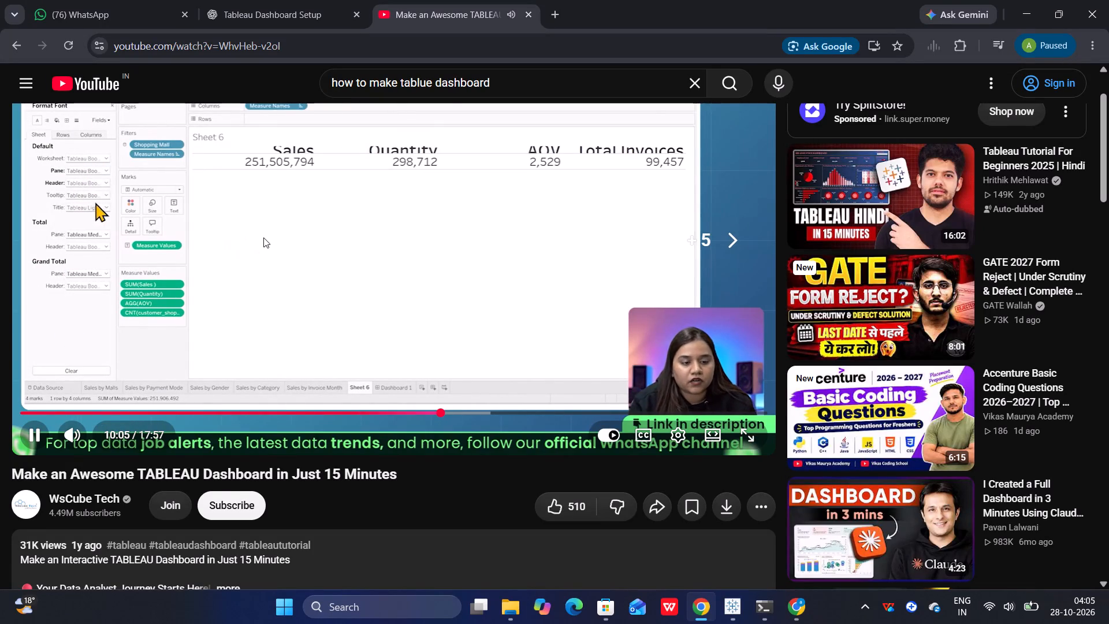
key("Right")
key("Left")
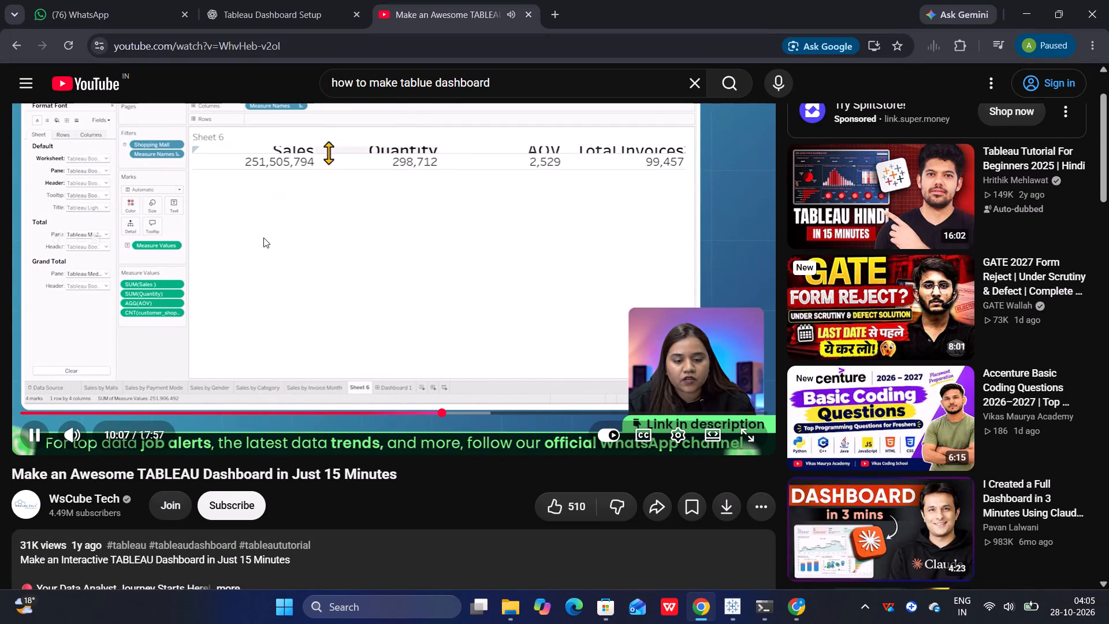
key("Left")
key("Left")
key("Left")
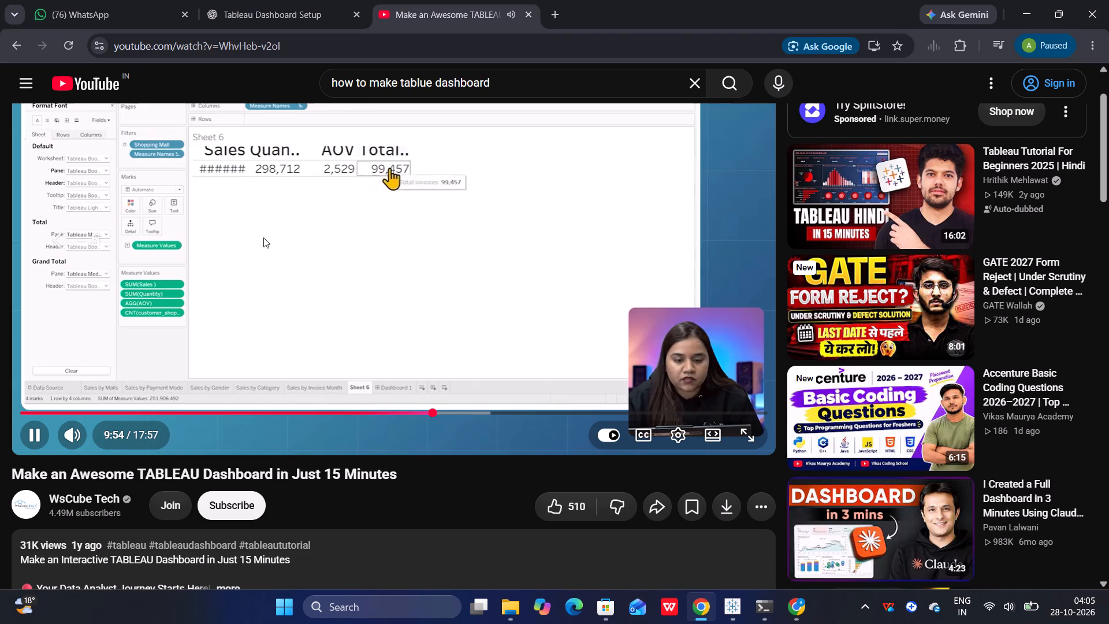
key("Left")
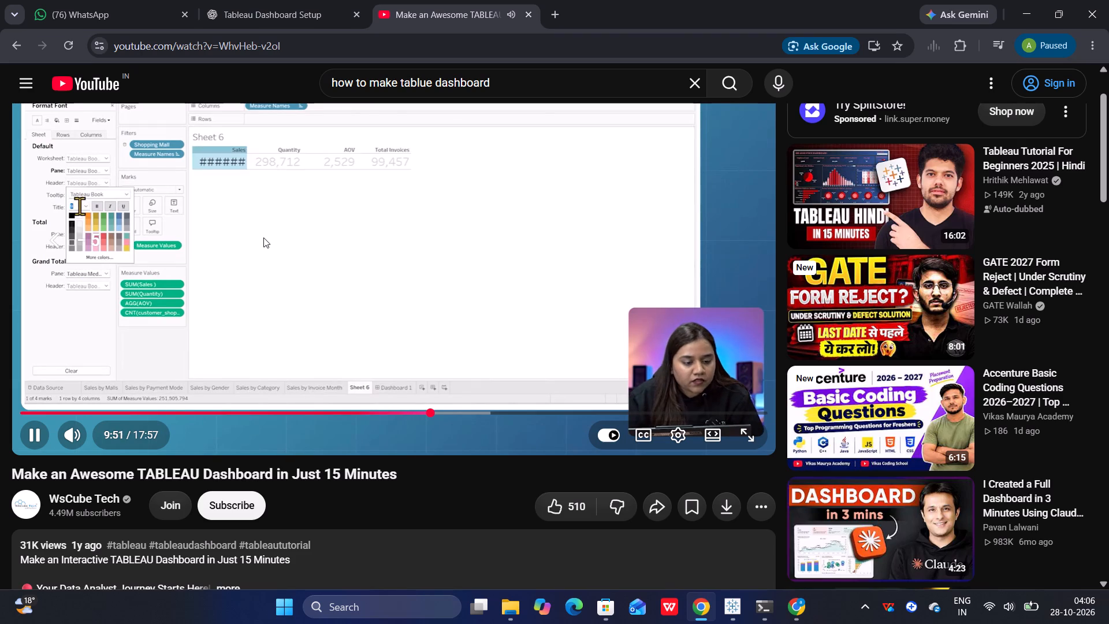
key("Left")
key("Left")
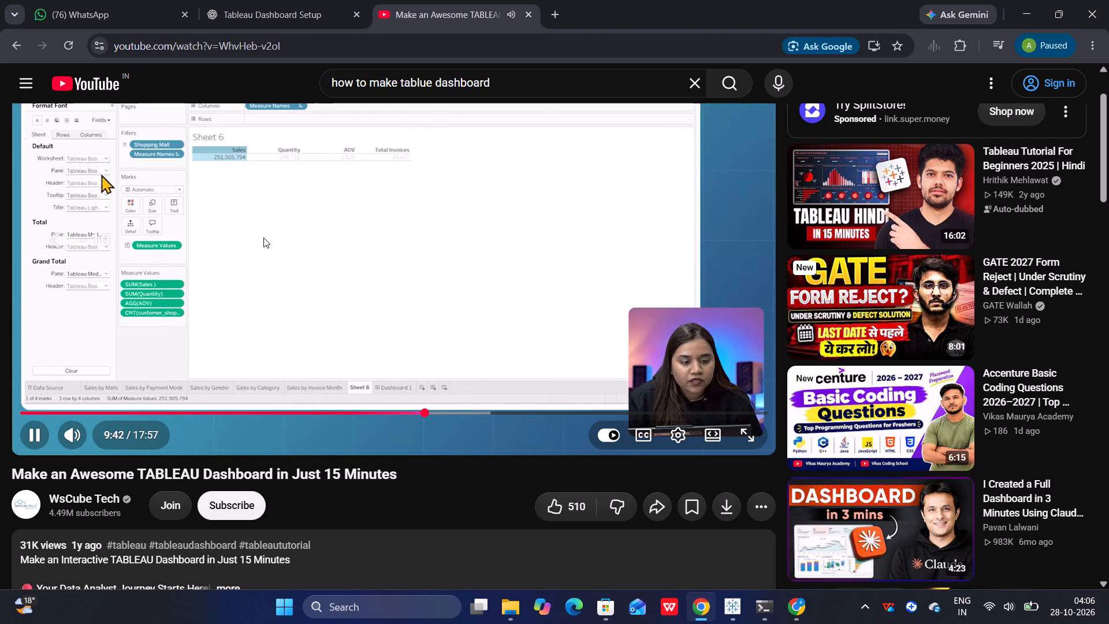
key("Left")
key("Left")
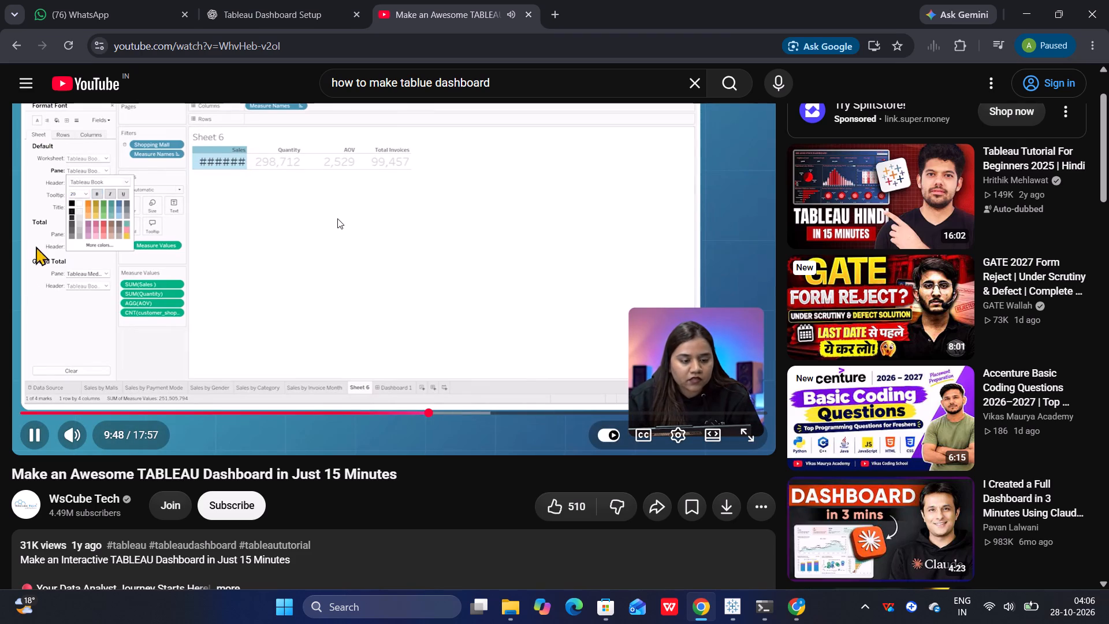
left_click(369, 243)
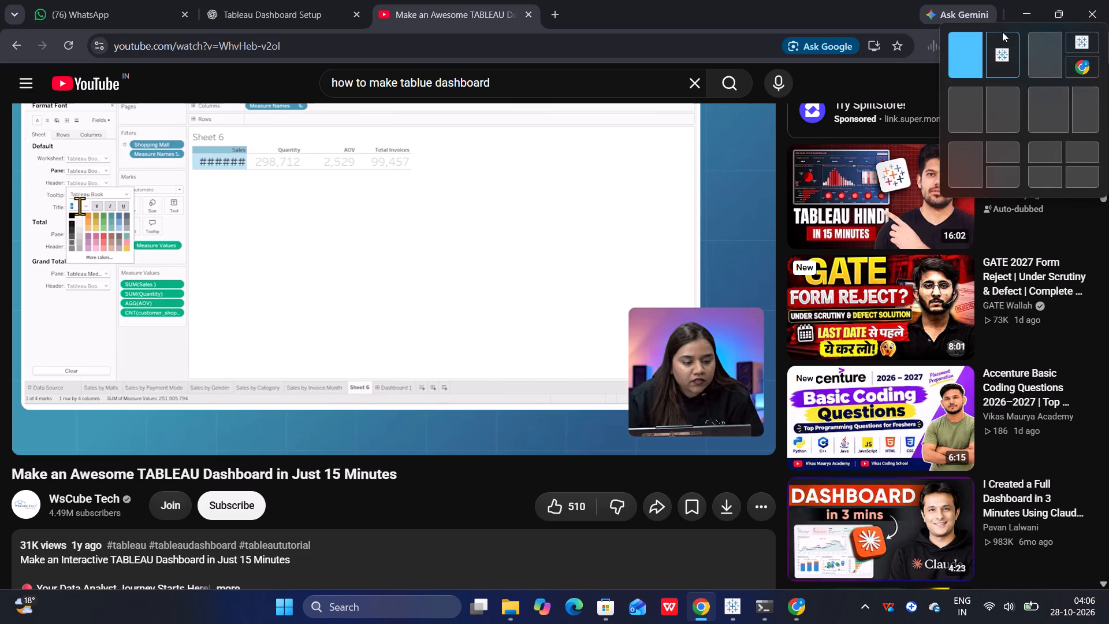
Arrange the tutorial video and the Tableau workbook side by side on the screen.
left_click(1002, 32)
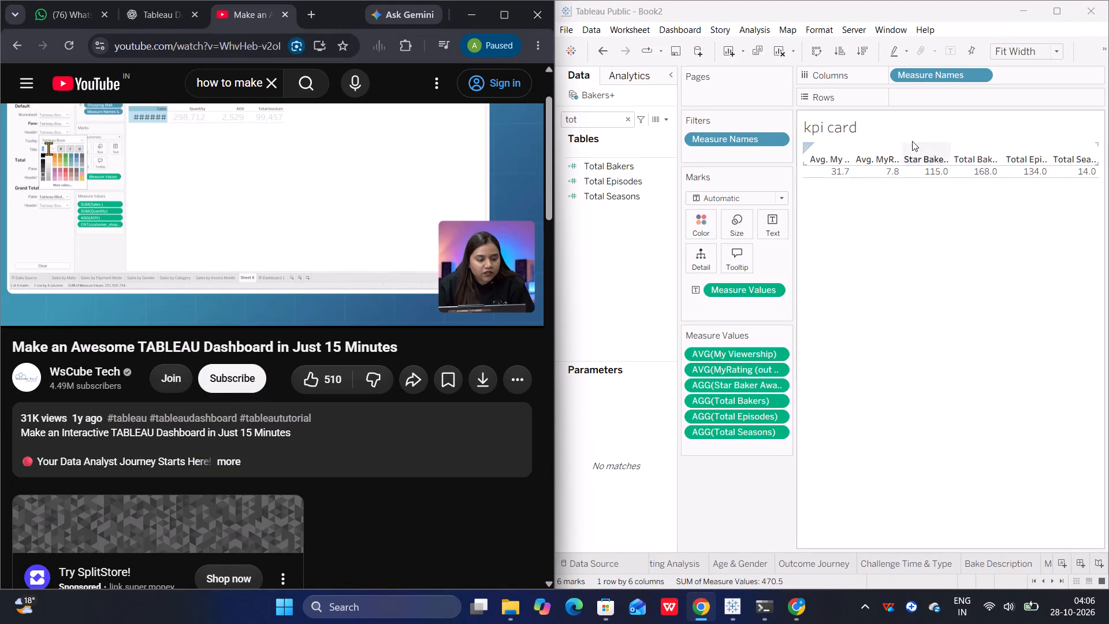
Open the Measure Names formatting from the first column header of the kpi card table and compare its header and pane options.
right_click(830, 160)
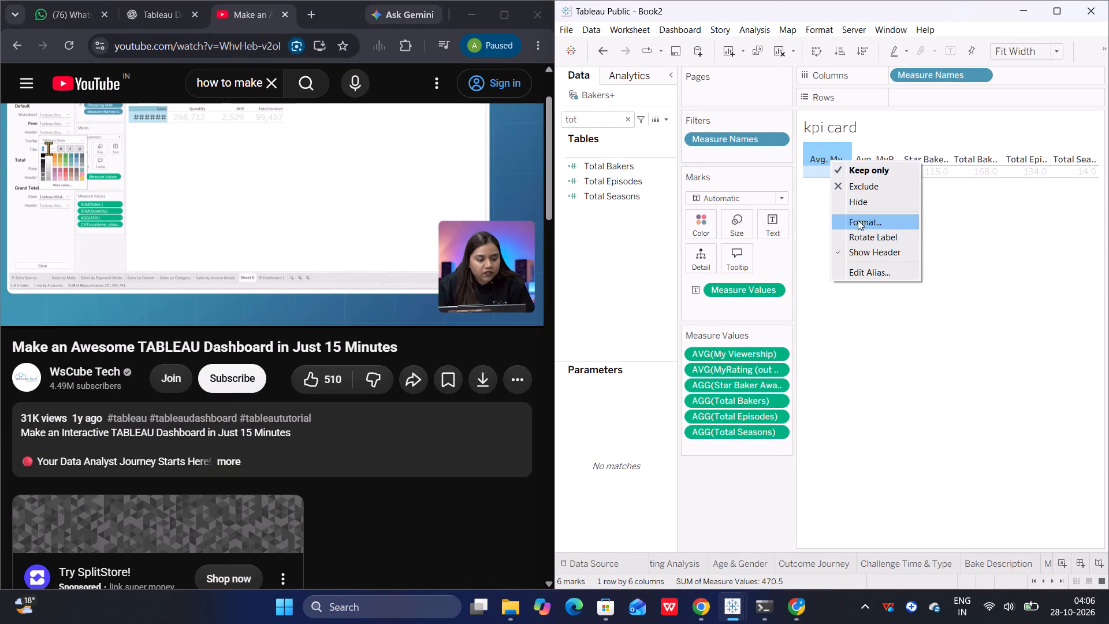
left_click(863, 225)
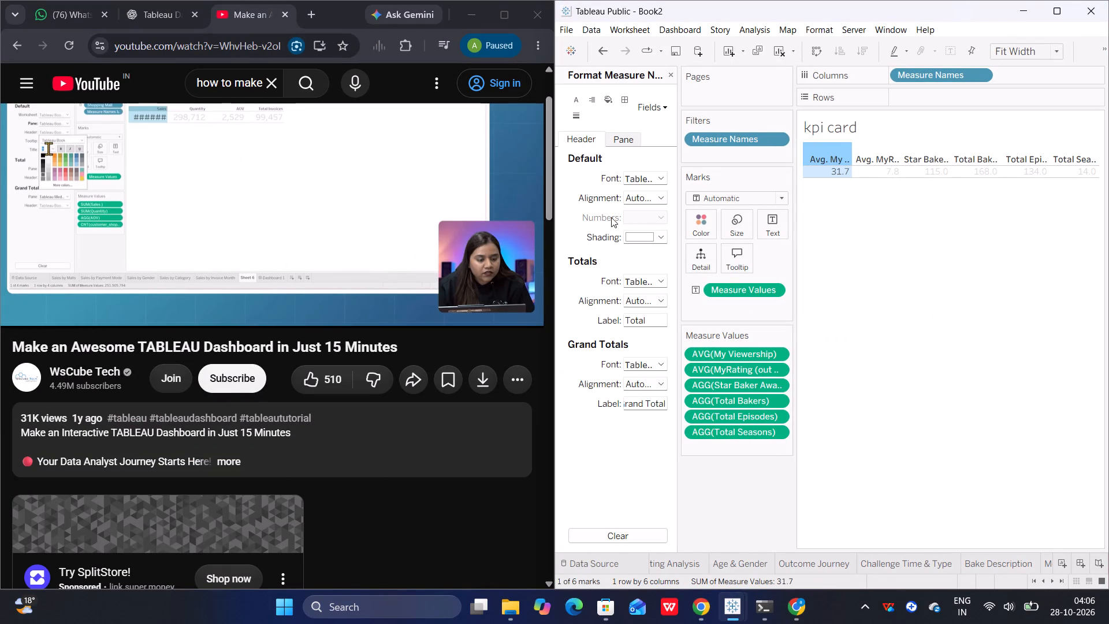
left_click(581, 135)
left_click(627, 140)
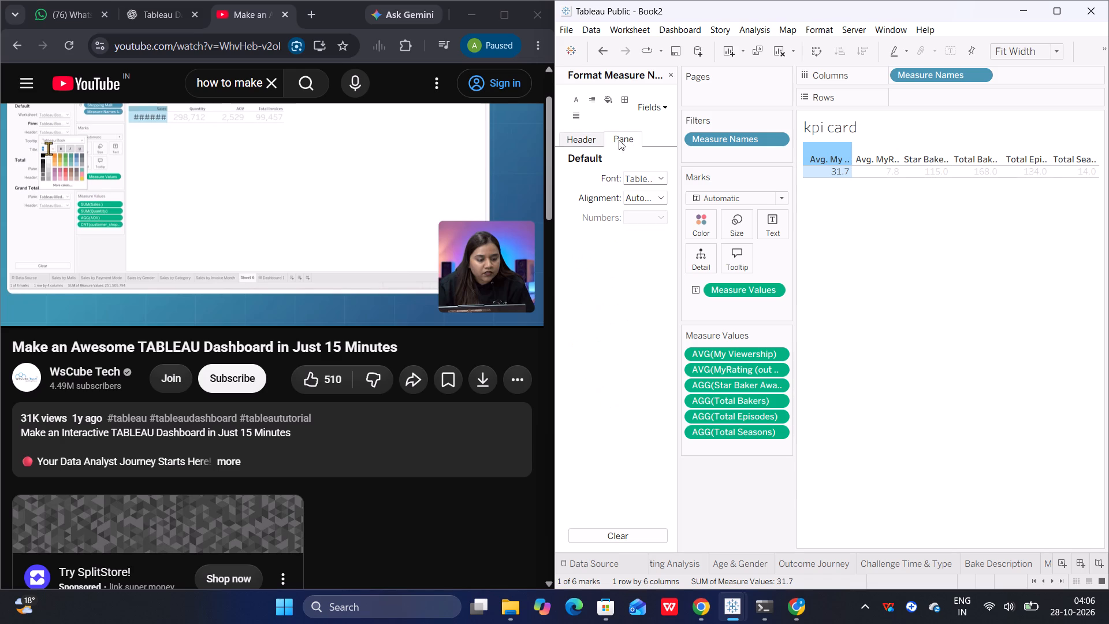
left_click(587, 140)
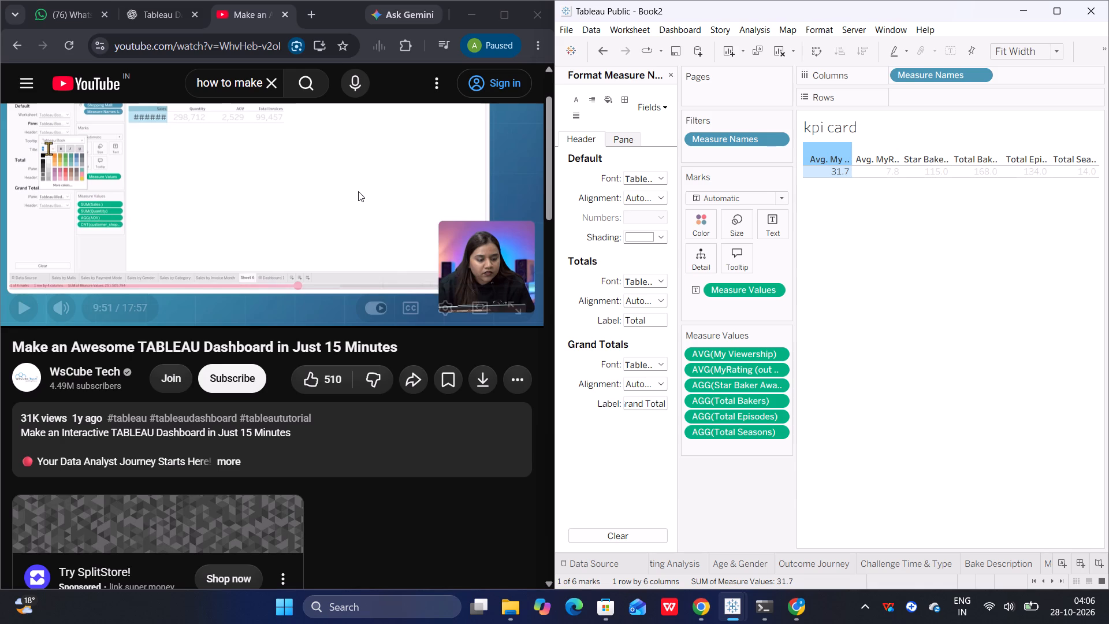
Replay the tutorial's table font formatting section in Chrome, comparing it with the Measure Names header and pane options in Tableau.
left_click(277, 181)
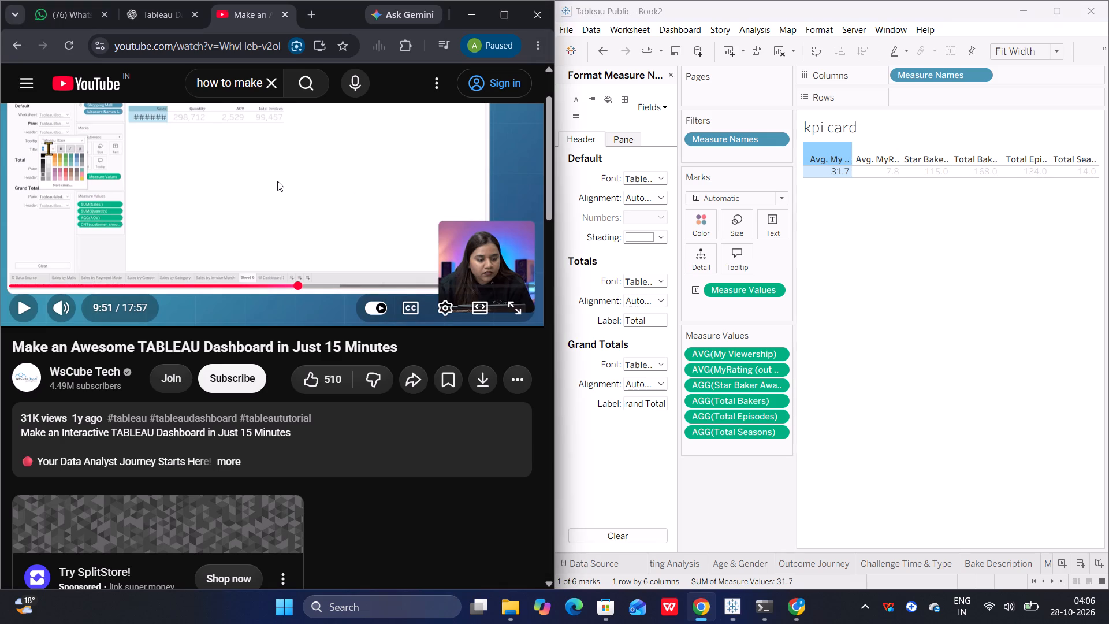
key("Left")
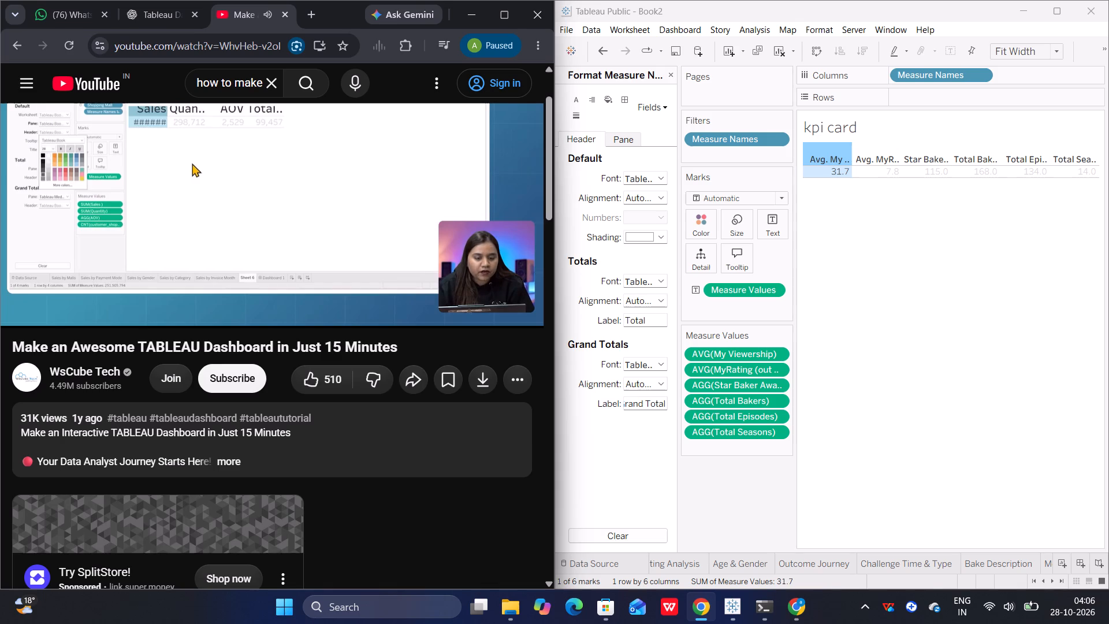
left_click(285, 168)
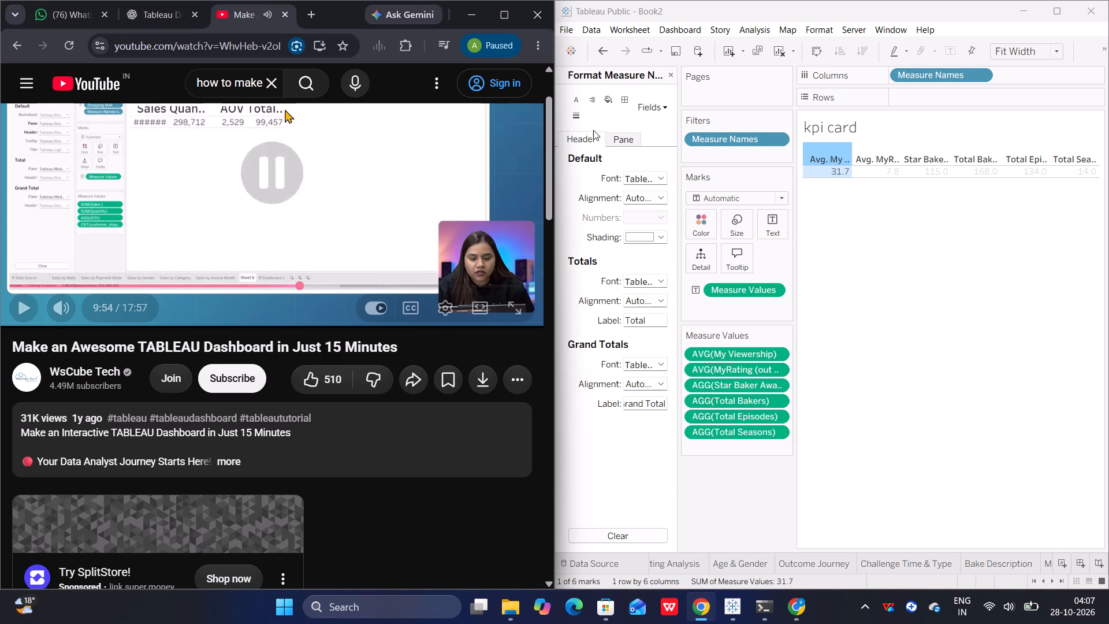
left_click(627, 142)
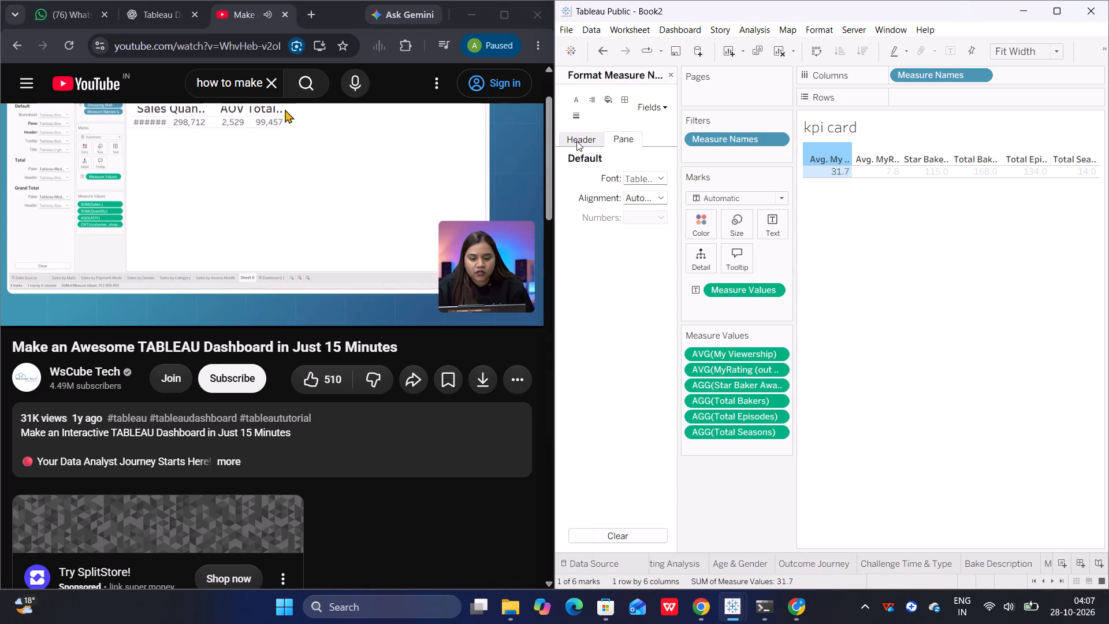
left_click(576, 141)
left_click(305, 143)
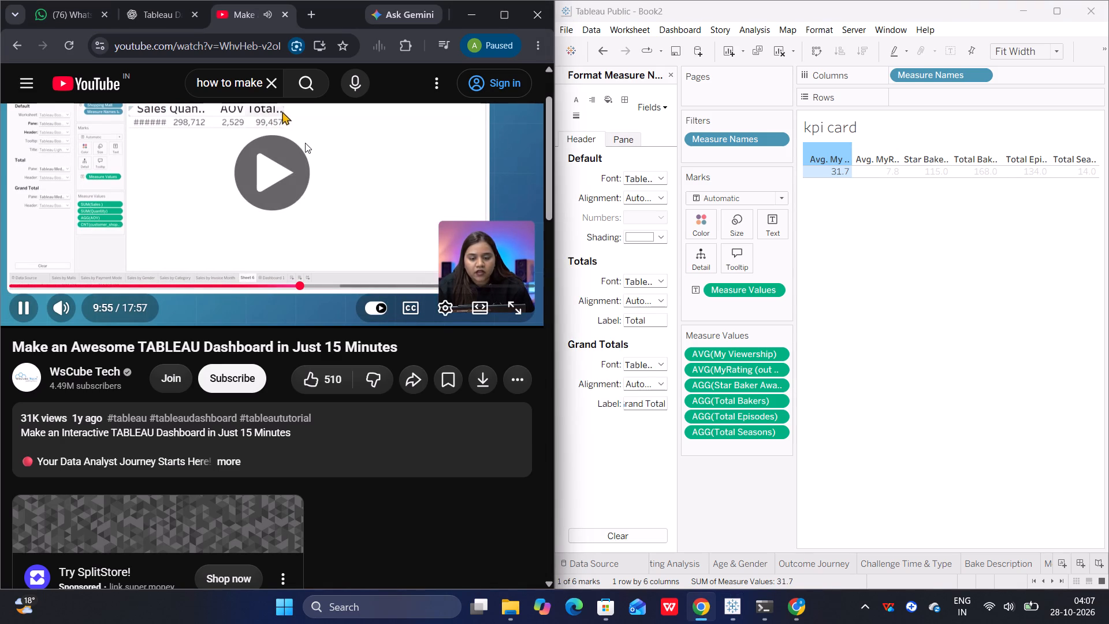
left_click(322, 164)
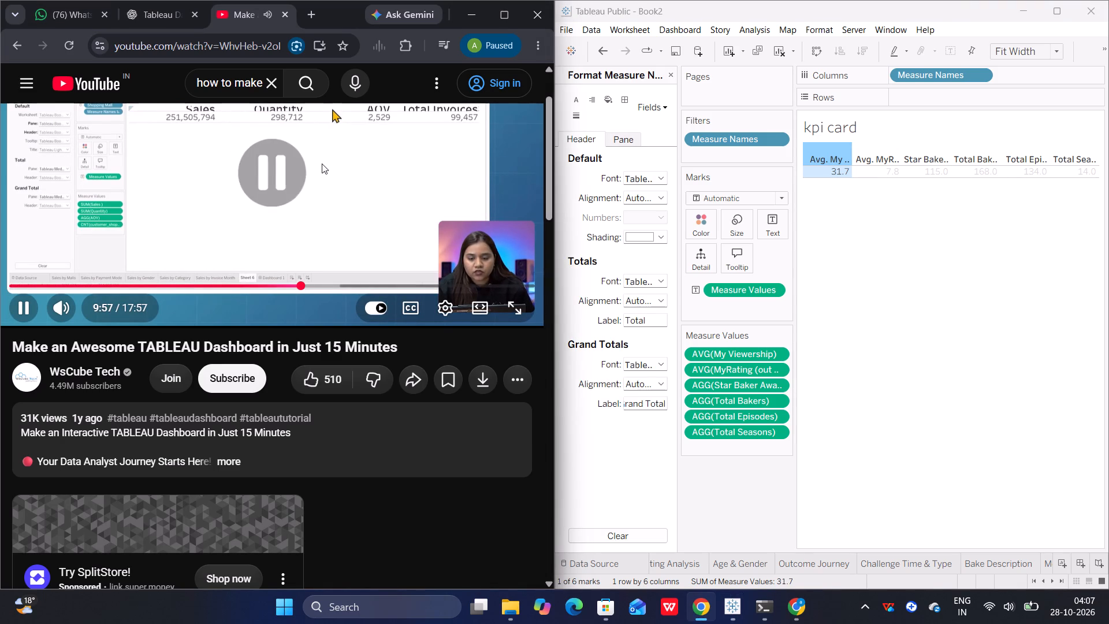
key("Left")
key("Left")
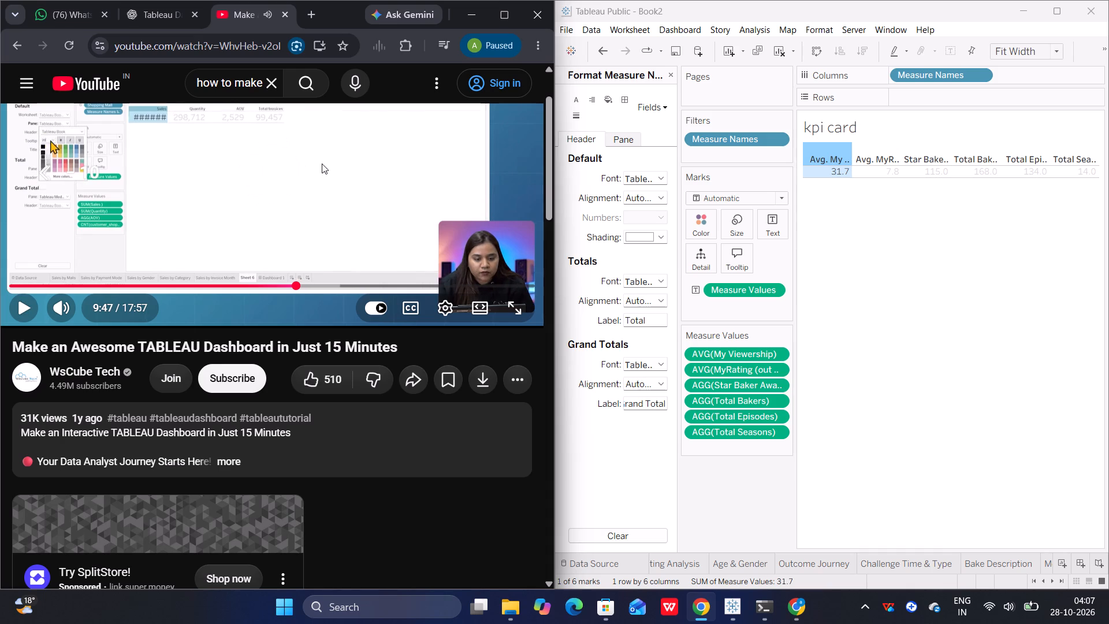
key("Left")
key("Left")
left_click(322, 164)
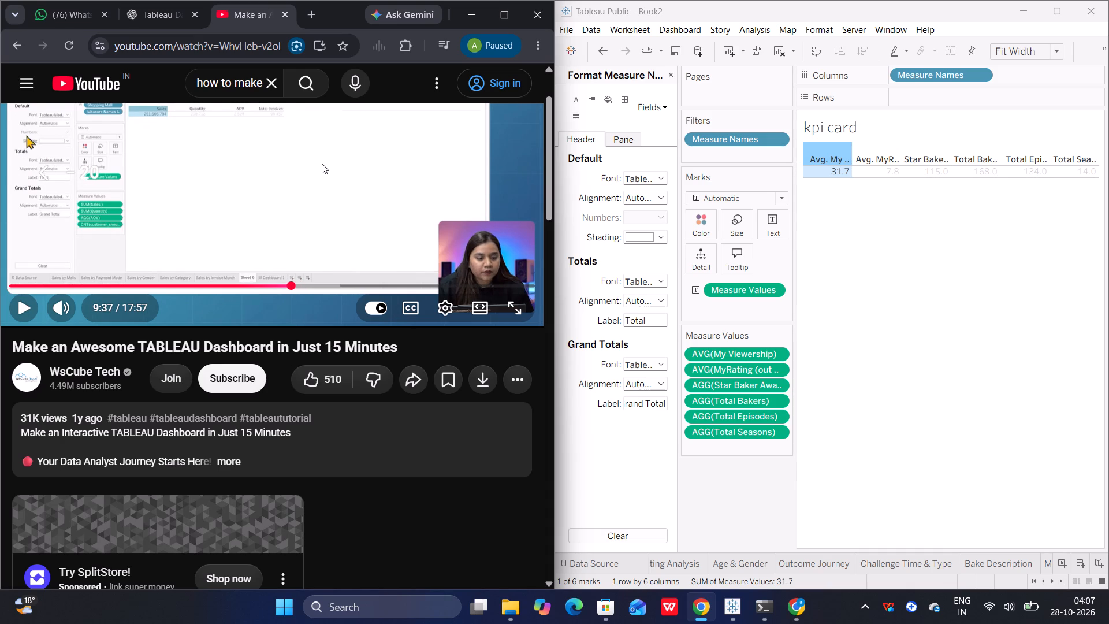
key("Left")
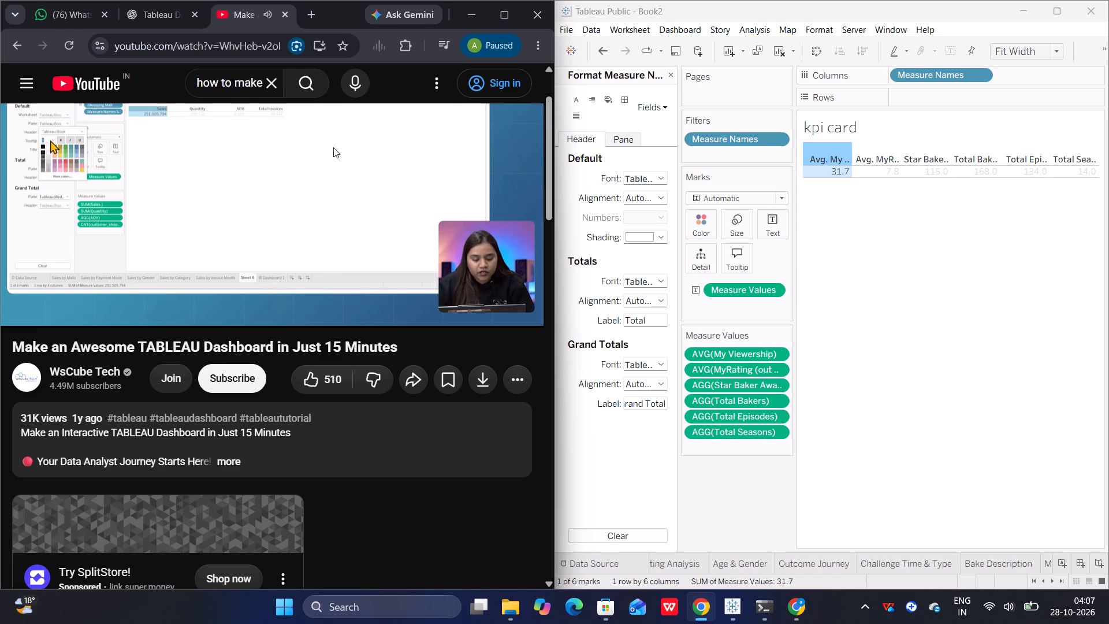
left_click(333, 173)
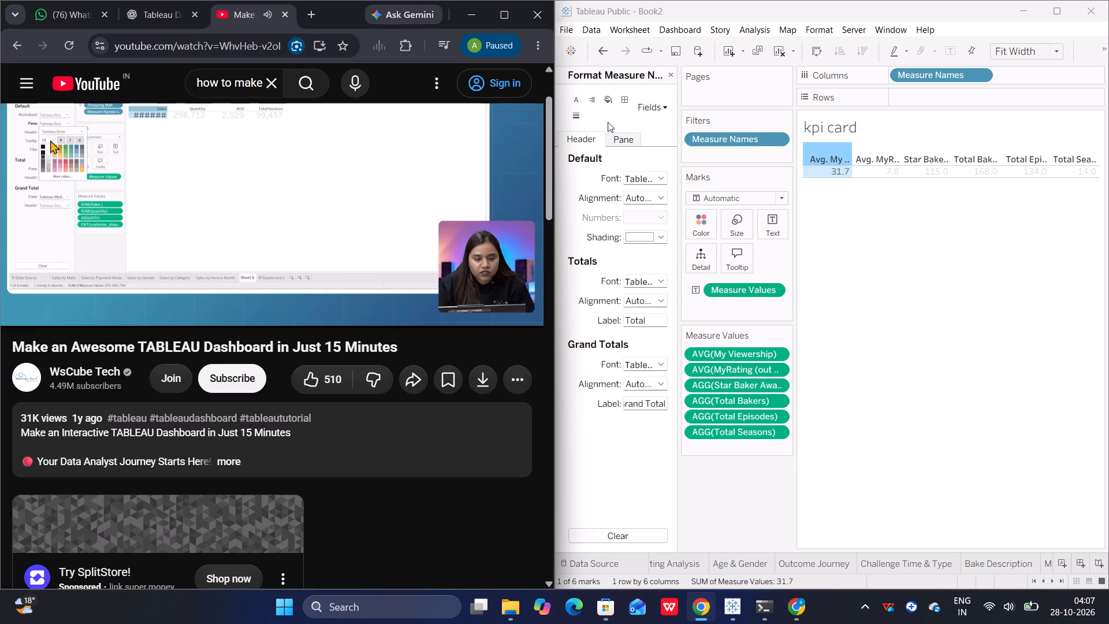
In Tableau, set the default pane font colour of Measure Names to the near-black shade just below pure black.
left_click(623, 136)
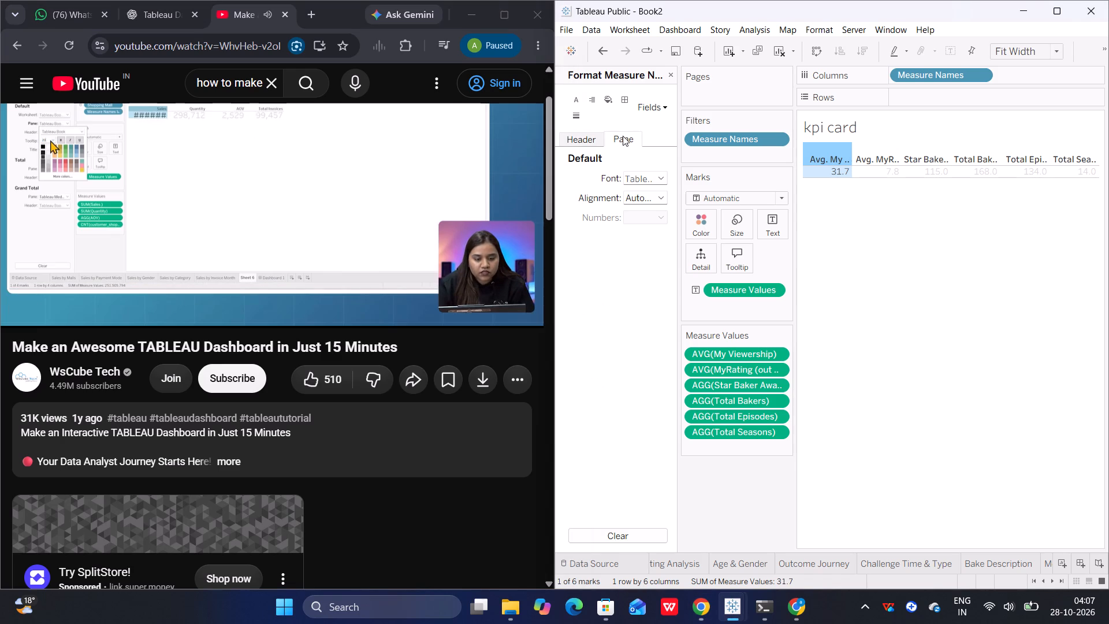
left_click(662, 199)
left_click(662, 199)
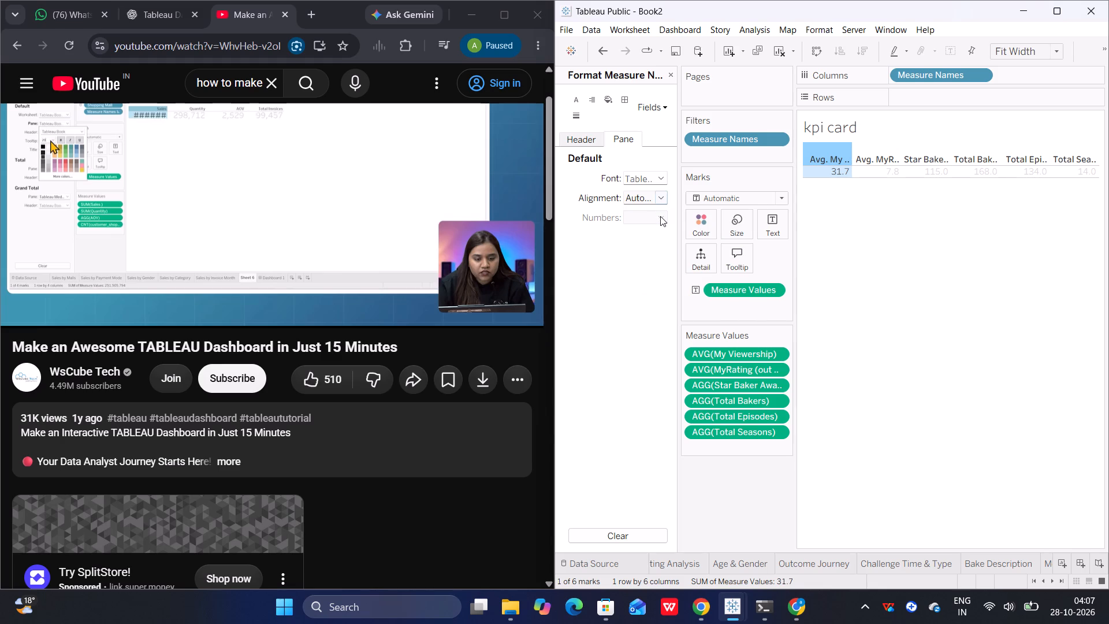
left_click(660, 216)
left_click(663, 176)
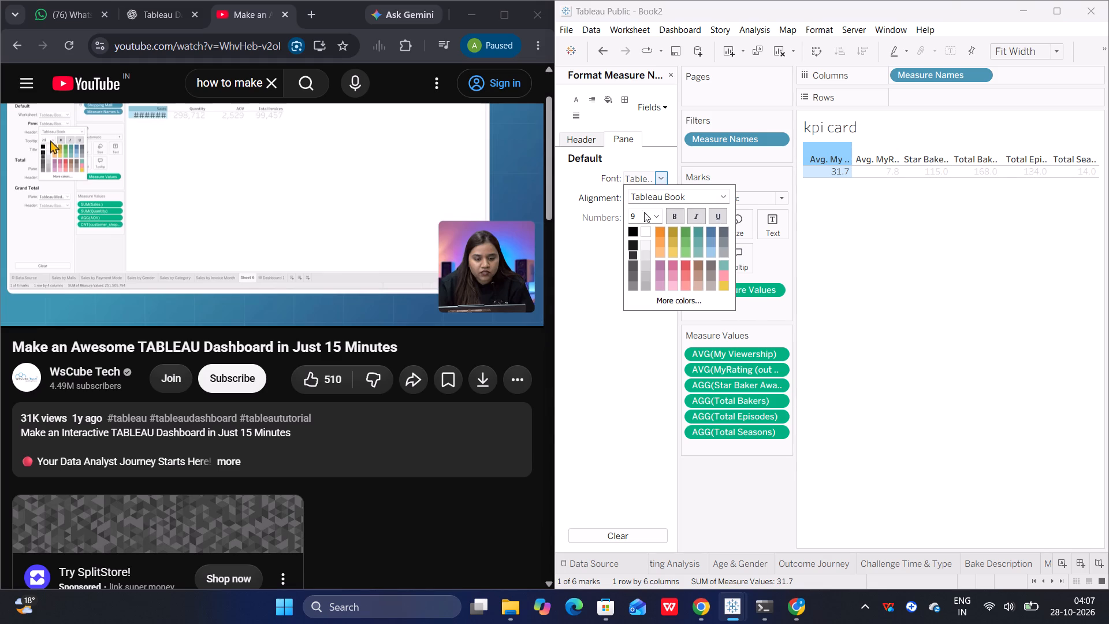
left_click(631, 244)
left_click(631, 272)
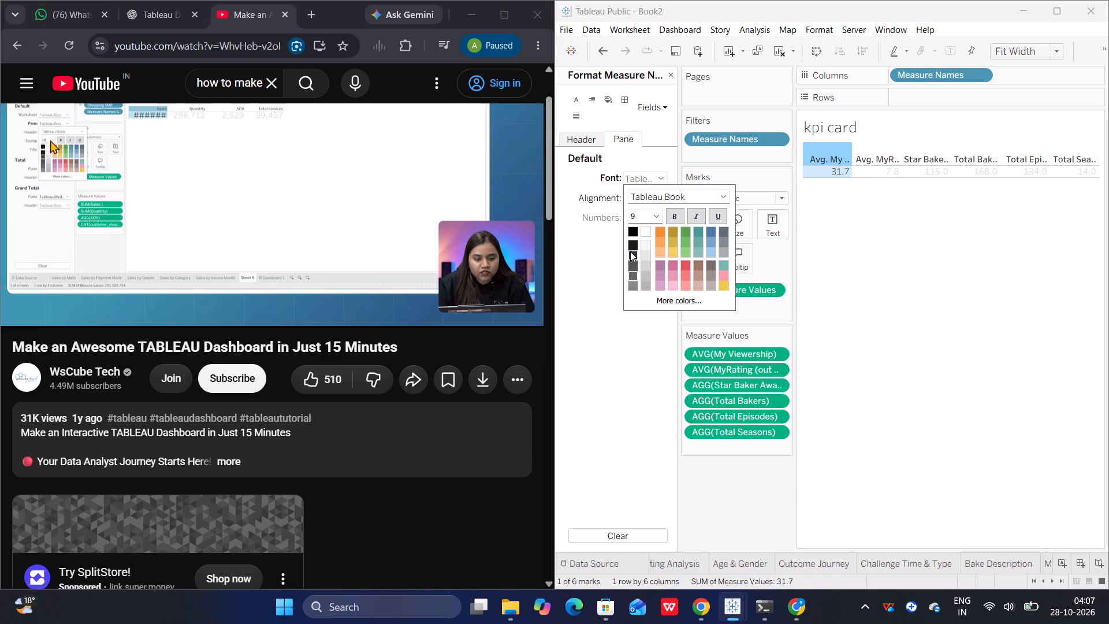
left_click(630, 250)
left_click(588, 274)
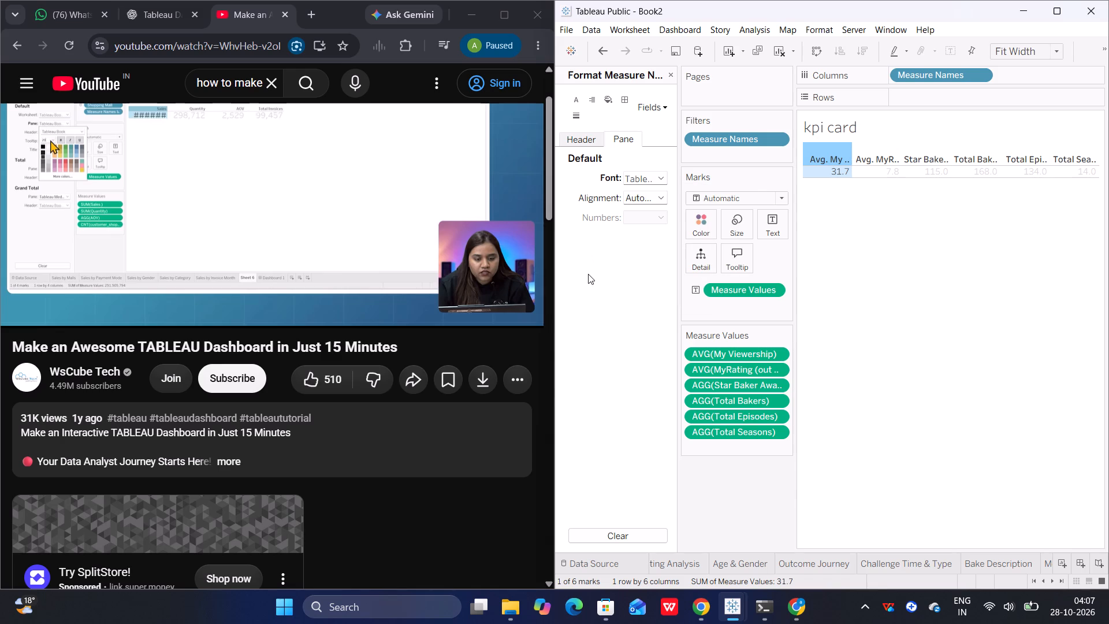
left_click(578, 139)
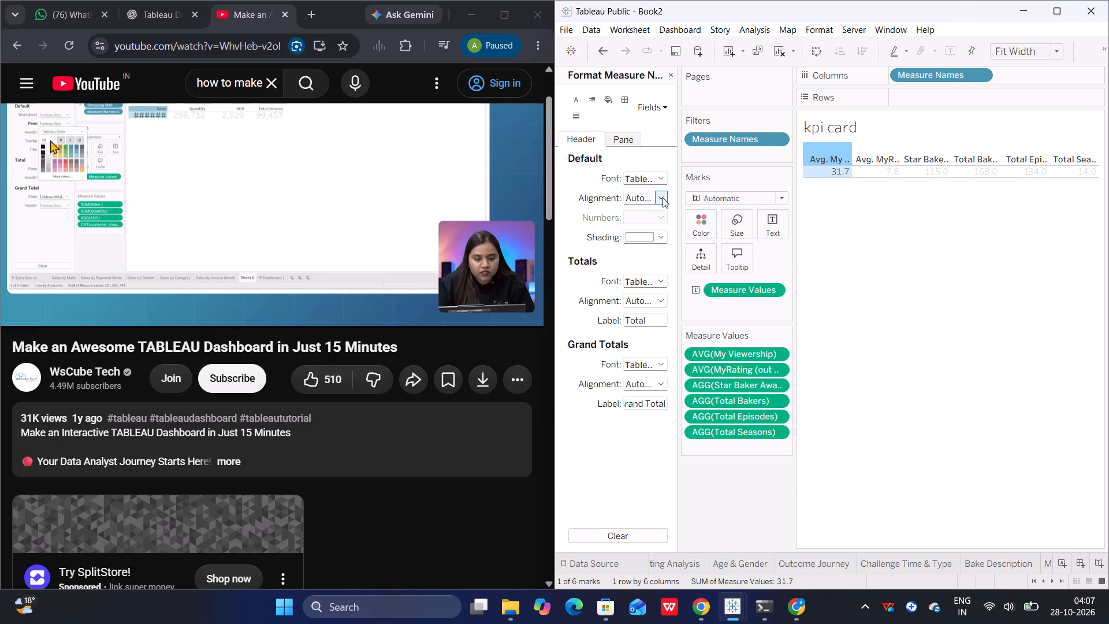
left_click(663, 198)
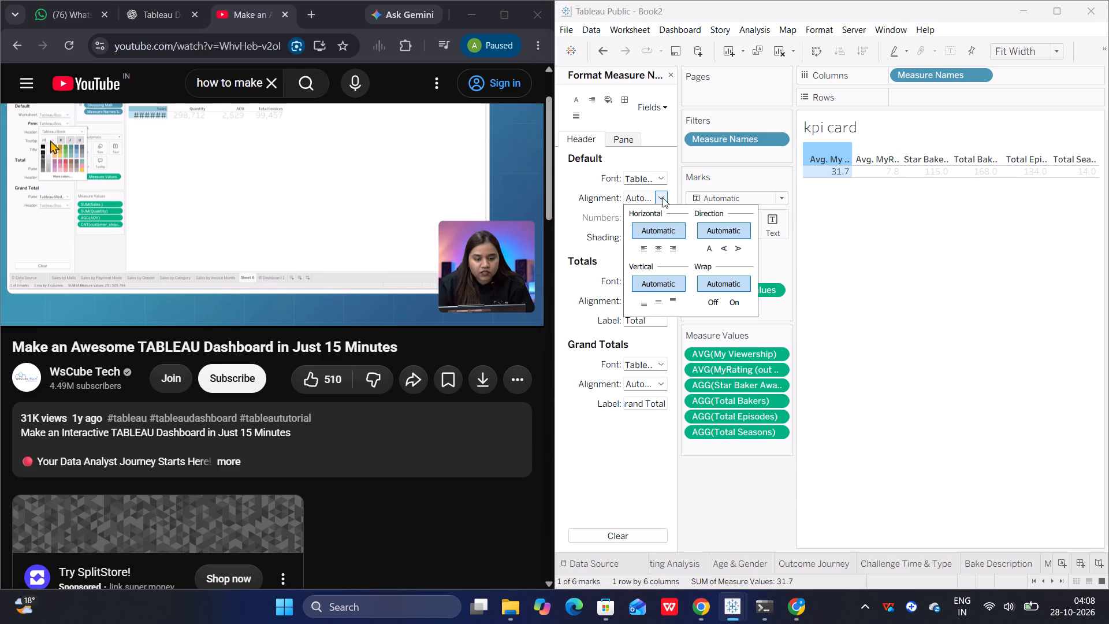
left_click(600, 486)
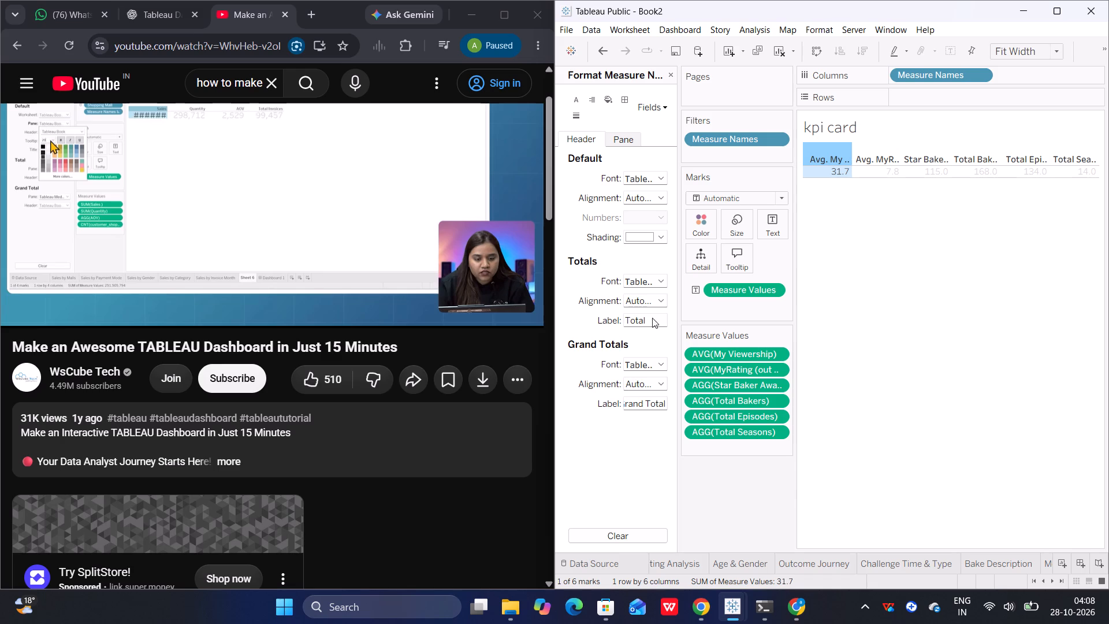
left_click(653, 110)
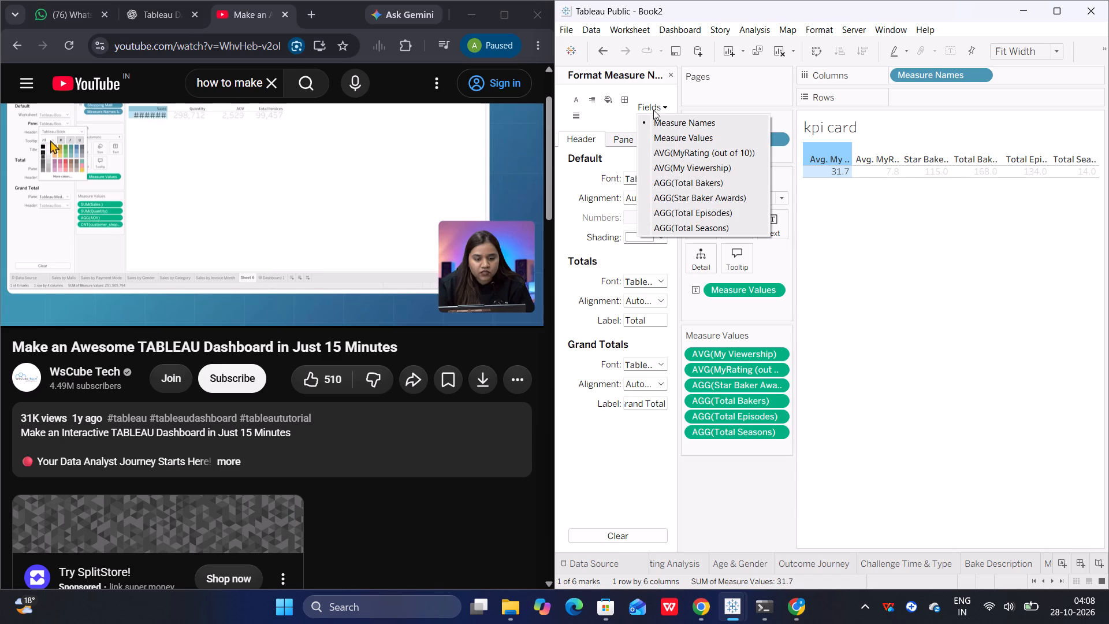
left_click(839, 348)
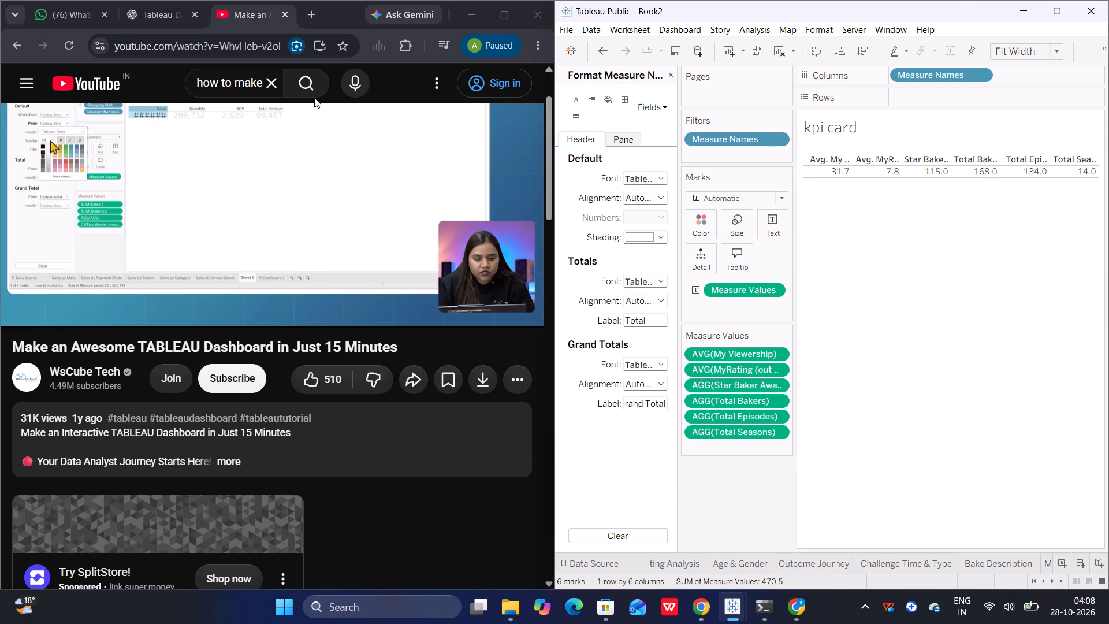
Play a short stretch of the tutorial's table font formatting section in Chrome.
left_click(284, 176)
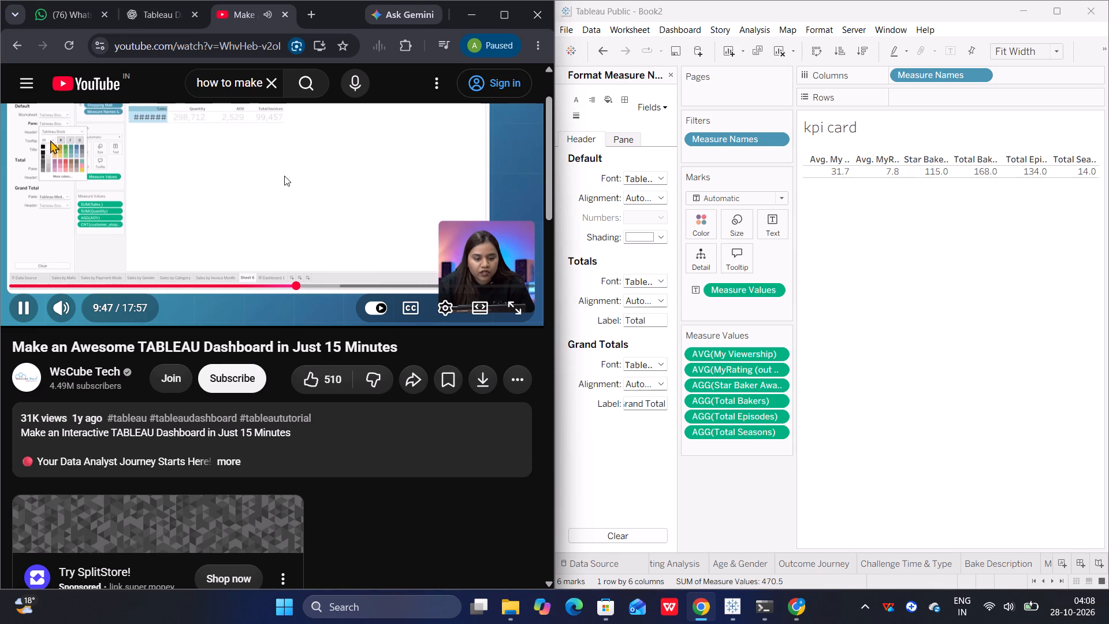
left_click(316, 144)
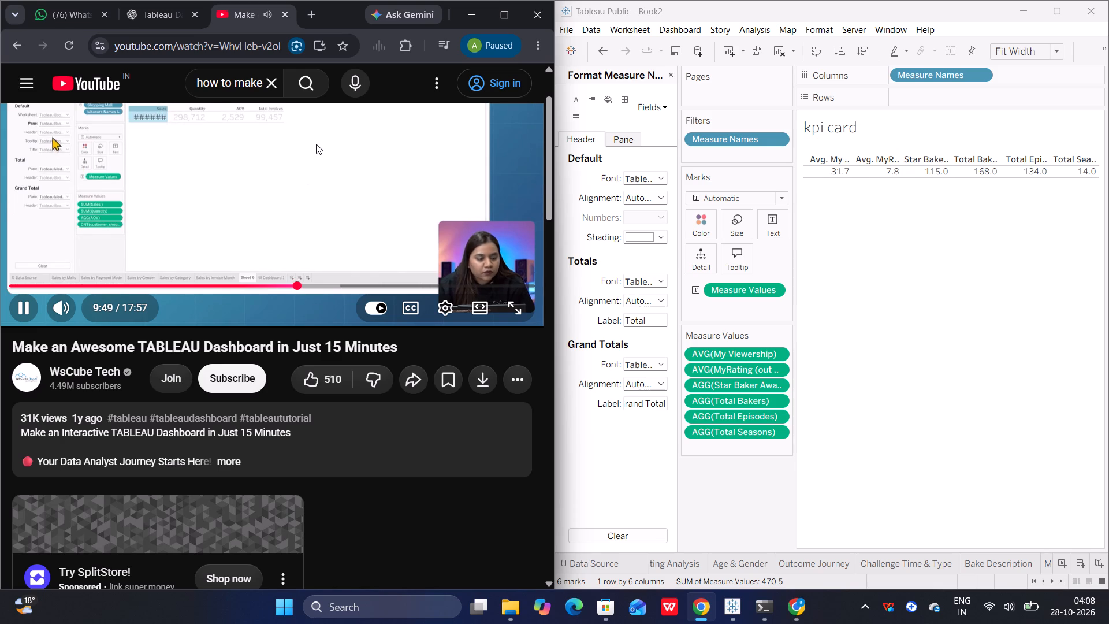
In Tableau, narrow the shelves and cards area beside the kpi card table and maximize the window.
left_click_drag(794, 331, 708, 298)
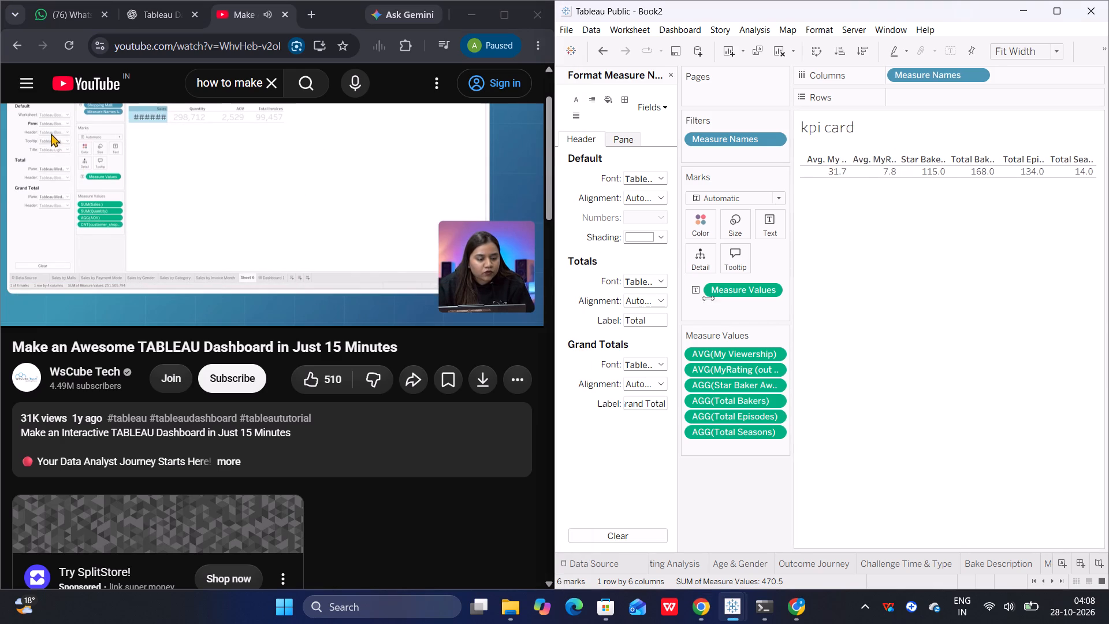
left_click_drag(708, 298, 642, 278)
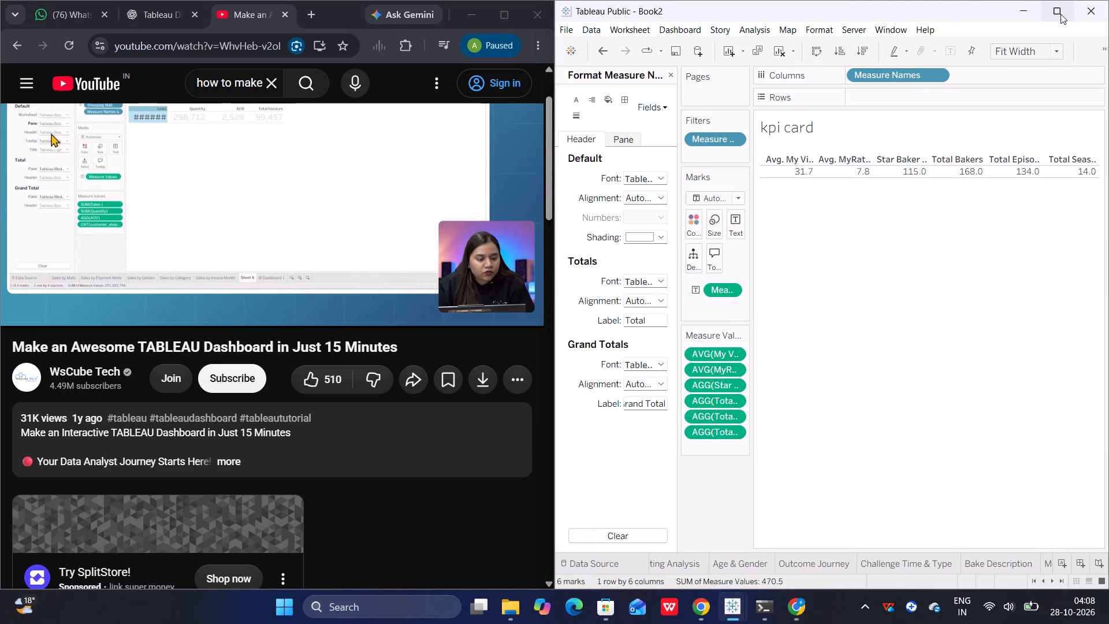
left_click(1060, 14)
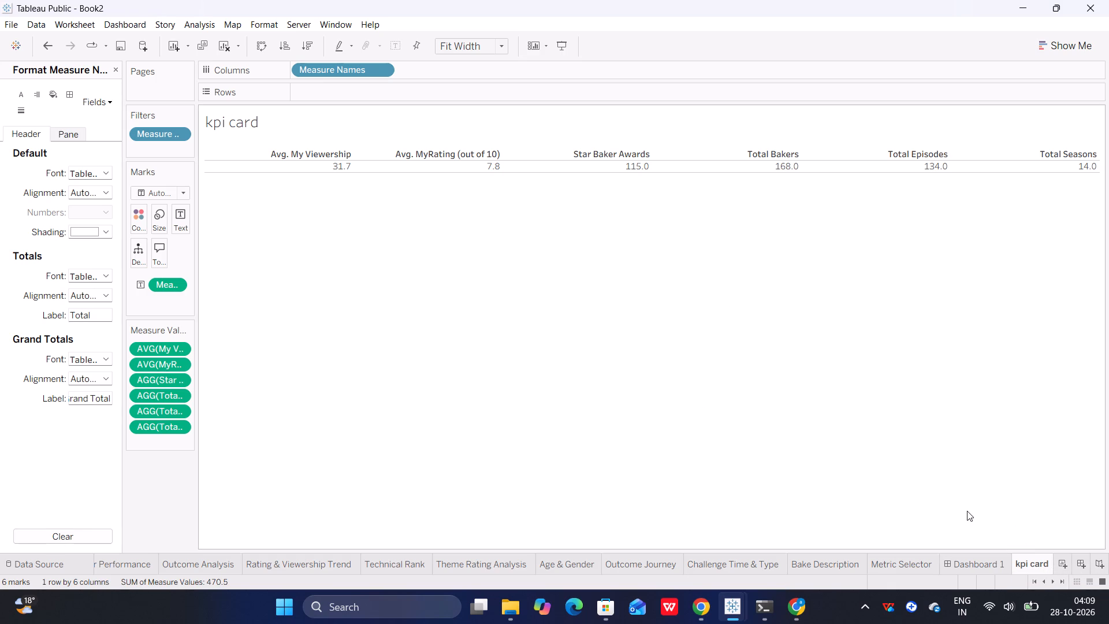
Remove the old KPI Cards sheet from Dashboard 1.
left_click(966, 566)
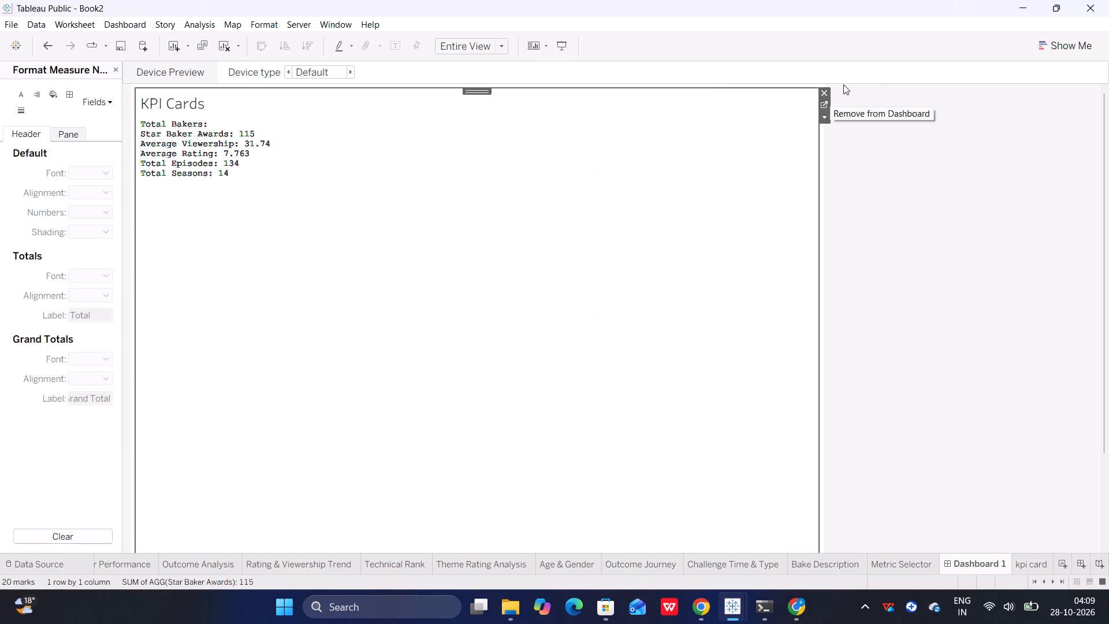
left_click(822, 91)
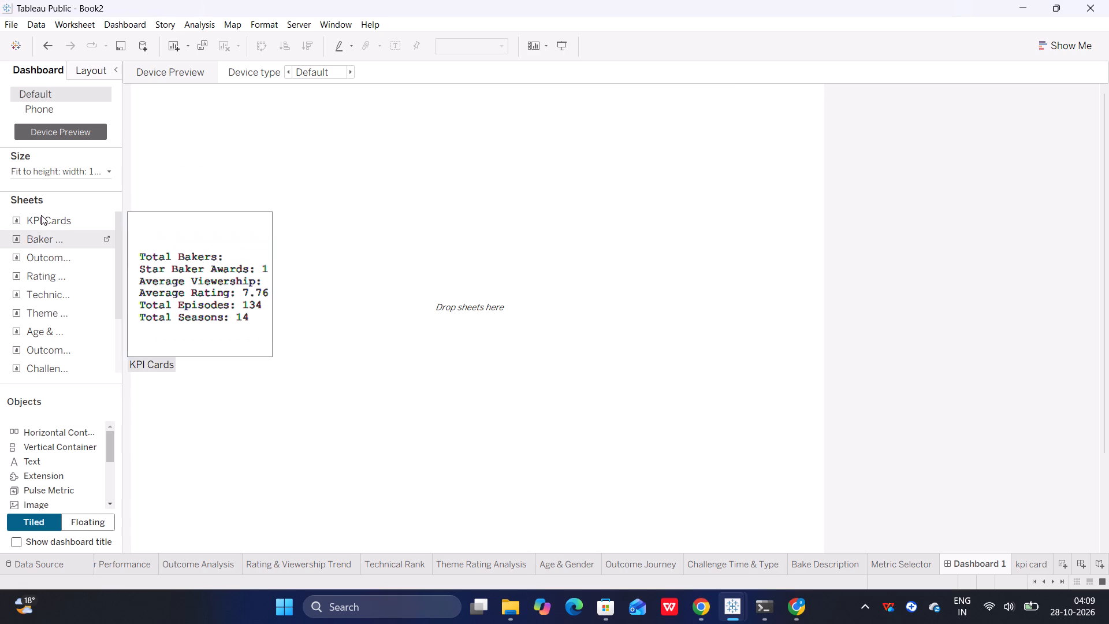
Rename the kpi card worksheet as KPI CARD.
scroll(31, 295, "down", 7)
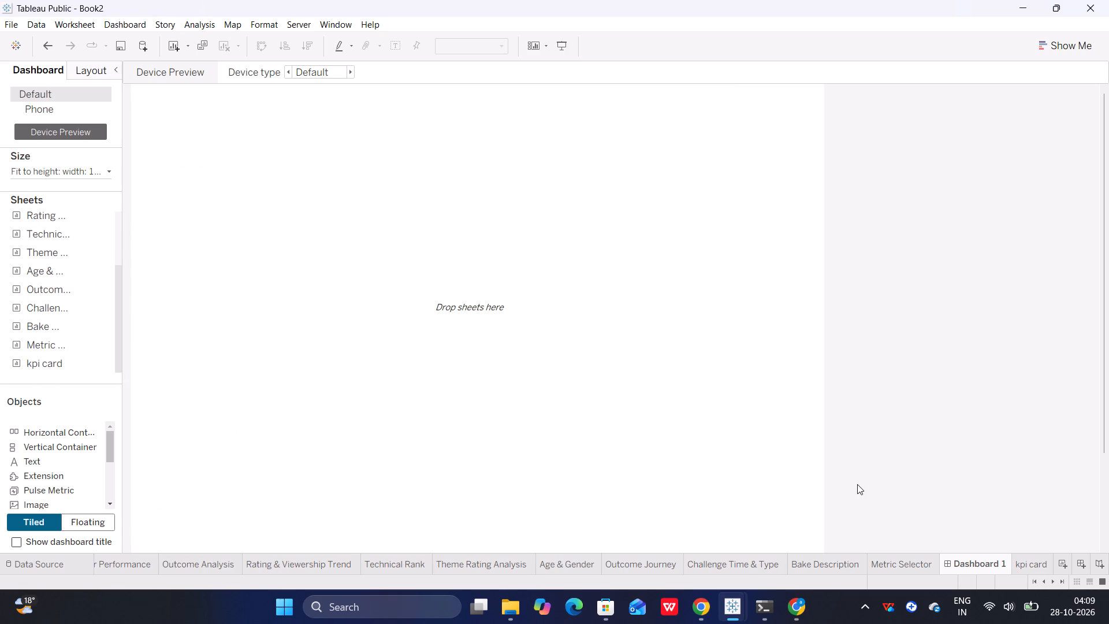
left_click(1034, 565)
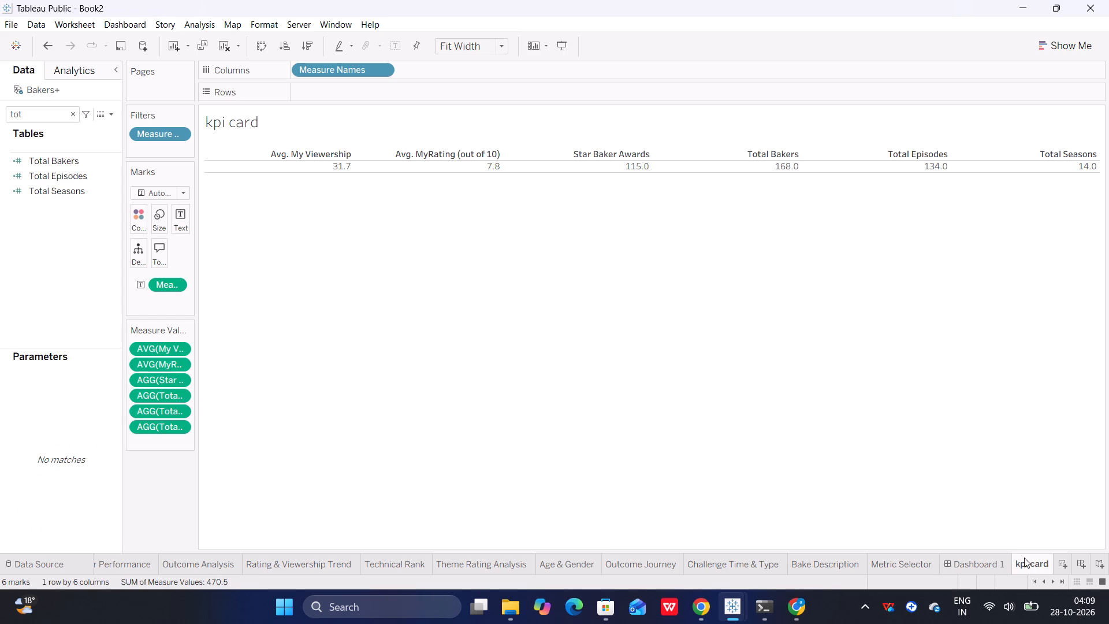
double_click(1027, 562)
key("BackSpace")
type("KPI")
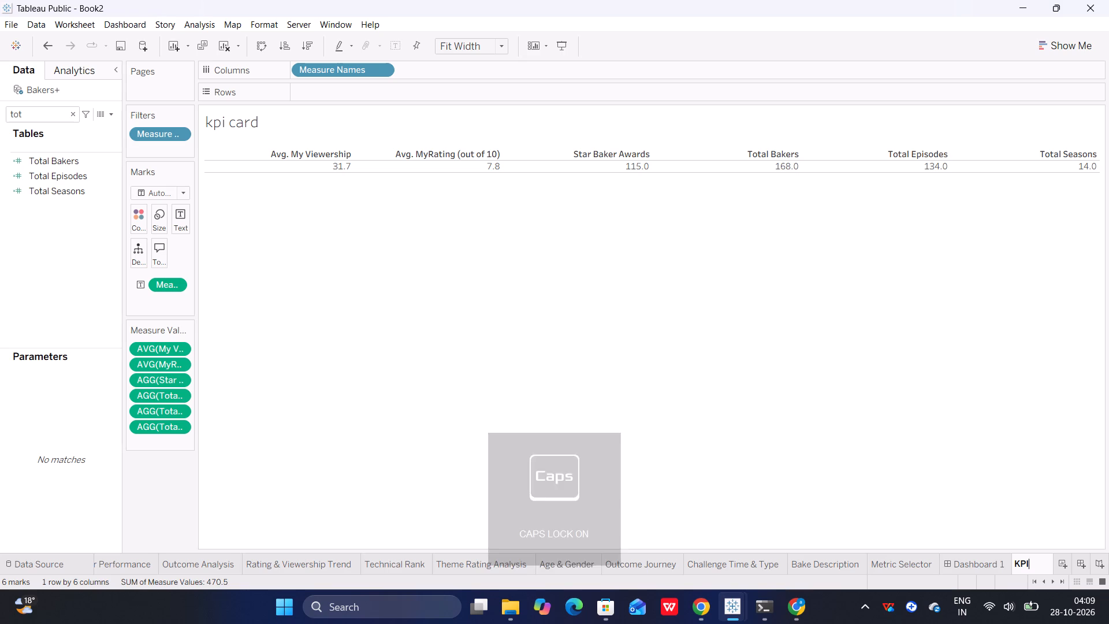
key("space")
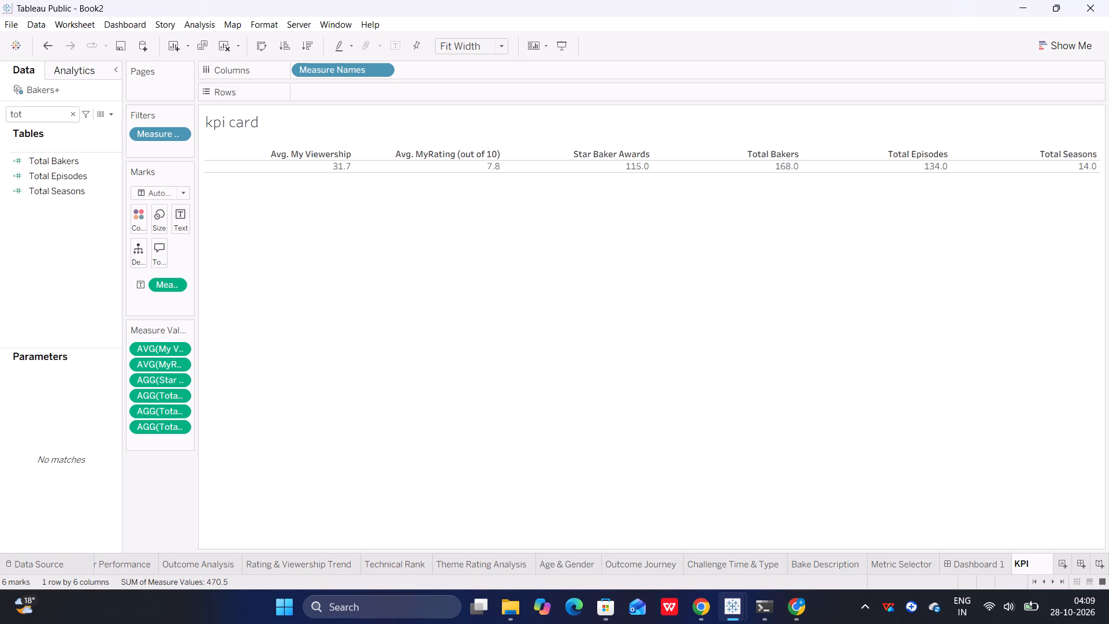
type("CARD")
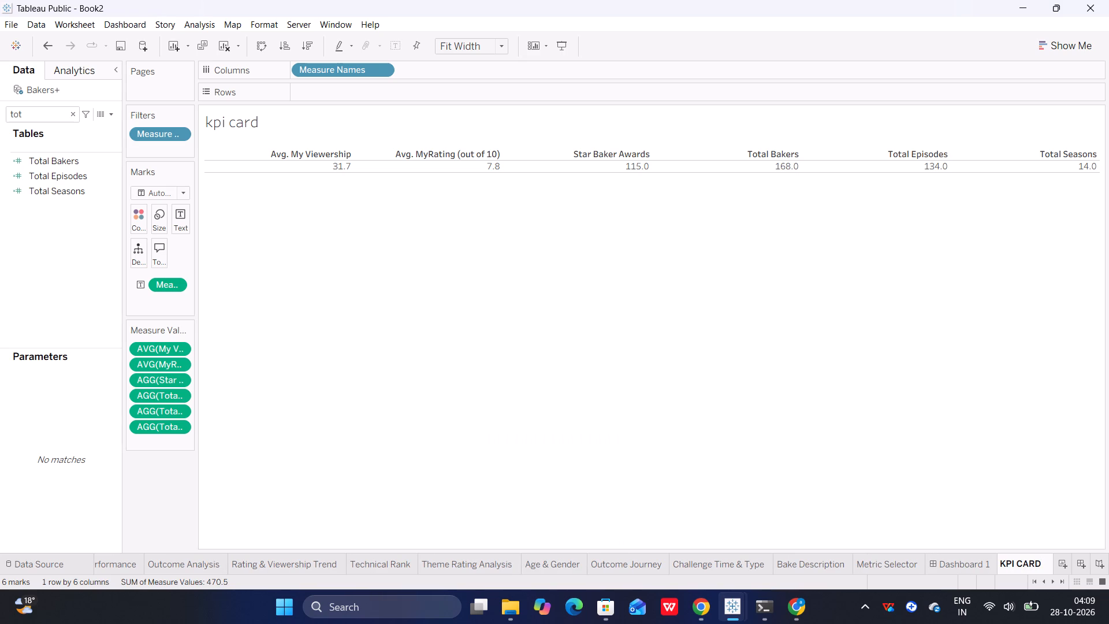
left_click(984, 496)
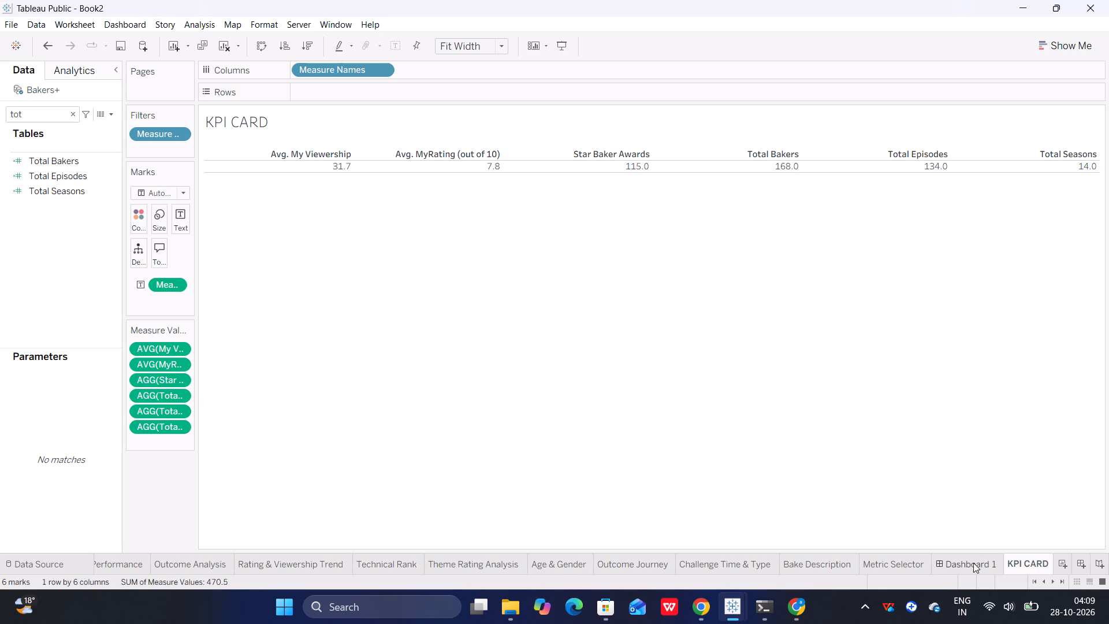
Place the KPI CARD sheet as a tiled item on the empty canvas of Dashboard 1.
left_click(967, 564)
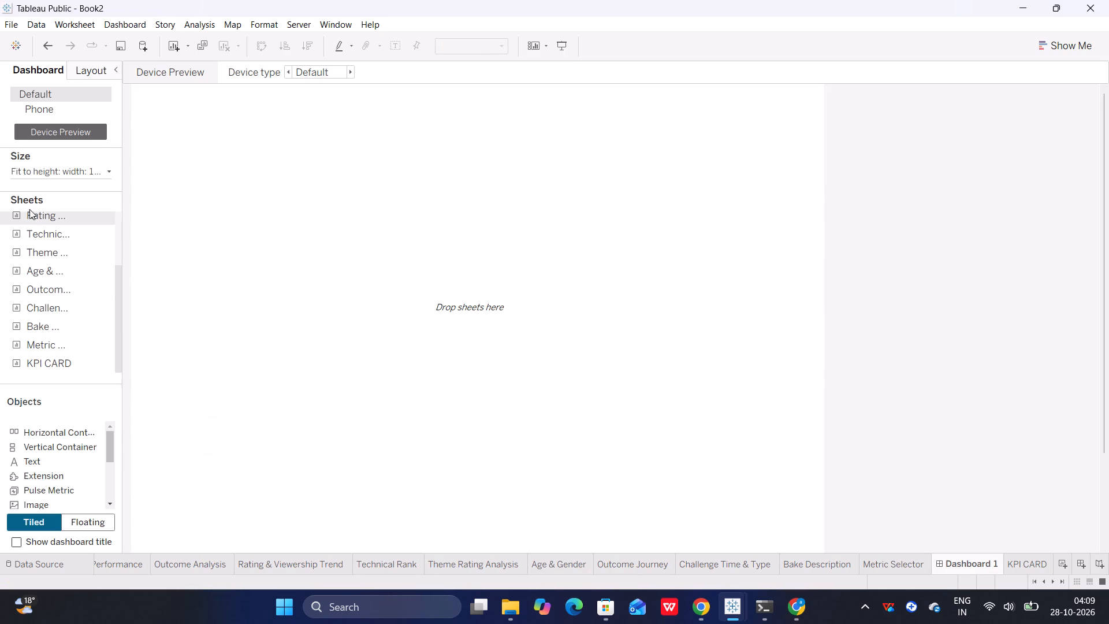
left_click_drag(49, 356, 262, 254)
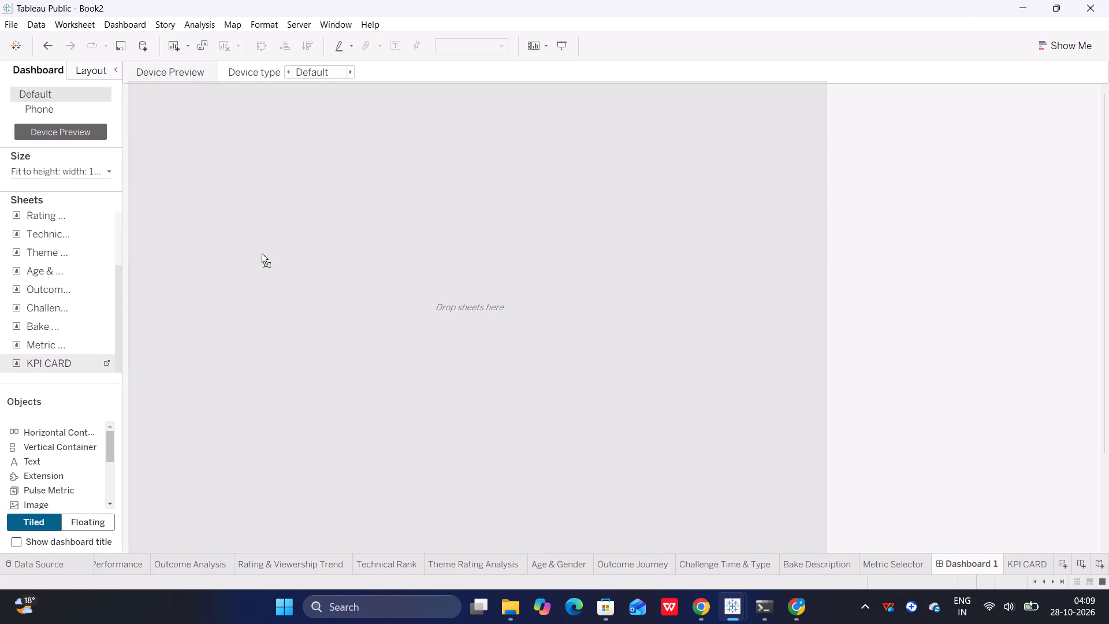
left_click_drag(262, 254, 310, 191)
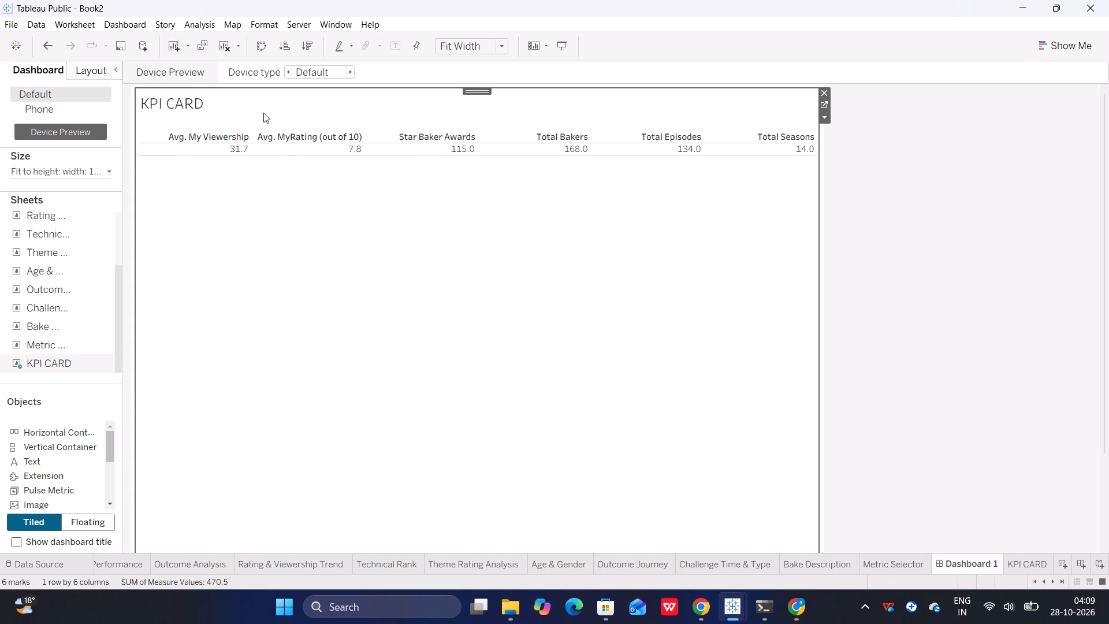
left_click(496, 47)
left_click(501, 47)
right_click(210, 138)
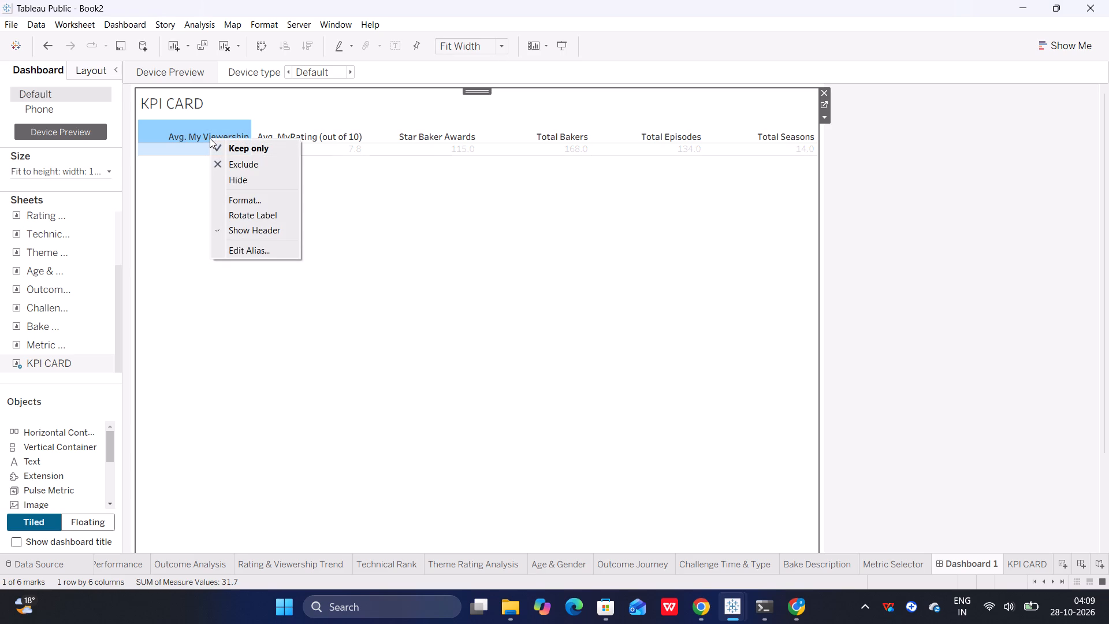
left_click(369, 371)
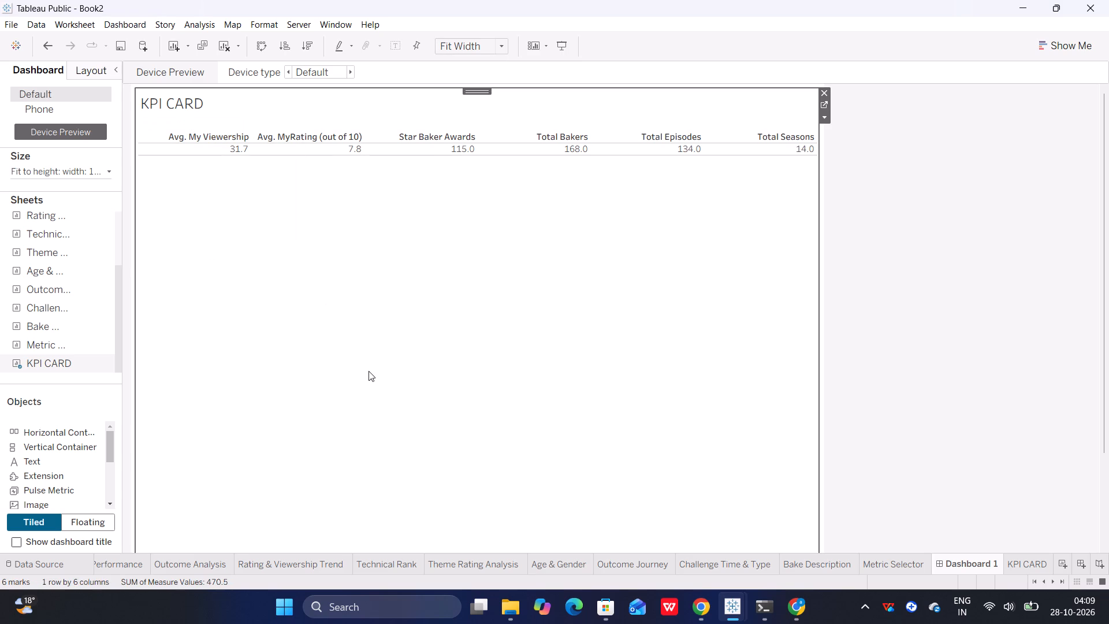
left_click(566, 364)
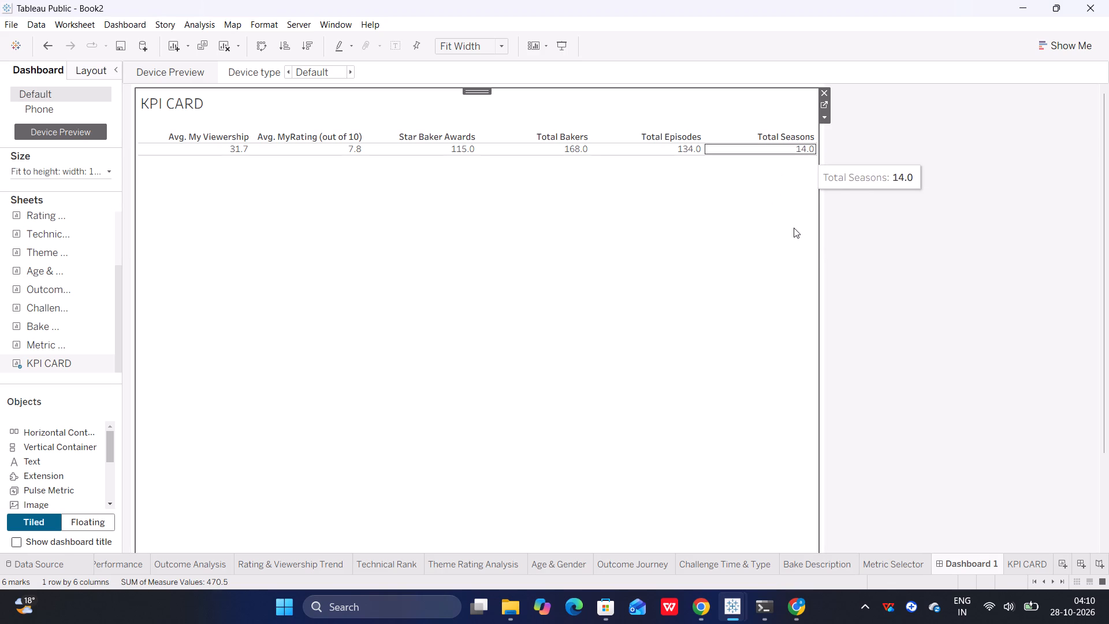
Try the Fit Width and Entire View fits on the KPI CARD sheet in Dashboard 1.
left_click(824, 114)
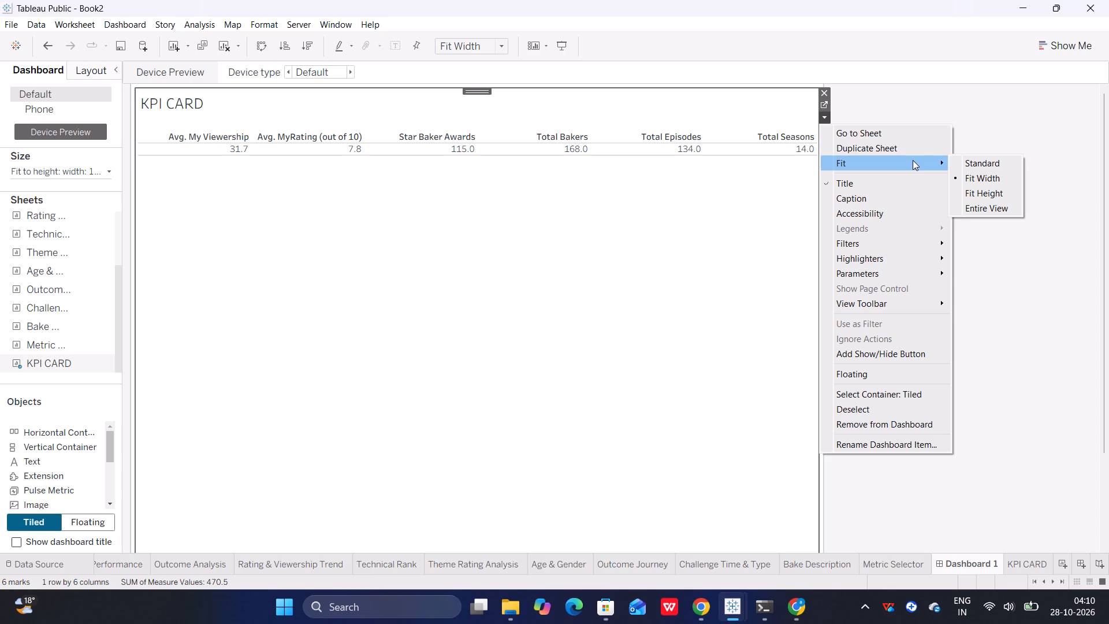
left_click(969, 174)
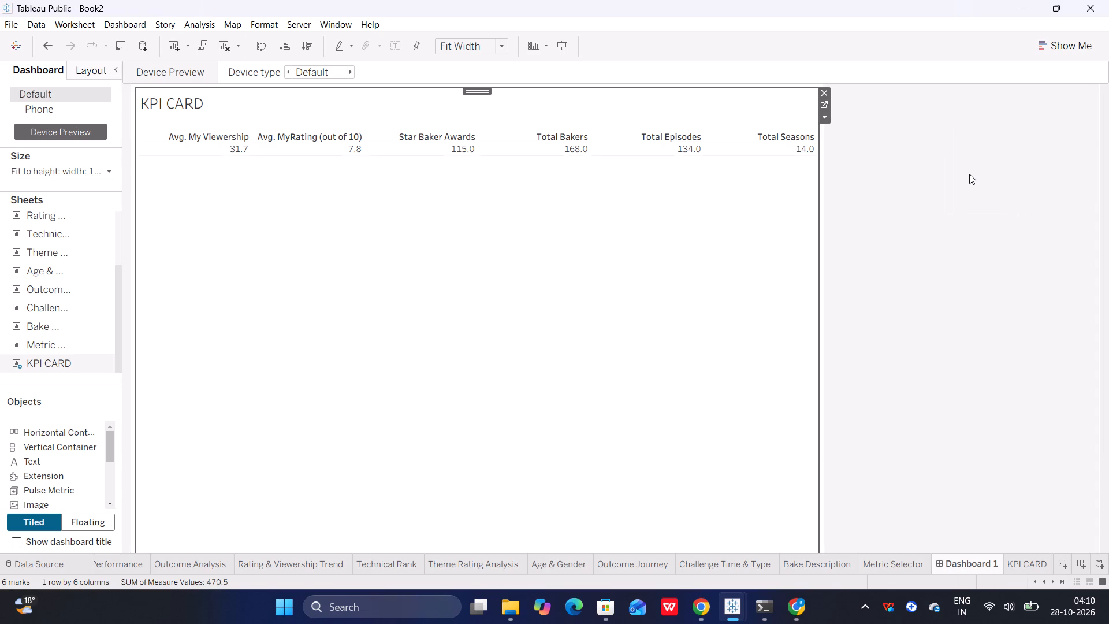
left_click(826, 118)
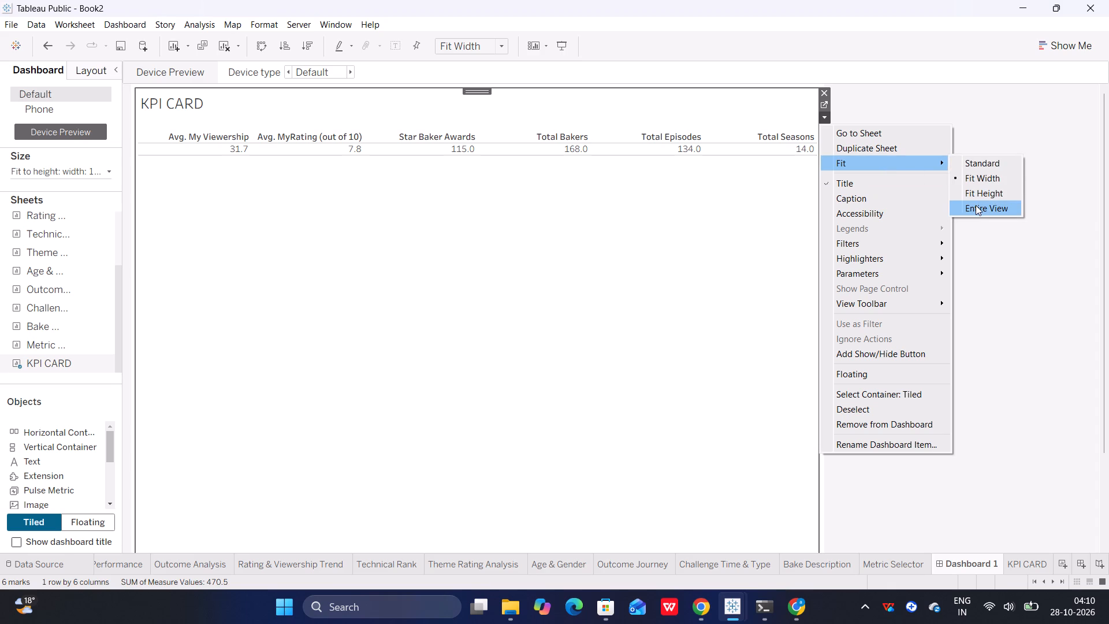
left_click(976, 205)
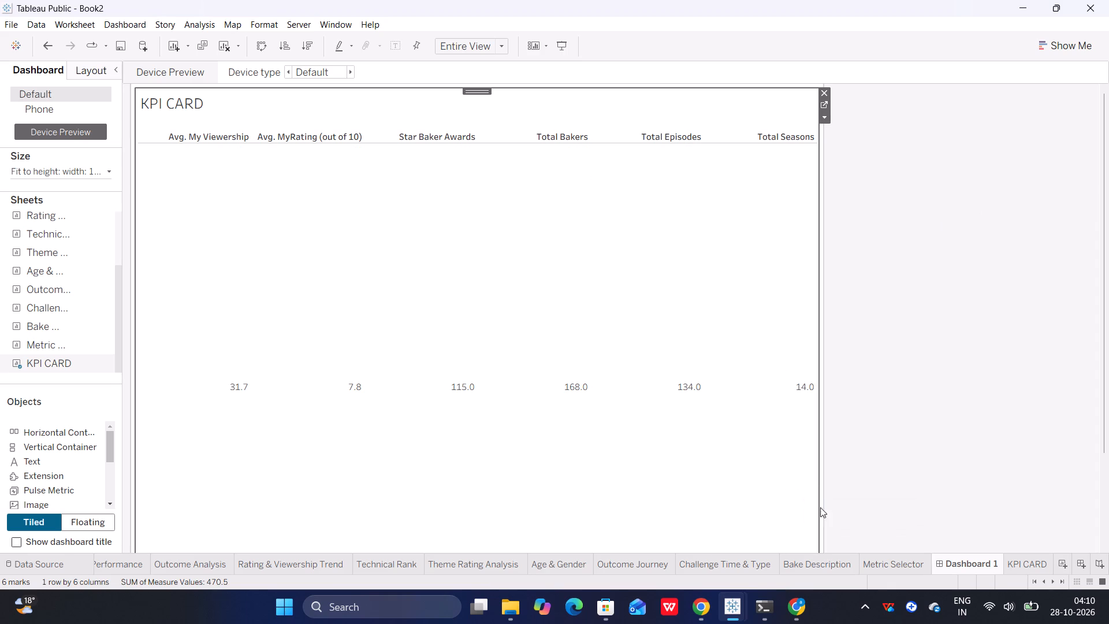
Set the fit of the KPI CARD sheet in Dashboard 1 to Standard.
left_click(824, 115)
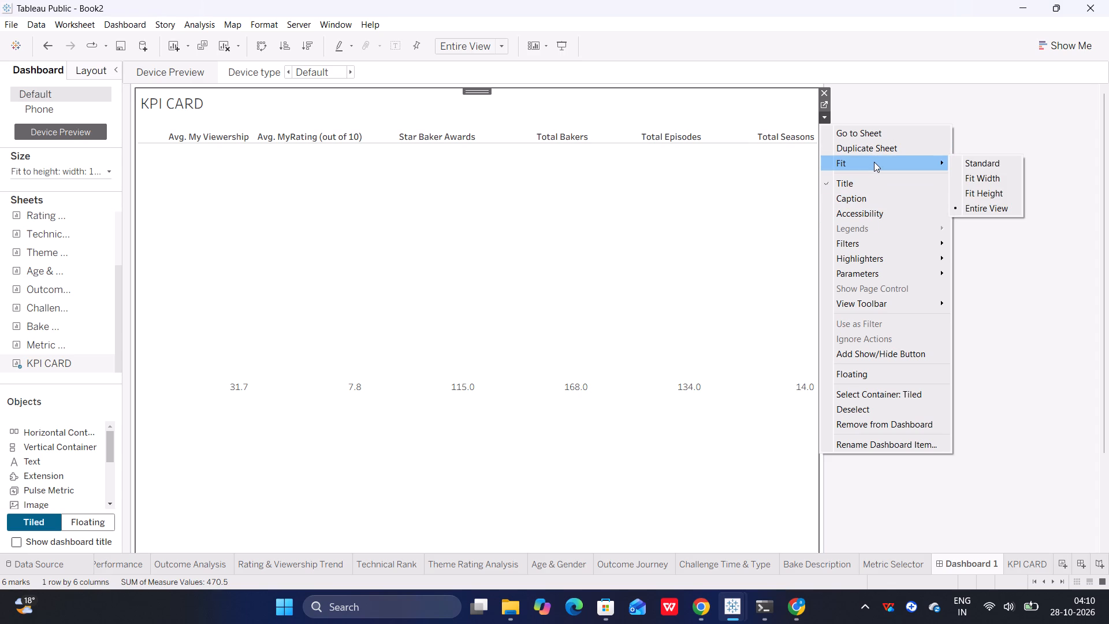
left_click(966, 162)
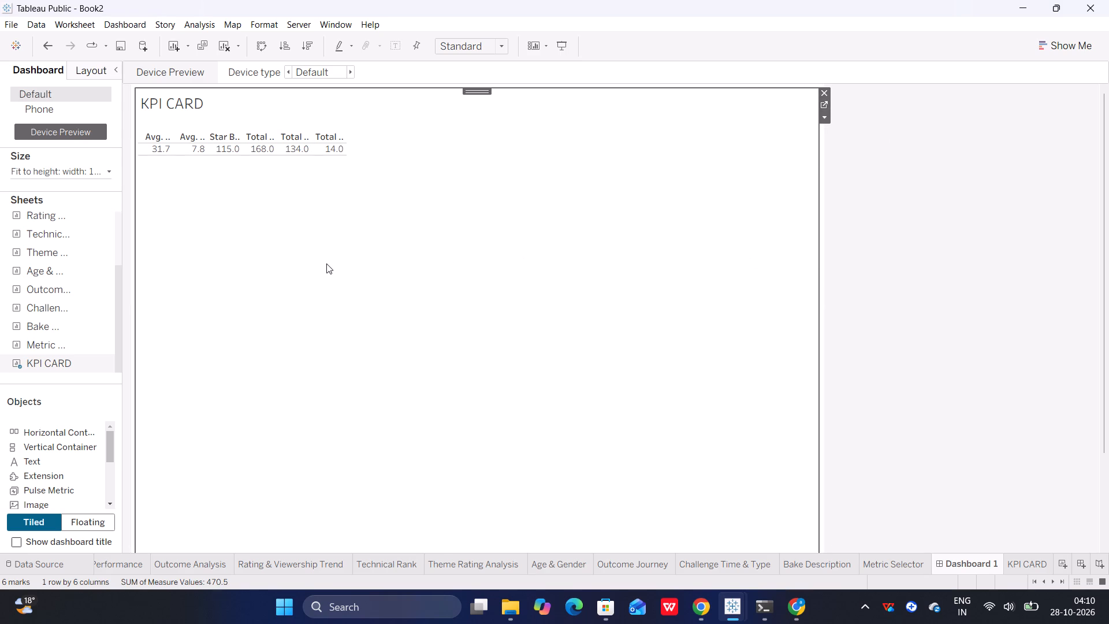
Examine the dashboard's size range settings and look over the full height of its canvas.
left_click(109, 175)
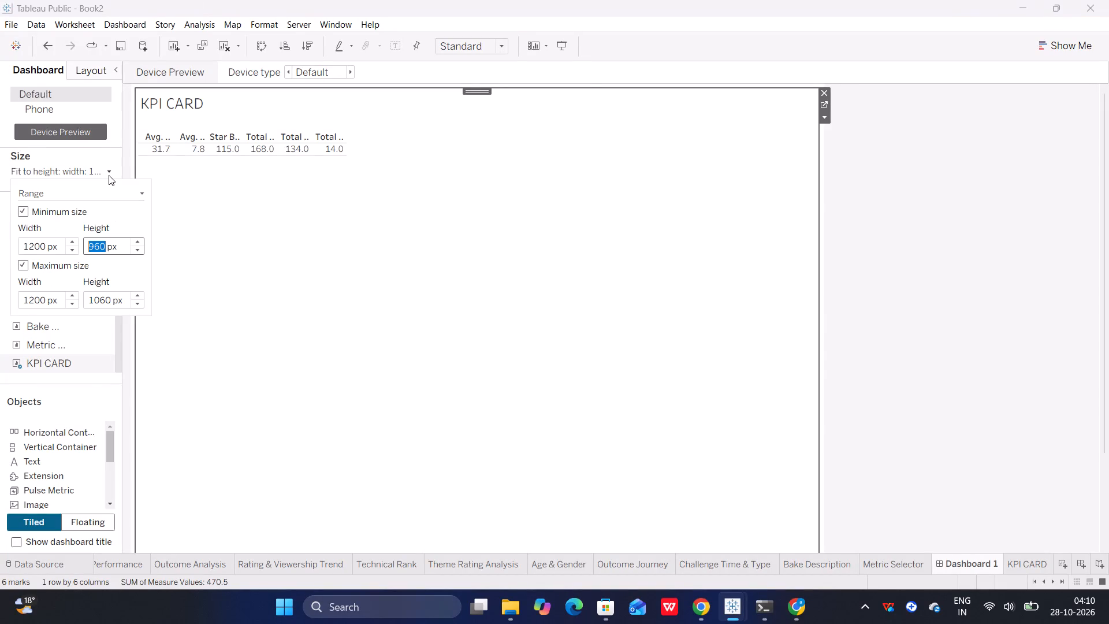
left_click(409, 359)
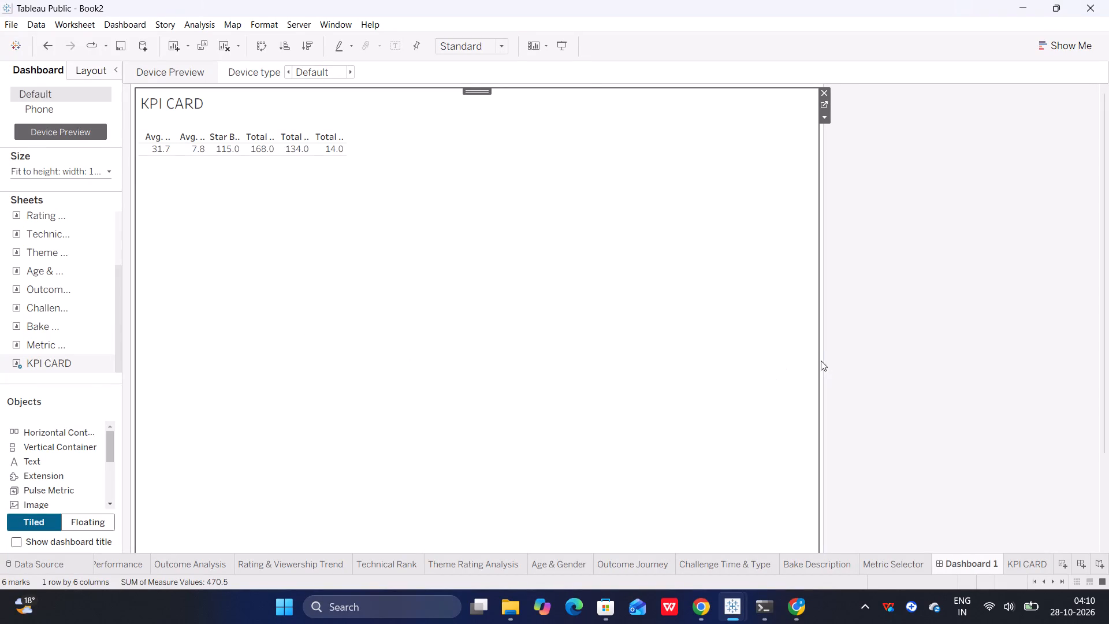
scroll(754, 382, "down", 13)
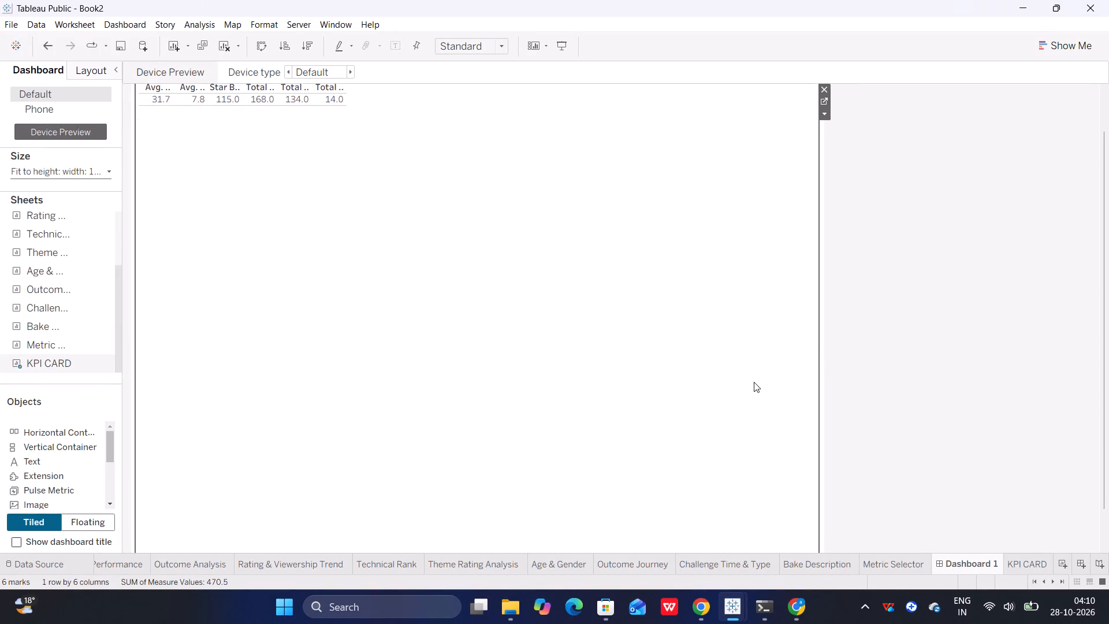
scroll(754, 382, "down", 3)
scroll(754, 382, "up", 10)
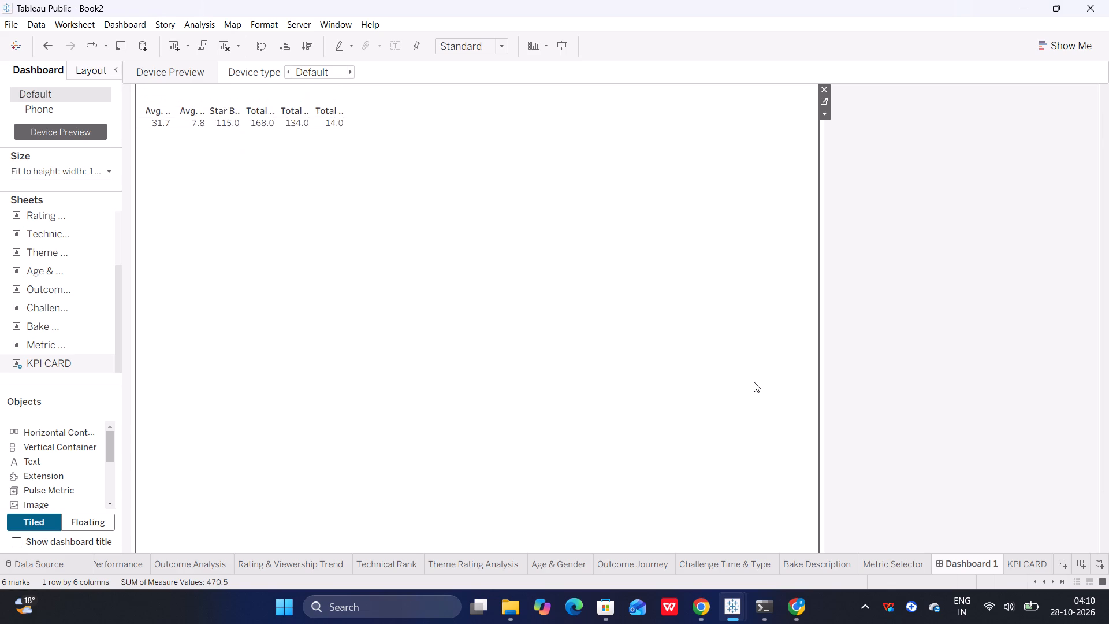
scroll(754, 382, "up", 5)
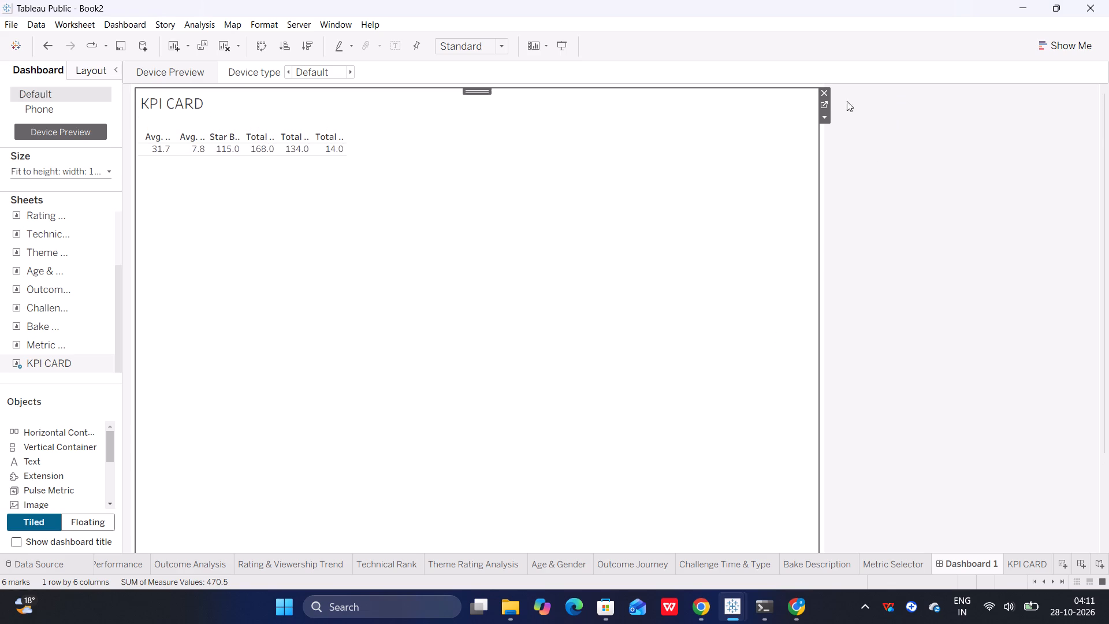
Set the fit of the KPI CARD sheet in Dashboard 1 to Fit Width.
left_click(821, 118)
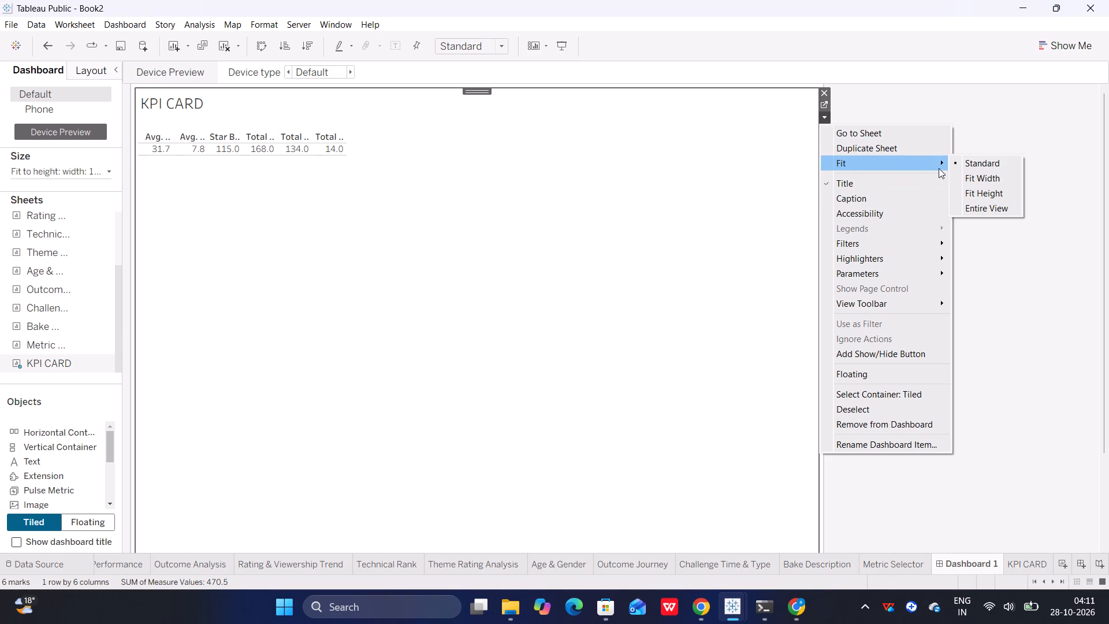
left_click(981, 183)
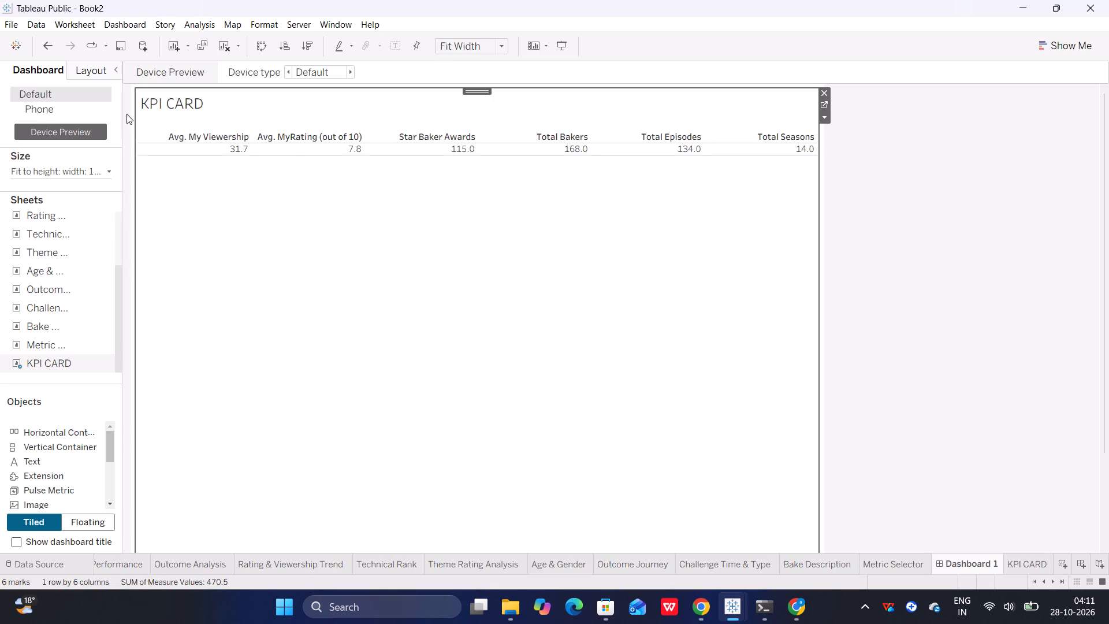
left_click(146, 102)
left_click_drag(146, 102, 190, 102)
left_click_drag(190, 102, 191, 102)
left_click(503, 47)
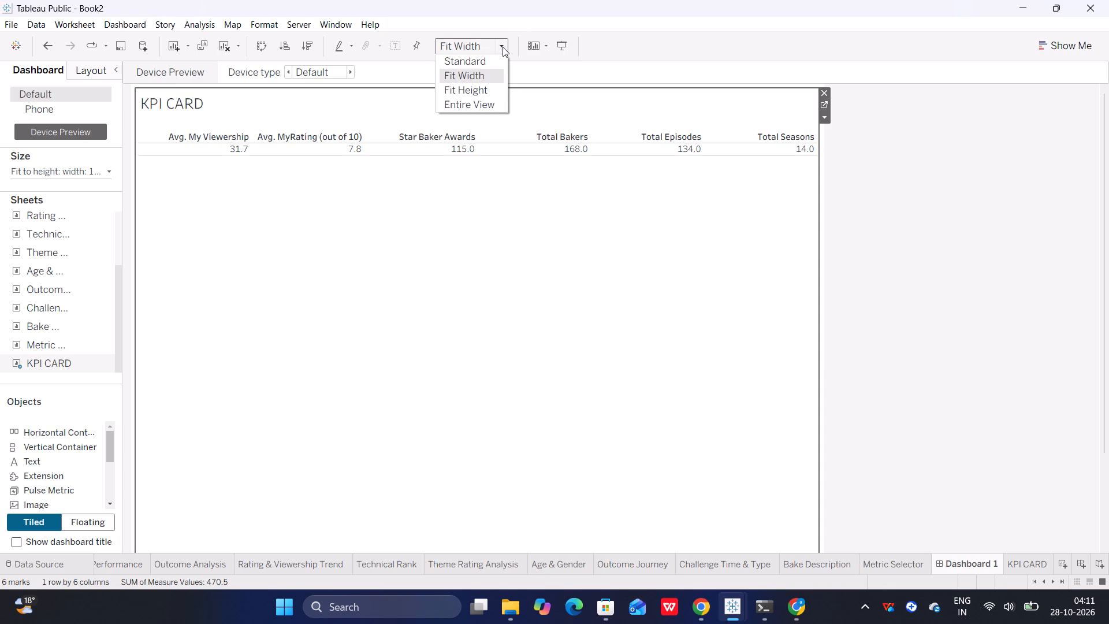
left_click(502, 330)
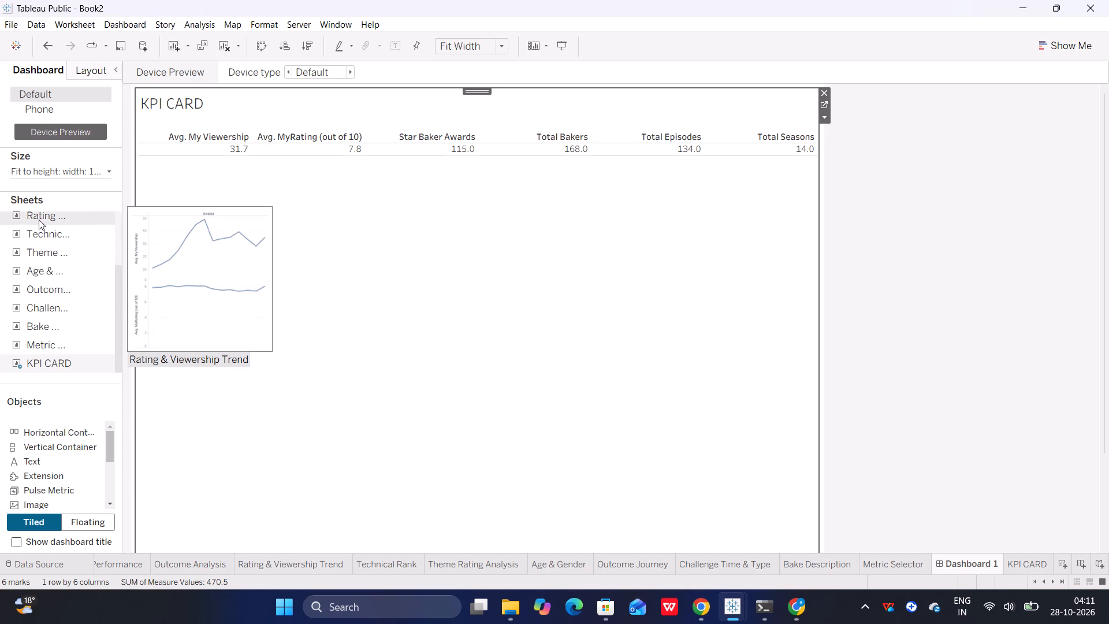
Place the Rating & Viewership Trend sheet as a tiled item in the left half of Dashboard 1, beside KPI CARD.
left_click_drag(39, 220, 269, 290)
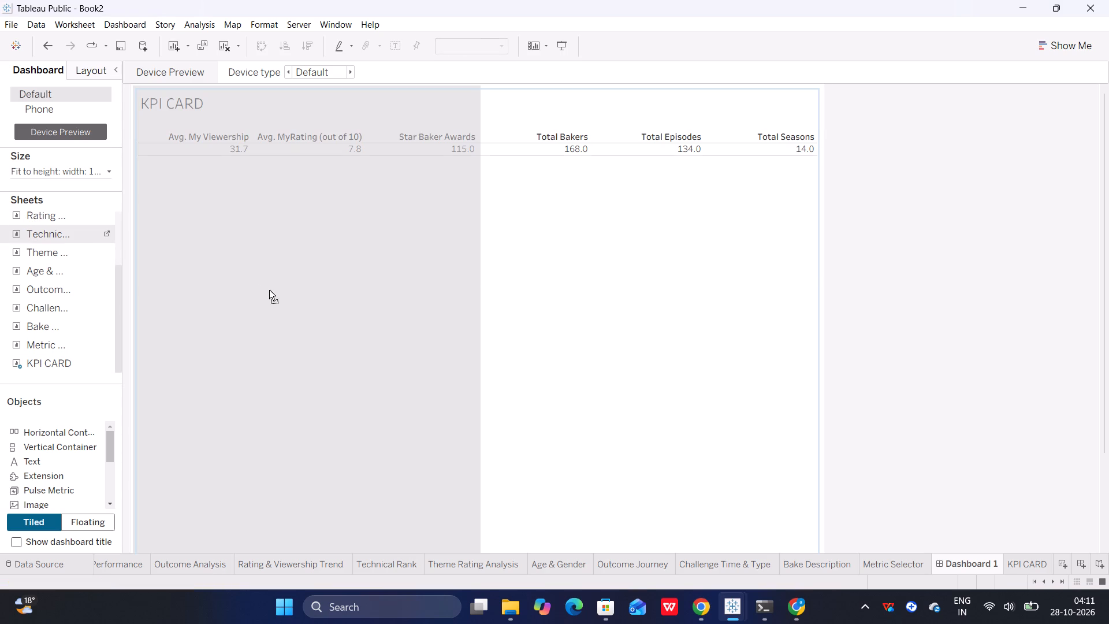
left_click_drag(269, 290, 295, 386)
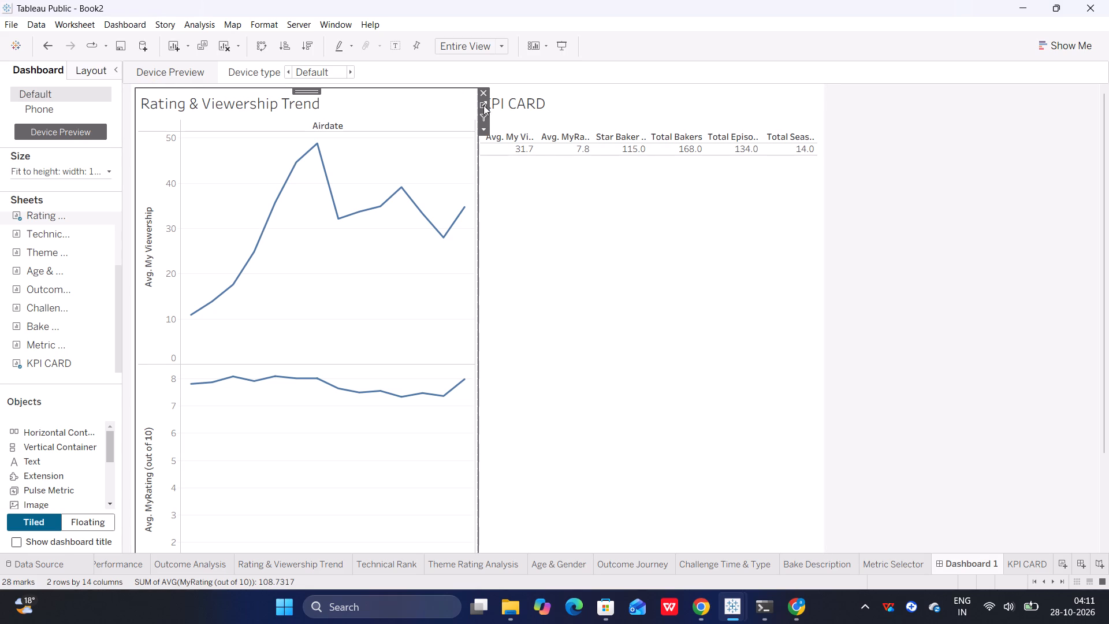
left_click(482, 133)
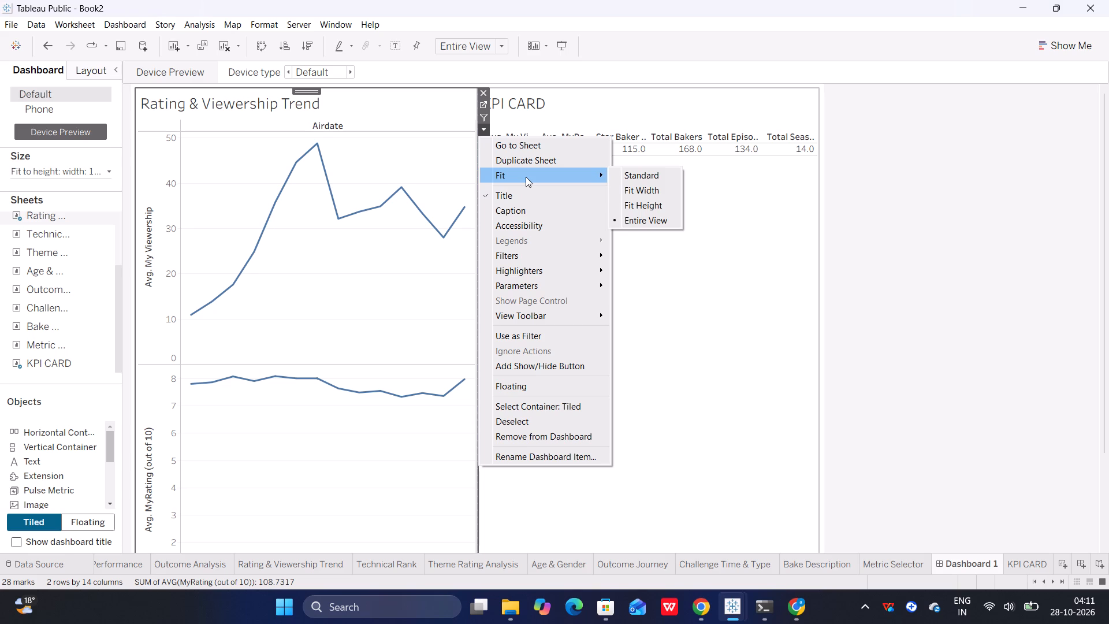
left_click(699, 352)
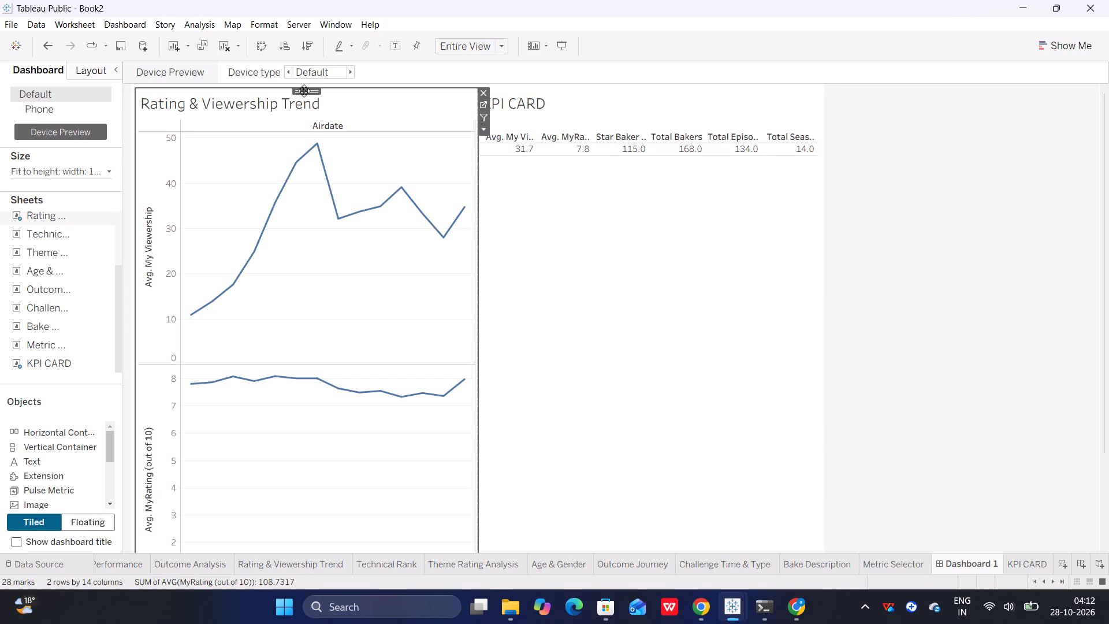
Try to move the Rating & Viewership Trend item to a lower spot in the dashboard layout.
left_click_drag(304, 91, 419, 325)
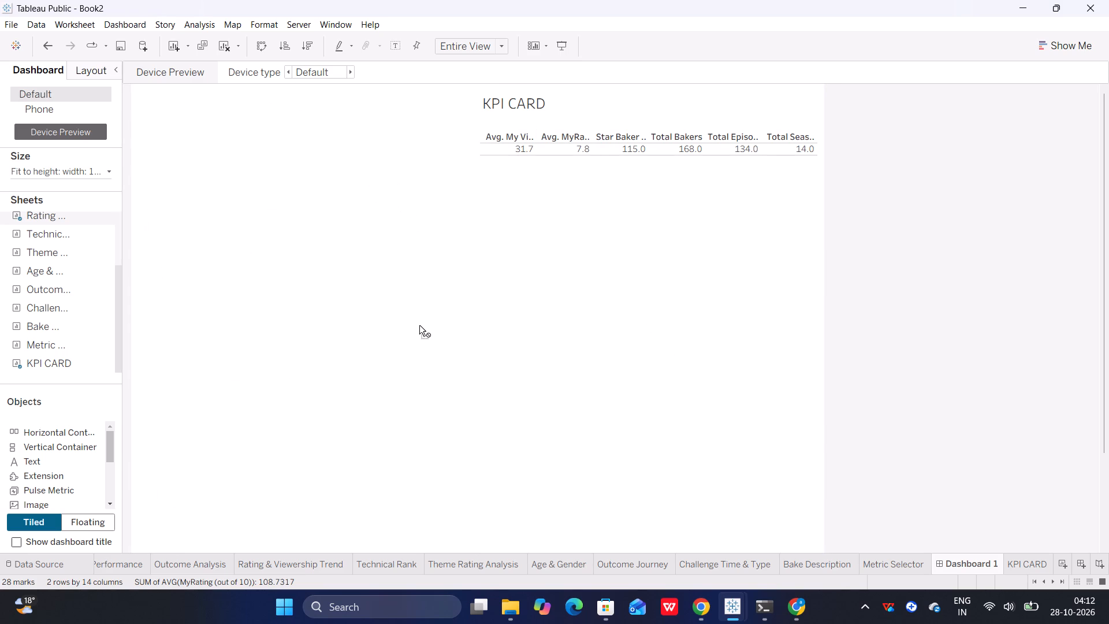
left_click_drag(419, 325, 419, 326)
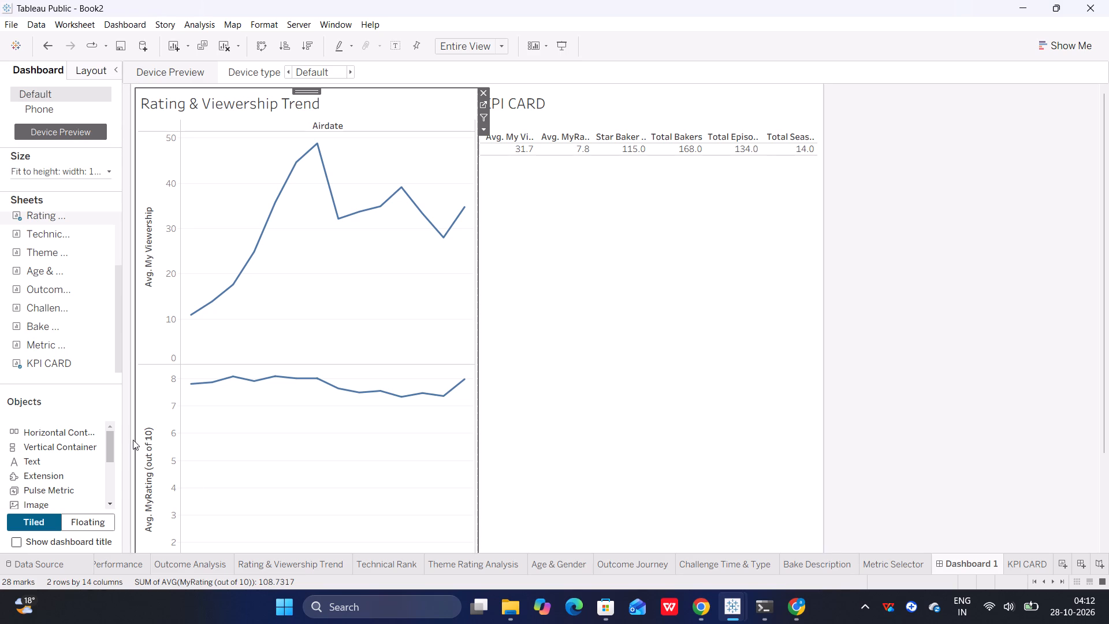
Narrow the Rating & Viewership Trend item to a little over a third of the dashboard's width, widening KPI CARD.
scroll(523, 473, "down", 6)
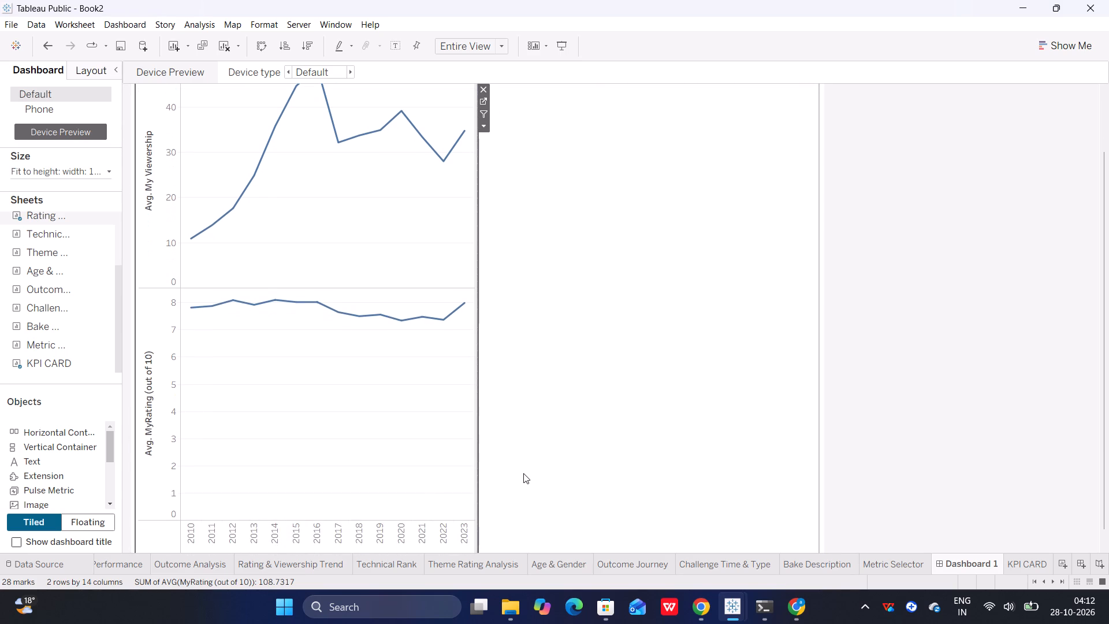
scroll(523, 473, "down", 6)
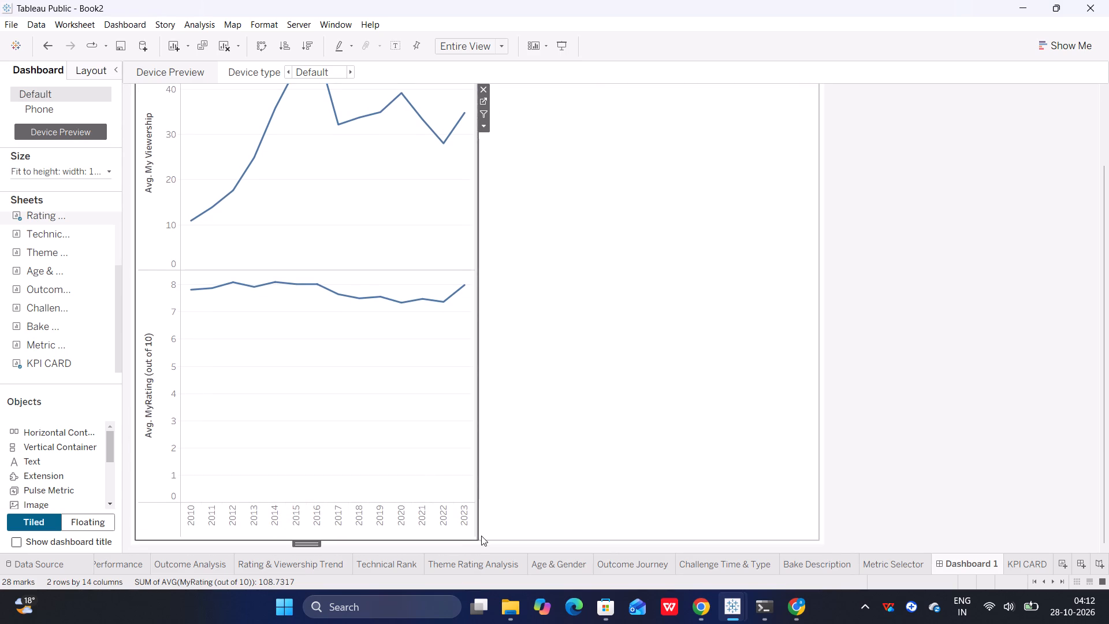
left_click_drag(476, 533, 452, 530)
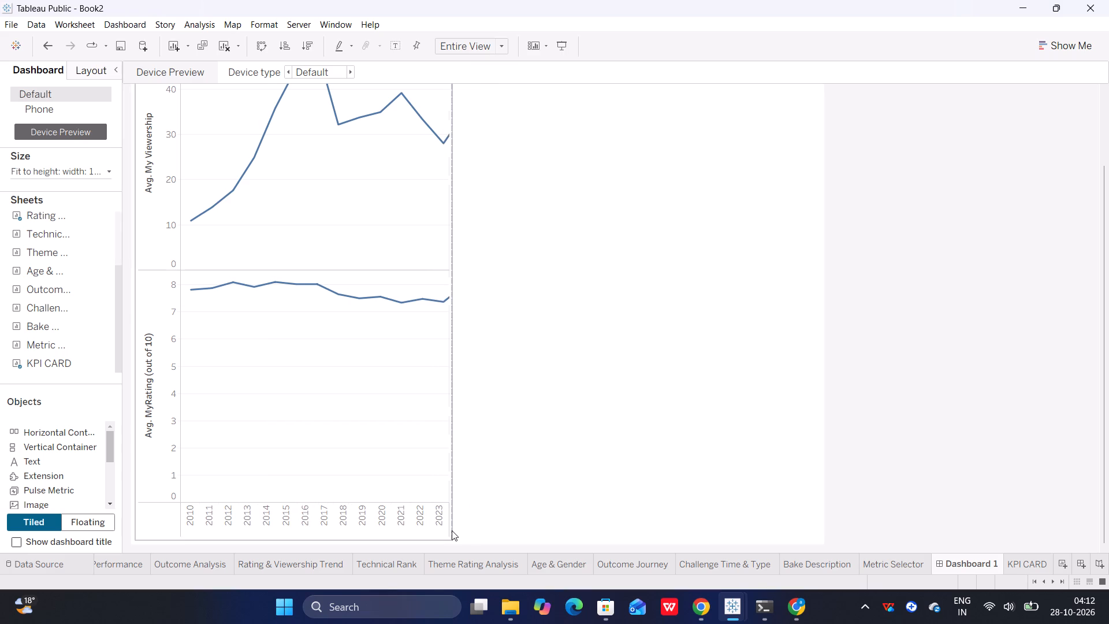
scroll(501, 405, "up", 8)
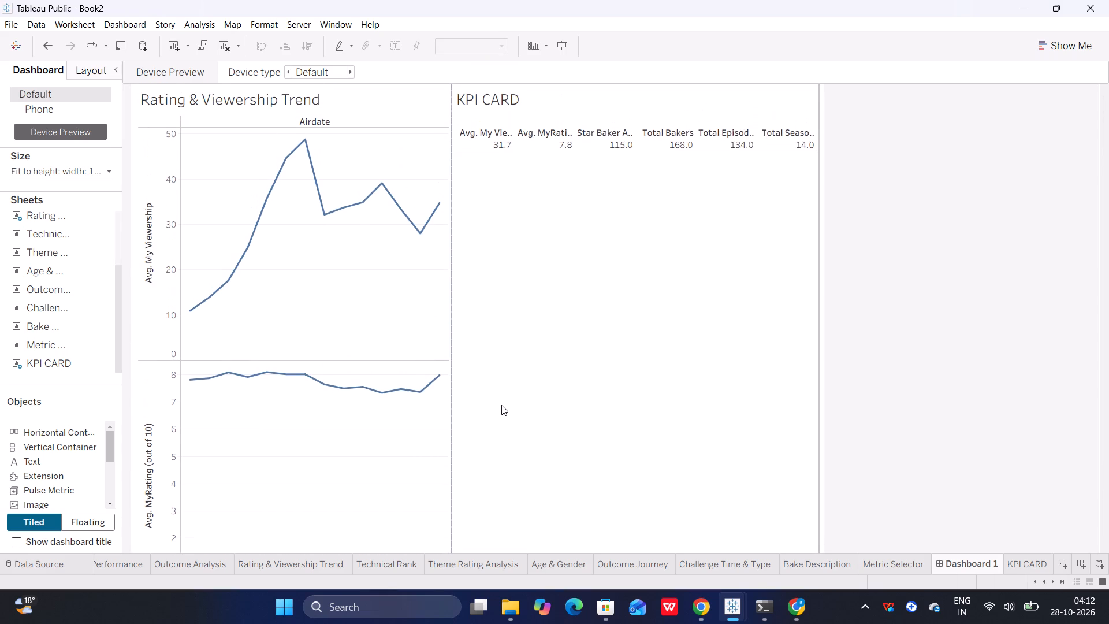
scroll(501, 405, "up", 4)
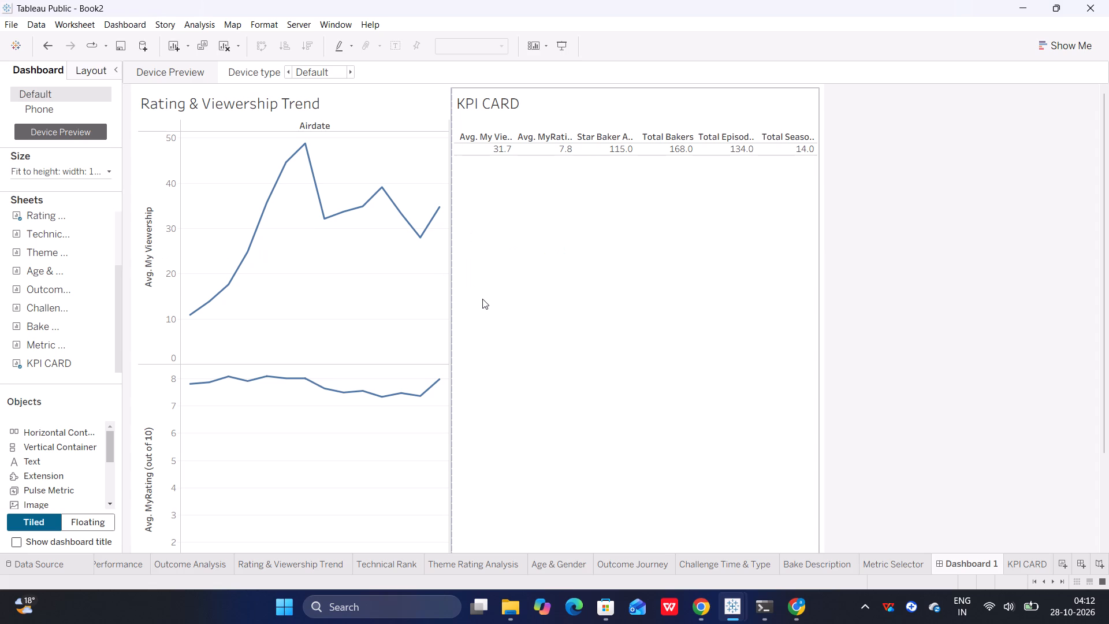
left_click_drag(453, 311, 406, 320)
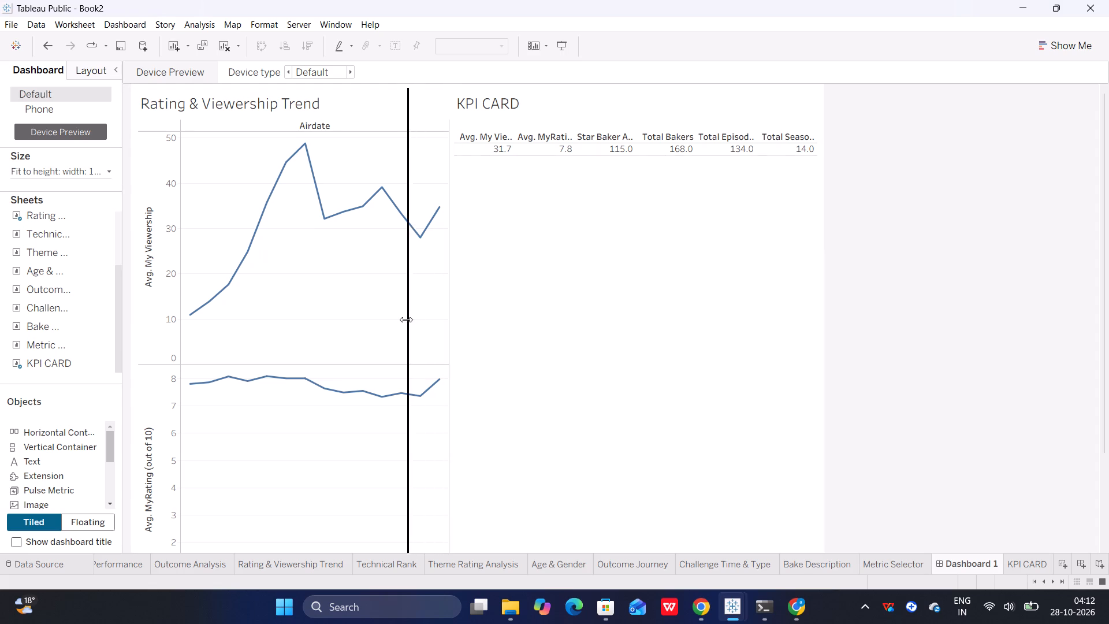
left_click_drag(406, 320, 396, 322)
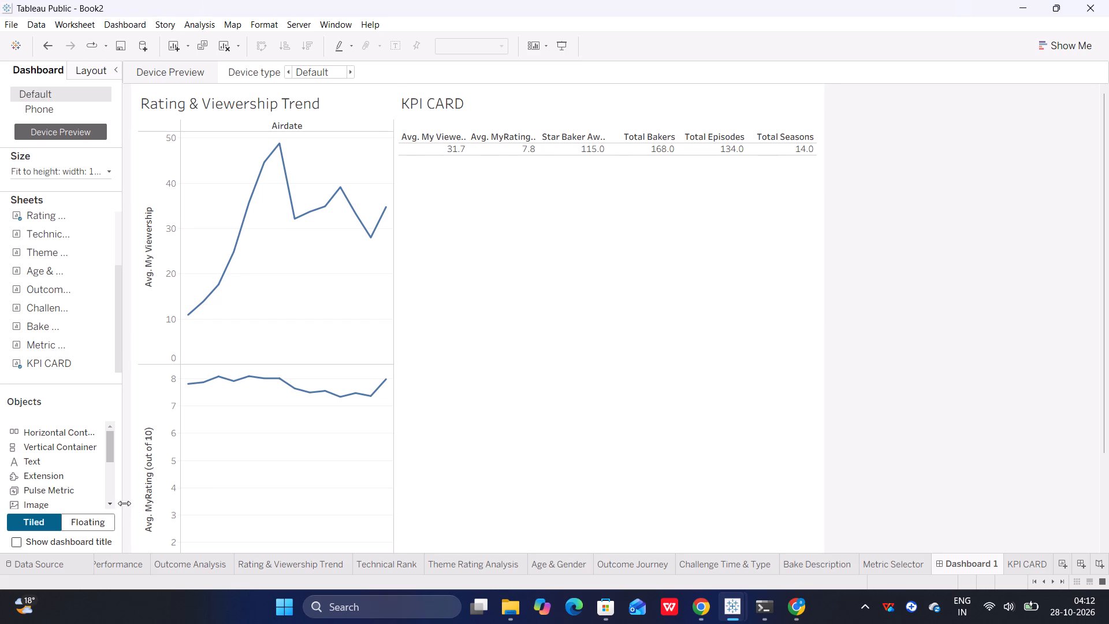
Widen the dashboard sidebar so that more of each sheet name can be read.
left_click_drag(124, 503, 170, 511)
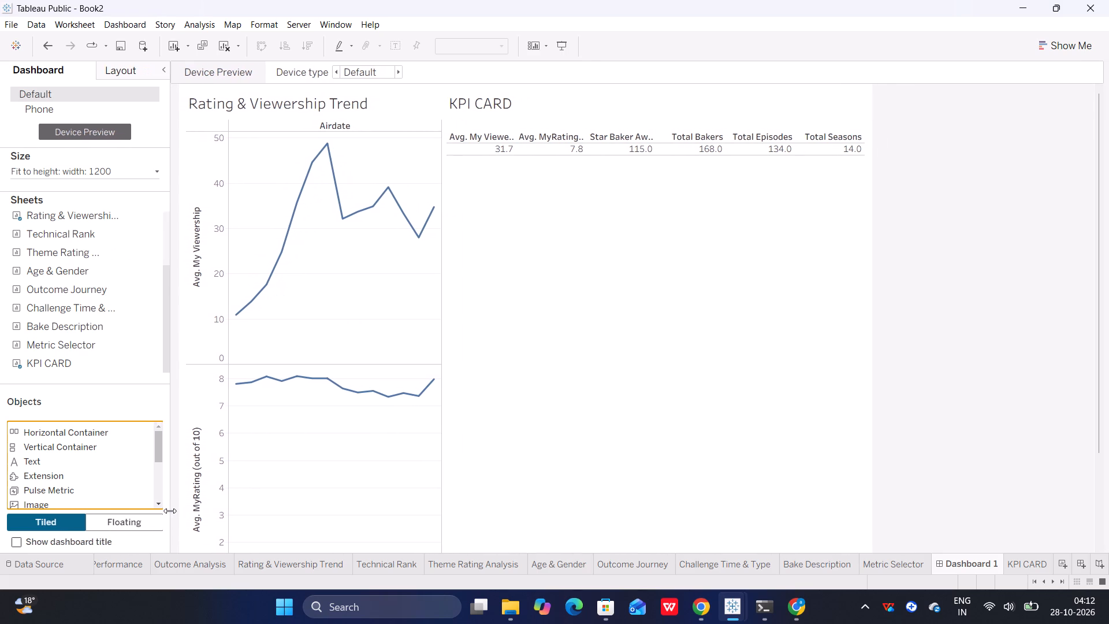
left_click_drag(170, 511, 169, 511)
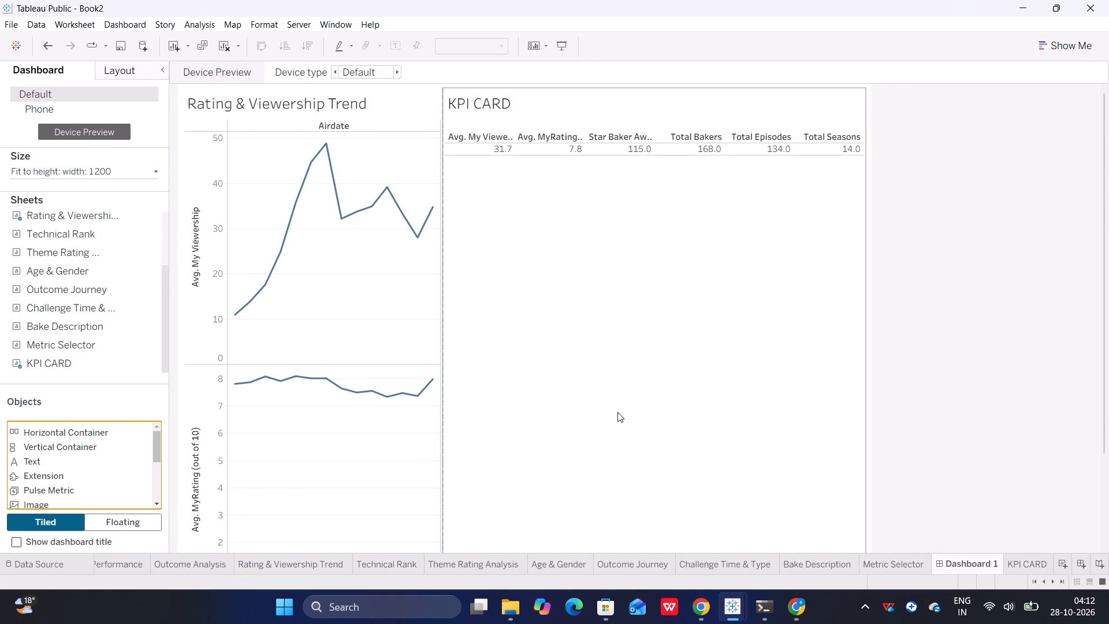
Capture a screenshot of the Dashboard 1 area, including its canvas and the sheet tabs.
key("Print")
left_click_drag(124, 35, 1038, 600)
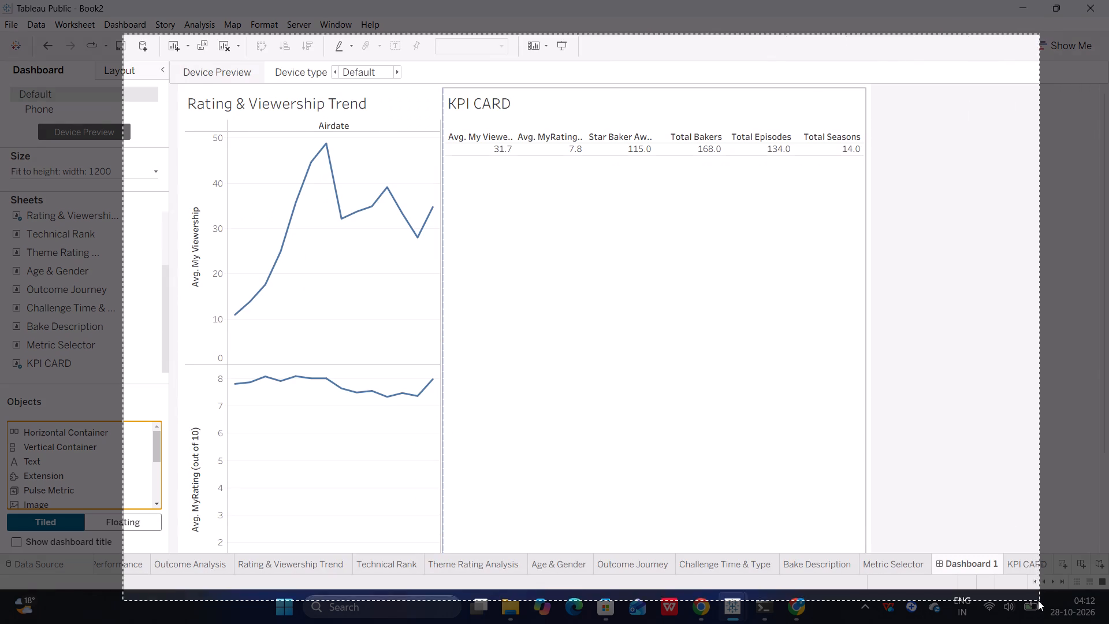
left_click_drag(1038, 600, 1010, 593)
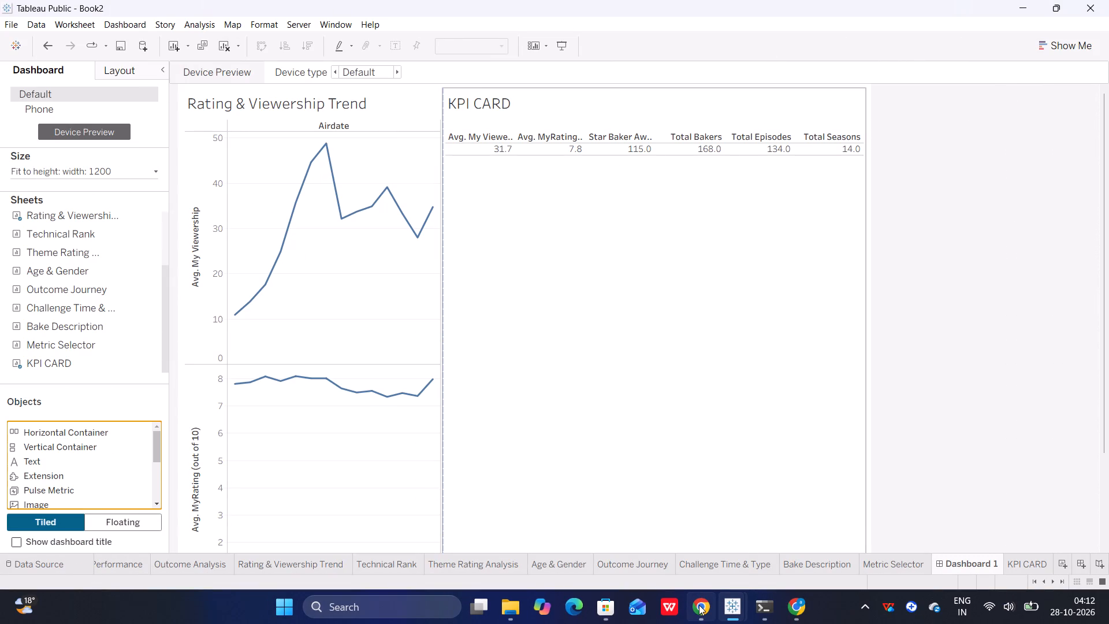
Switch to Chrome, resume the YouTube Tableau tutorial and skip ahead past the KPI formatting to the dashboard layout part.
left_click(696, 540)
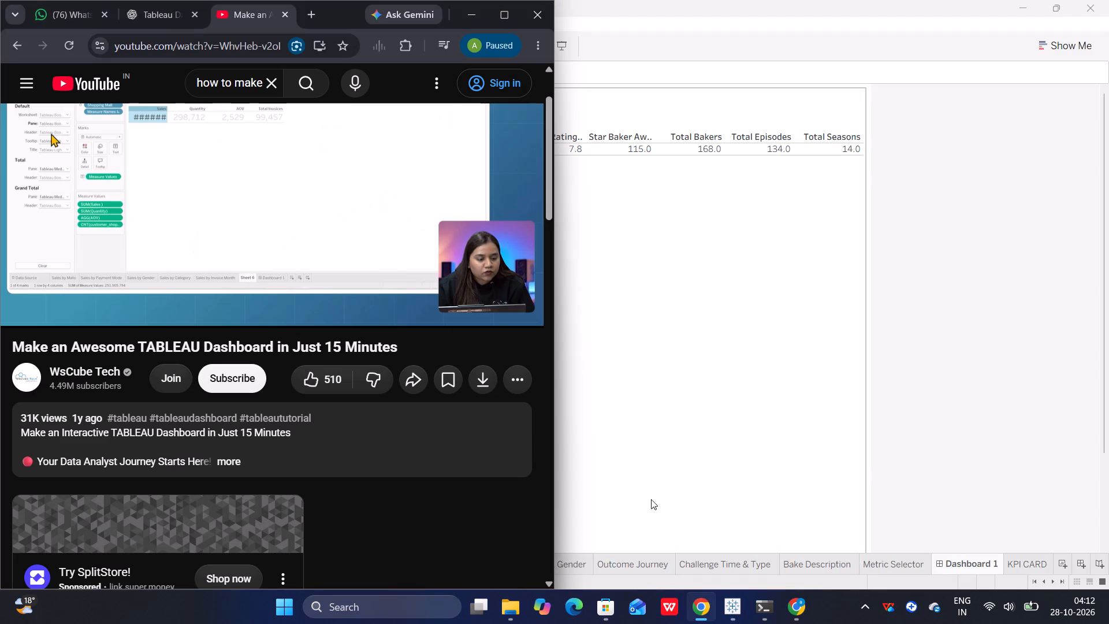
left_click(274, 192)
scroll(274, 192, "up", 4)
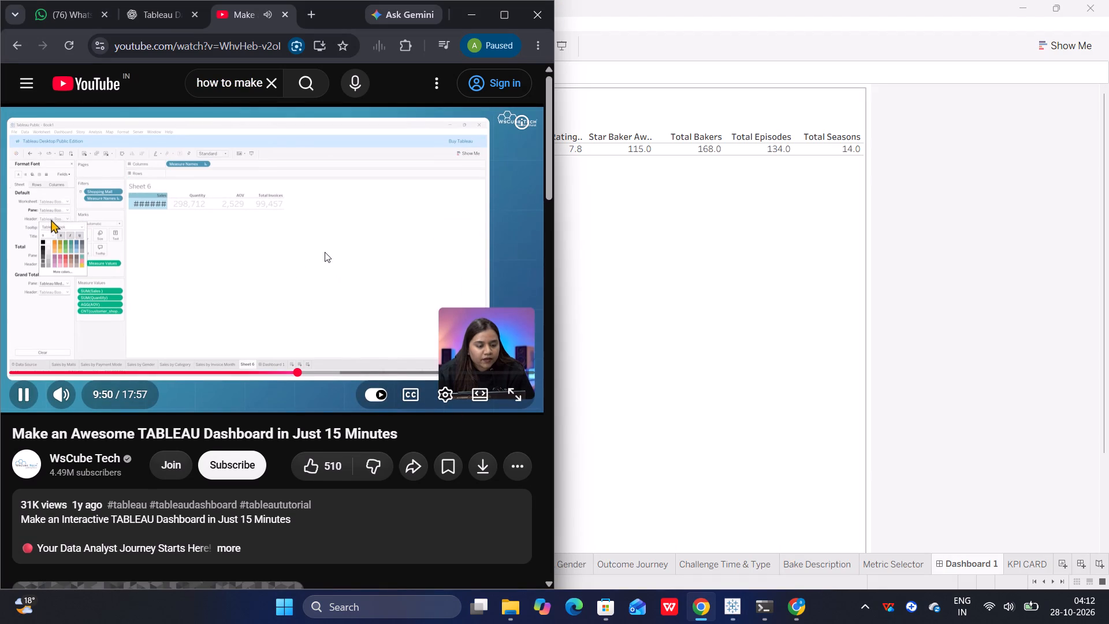
key("Right")
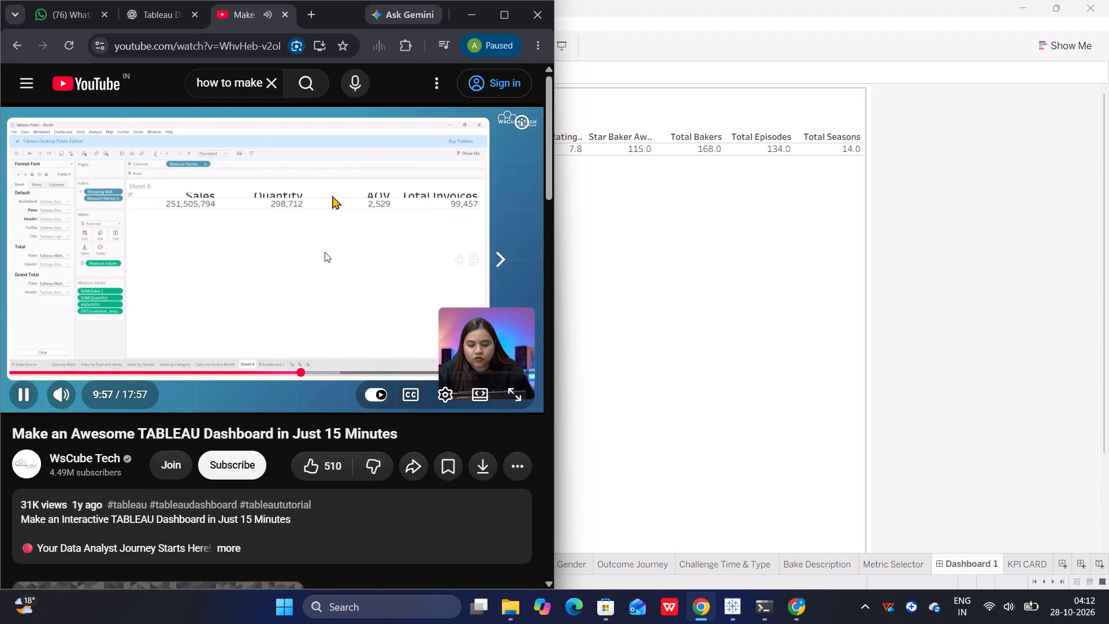
key("Right")
key("Right")
key("Right")
key("Right")
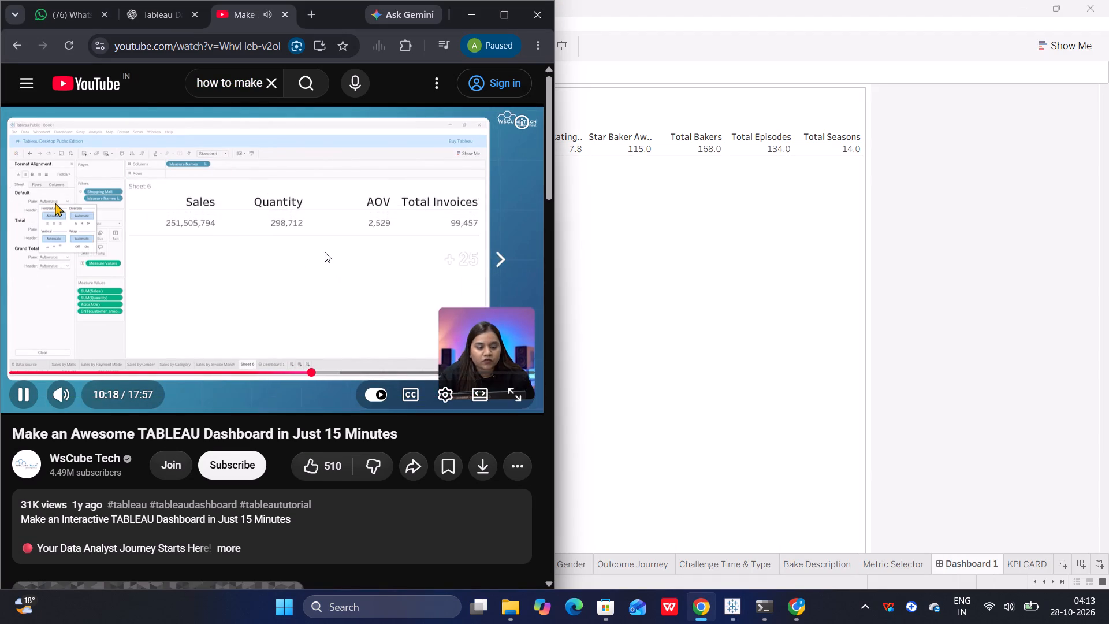
key("Right")
key("Right")
key("Right")
key("Right")
key("Right")
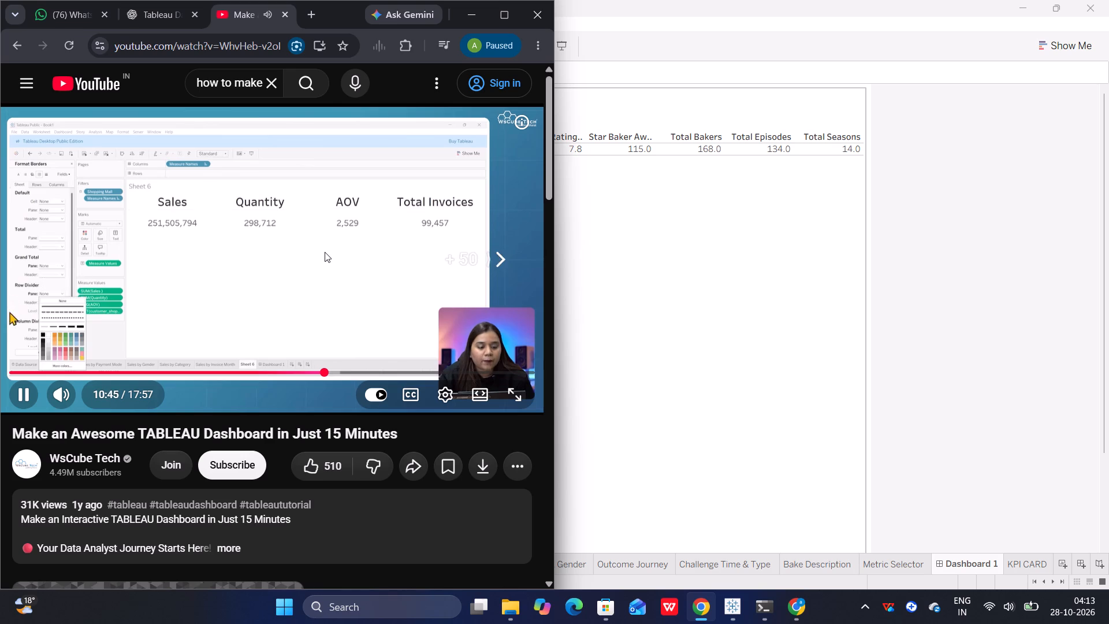
key("Right")
key("Right")
key("Right")
key("Right")
key("Right")
key("Right")
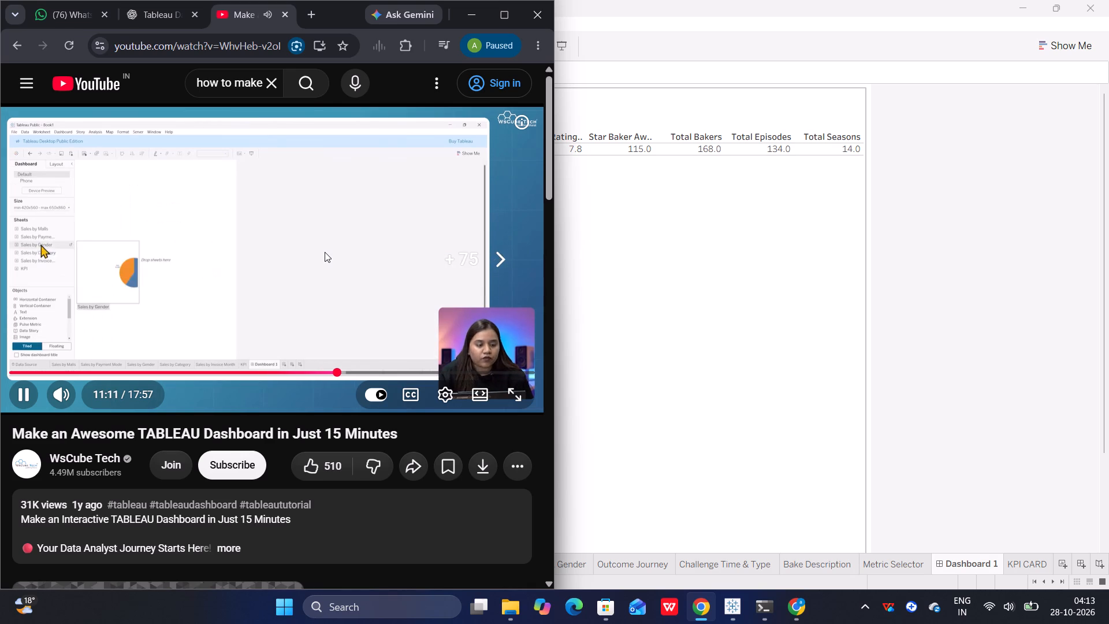
key("Right")
key("Right")
key("Right")
key("Right")
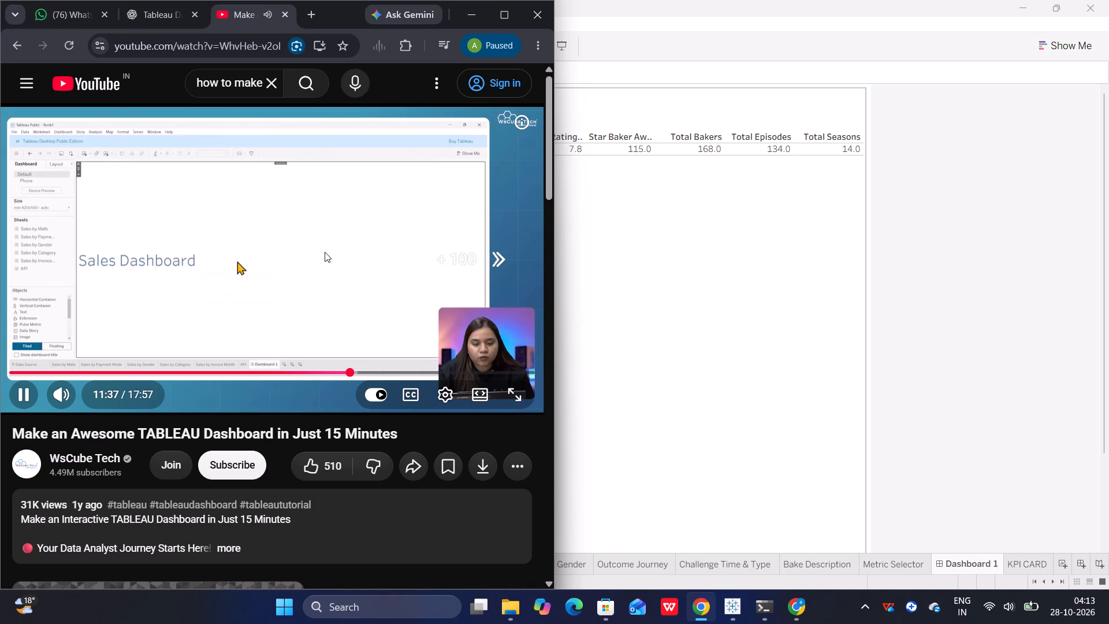
key("Right")
key("Right")
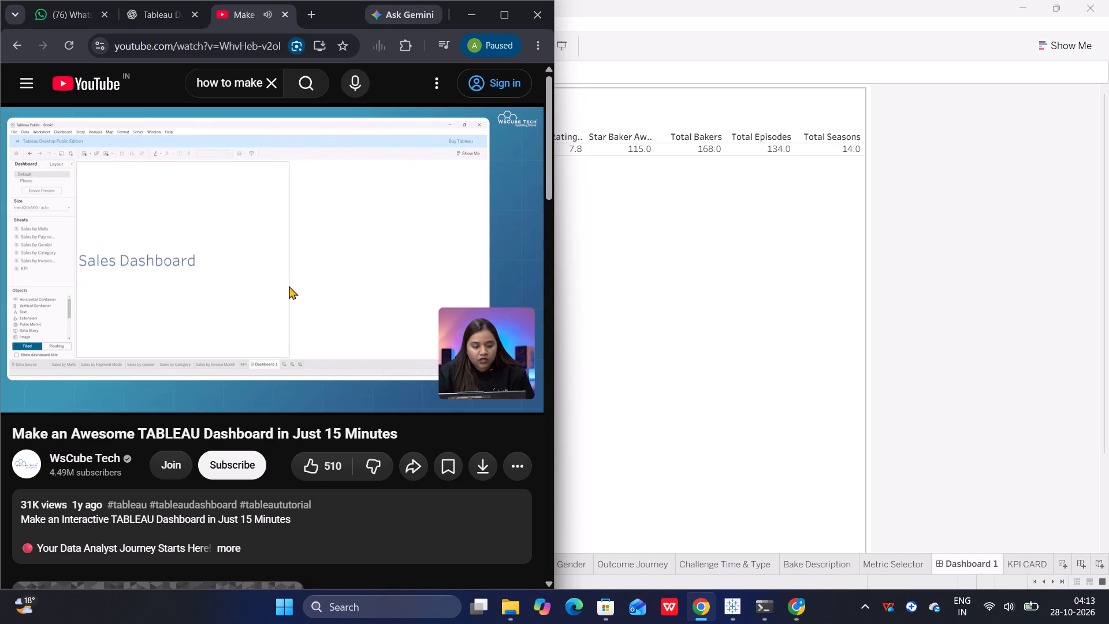
Rewind the tutorial to where the dashboard title text is formatted, and maximize the browser window.
key("Left")
key("Left")
key("Left")
key("Left")
key("Left")
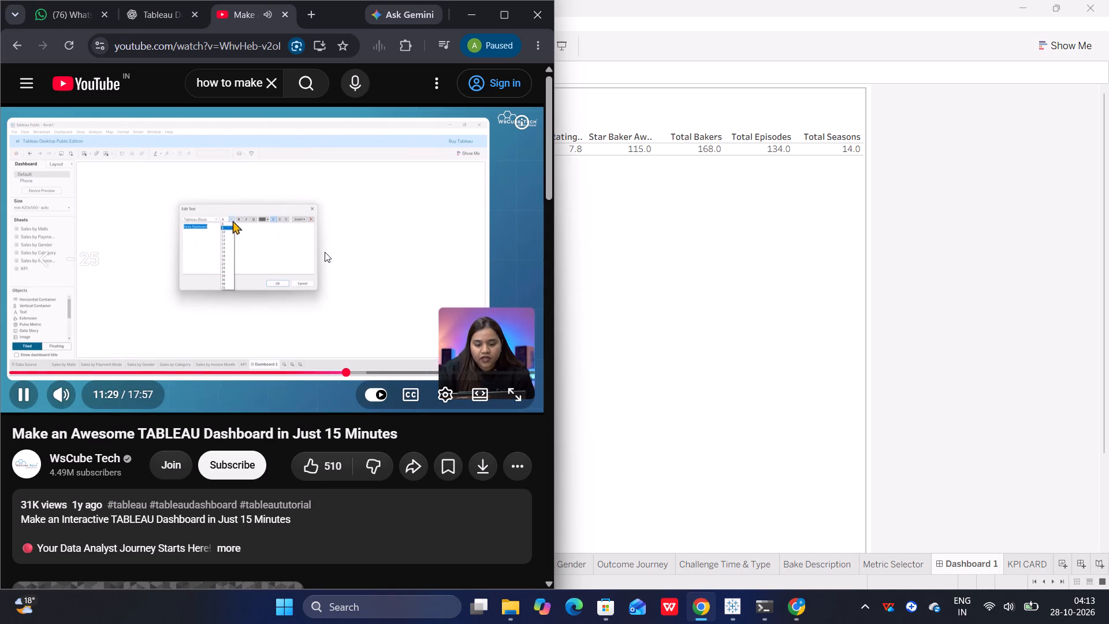
left_click(500, 14)
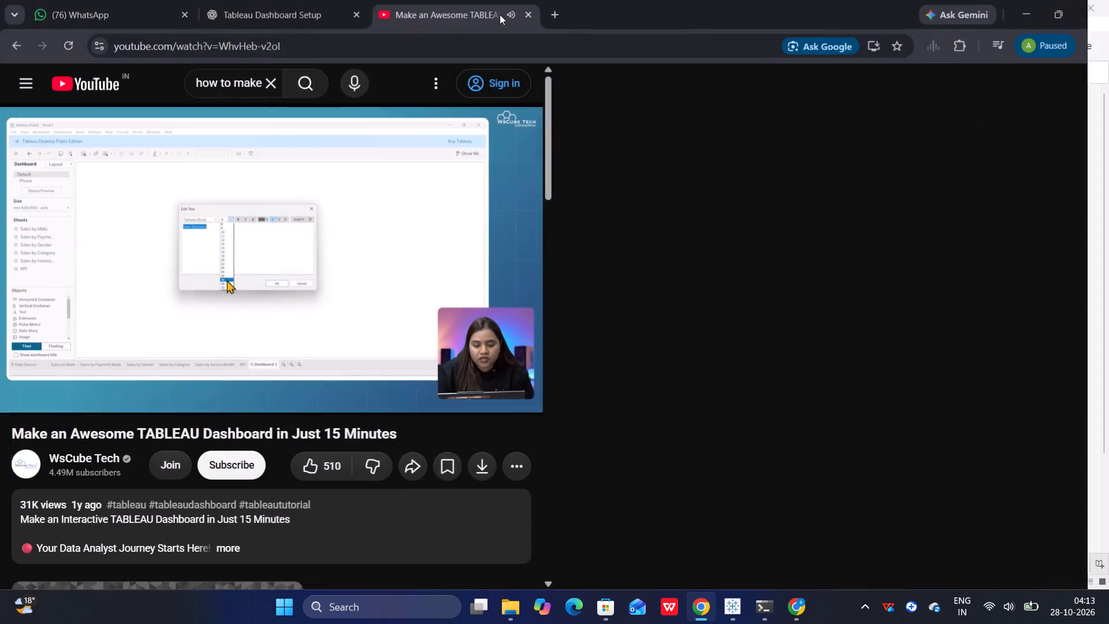
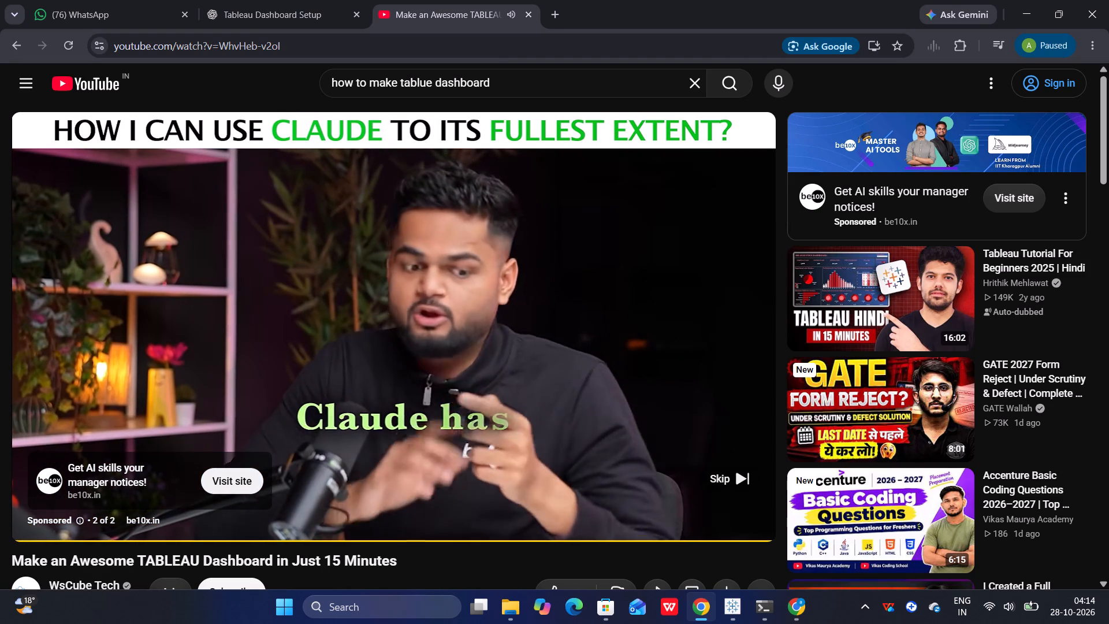
Skip the ad, advance the YouTube tutorial to where the KPI sheet sits beside the Sales Dashboard title, and pause it.
left_click(721, 475)
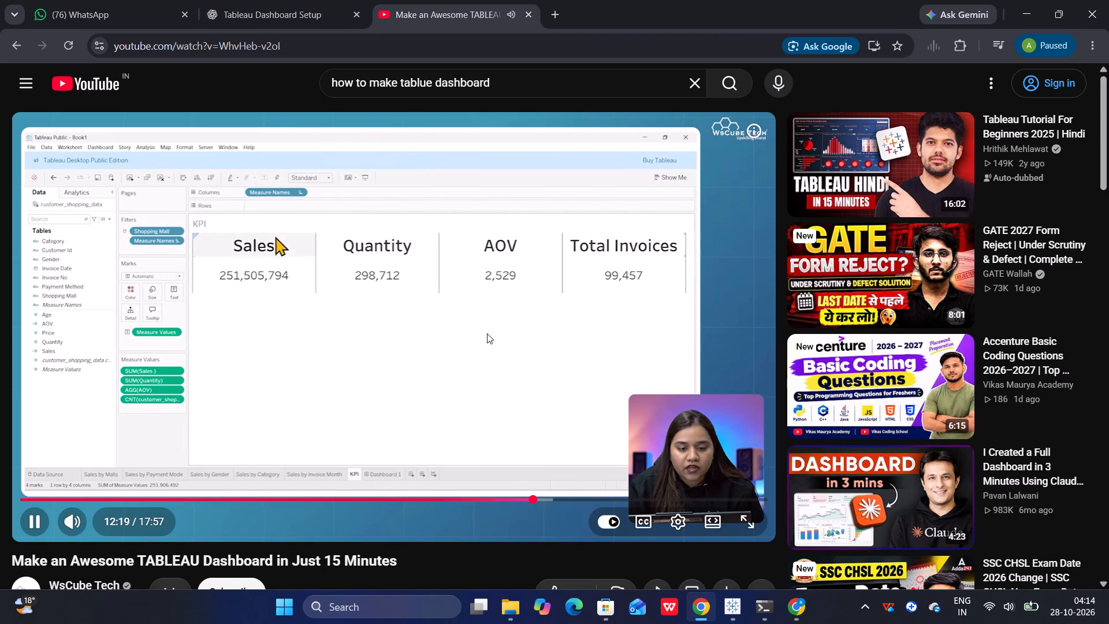
key("Right")
key("Right")
key("Right")
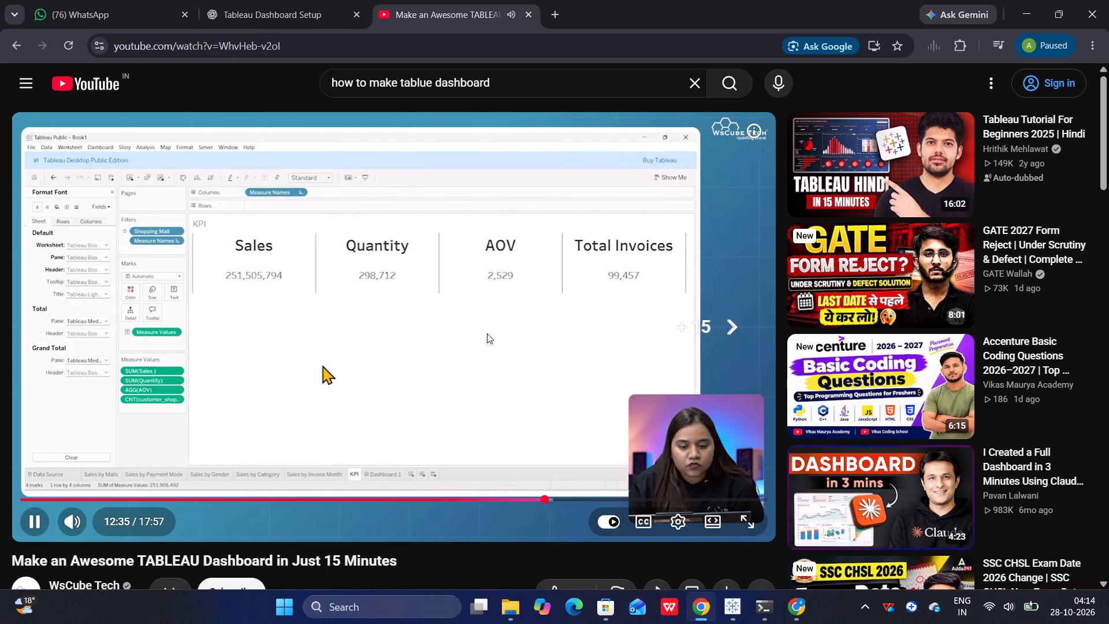
key("Right")
key("Right")
key("Right")
key("Right")
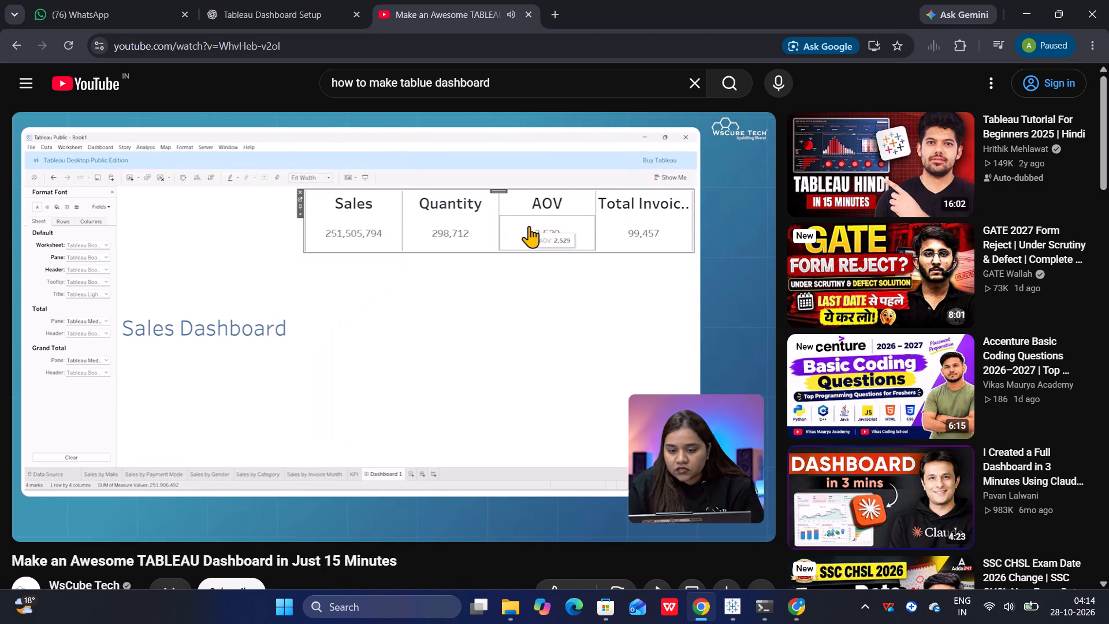
key("Right")
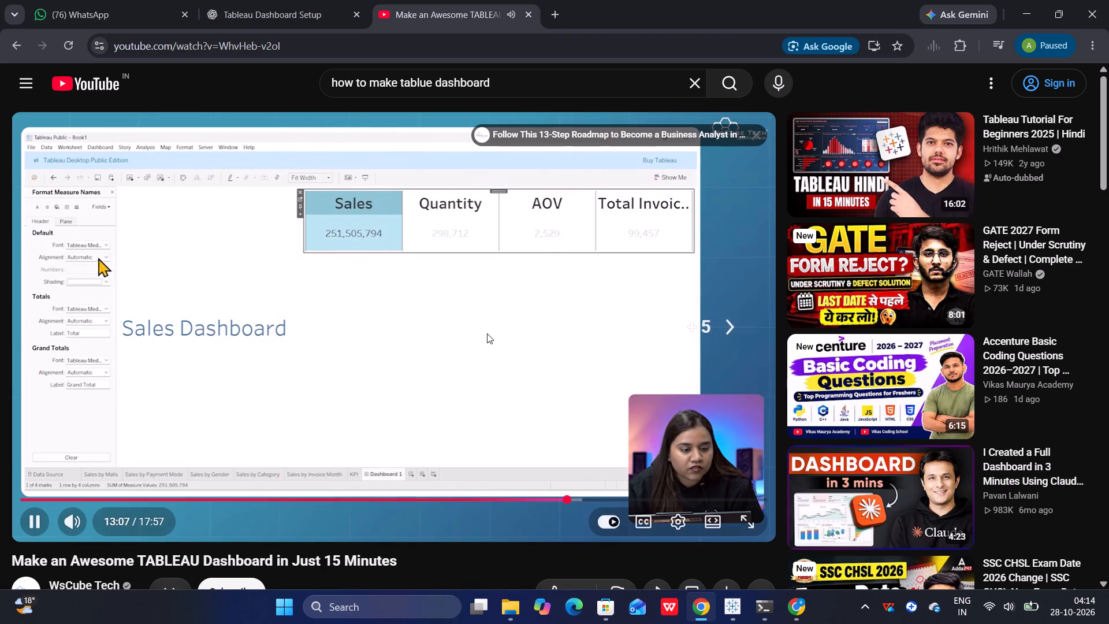
key("Right")
left_click(482, 289)
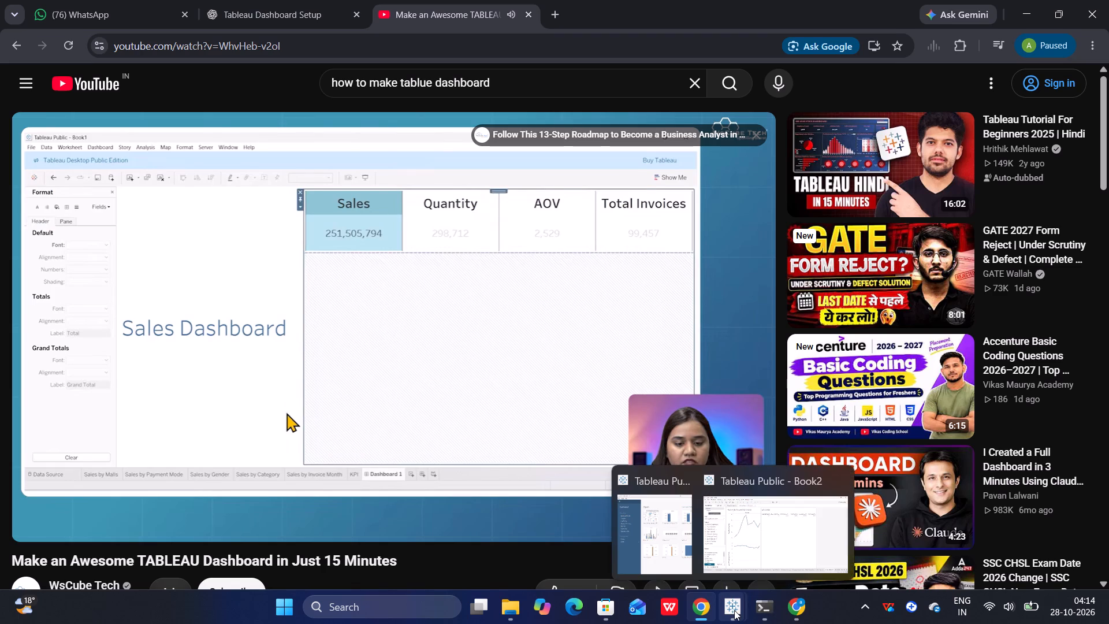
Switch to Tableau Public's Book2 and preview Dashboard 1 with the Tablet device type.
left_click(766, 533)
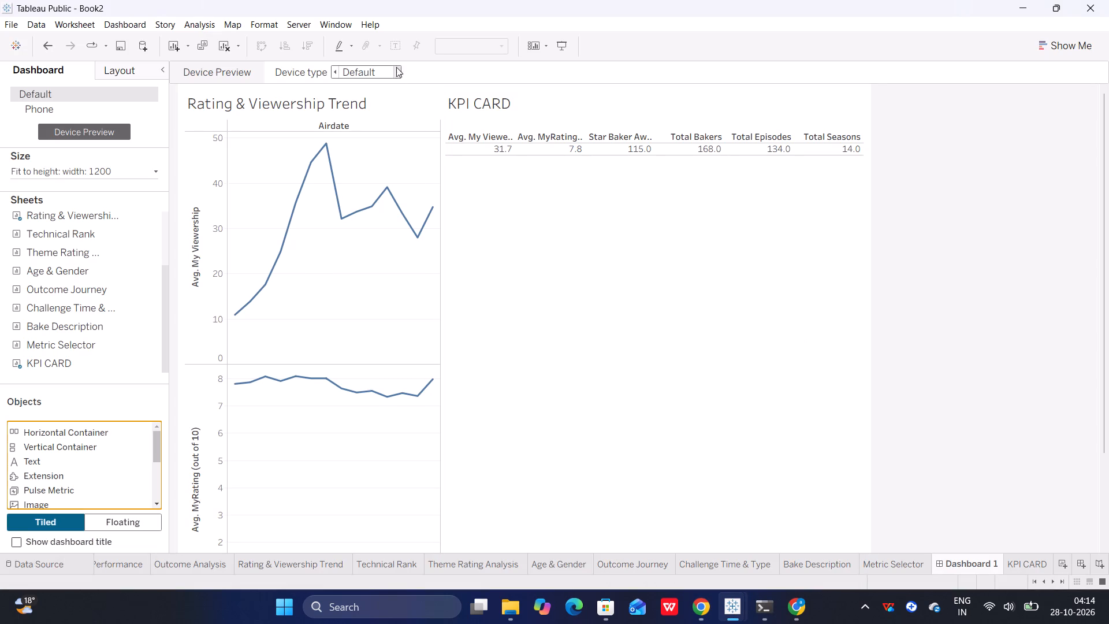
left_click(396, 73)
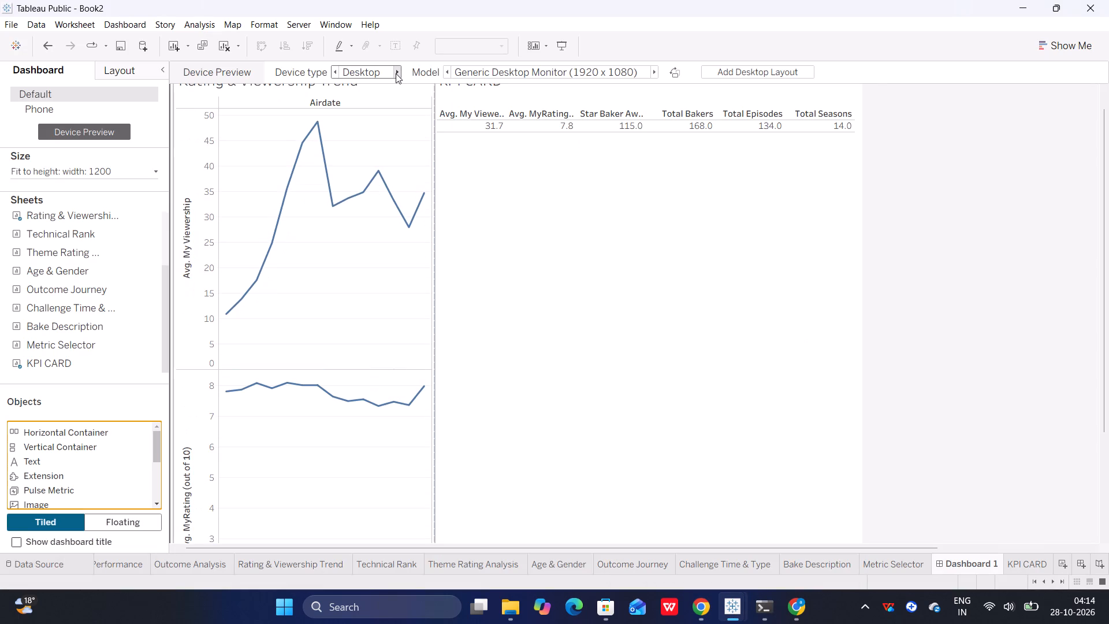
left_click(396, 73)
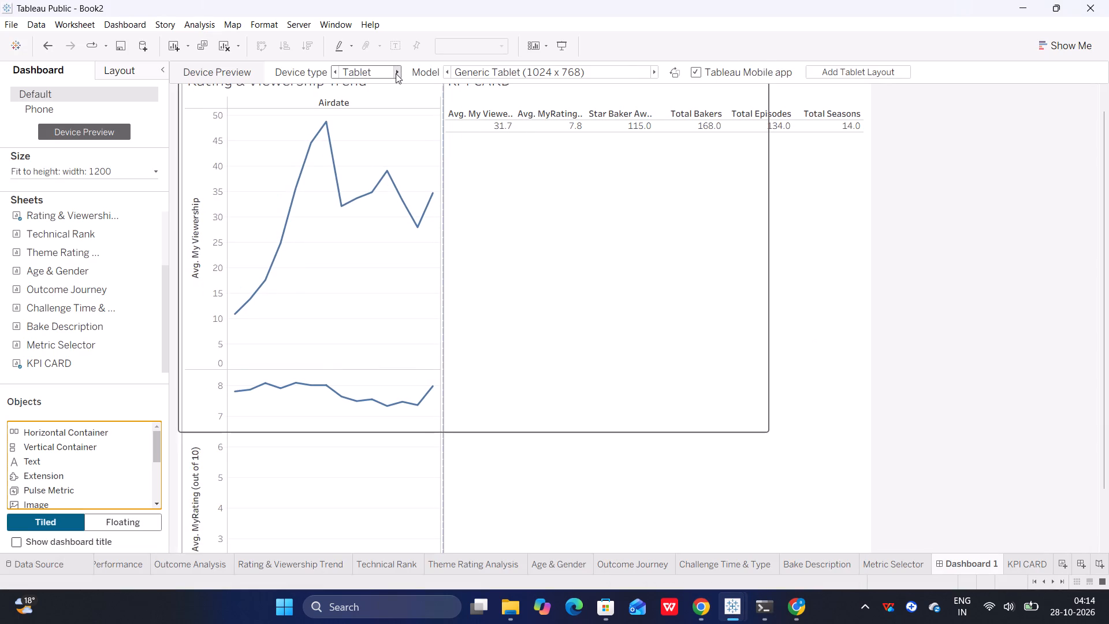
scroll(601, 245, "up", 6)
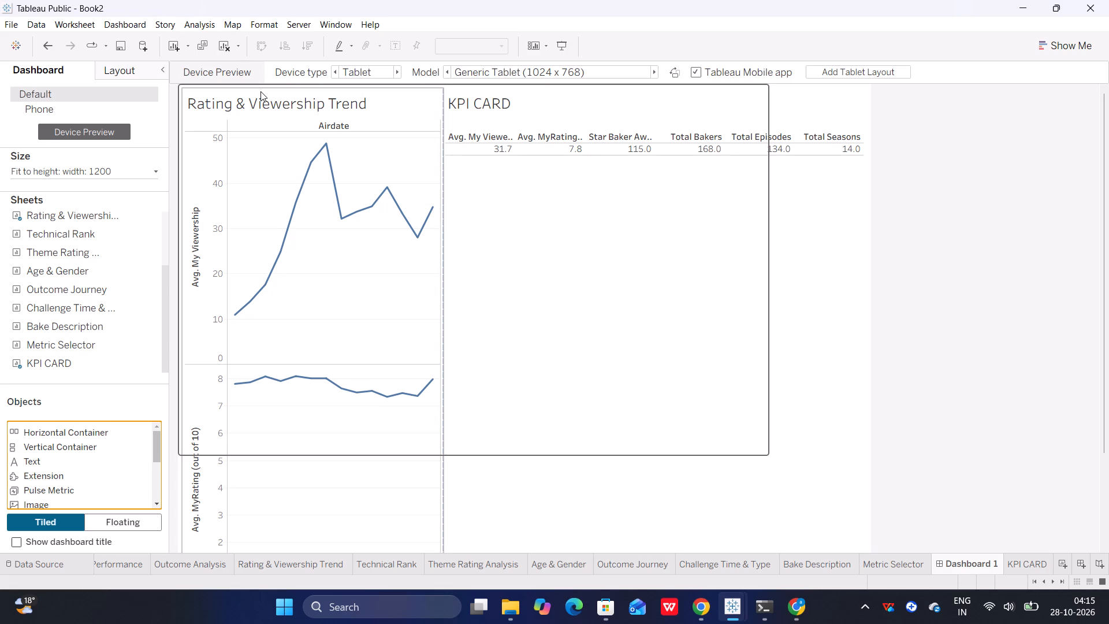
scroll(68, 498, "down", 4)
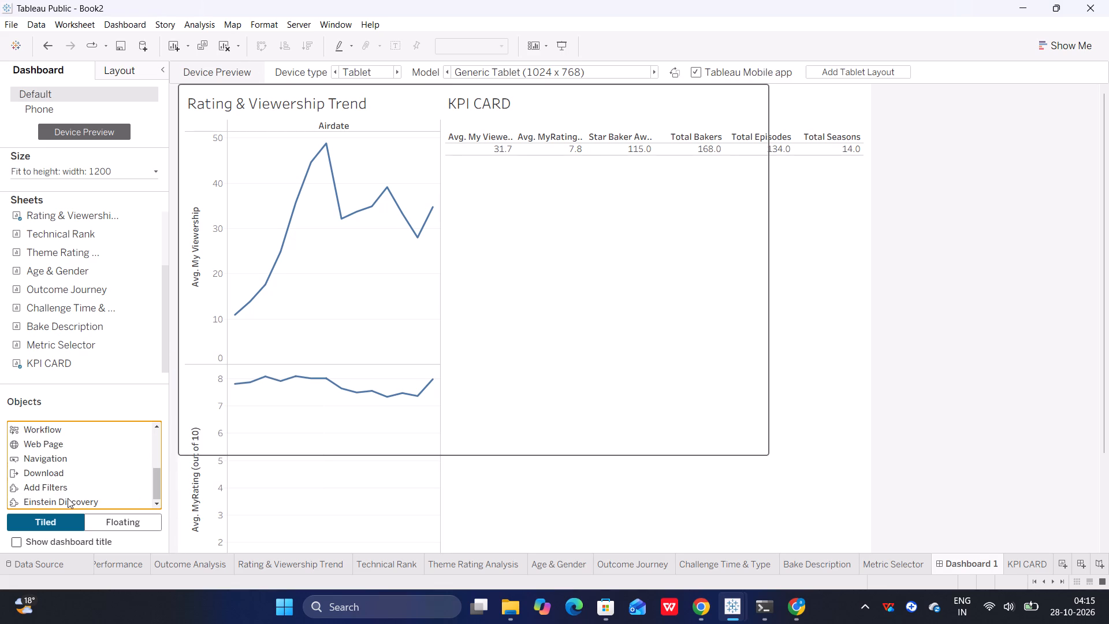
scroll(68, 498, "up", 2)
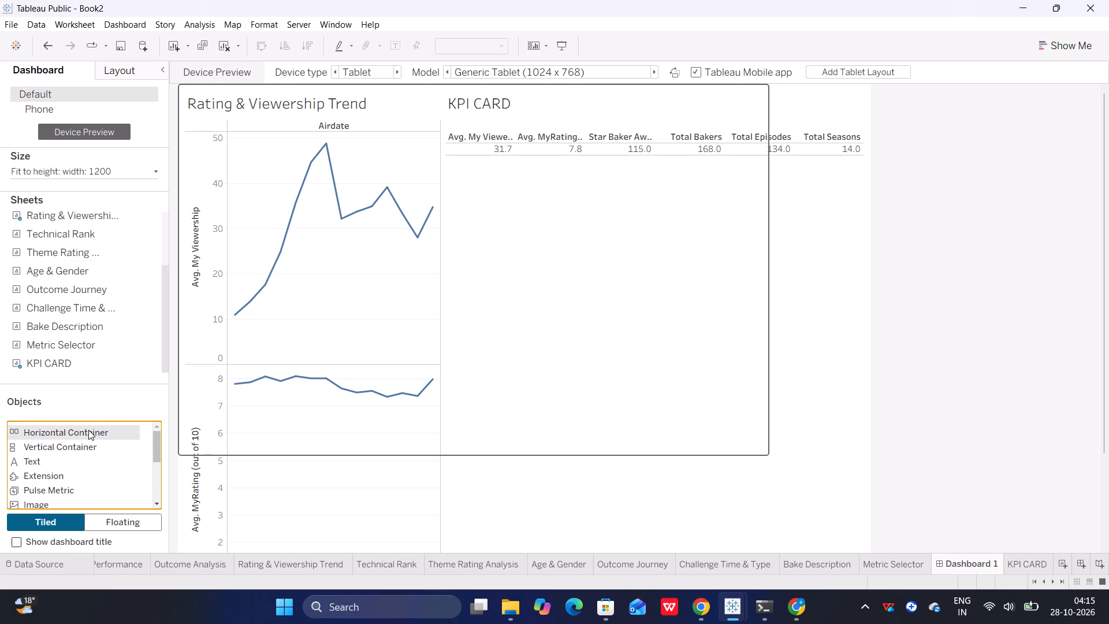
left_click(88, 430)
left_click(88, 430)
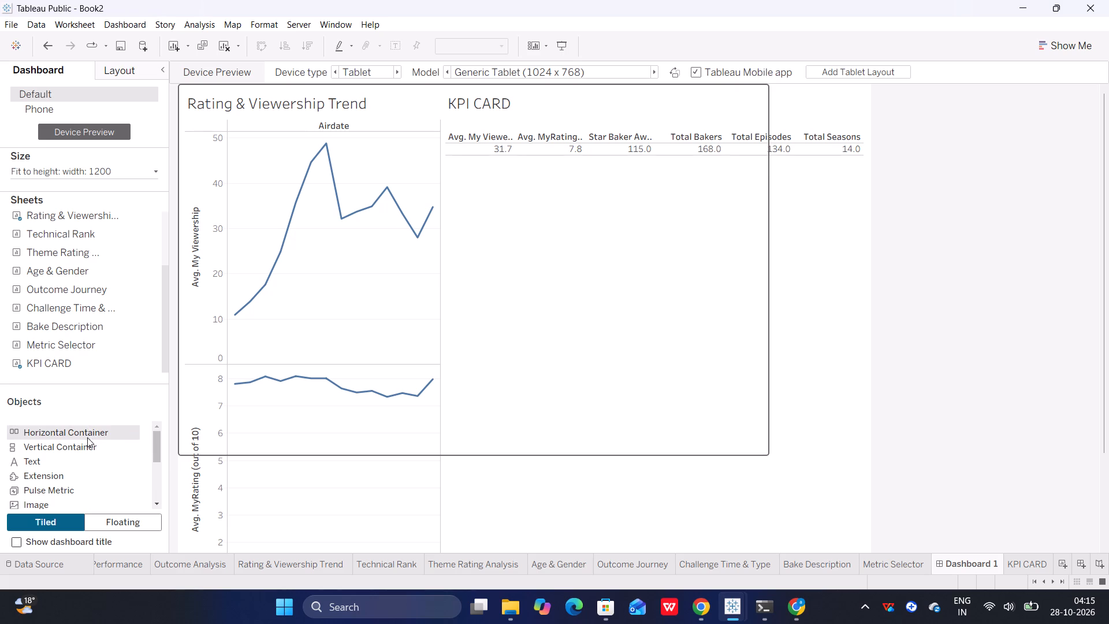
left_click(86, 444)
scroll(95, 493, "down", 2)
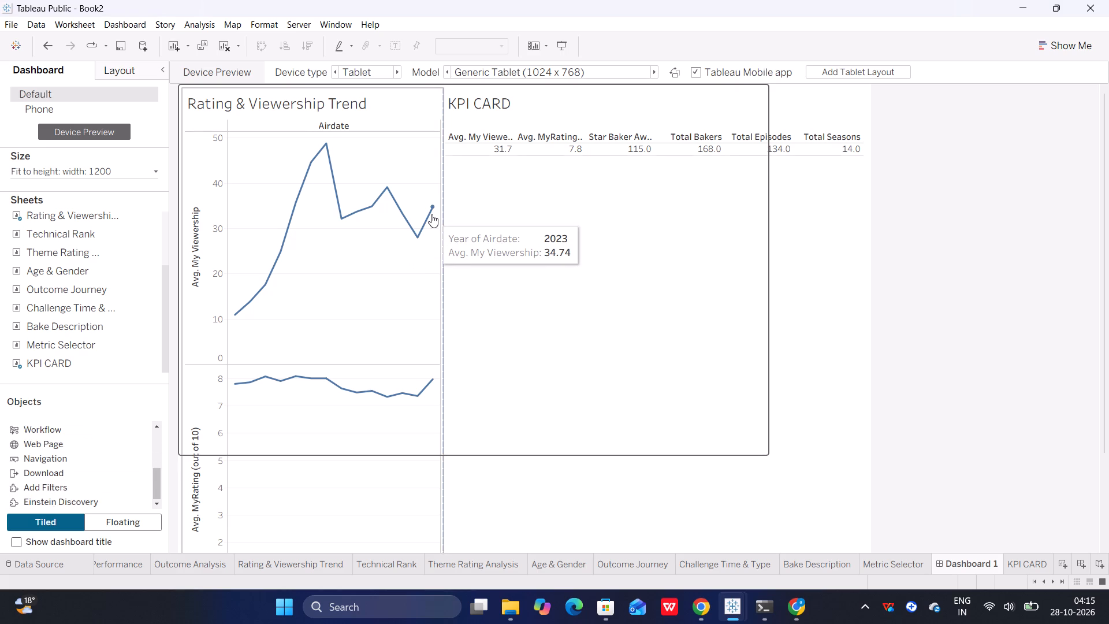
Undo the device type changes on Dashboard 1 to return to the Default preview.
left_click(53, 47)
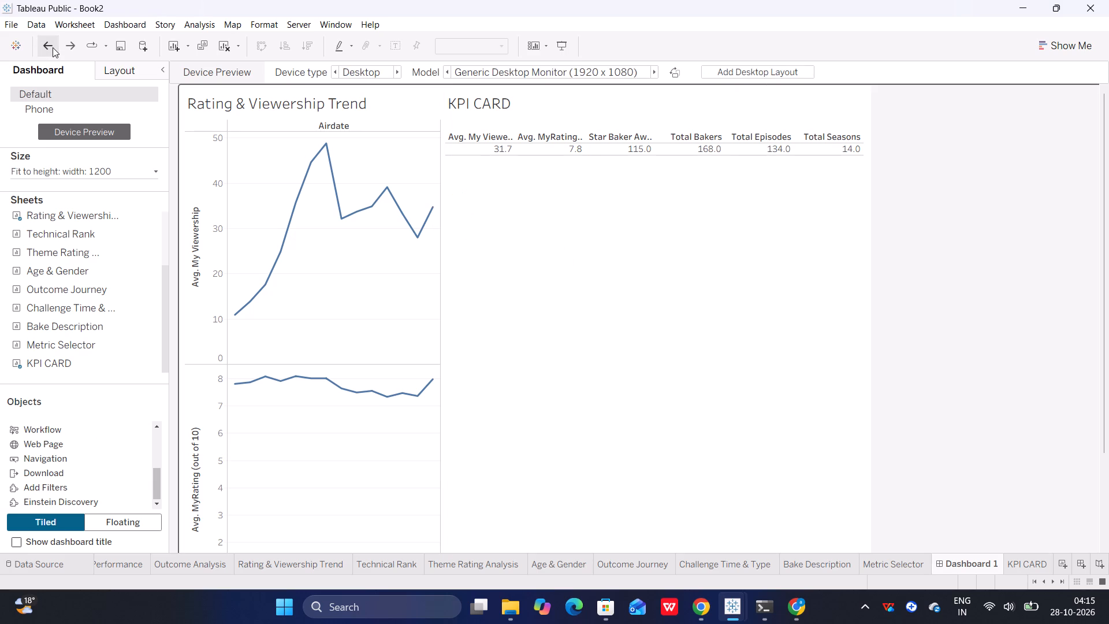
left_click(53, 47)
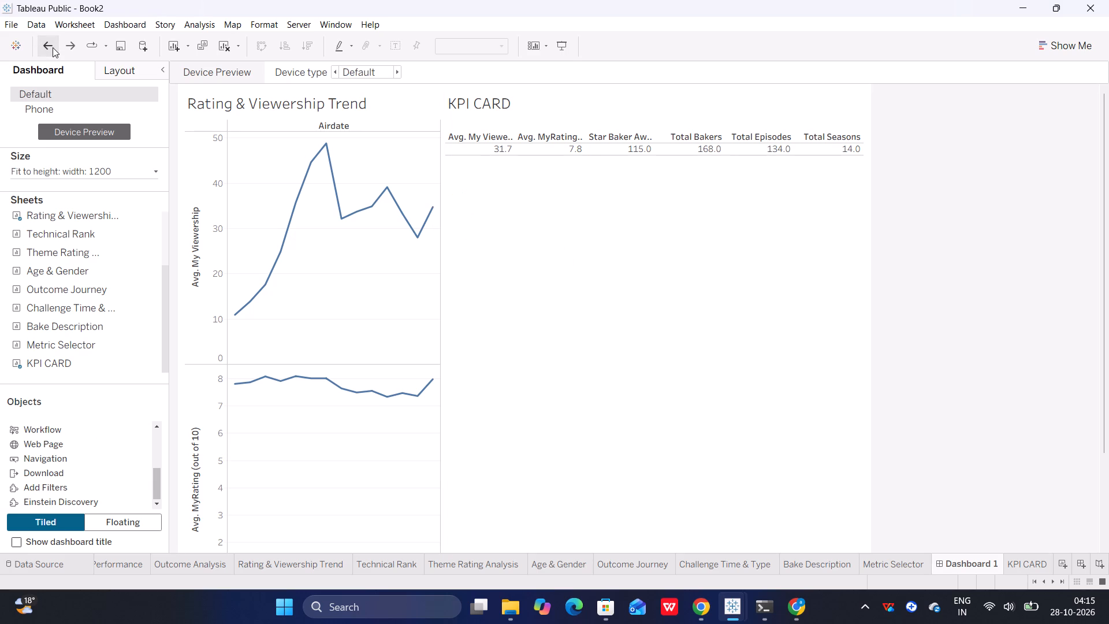
Set the device preview type of Dashboard 1 to Desktop.
left_click(364, 68)
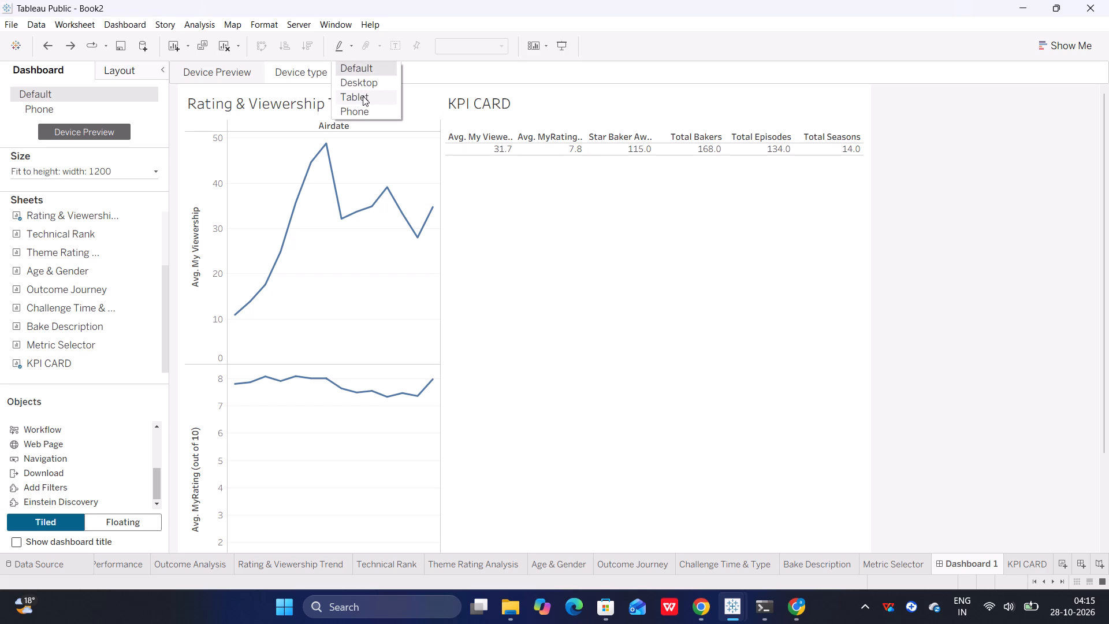
left_click(372, 83)
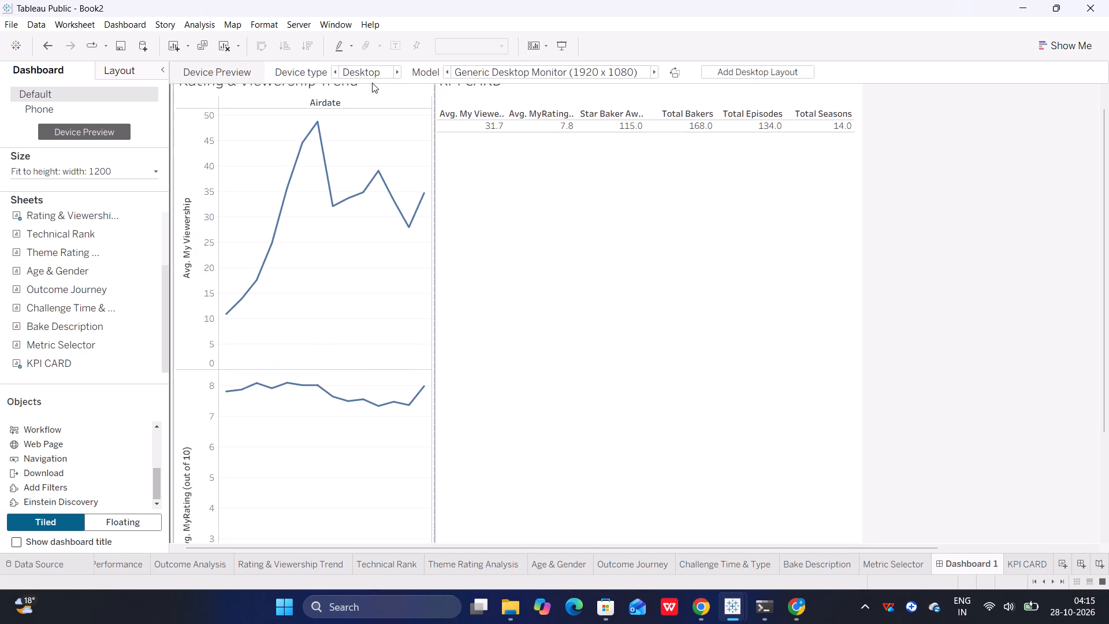
scroll(512, 205, "up", 6)
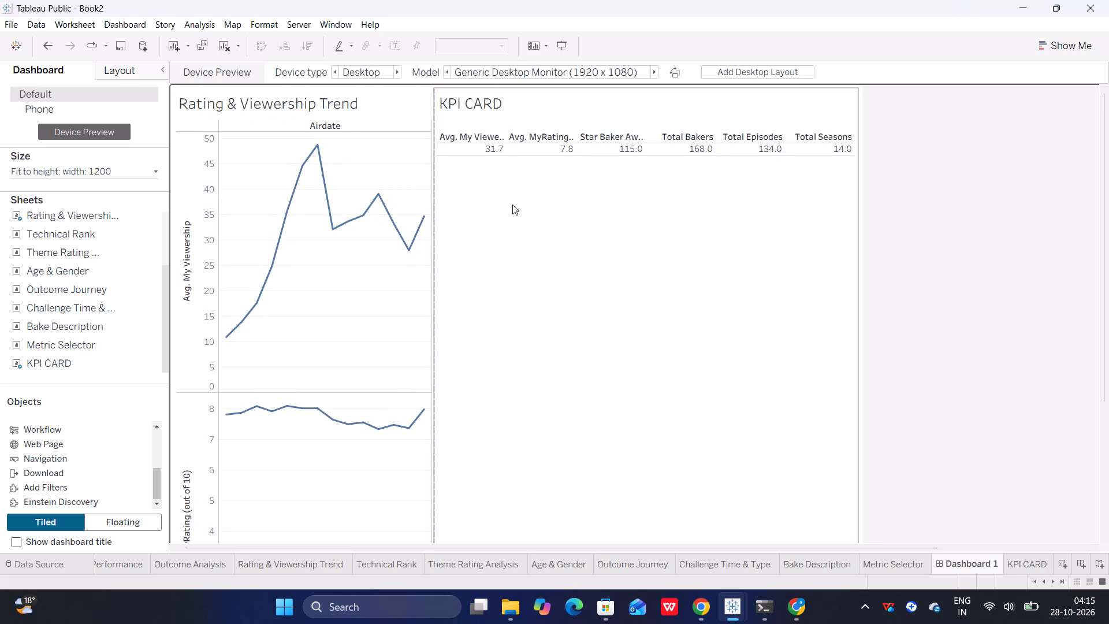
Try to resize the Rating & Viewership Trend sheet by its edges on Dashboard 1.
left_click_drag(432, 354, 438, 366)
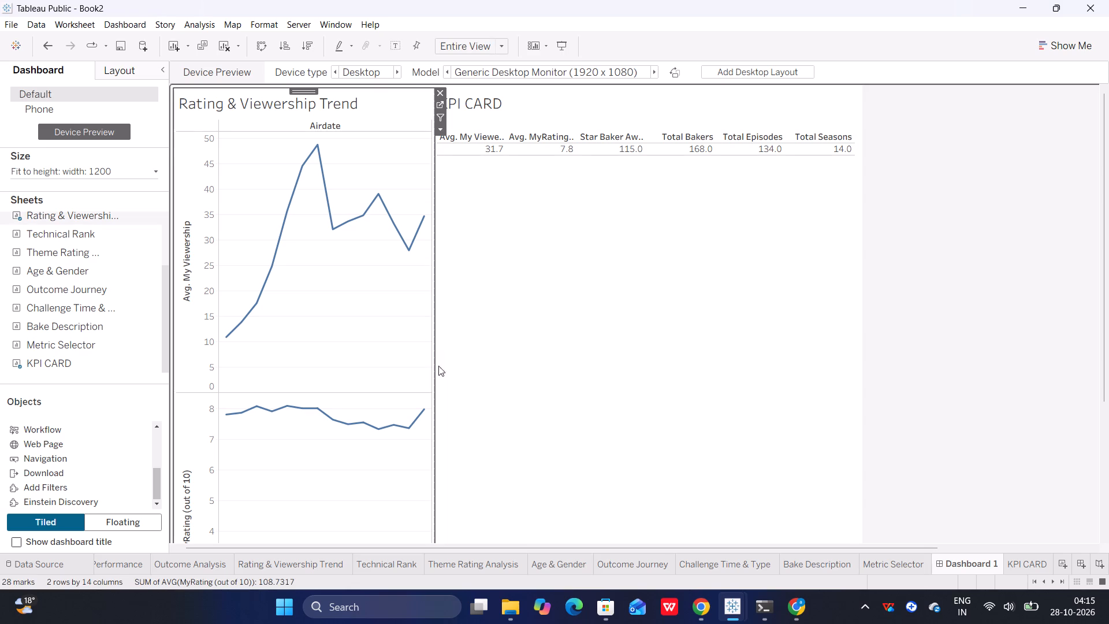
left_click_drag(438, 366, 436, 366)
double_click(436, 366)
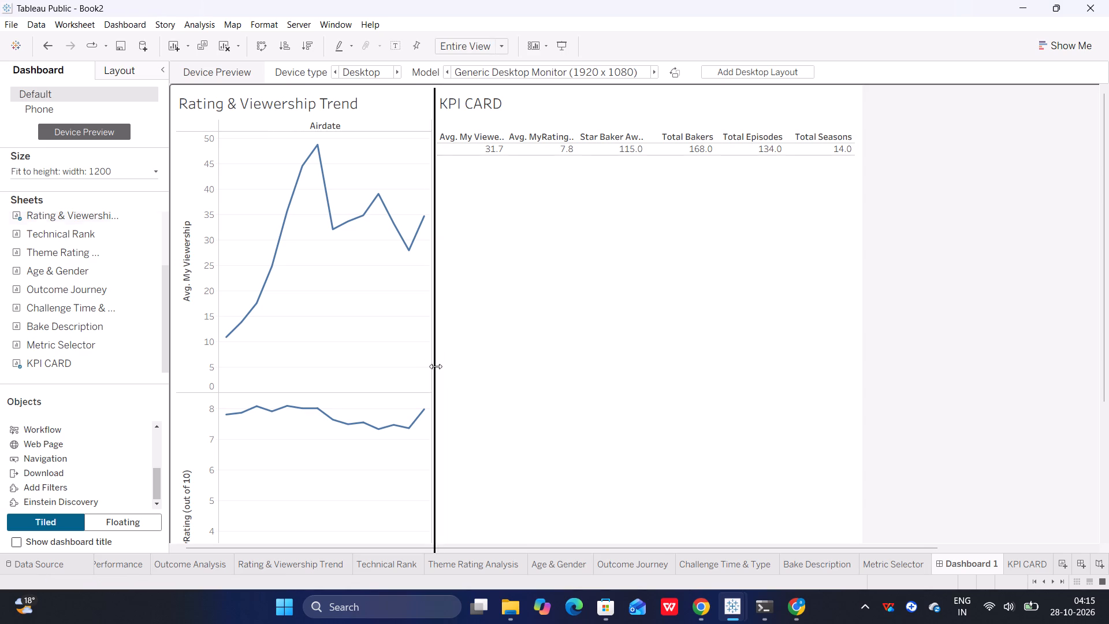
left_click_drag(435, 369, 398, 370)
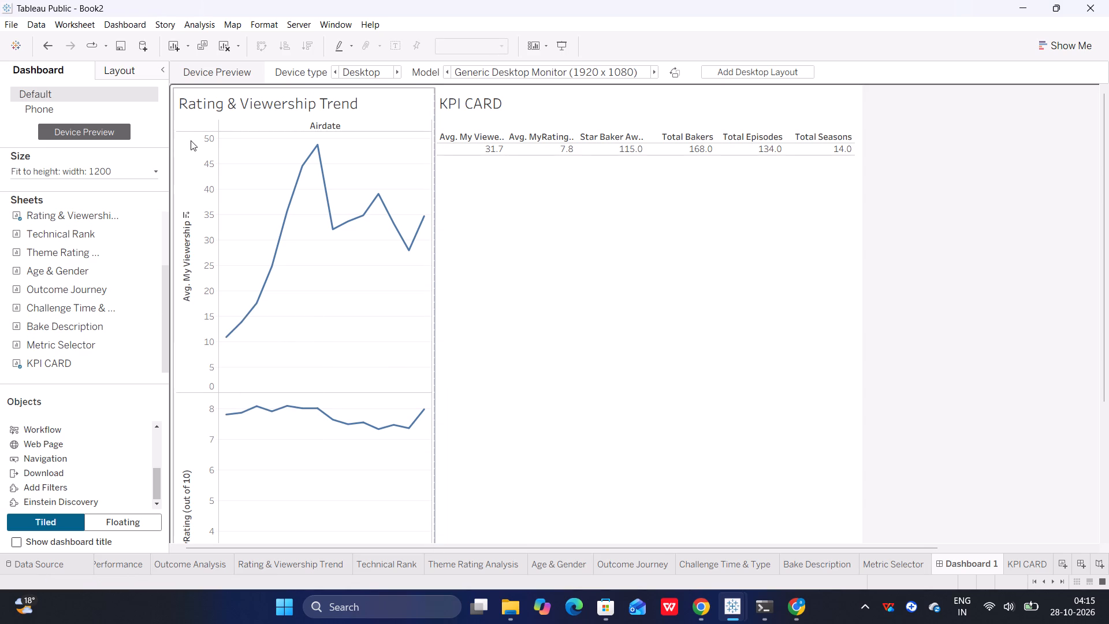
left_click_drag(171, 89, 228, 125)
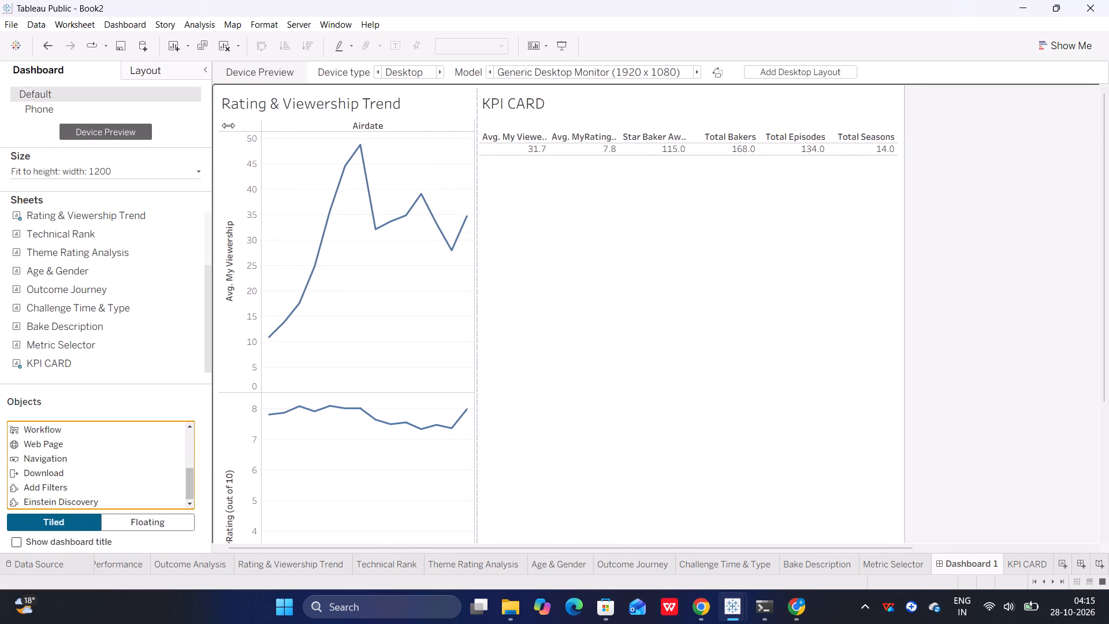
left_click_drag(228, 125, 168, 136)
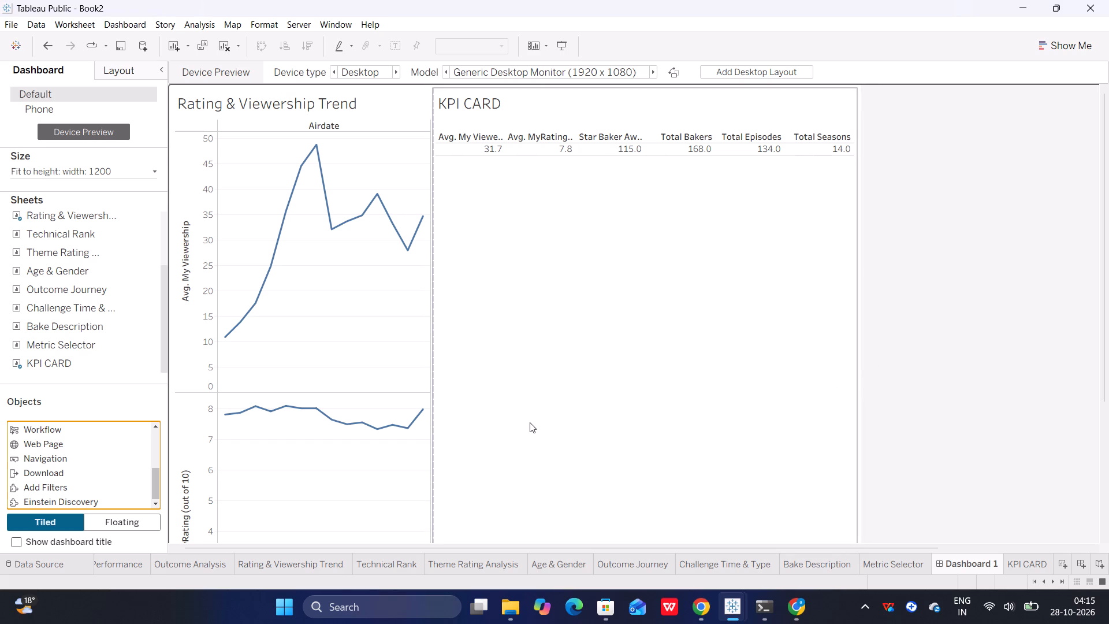
Switch the placement mode for new dashboard items to Floating.
scroll(530, 422, "down", 12)
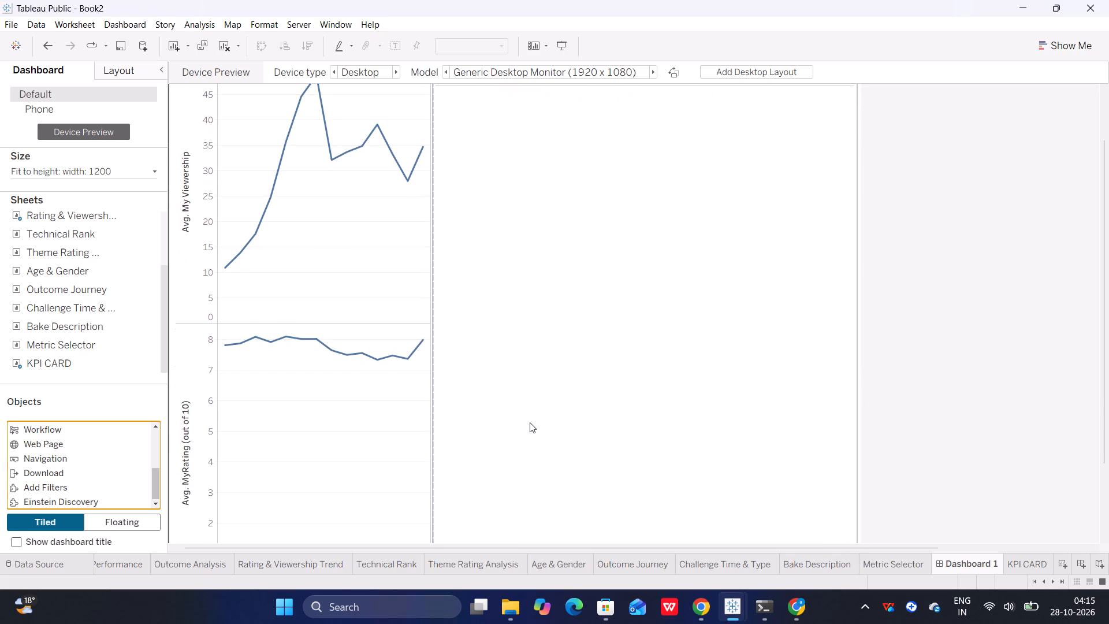
scroll(530, 422, "down", 2)
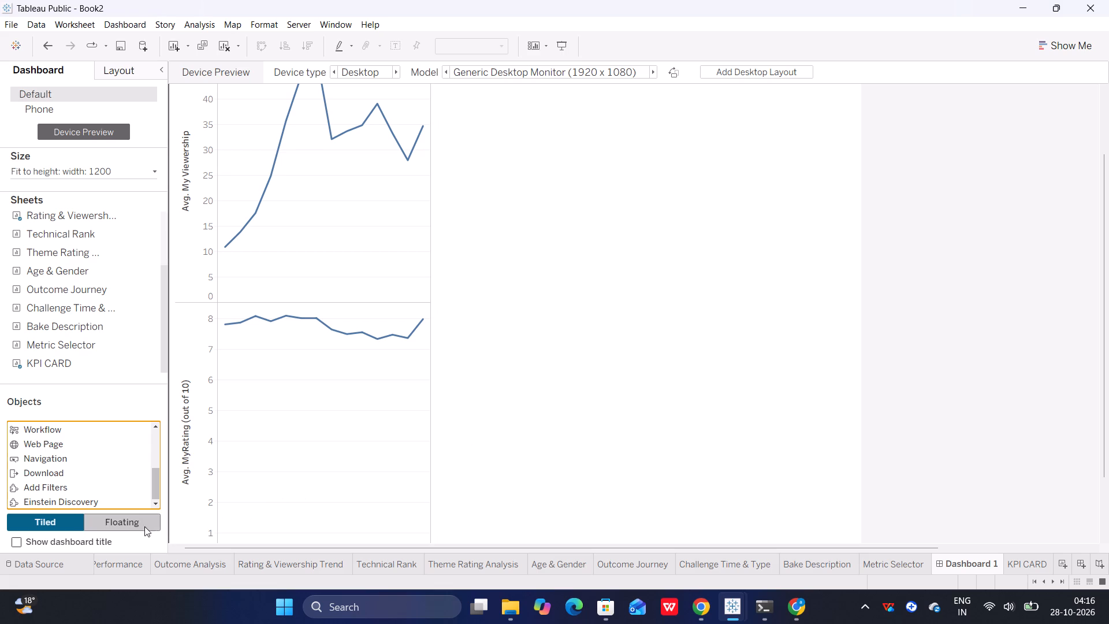
left_click(137, 523)
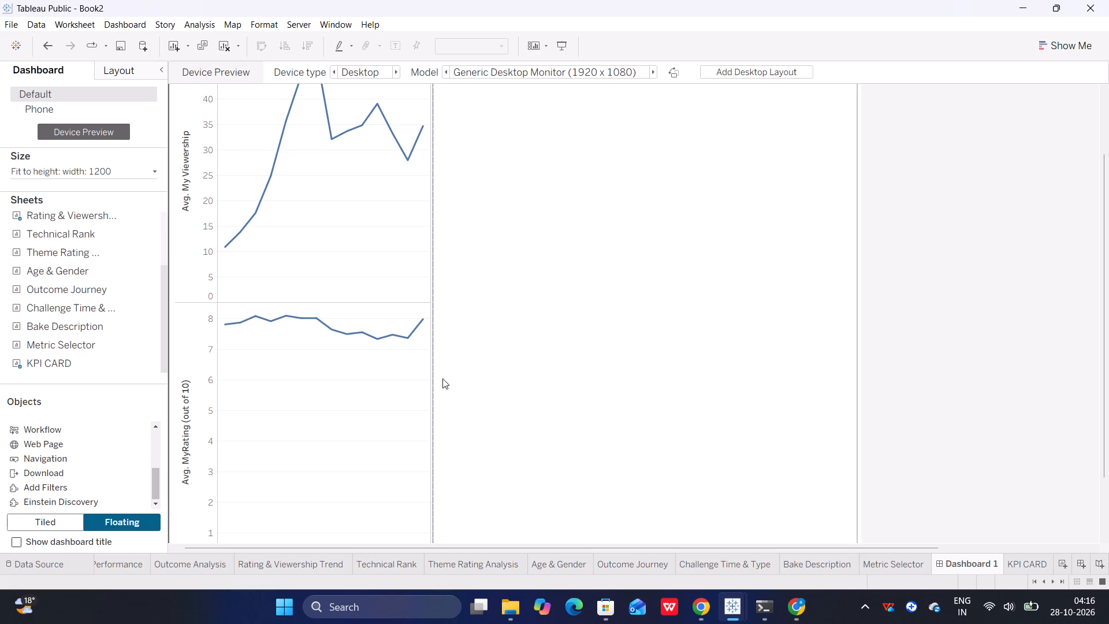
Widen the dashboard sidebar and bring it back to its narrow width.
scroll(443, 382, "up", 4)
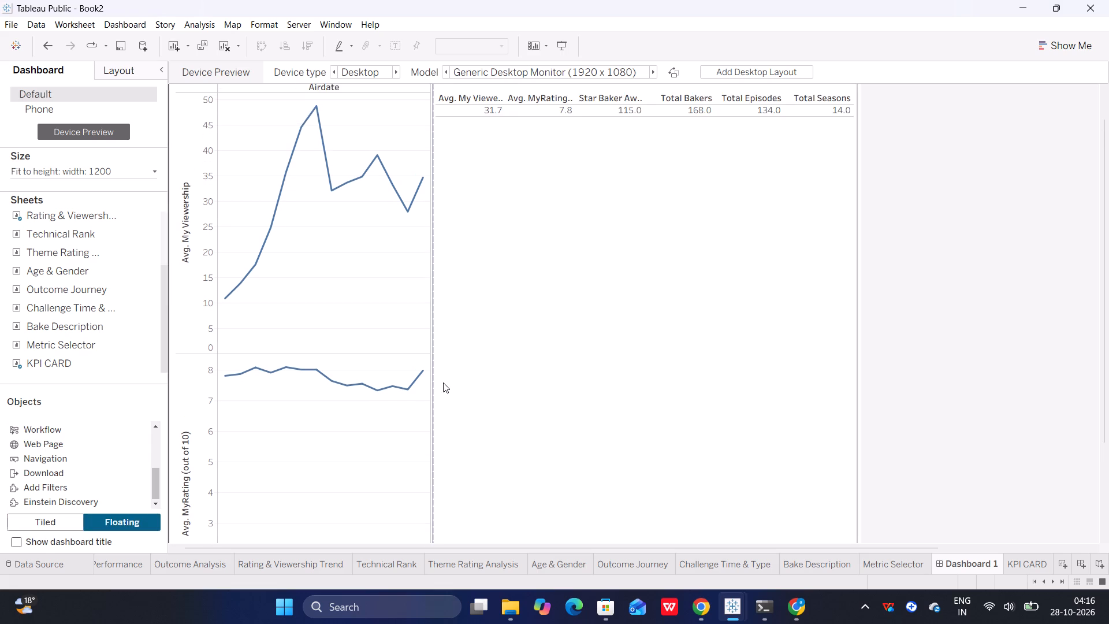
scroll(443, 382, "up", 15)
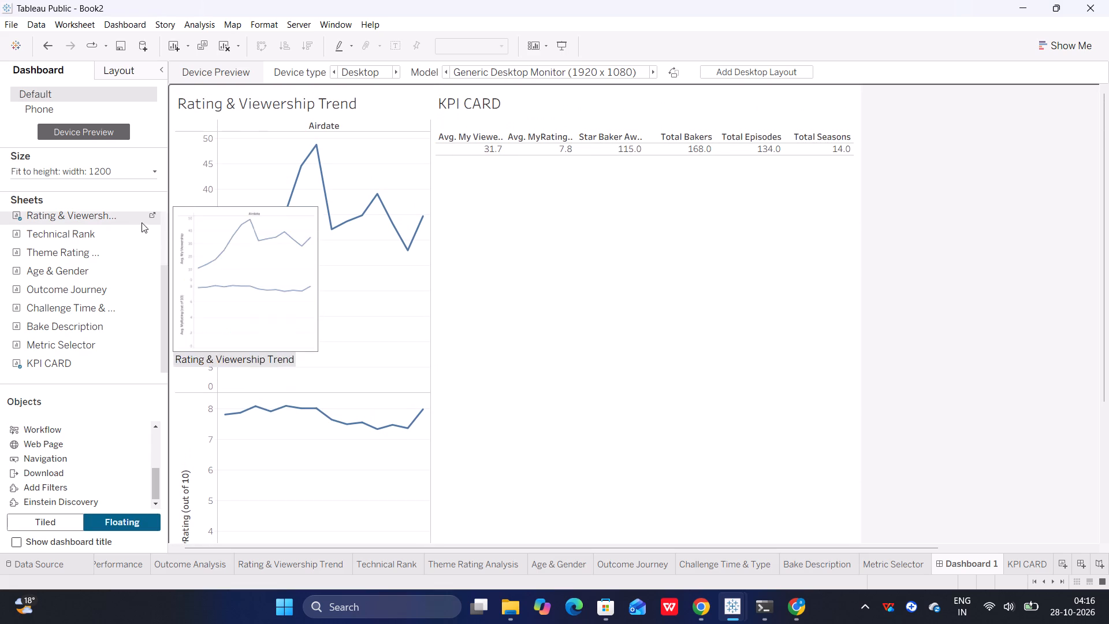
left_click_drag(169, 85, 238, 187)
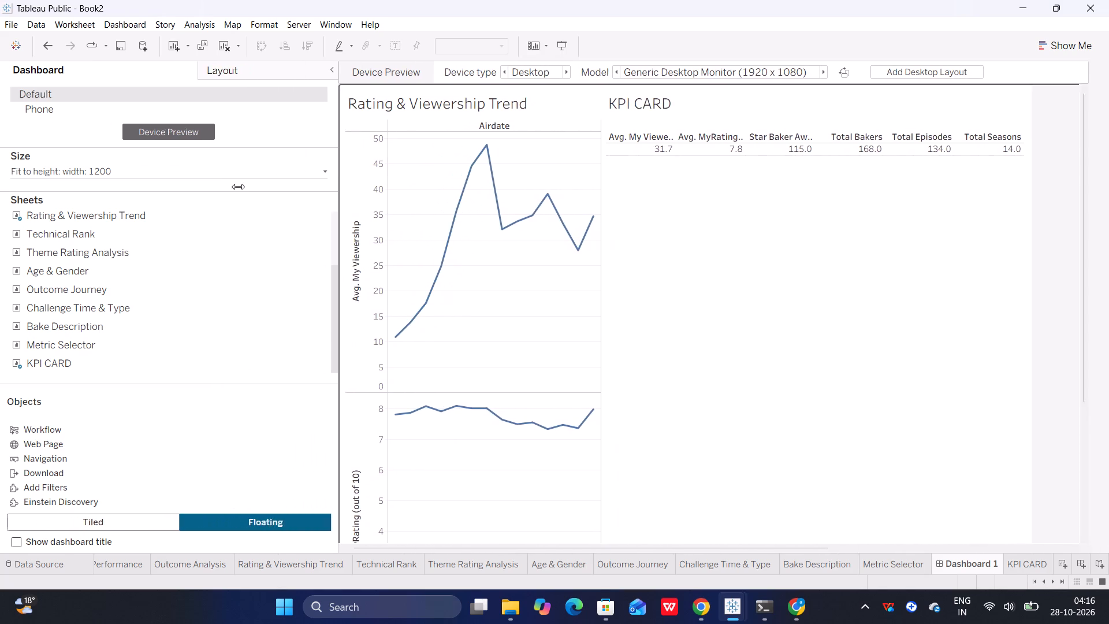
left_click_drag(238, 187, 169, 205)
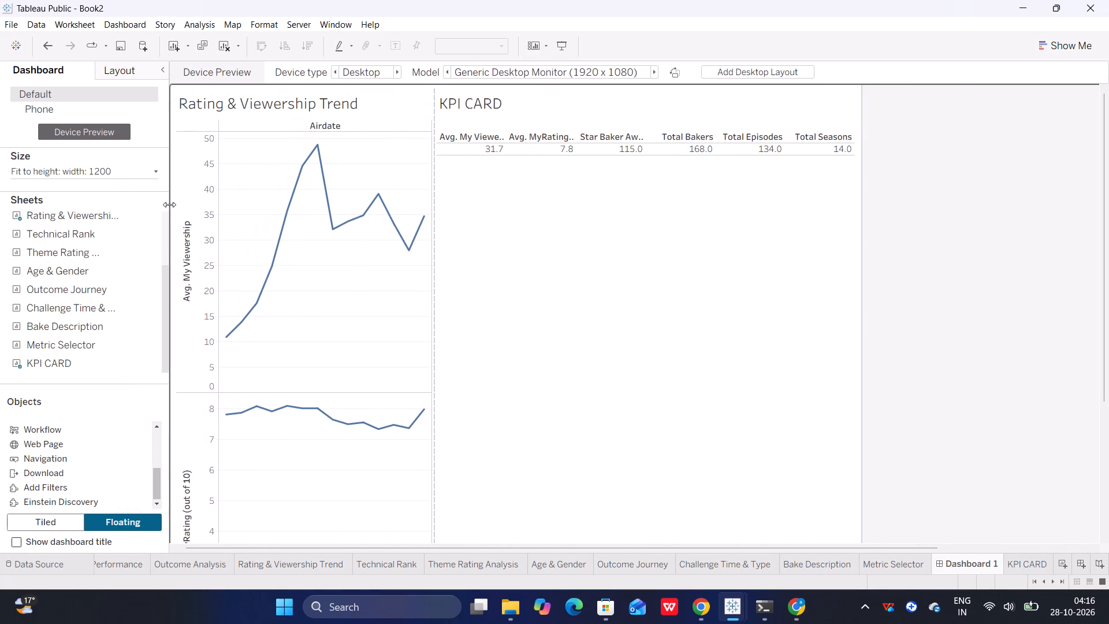
Narrow the Rating & Viewership Trend sheet on Dashboard 1, giving the freed width to the KPI CARD sheet.
left_click(441, 242)
left_click(432, 276)
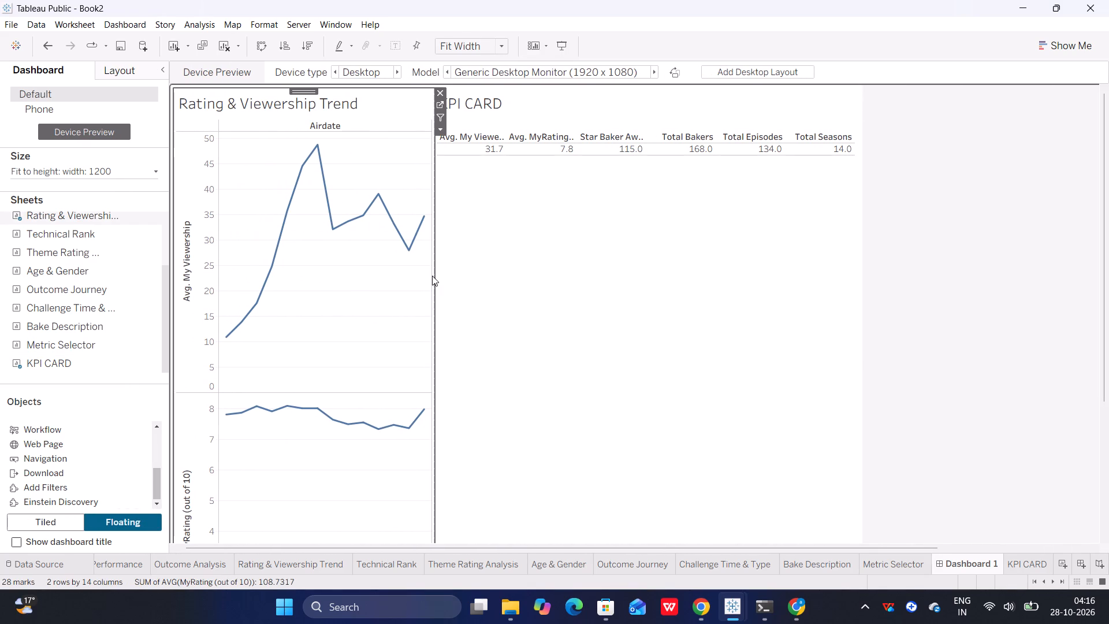
left_click_drag(436, 278, 359, 286)
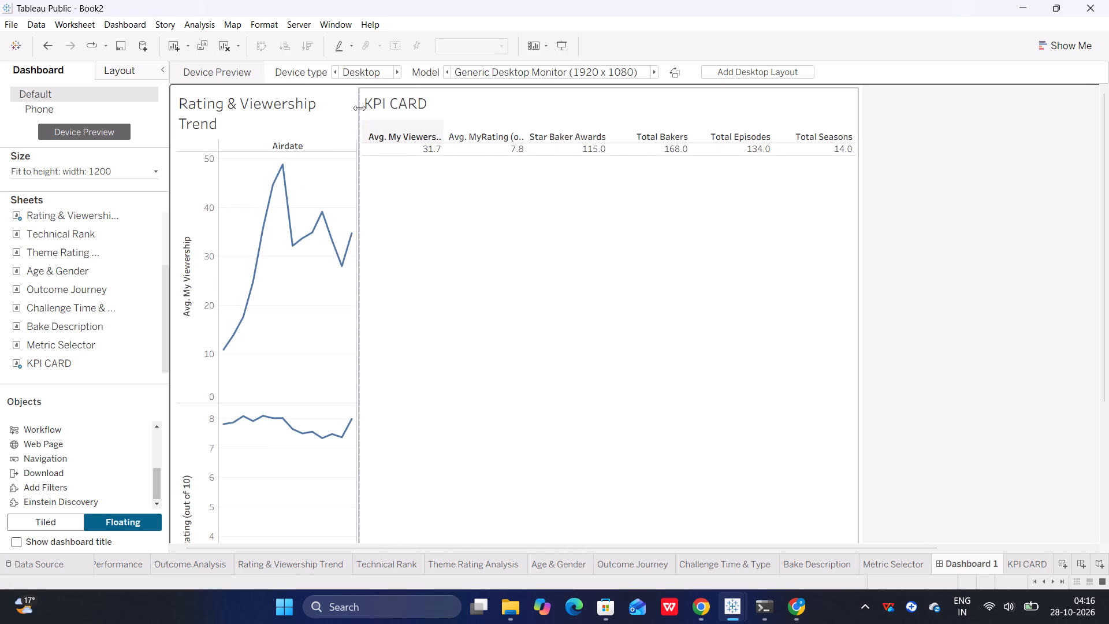
Select the Rating & Viewership Trend sheet and slightly widen the dashboard sidebar beside it.
left_click(317, 174)
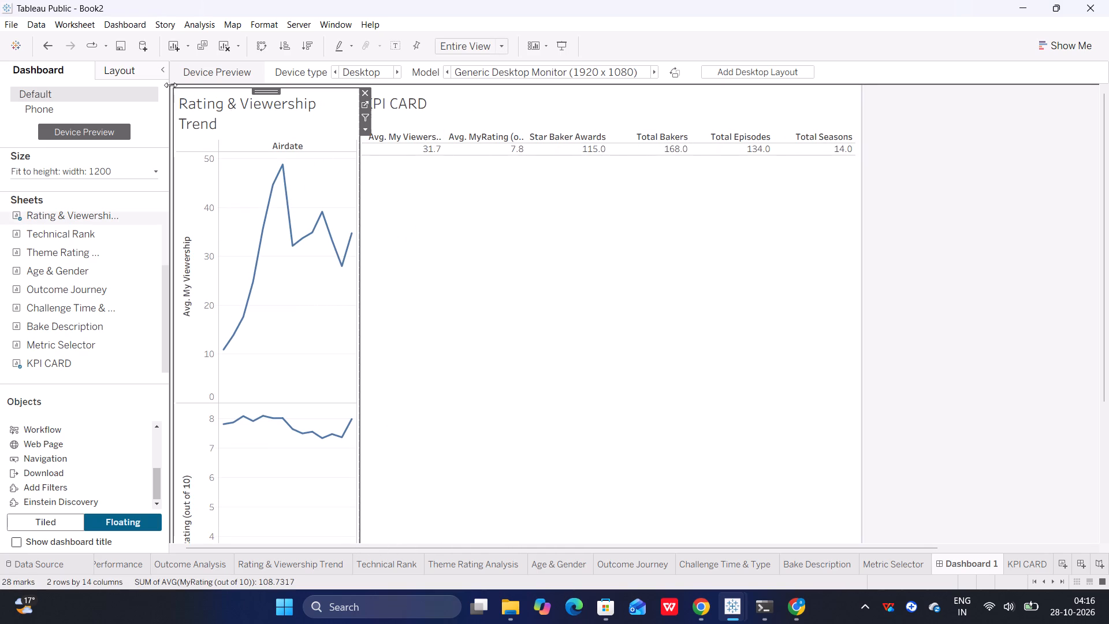
left_click_drag(172, 89, 191, 90)
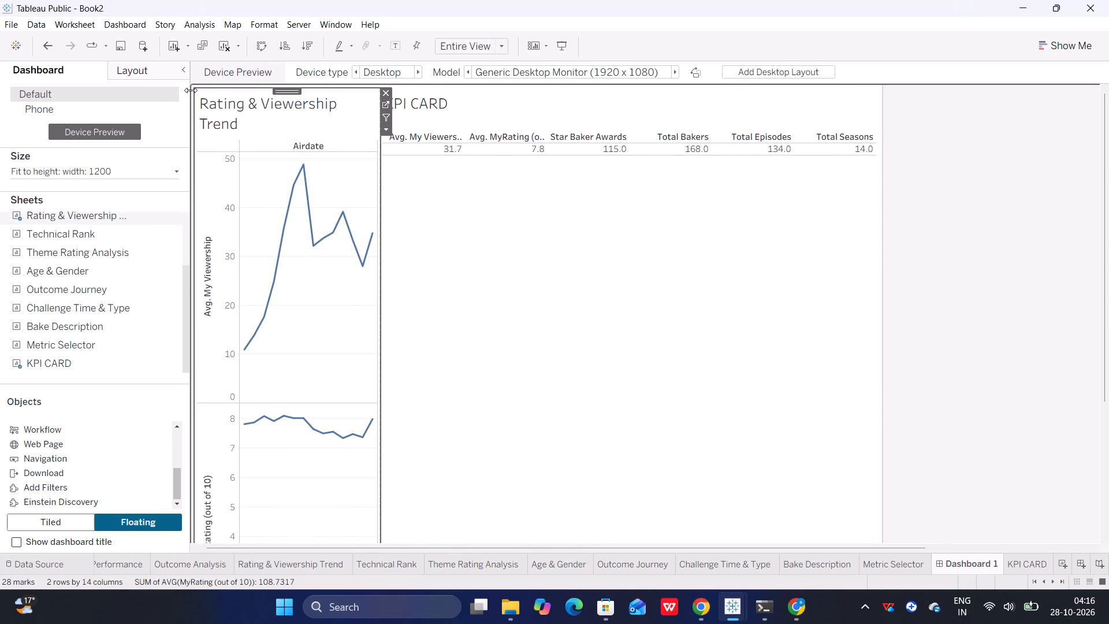
left_click_drag(191, 90, 195, 91)
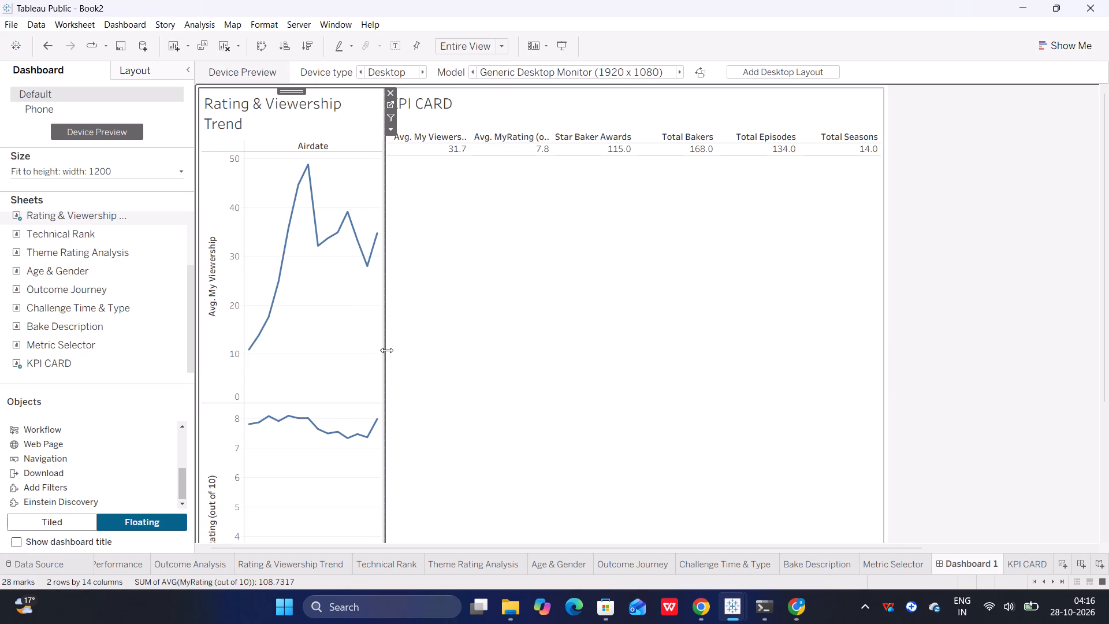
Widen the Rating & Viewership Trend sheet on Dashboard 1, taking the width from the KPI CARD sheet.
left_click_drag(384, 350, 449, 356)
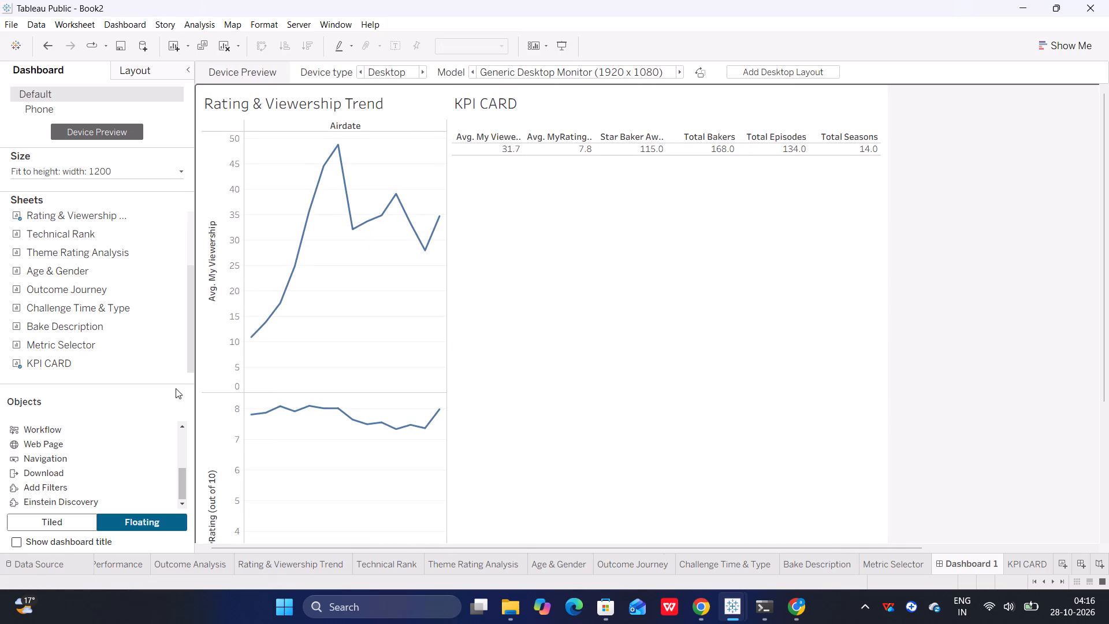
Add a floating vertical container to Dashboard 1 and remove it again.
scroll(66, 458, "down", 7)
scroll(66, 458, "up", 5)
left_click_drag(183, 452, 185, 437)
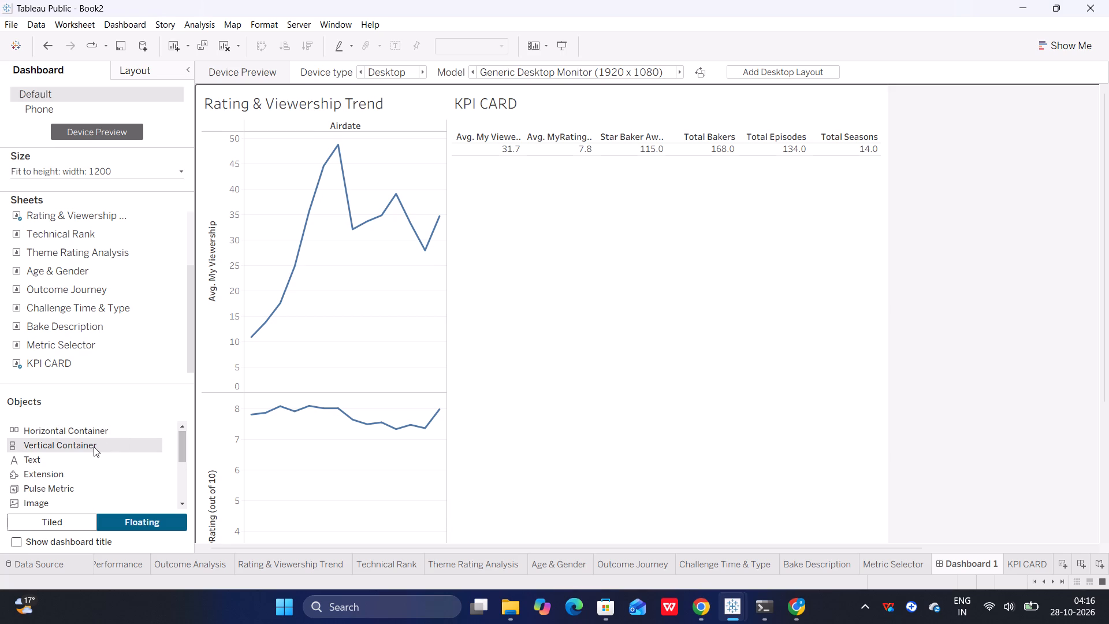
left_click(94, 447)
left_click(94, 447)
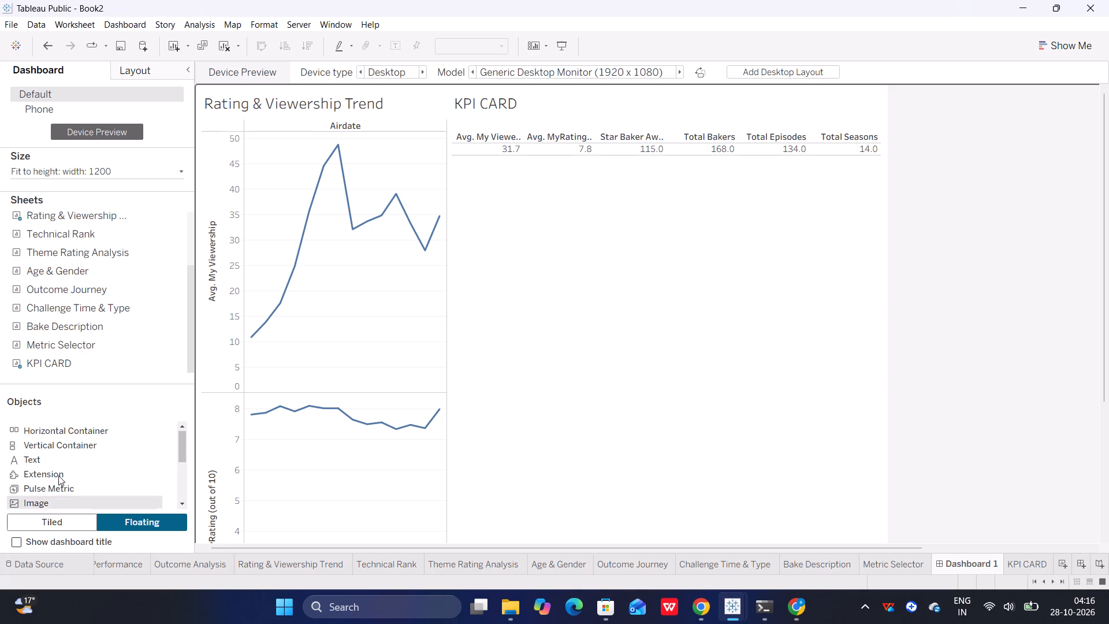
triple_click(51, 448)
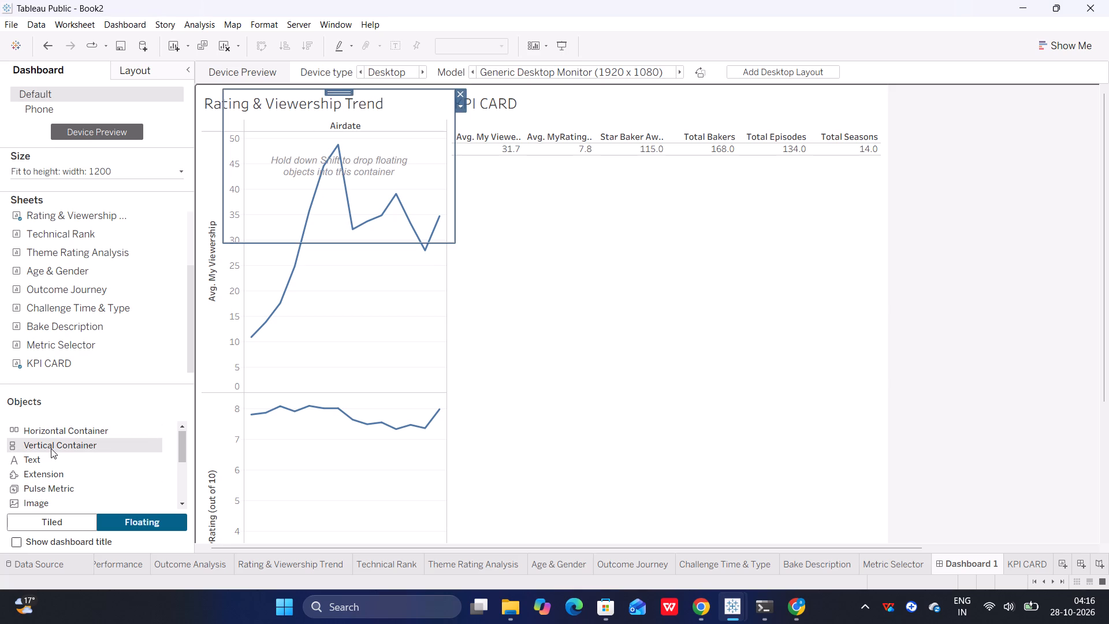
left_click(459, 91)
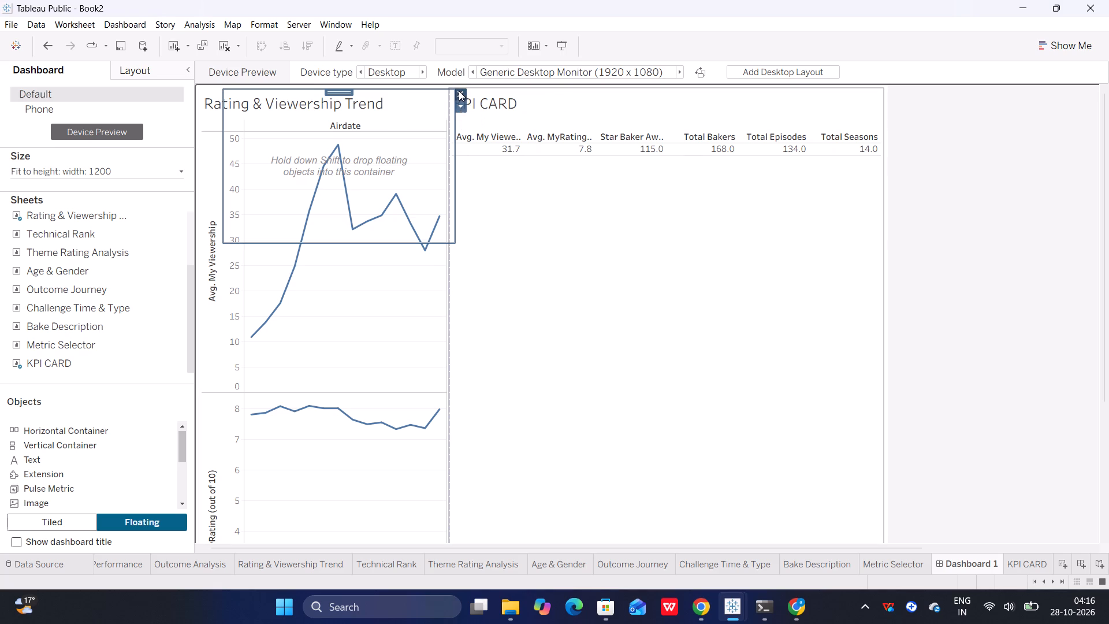
Undo the recent Dashboard 1 changes back to the point where it holds only the KPI CARD sheet.
left_click(47, 47)
left_click(47, 47)
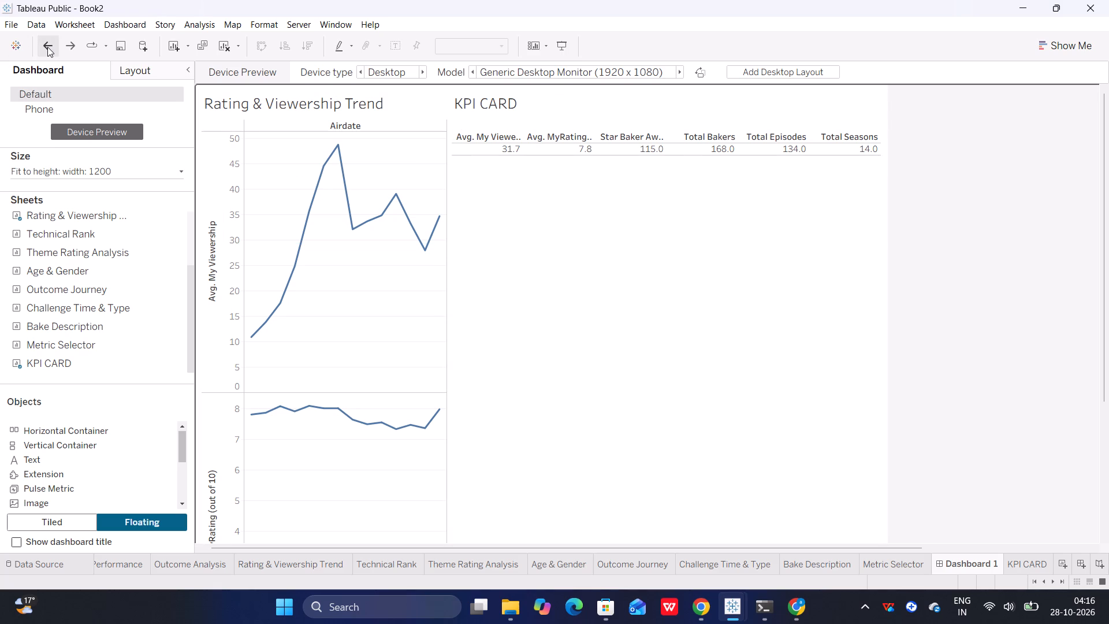
left_click(47, 47)
left_click(47, 47)
left_click(47, 47)
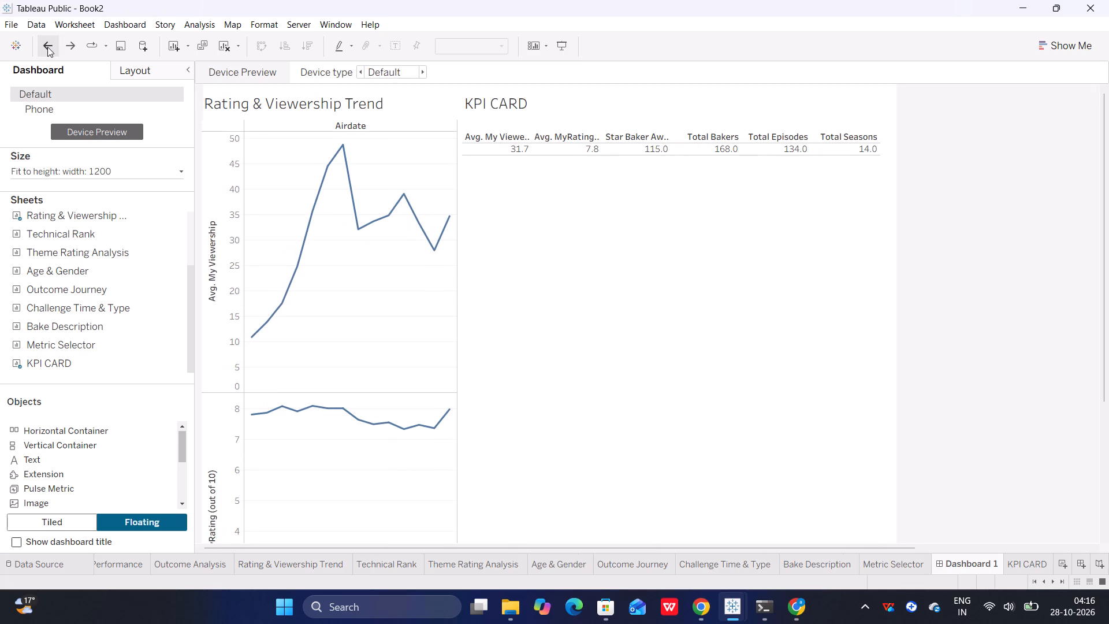
left_click(47, 47)
left_click(47, 47)
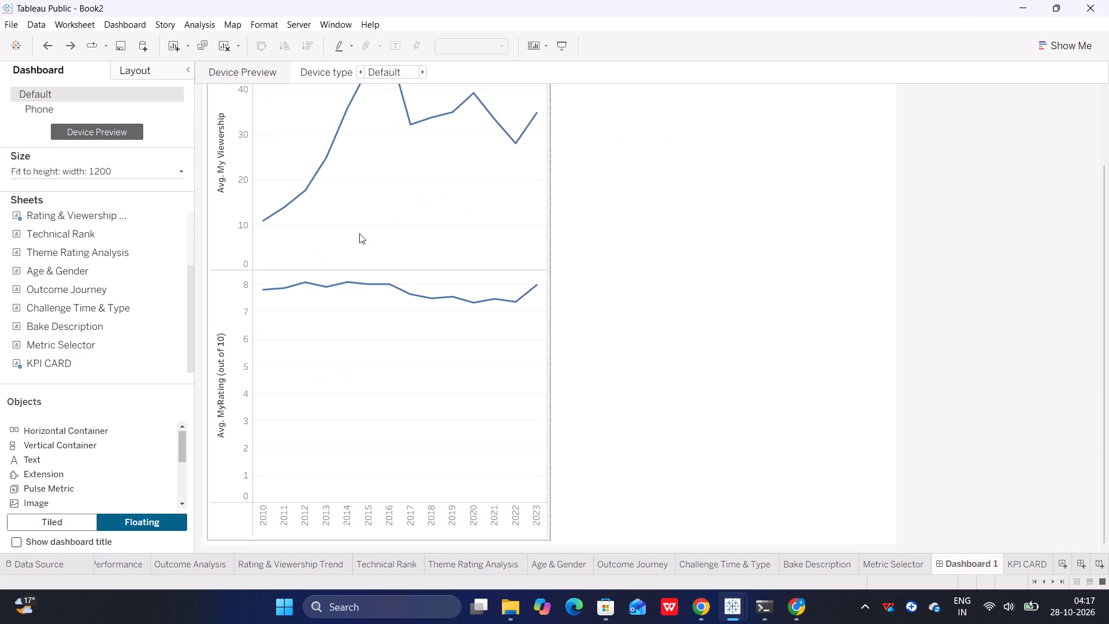
scroll(359, 233, "up", 6)
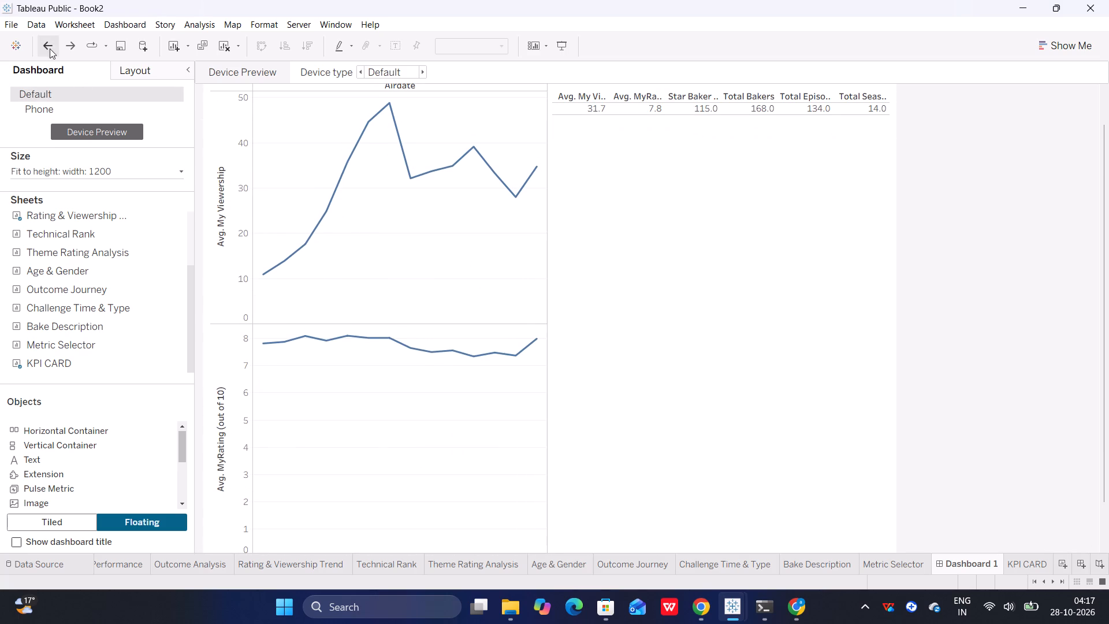
left_click(48, 47)
left_click(48, 47)
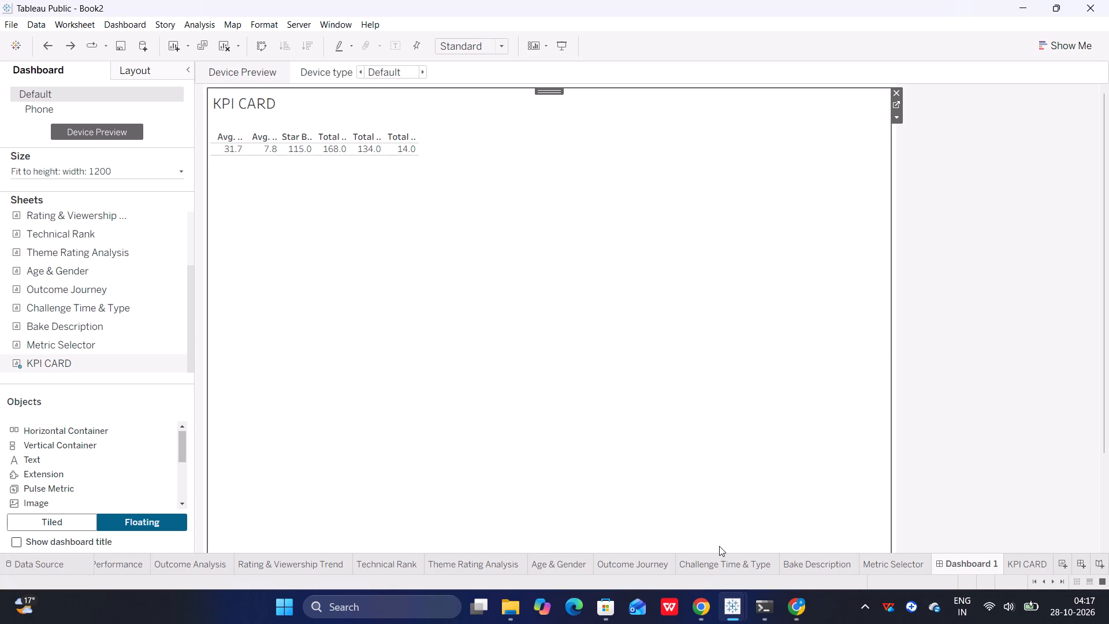
Switch to the YouTube tutorial in Chrome and rewind it about a minute to review how the KPI sheet is formatted.
left_click(675, 530)
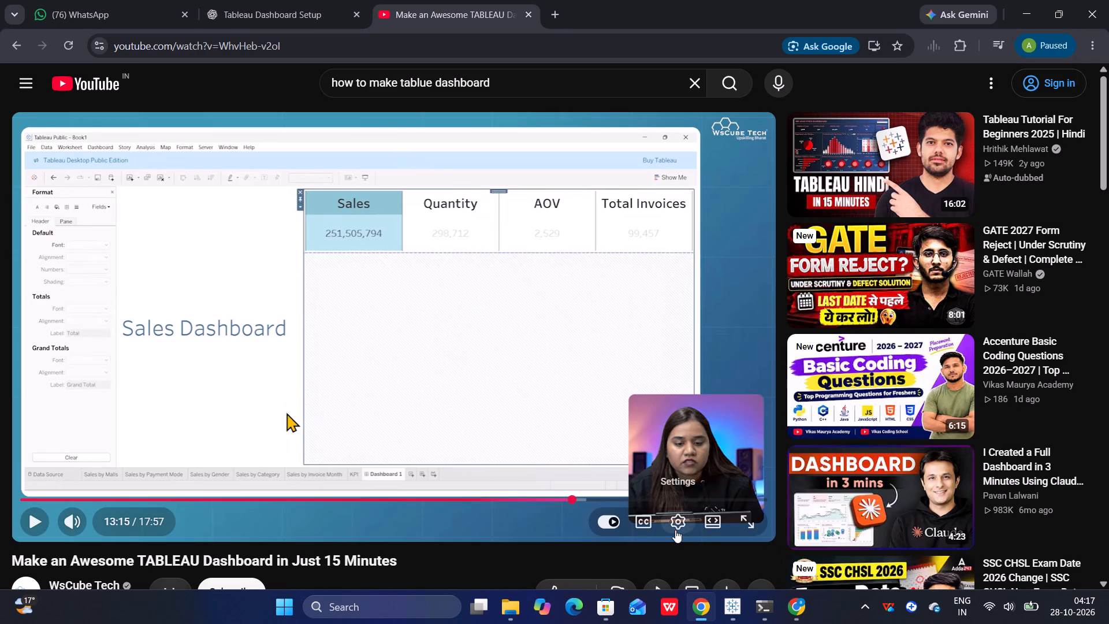
left_click(455, 328)
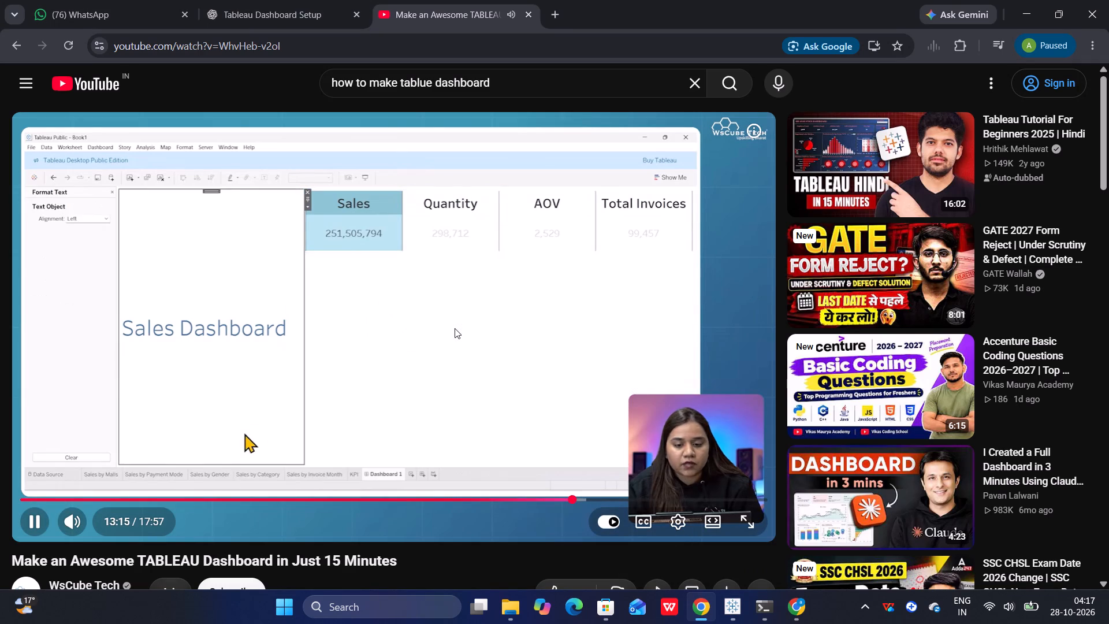
key("Left")
key("Left")
key("Left")
key("Left")
key("Left")
key("Left")
key("Left")
key("Left")
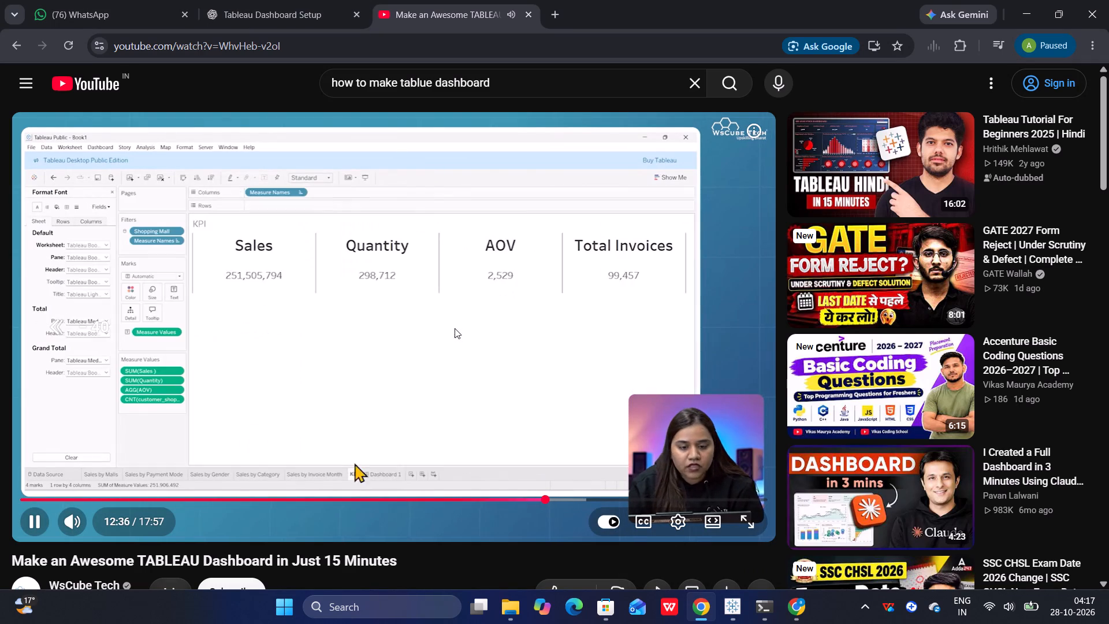
key("Left")
key("Left")
key("Left")
key("Left")
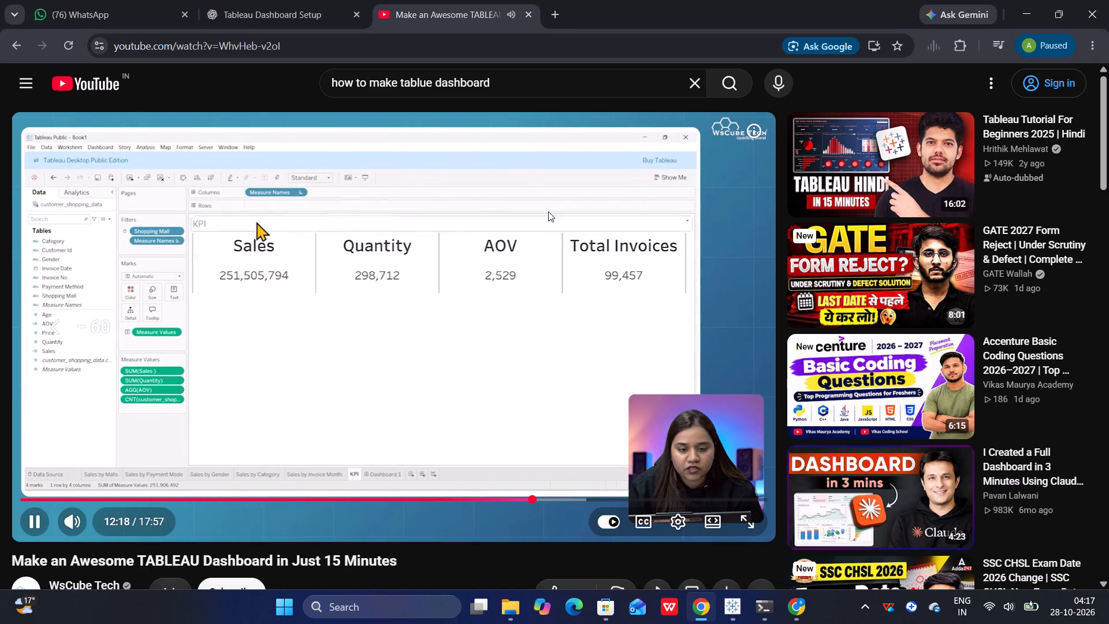
left_click(492, 335)
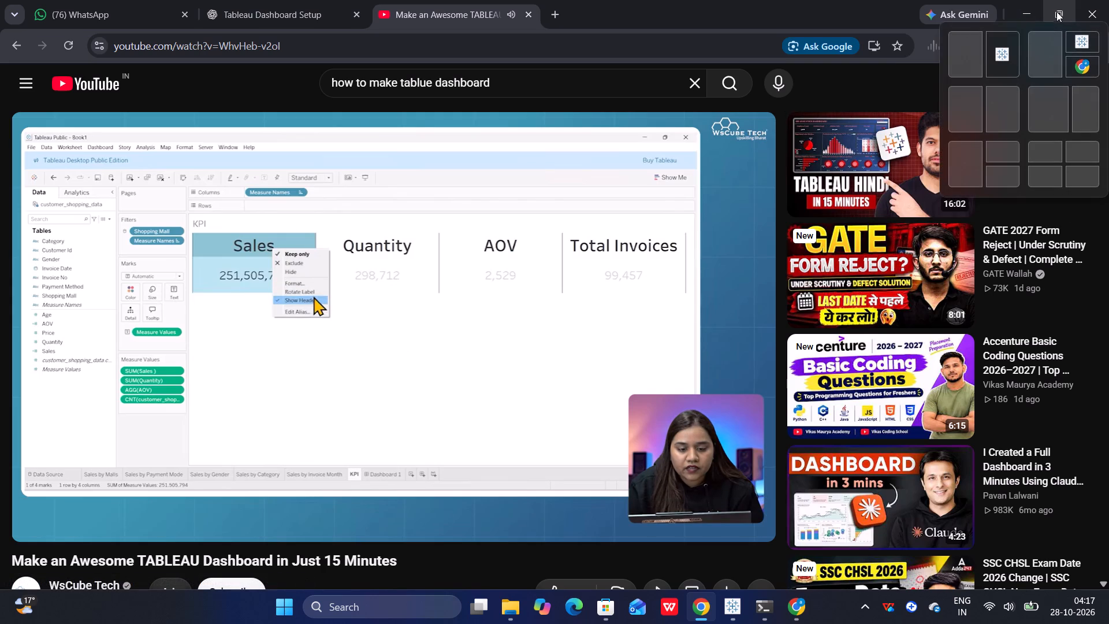
Arrange the tutorial browser window and the Tableau workbook side by side.
left_click(1010, 43)
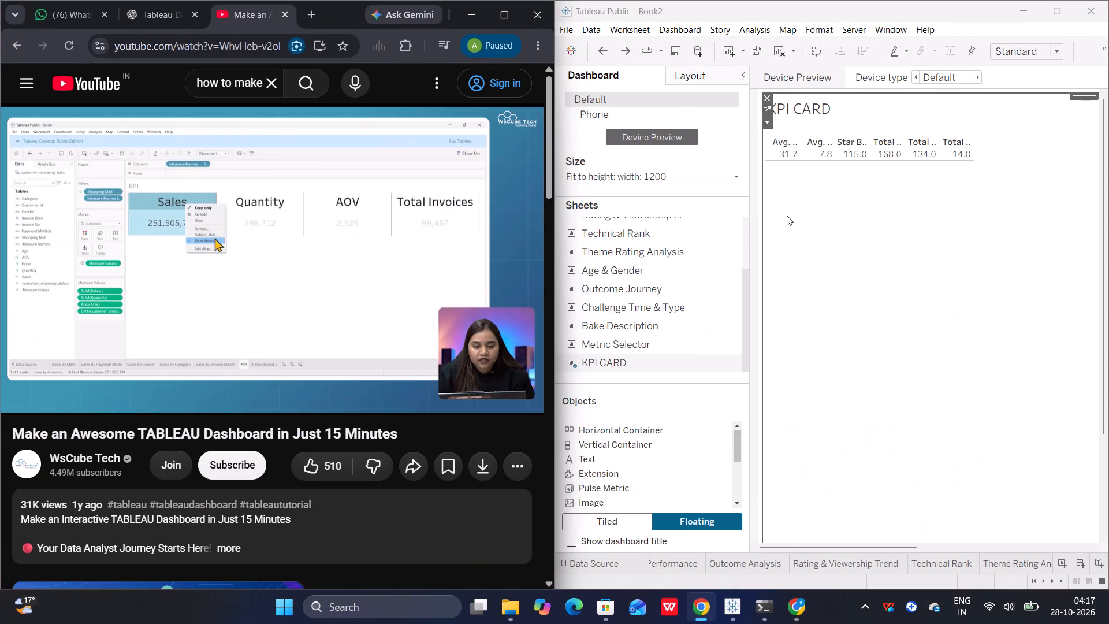
Rewind the tutorial to the point where the dashboard is still empty and pause it there.
left_click(355, 246)
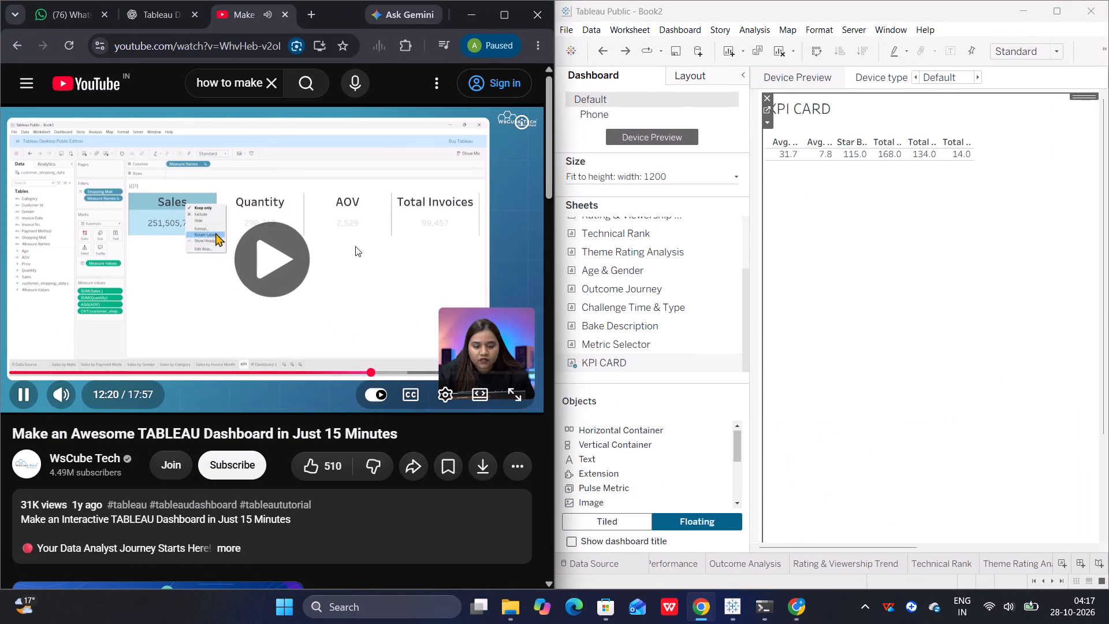
key("Left")
key("Left")
key("Left")
key("Left")
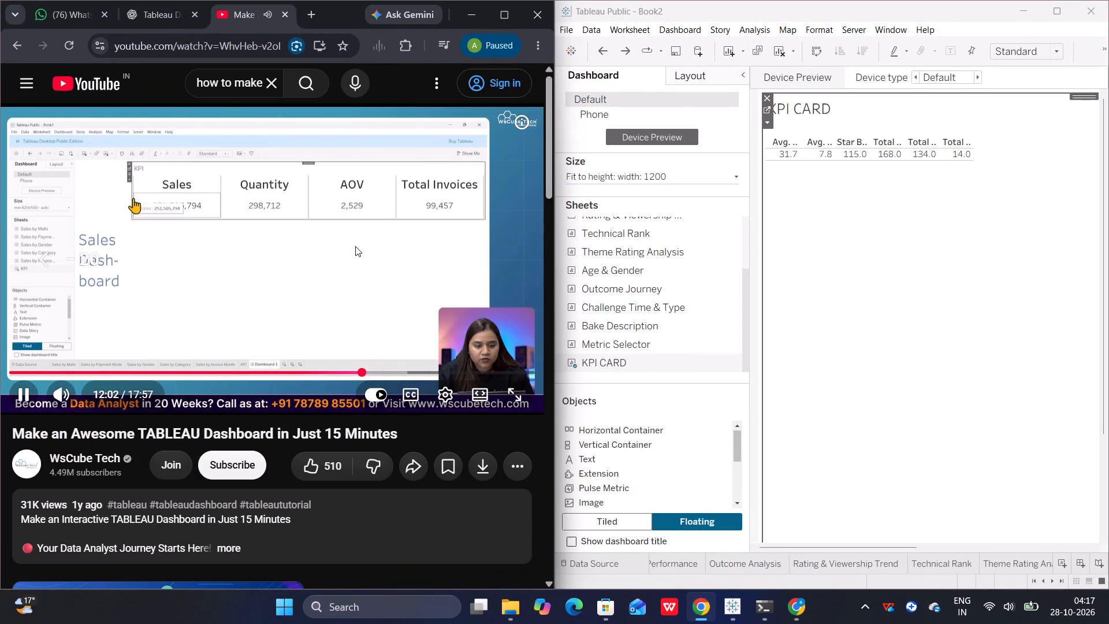
key("Left")
key("Left")
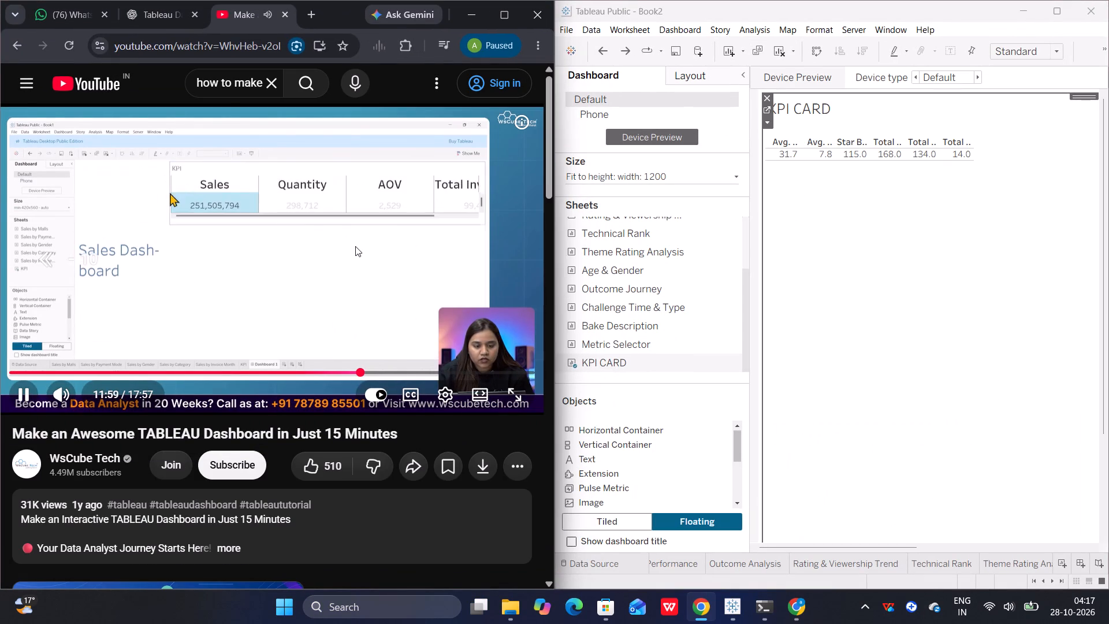
key("Left")
key("Left")
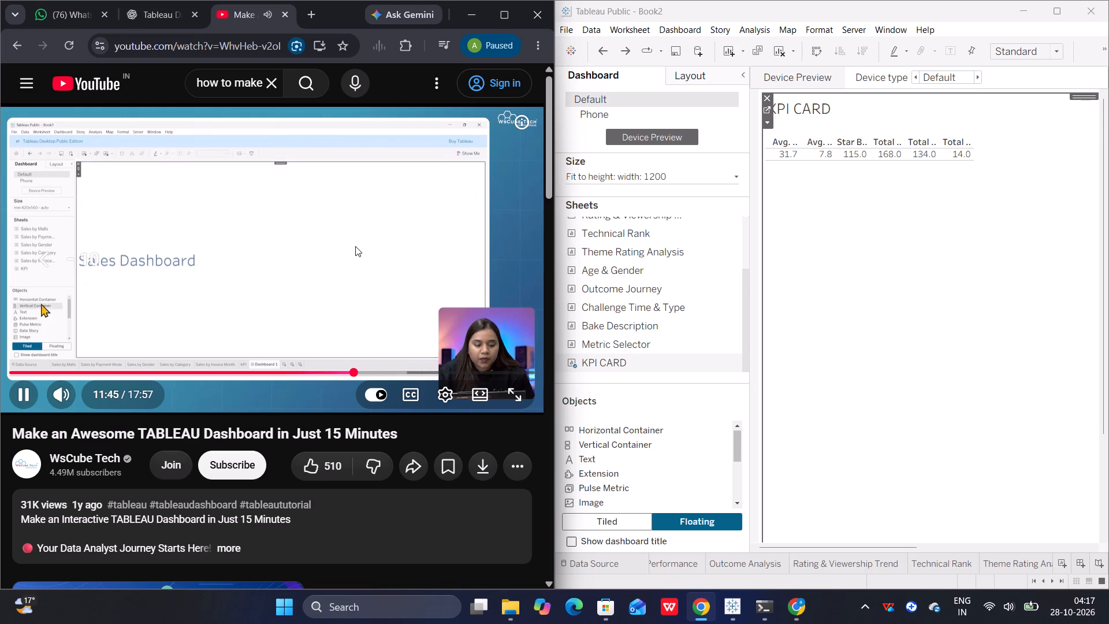
key("Left")
key("Left")
key("Left")
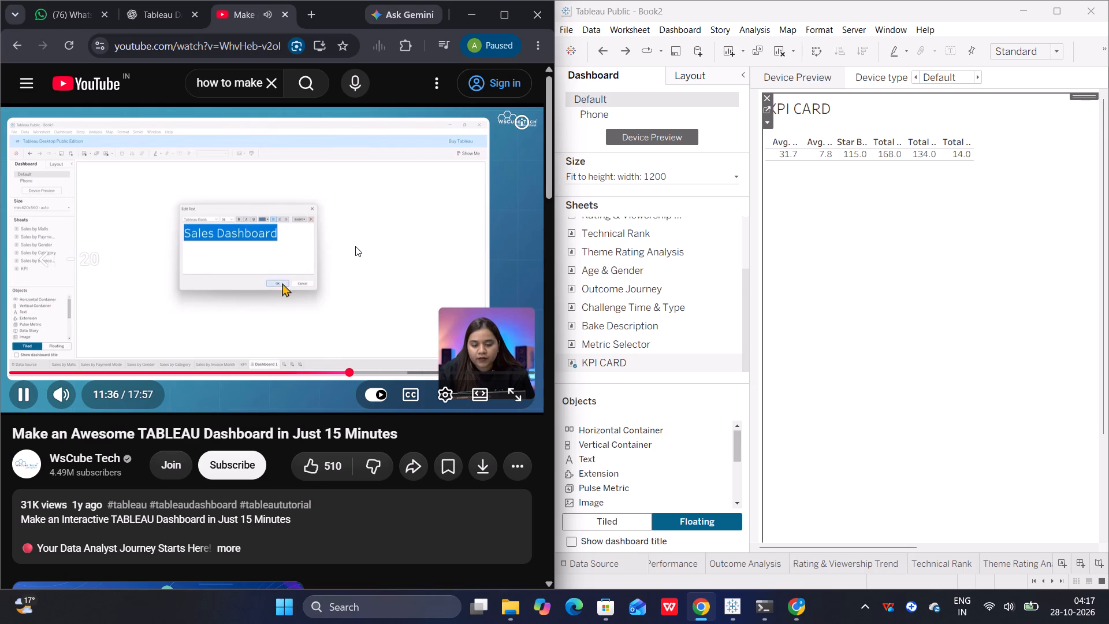
key("Left")
key("Left")
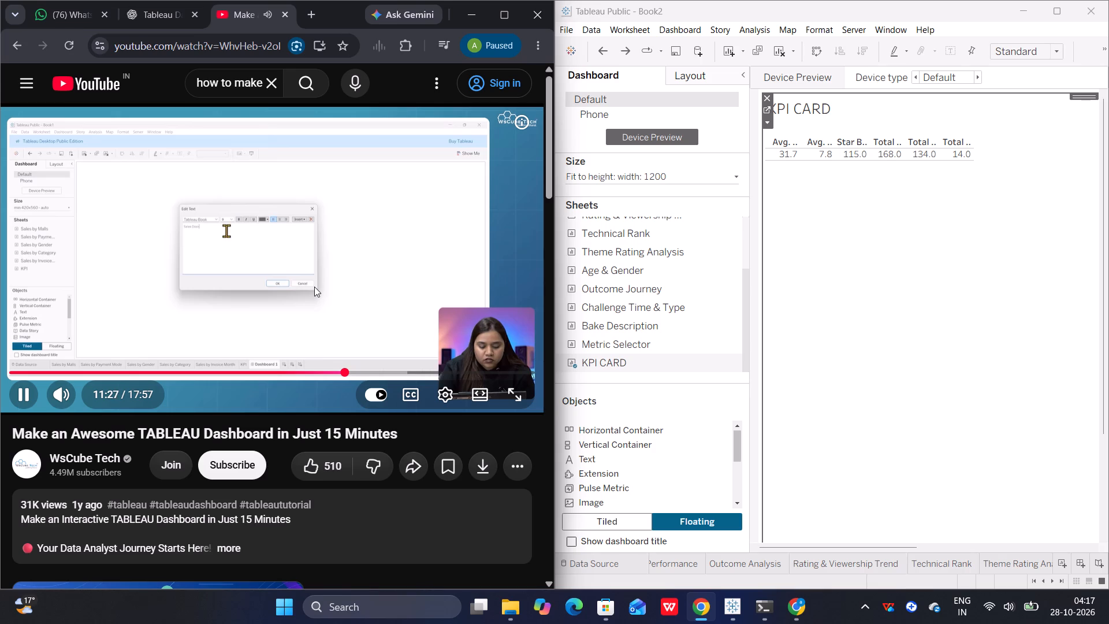
key("Left")
key("Left")
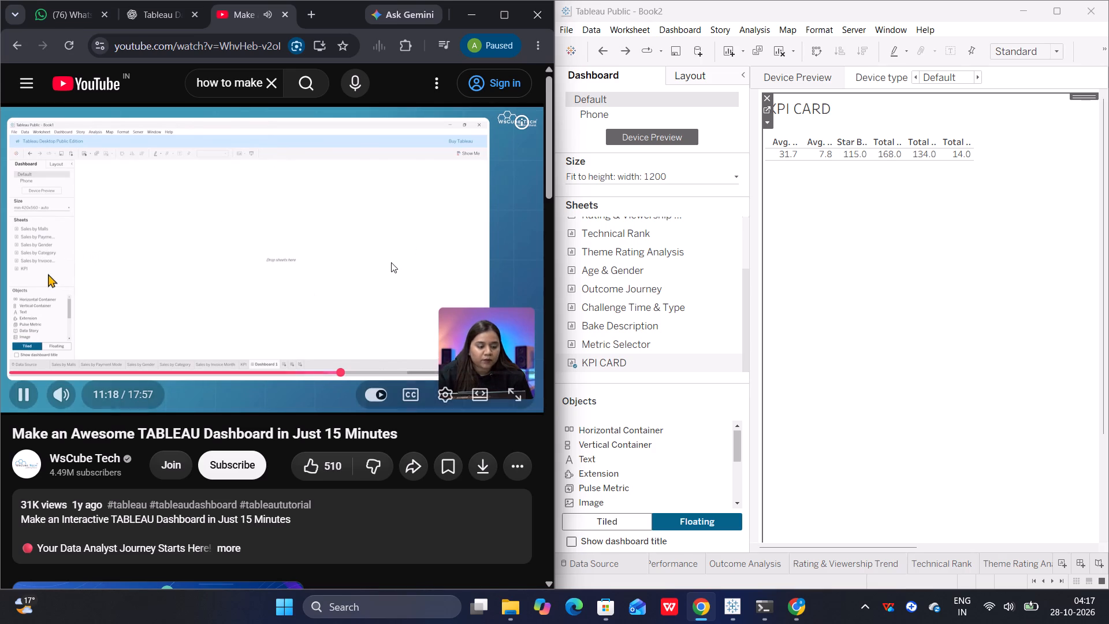
left_click(389, 264)
In Tableau, undo the remaining Dashboard 1 changes until the dashboard is empty.
left_click(605, 49)
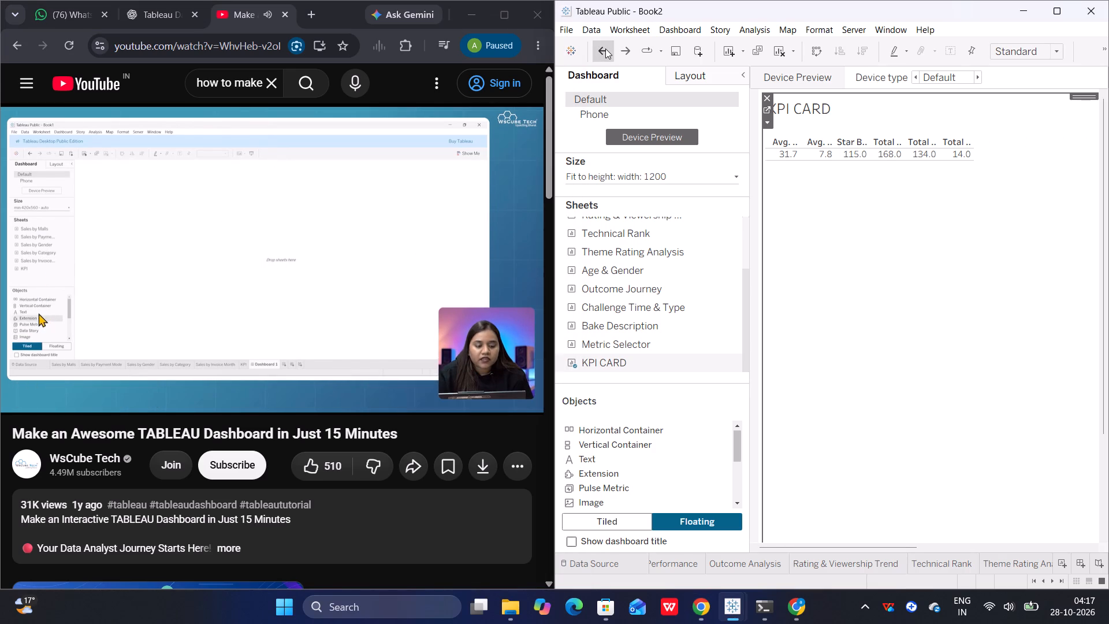
left_click(605, 49)
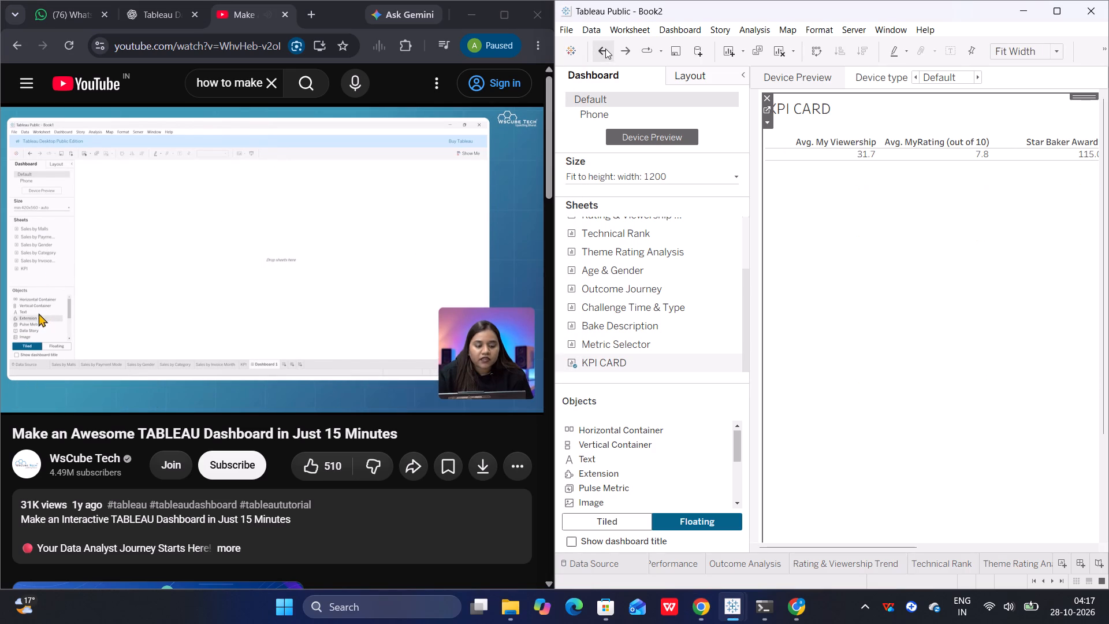
left_click(605, 49)
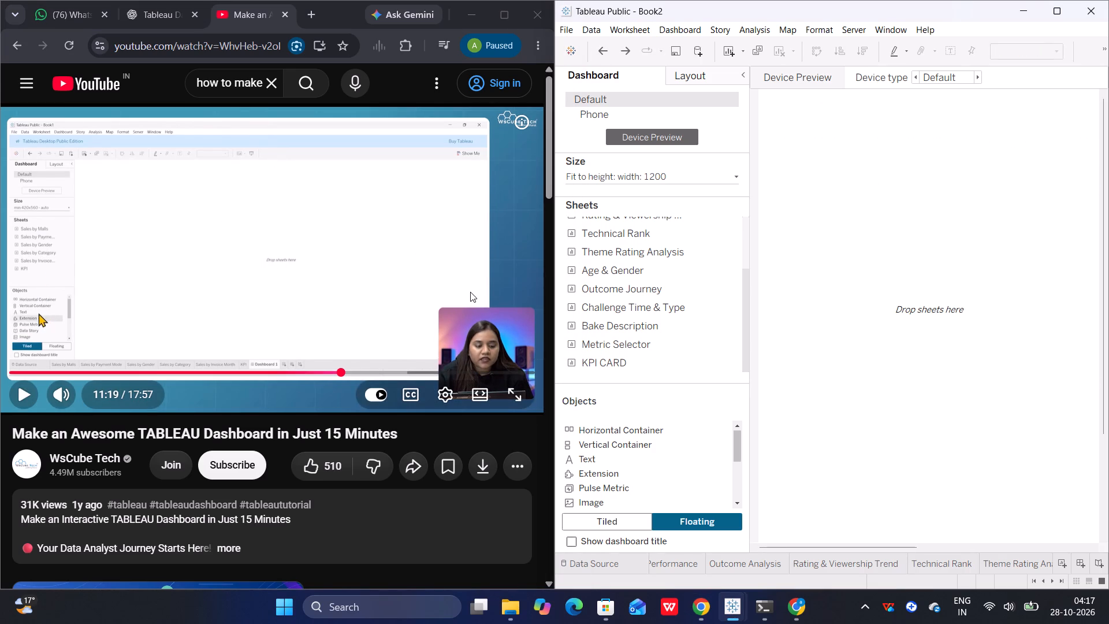
After playing a short stretch of the tutorial, set item placement to Tiled and add a horizontal container to Dashboard 1.
left_click(340, 259)
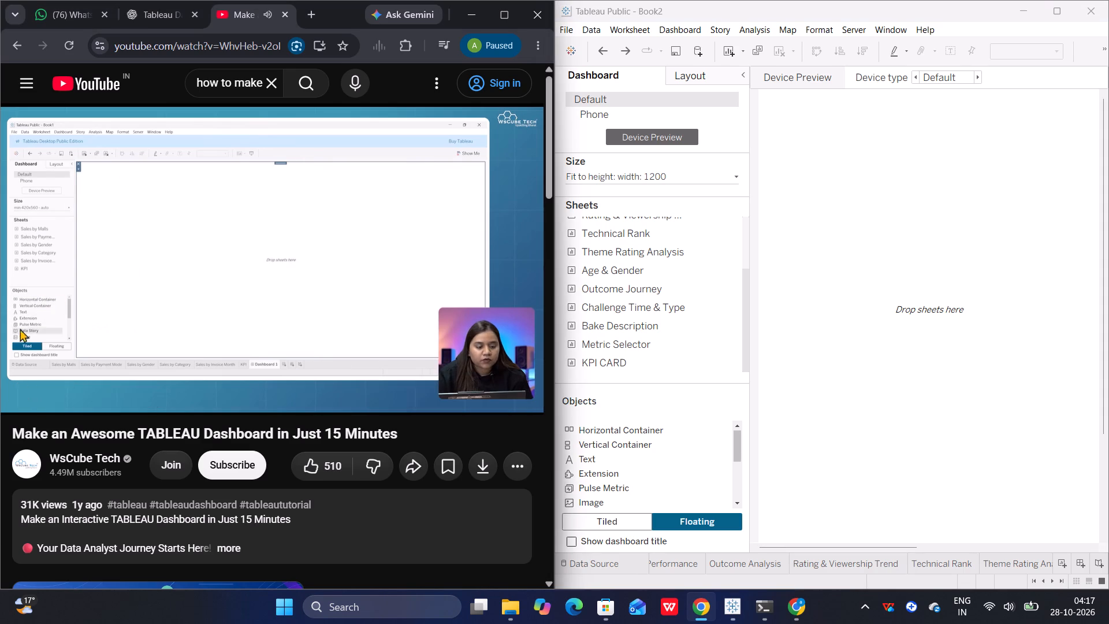
left_click(340, 259)
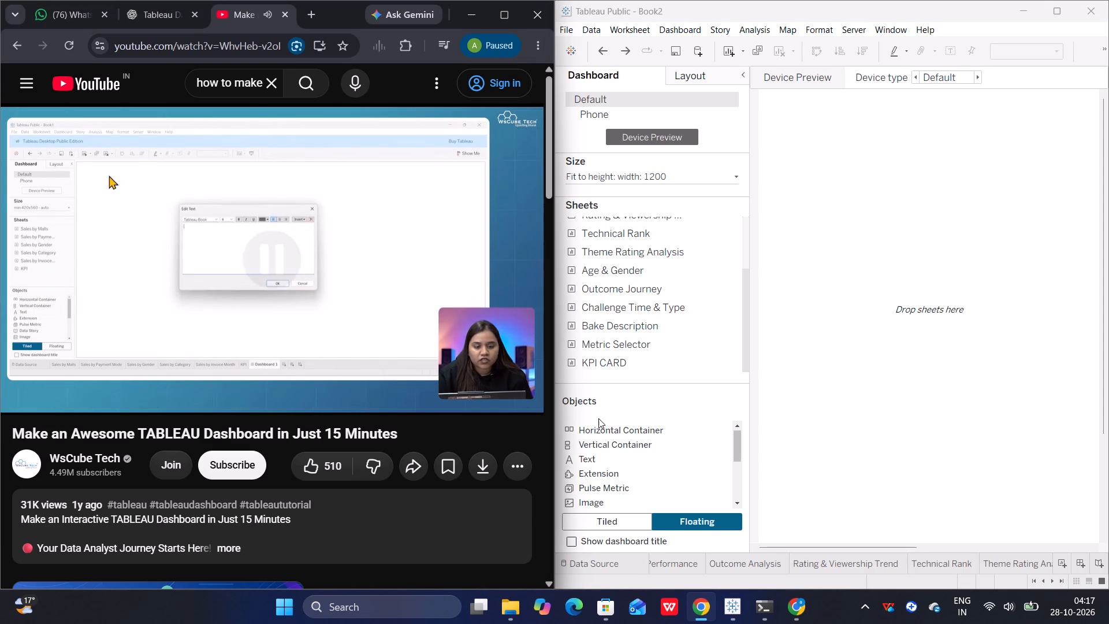
left_click(620, 432)
left_click(620, 432)
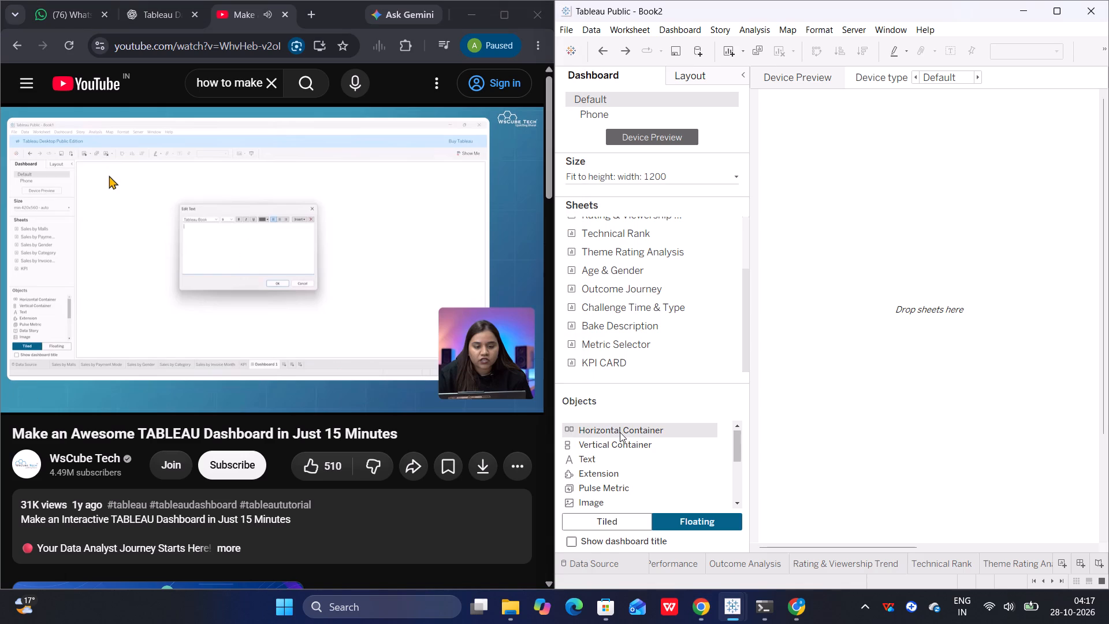
left_click(620, 525)
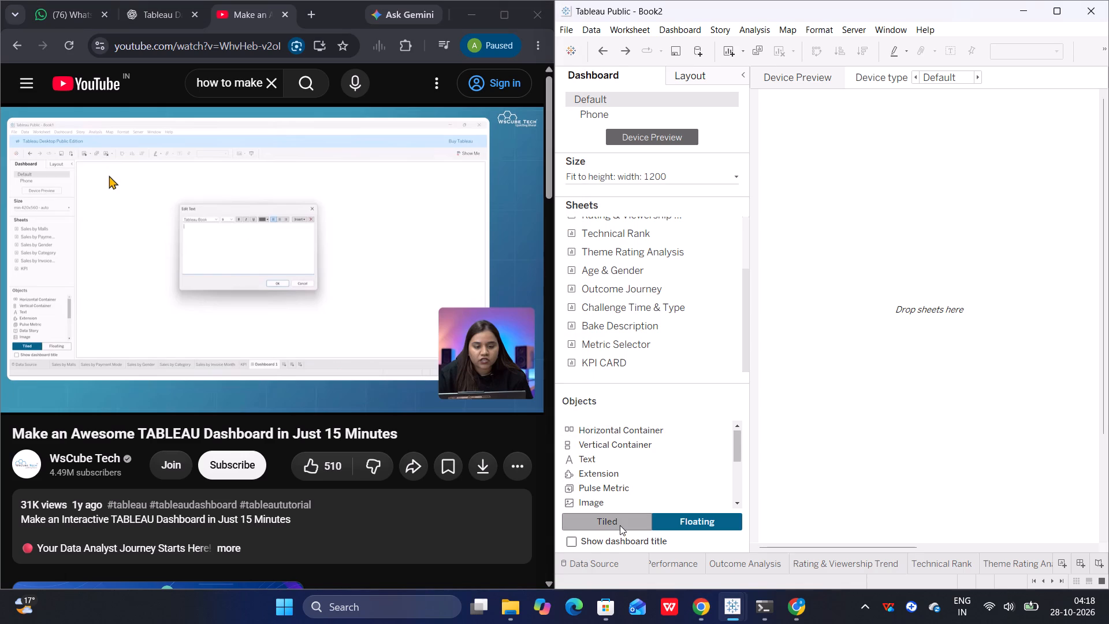
left_click(638, 430)
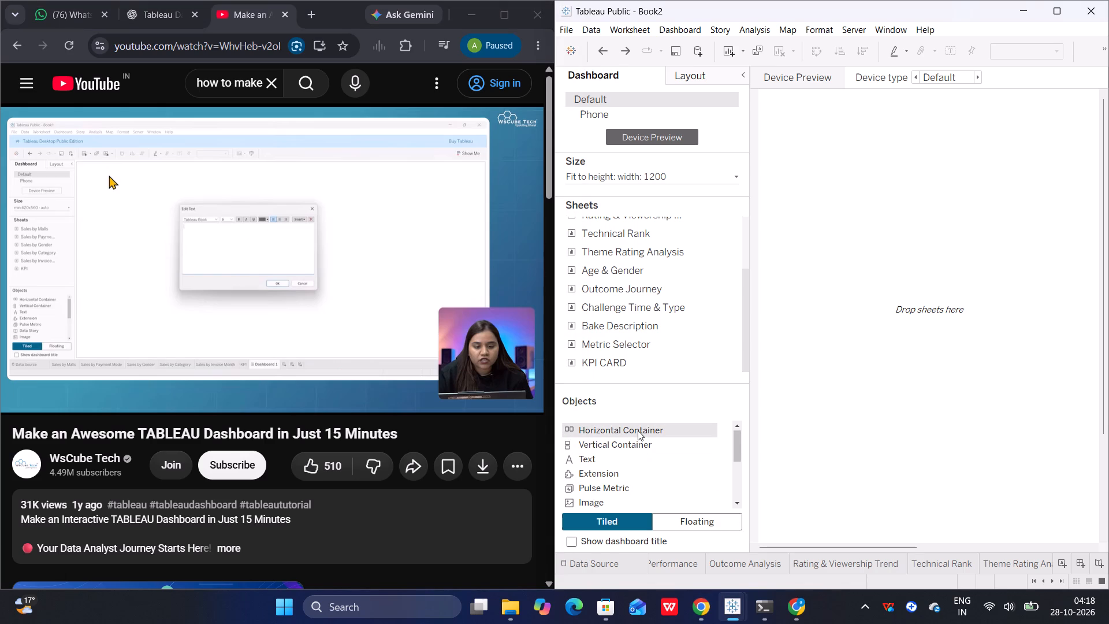
double_click(638, 430)
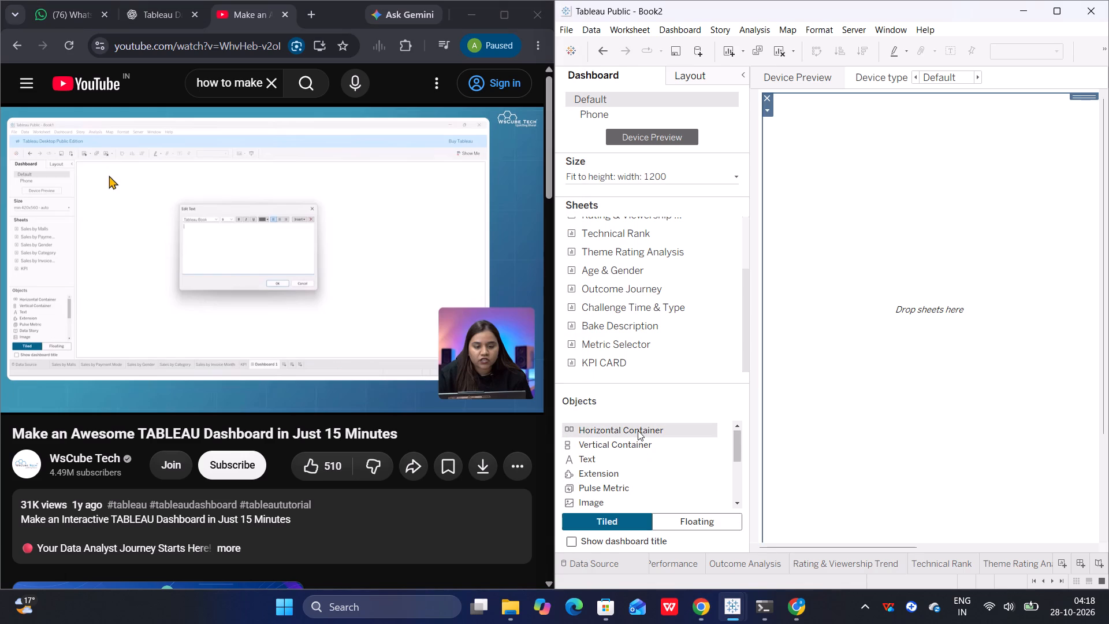
Play a moment of the tutorial's part on entering the dashboard title text and pause it.
left_click(391, 277)
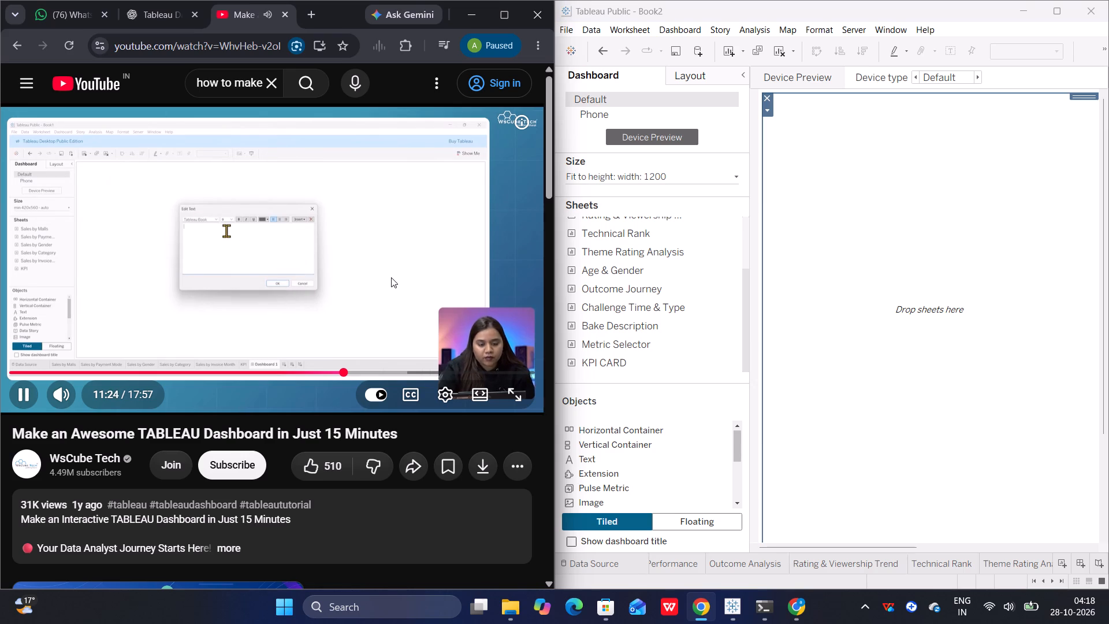
left_click(391, 277)
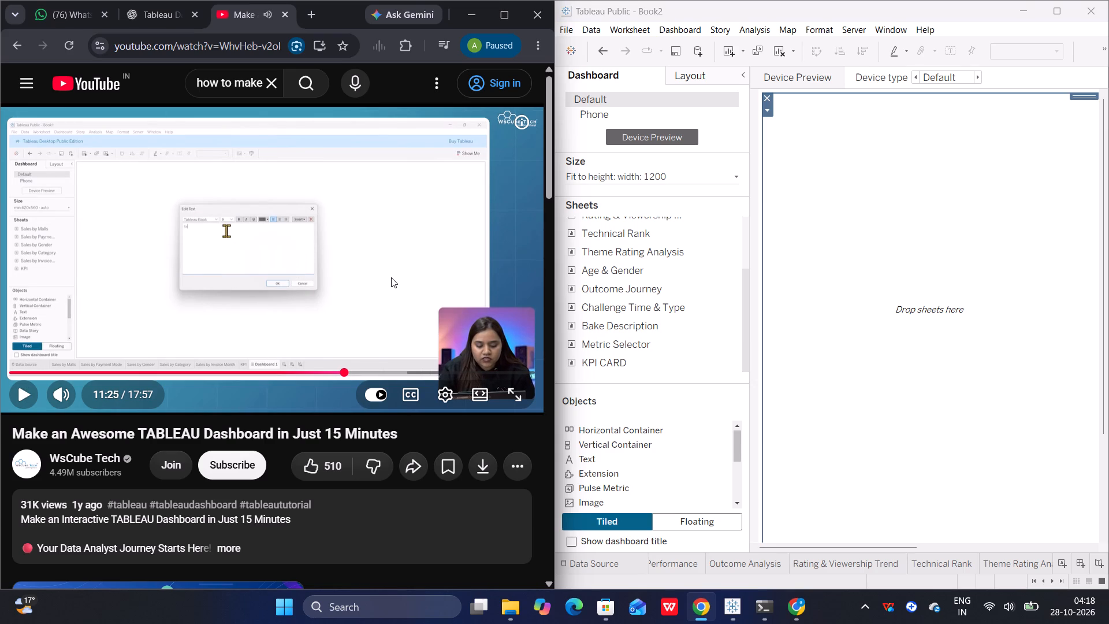
After playing a moment of the tutorial, switch to Tableau and add a Text object to Dashboard 1.
left_click(391, 277)
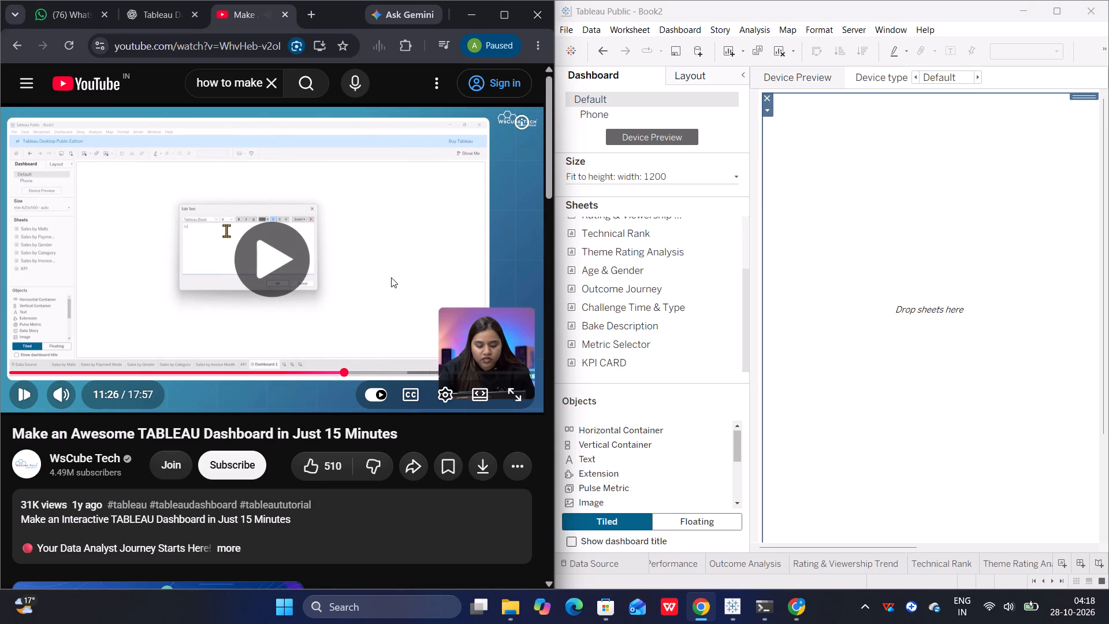
left_click(391, 277)
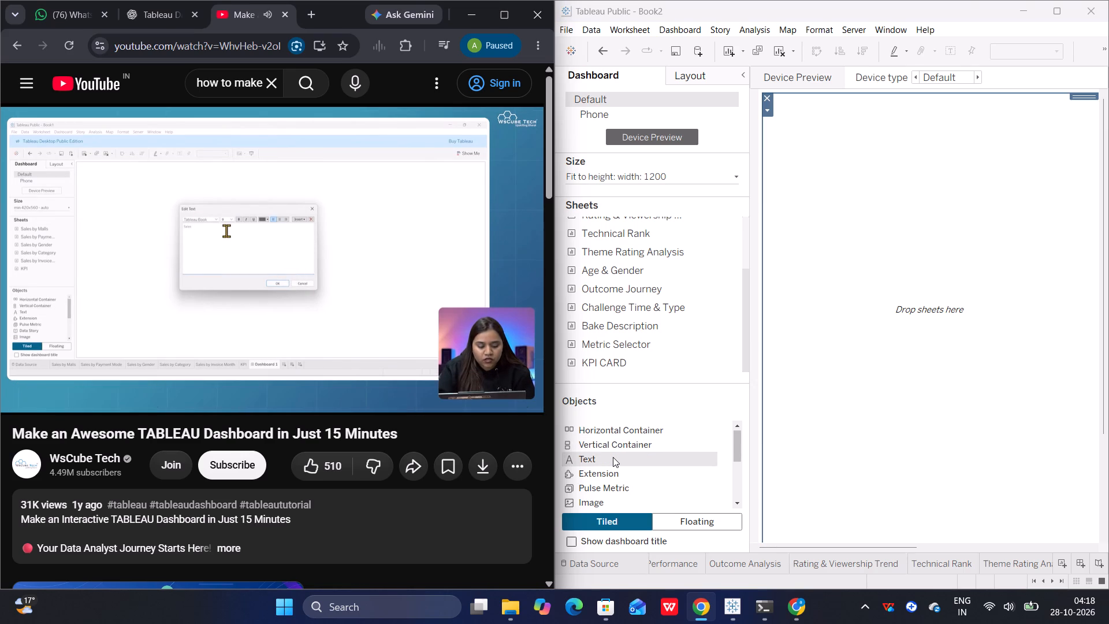
left_click(613, 457)
left_click(613, 457)
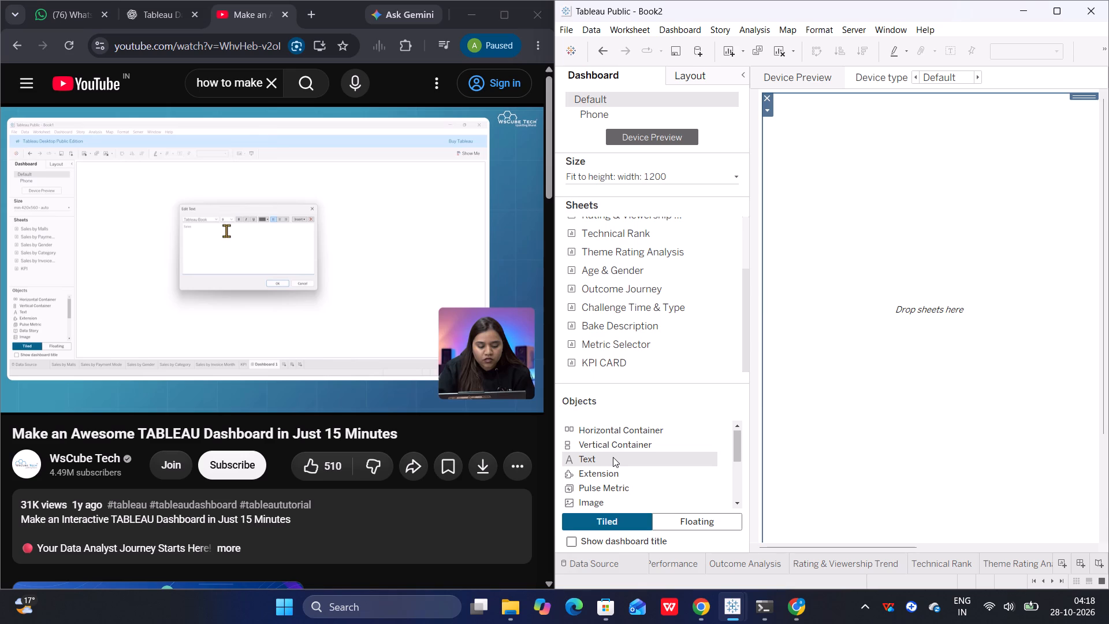
double_click(613, 457)
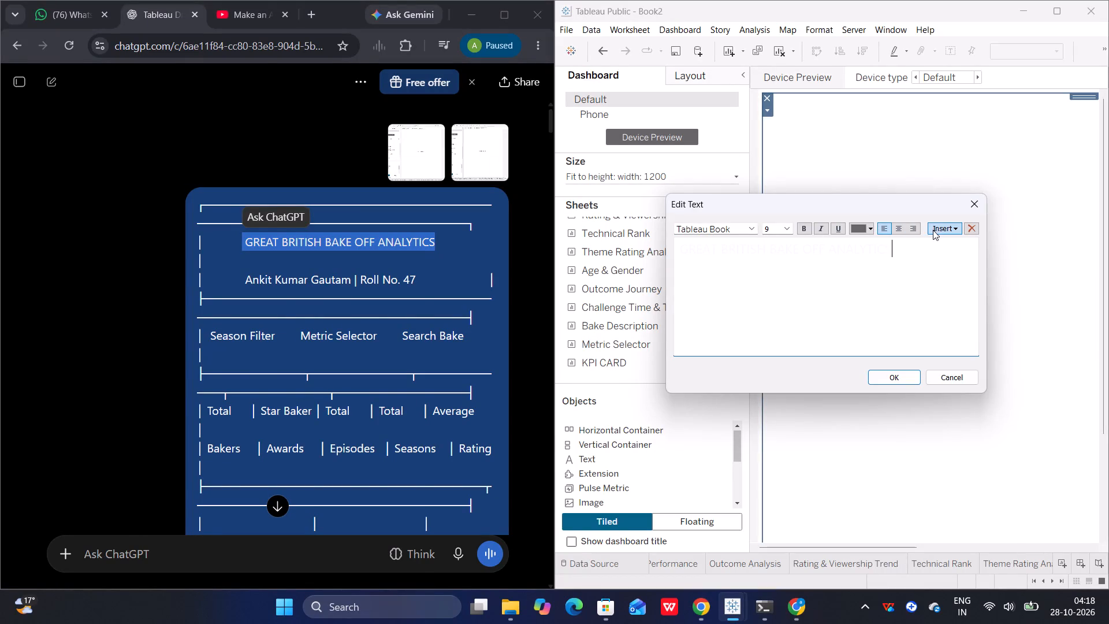
Set the font colour of the pasted dashboard title to black.
left_click(867, 229)
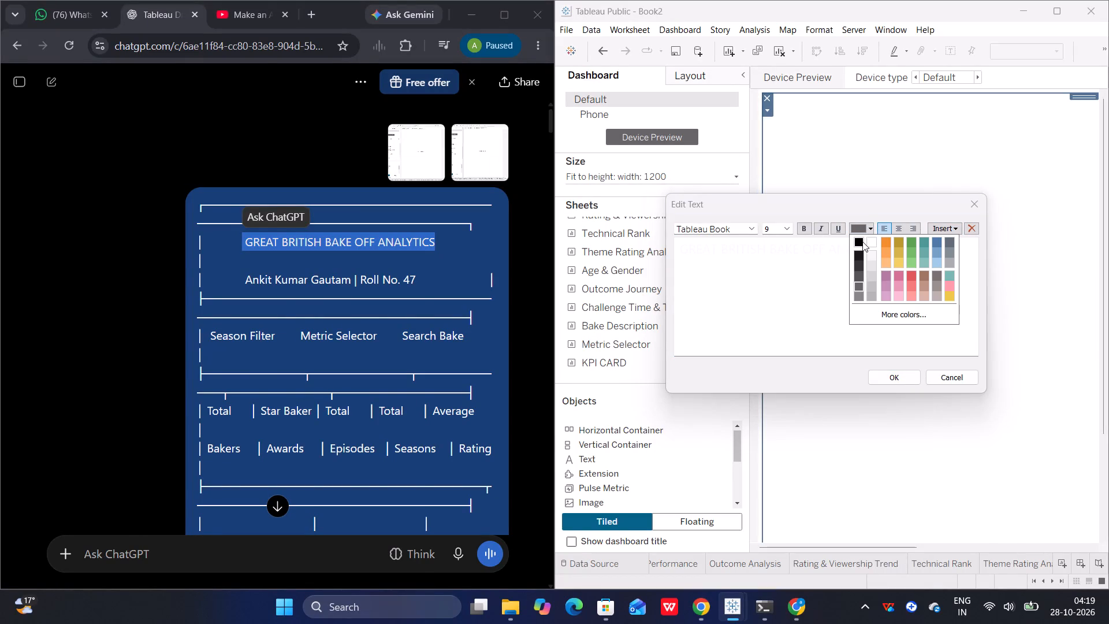
left_click(859, 246)
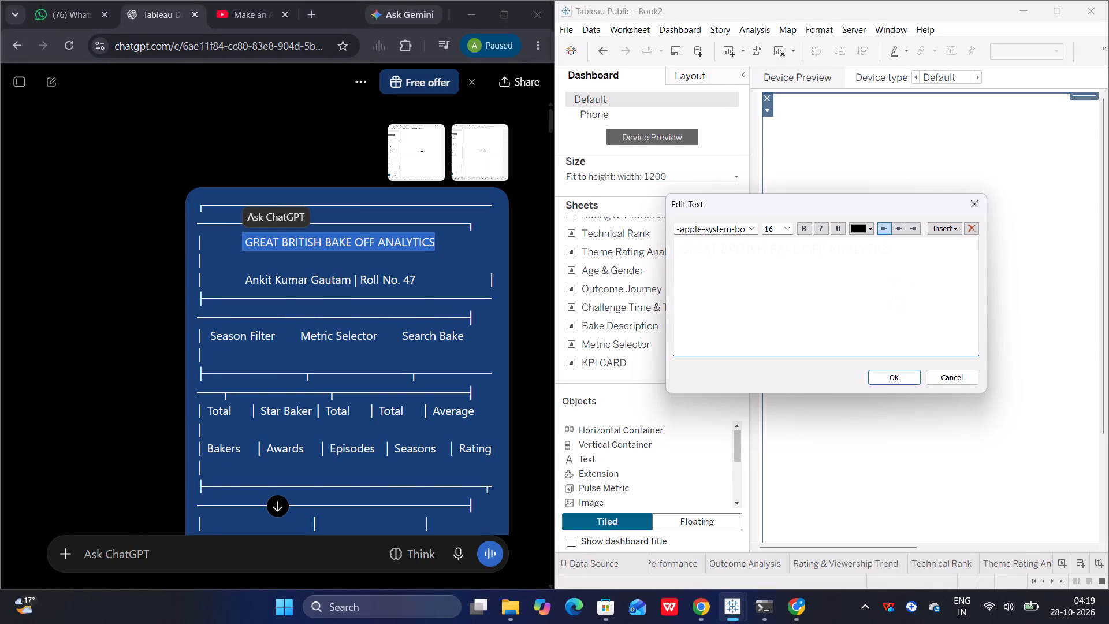
left_click_drag(895, 253, 672, 257)
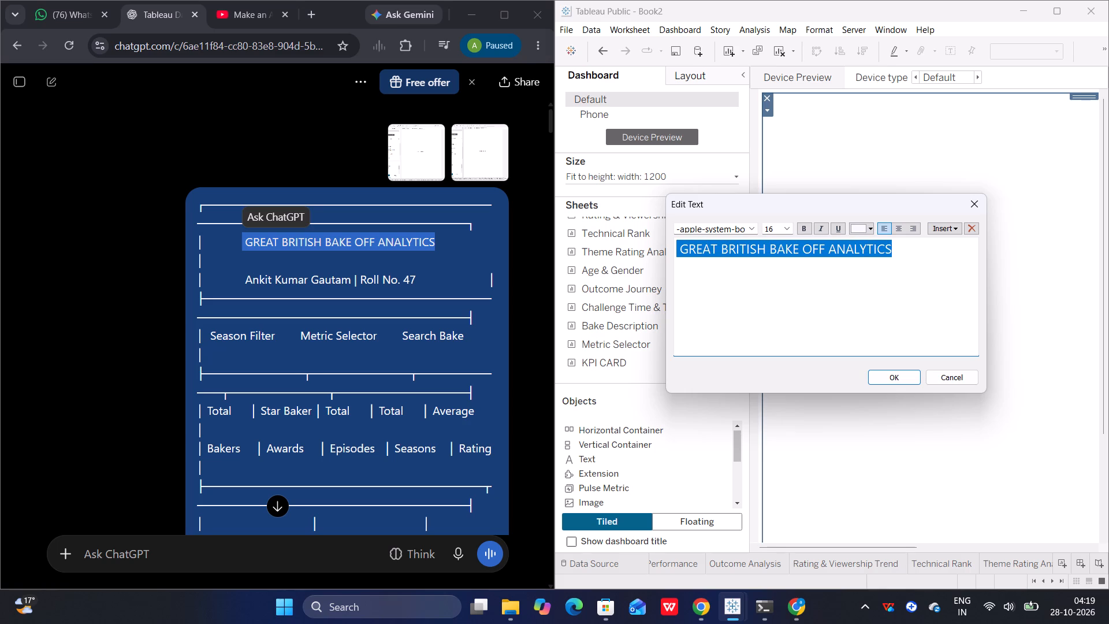
left_click(871, 226)
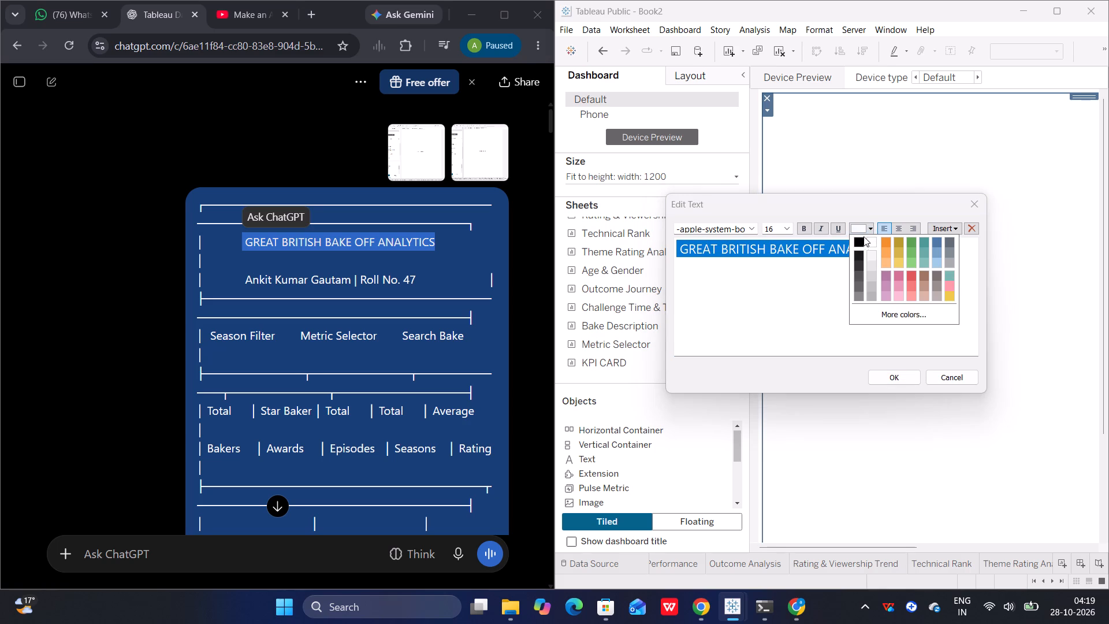
left_click(861, 239)
left_click(857, 276)
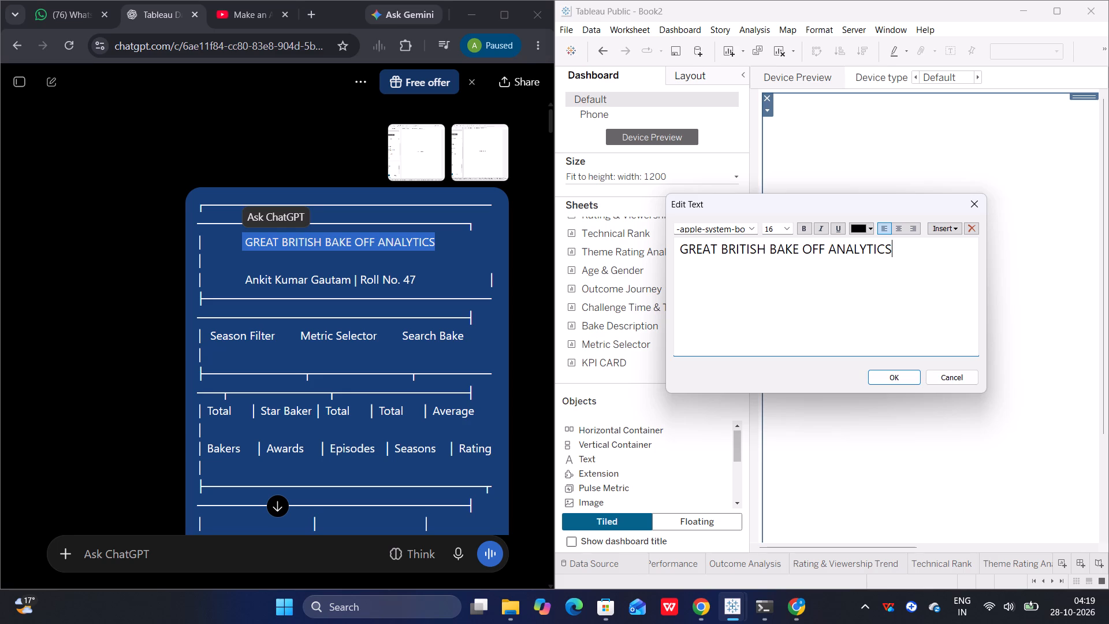
Indent the dashboard title with nine spaces before its first word.
left_click(683, 254)
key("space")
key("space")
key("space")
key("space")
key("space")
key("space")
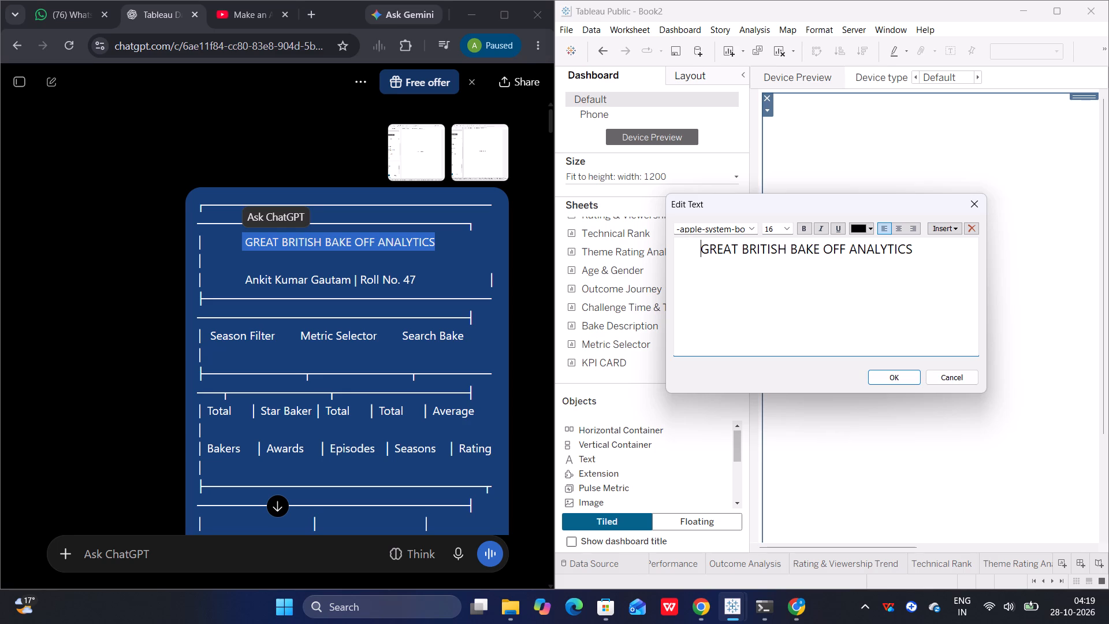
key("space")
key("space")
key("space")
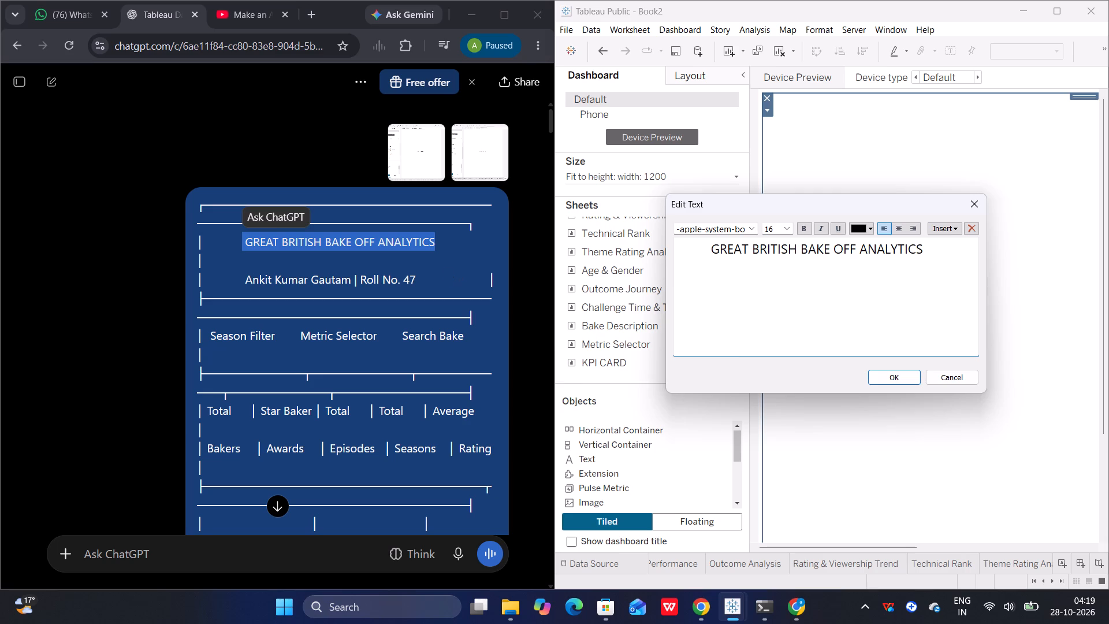
Copy the author name and roll number line from the ChatGPT layout sketch onto a new line below the title, indented by eleven spaces.
left_click_drag(423, 281, 247, 281)
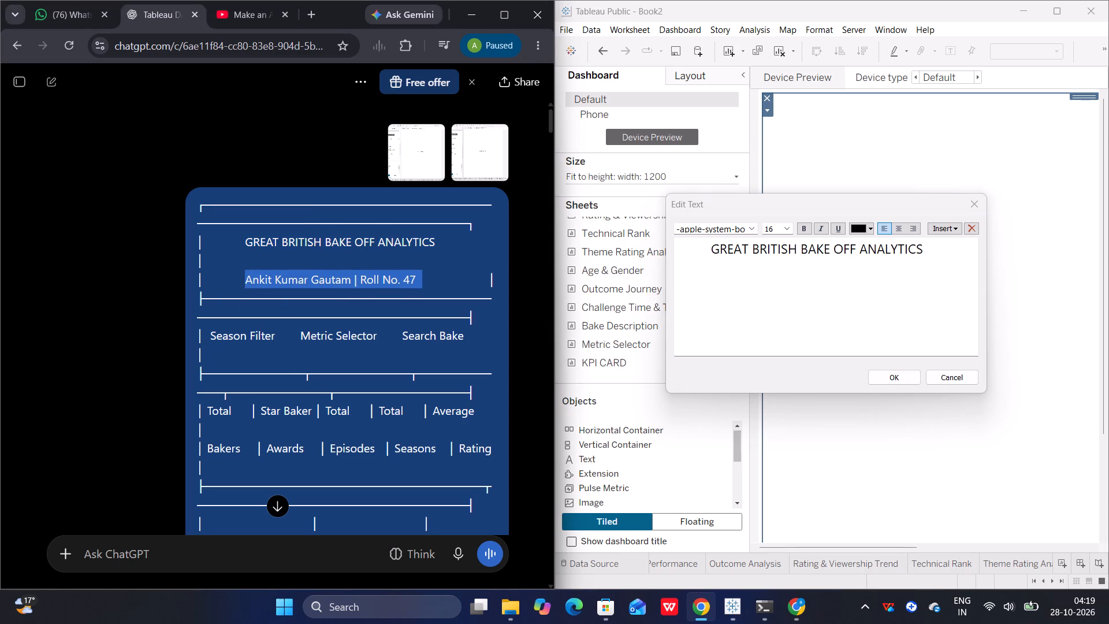
left_click_drag(247, 281, 245, 281)
key("ctrl+c")
left_click(925, 250)
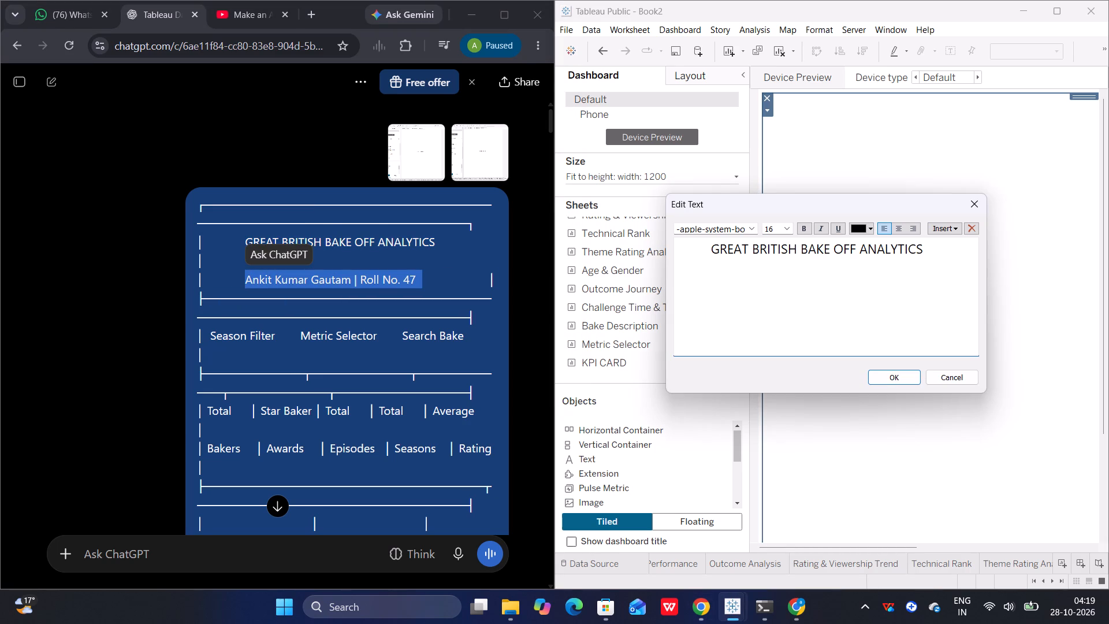
key("shift+Return")
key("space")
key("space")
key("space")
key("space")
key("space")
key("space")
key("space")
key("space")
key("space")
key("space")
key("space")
key("ctrl+v")
Set the font colour of the author name and roll number line to black.
left_click_drag(907, 268, 708, 266)
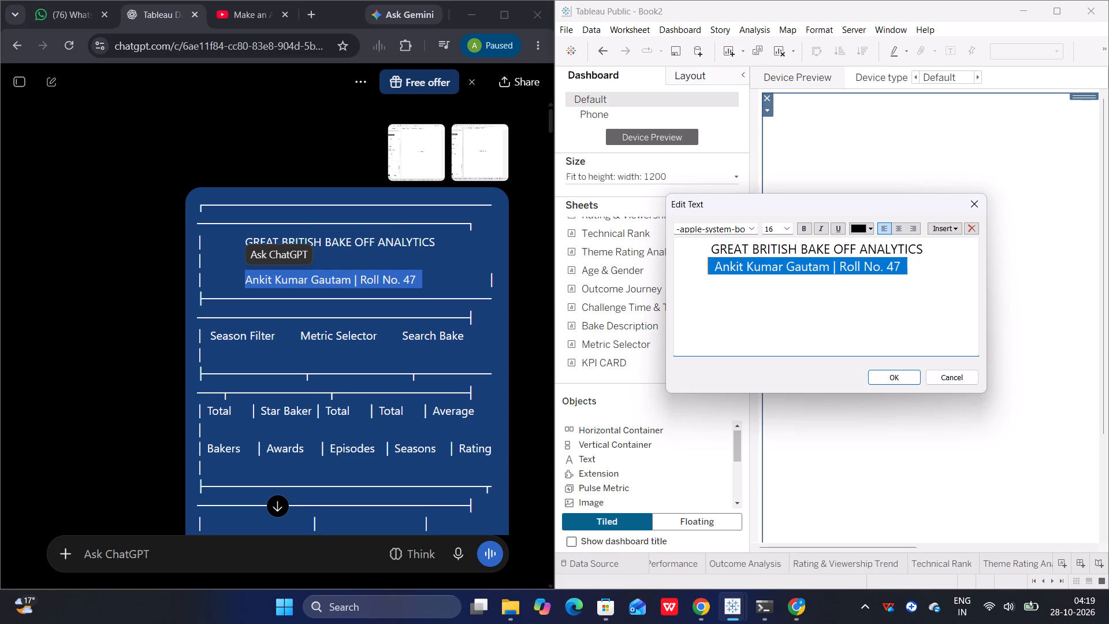
left_click_drag(708, 266, 708, 266)
left_click(870, 228)
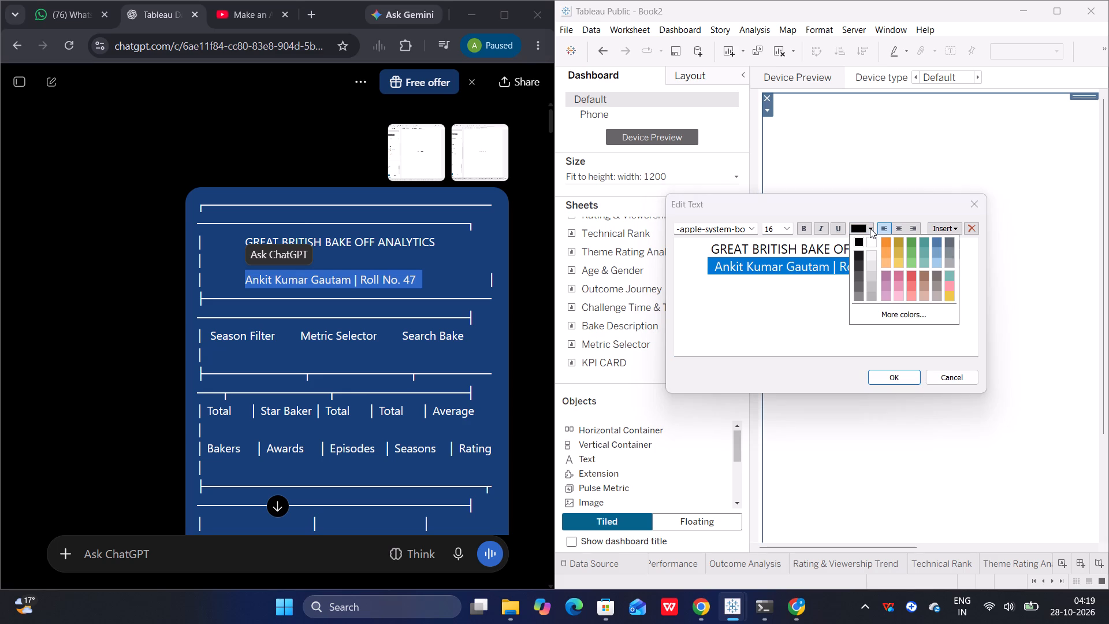
left_click(855, 245)
left_click(830, 311)
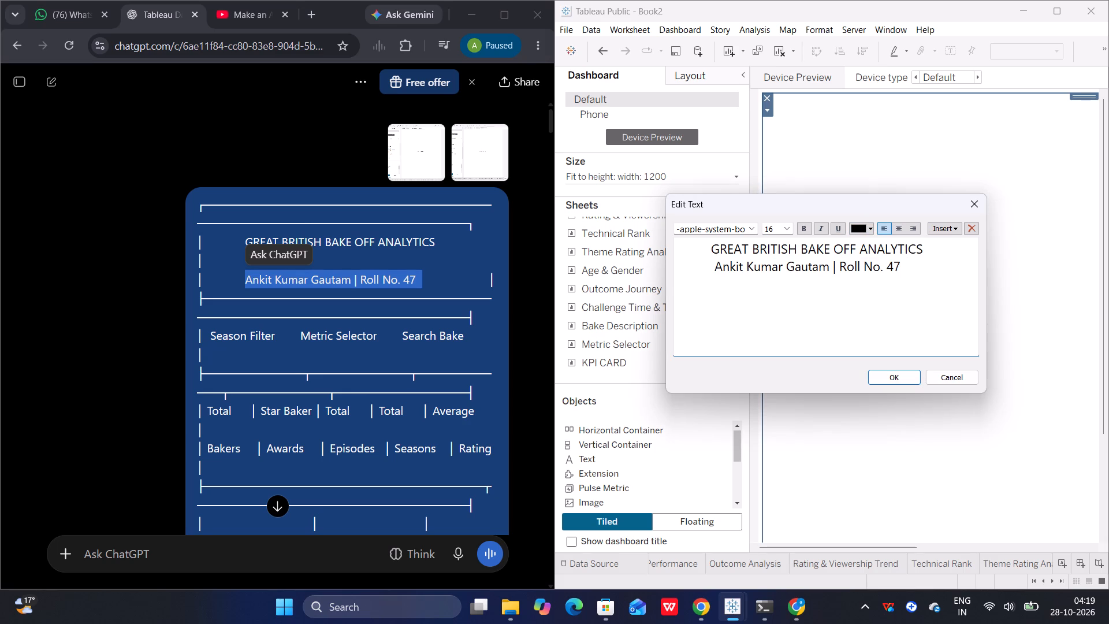
Extend the short roll number on the author line below the title with the digits of the full roll number.
left_click(836, 269)
left_click(832, 306)
left_click(887, 274)
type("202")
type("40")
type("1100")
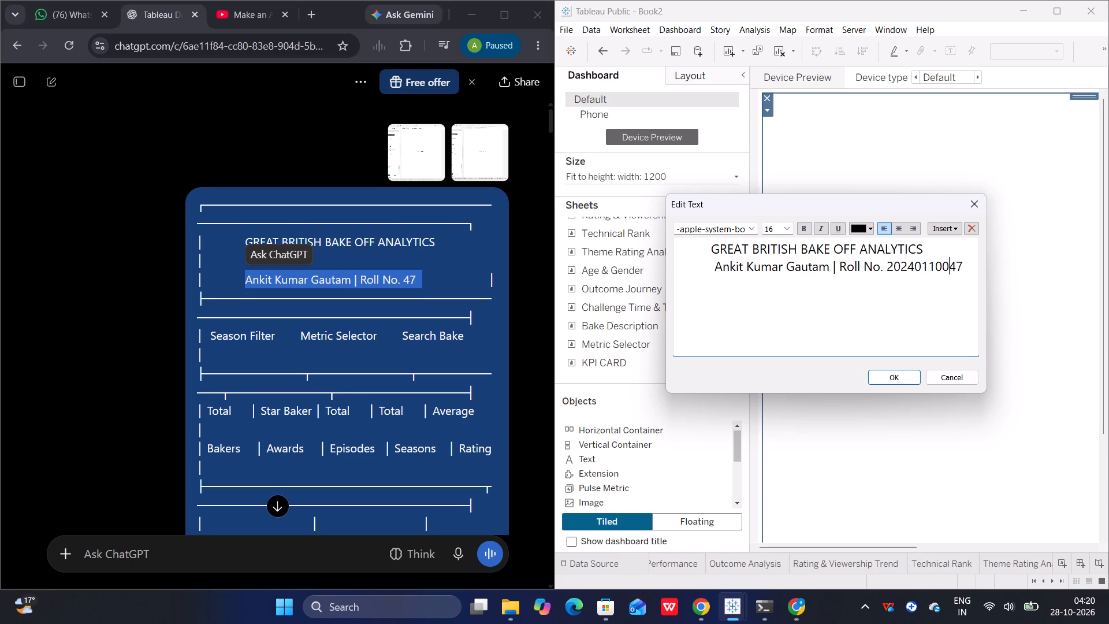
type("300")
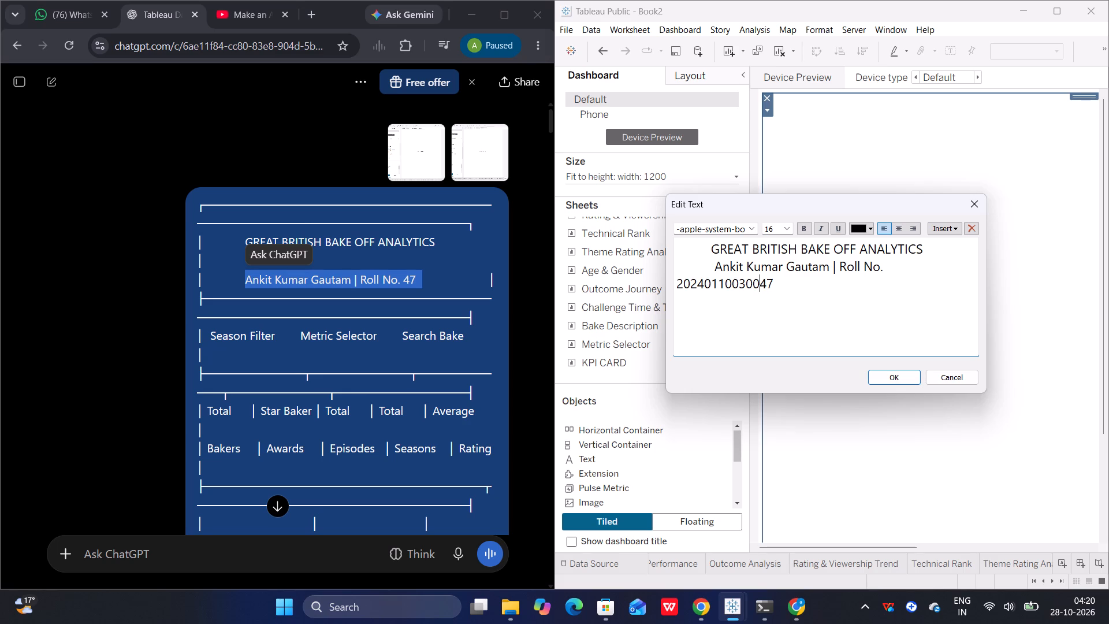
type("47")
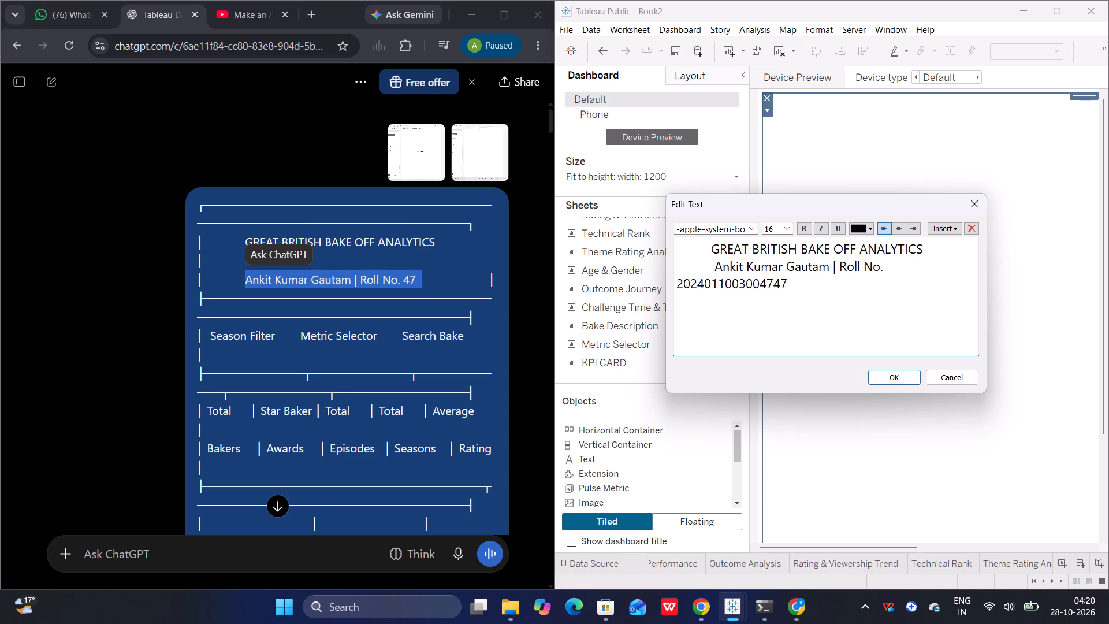
Remove the spaces on either side of "No." in the roll number label and apply the title text to the dashboard.
left_click(888, 272)
left_click(678, 283)
left_click(678, 283)
key("BackSpace")
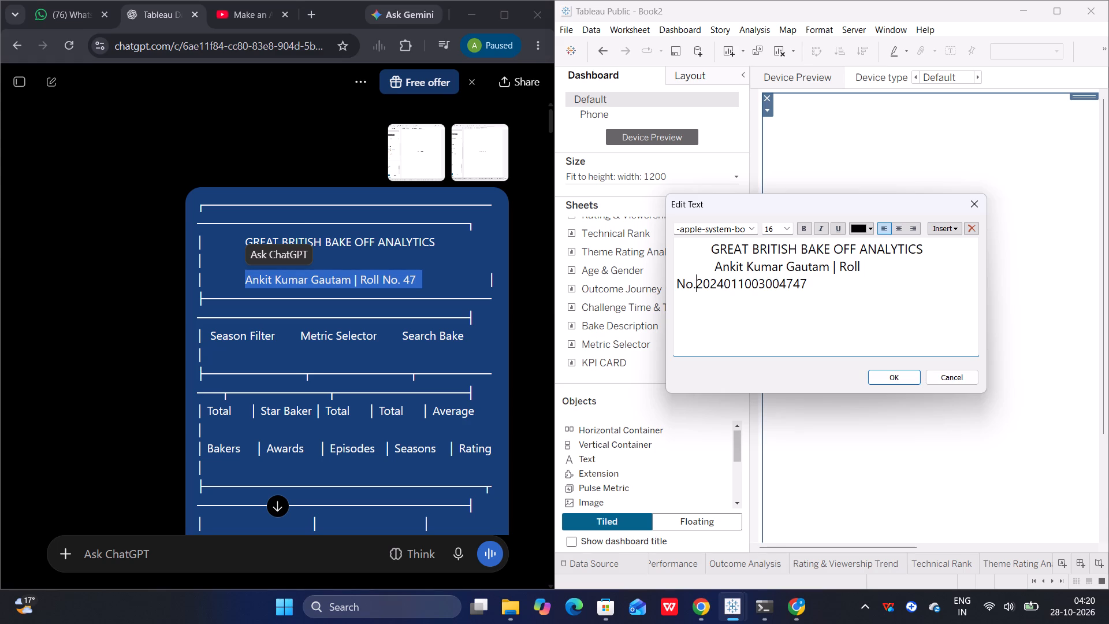
left_click(678, 283)
key("BackSpace")
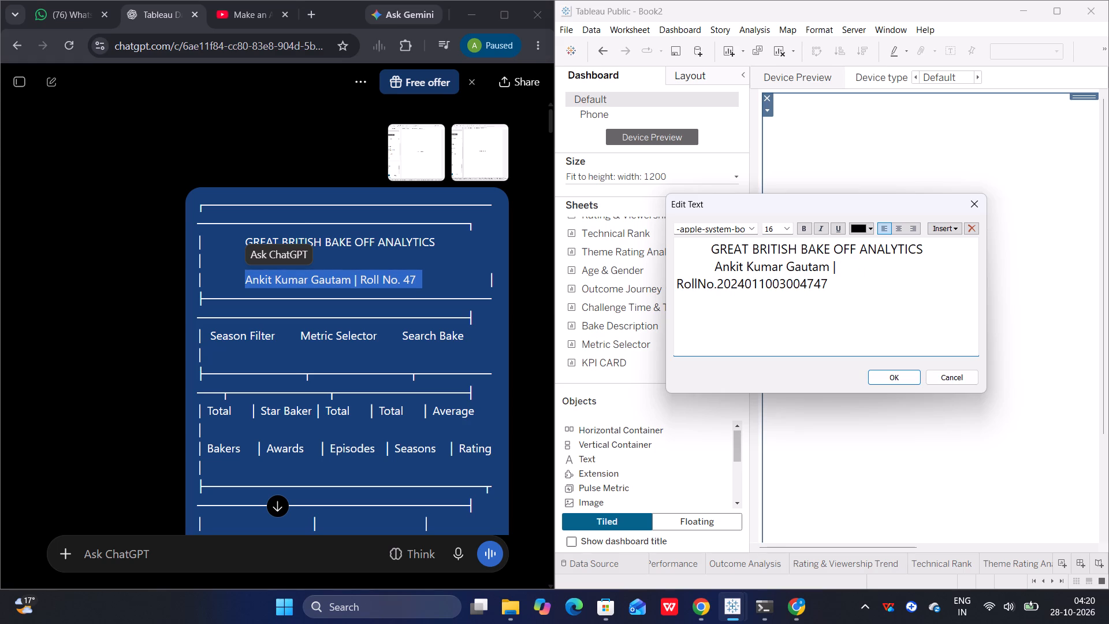
left_click(853, 272)
left_click(892, 374)
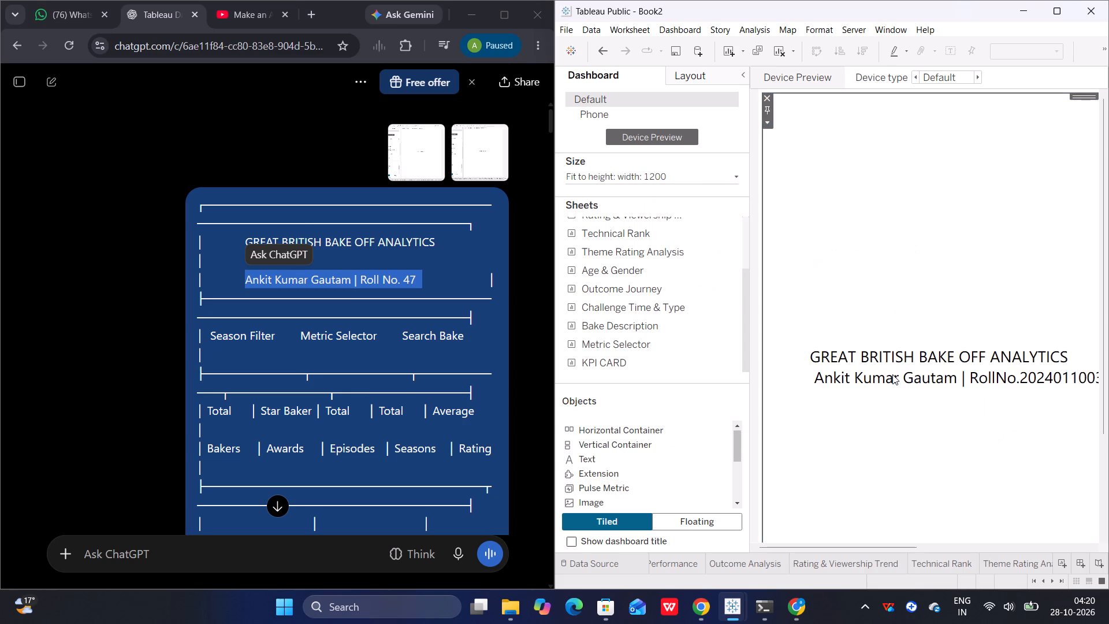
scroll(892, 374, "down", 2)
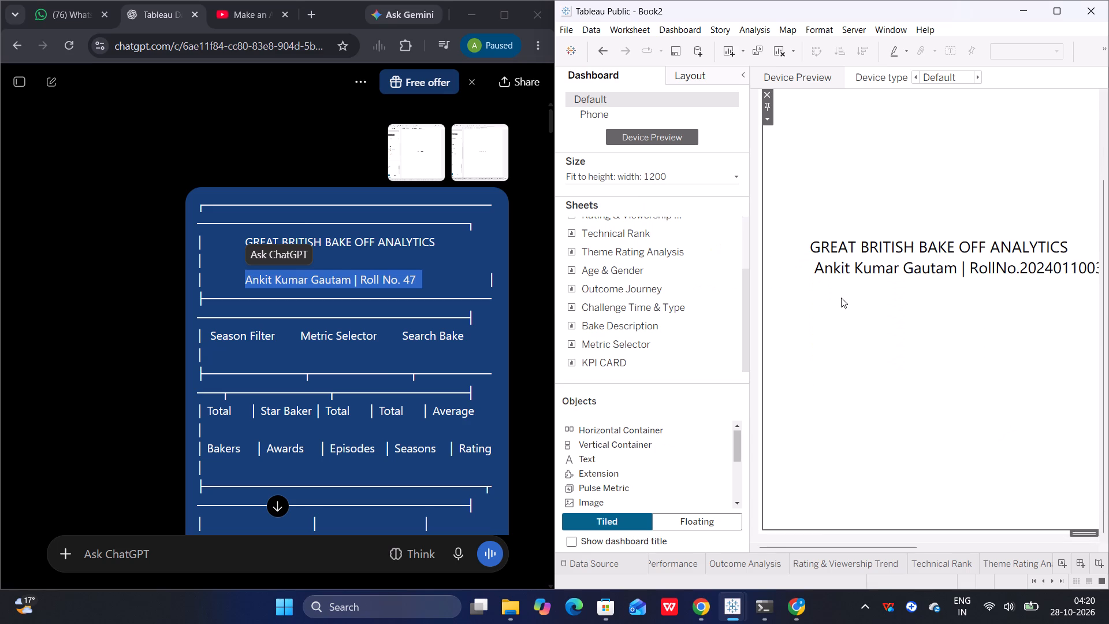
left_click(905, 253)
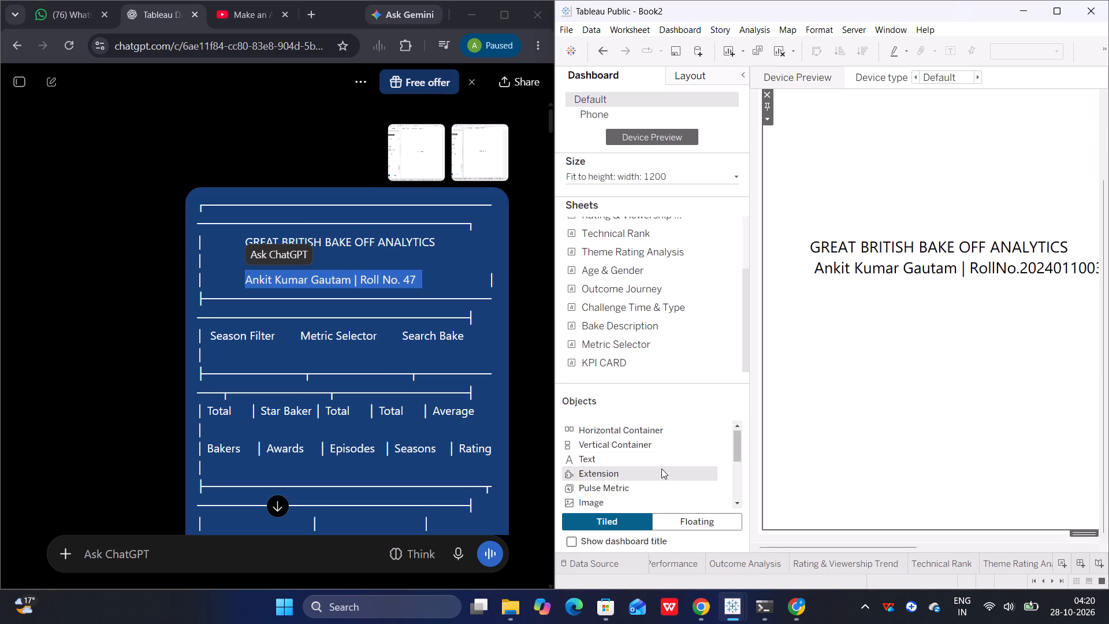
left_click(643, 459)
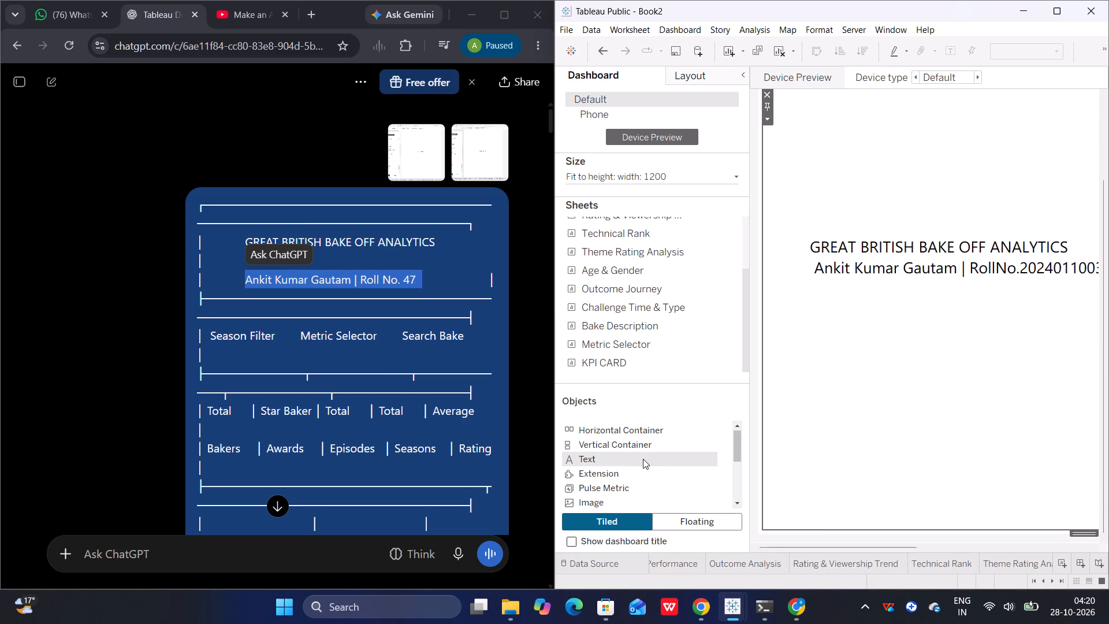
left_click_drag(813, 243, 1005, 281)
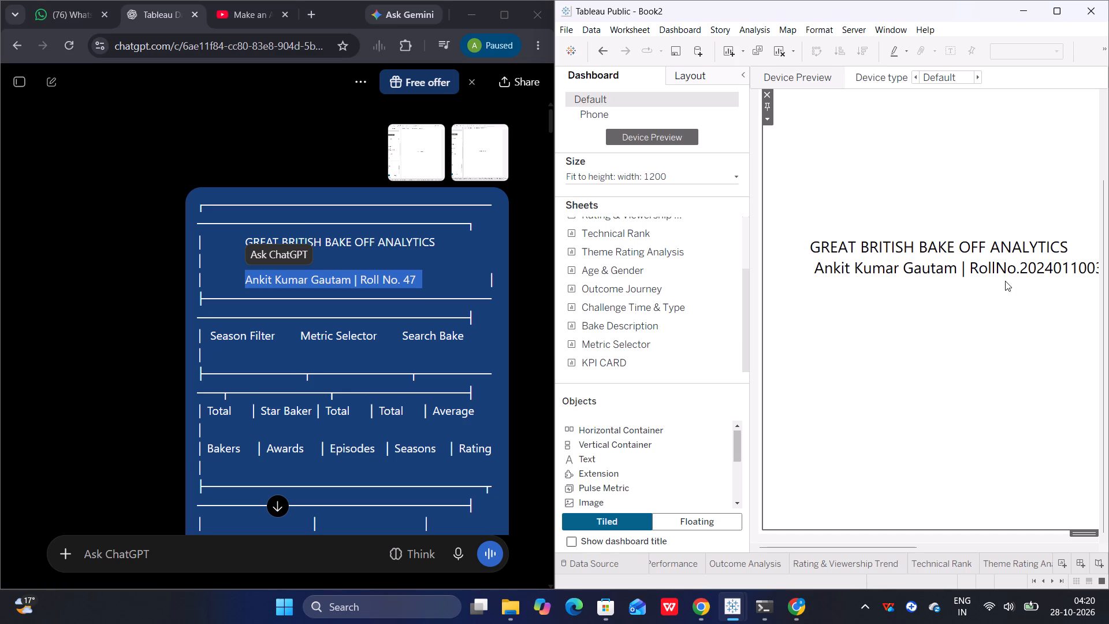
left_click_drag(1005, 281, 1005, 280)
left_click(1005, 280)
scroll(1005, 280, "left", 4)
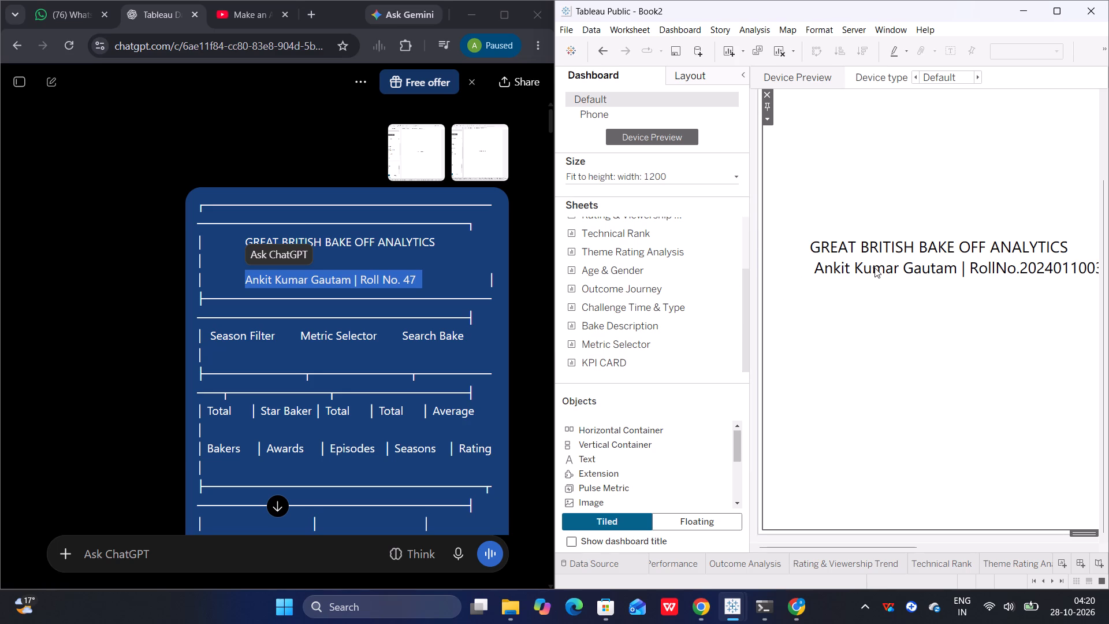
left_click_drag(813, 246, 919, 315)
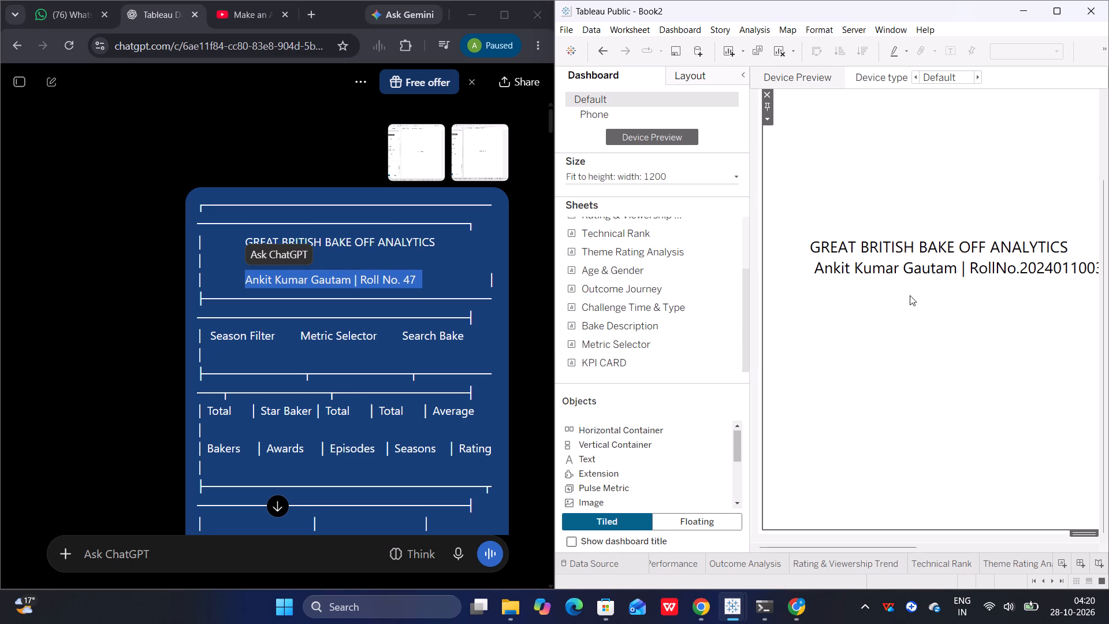
Reduce the indent of the author name and roll number line by six spaces and apply the text.
double_click(900, 270)
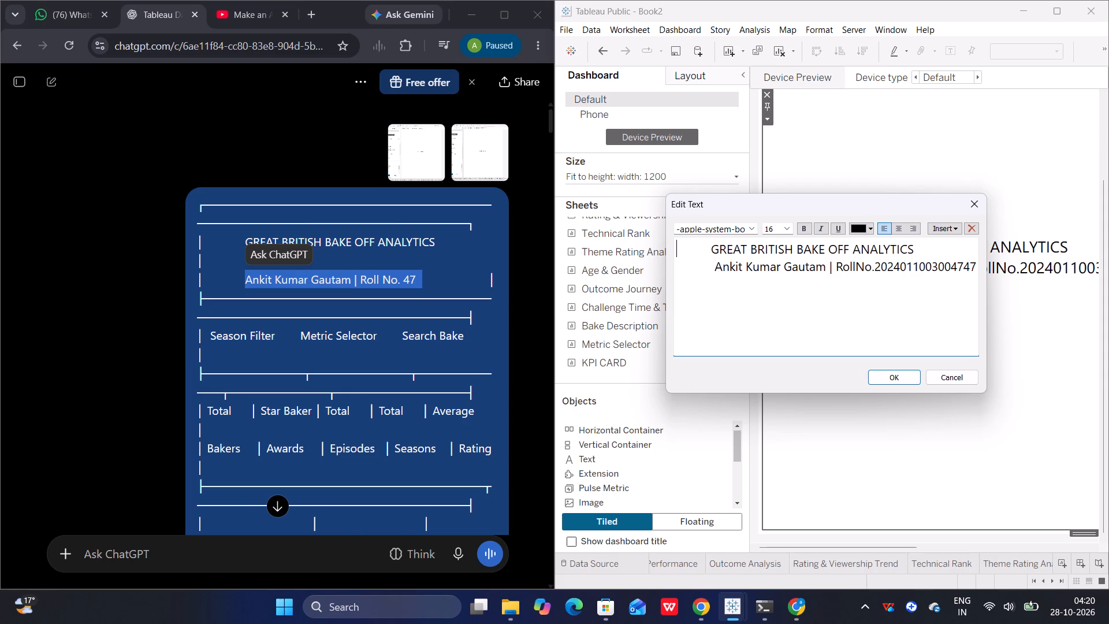
left_click(716, 270)
key("BackSpace")
key("BackSpace")
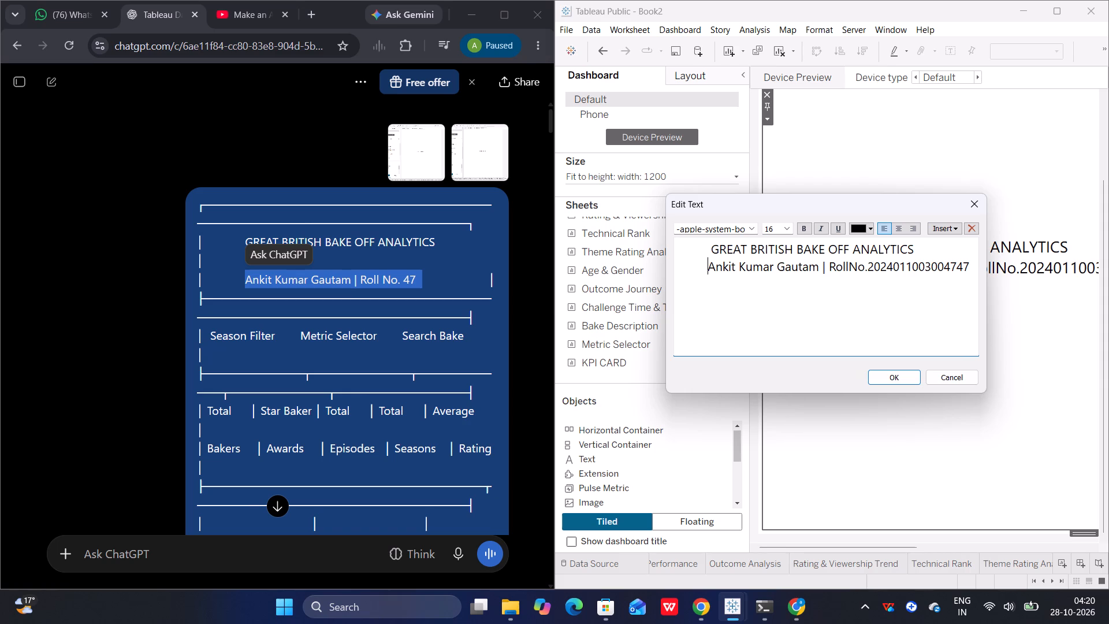
key("BackSpace")
key("BackSpace")
key("BackSpace")
key("BackSpace")
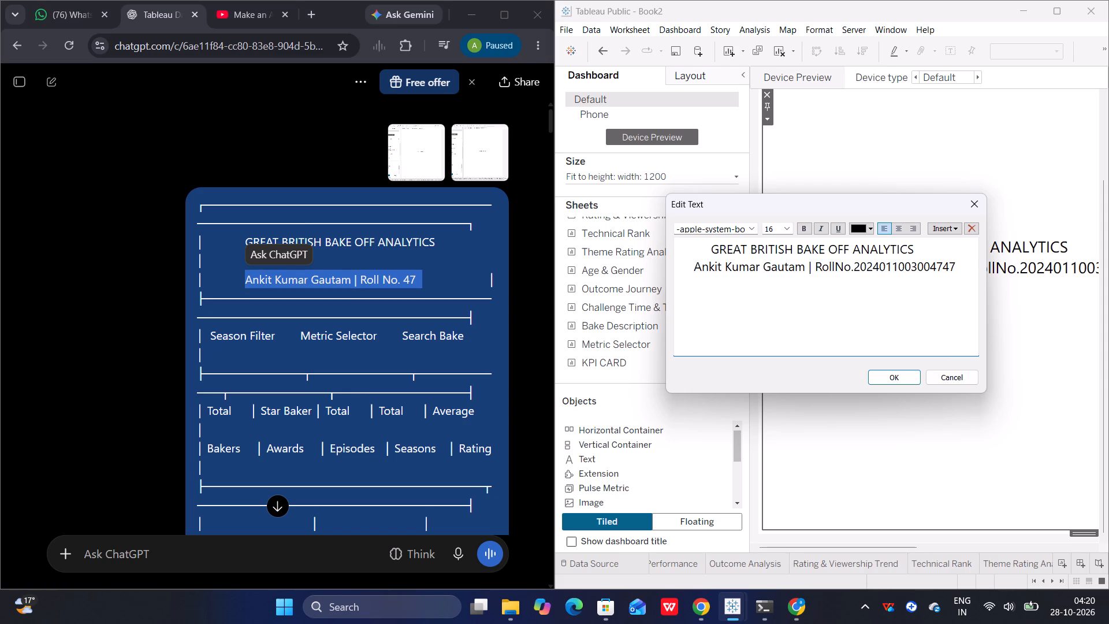
left_click(888, 377)
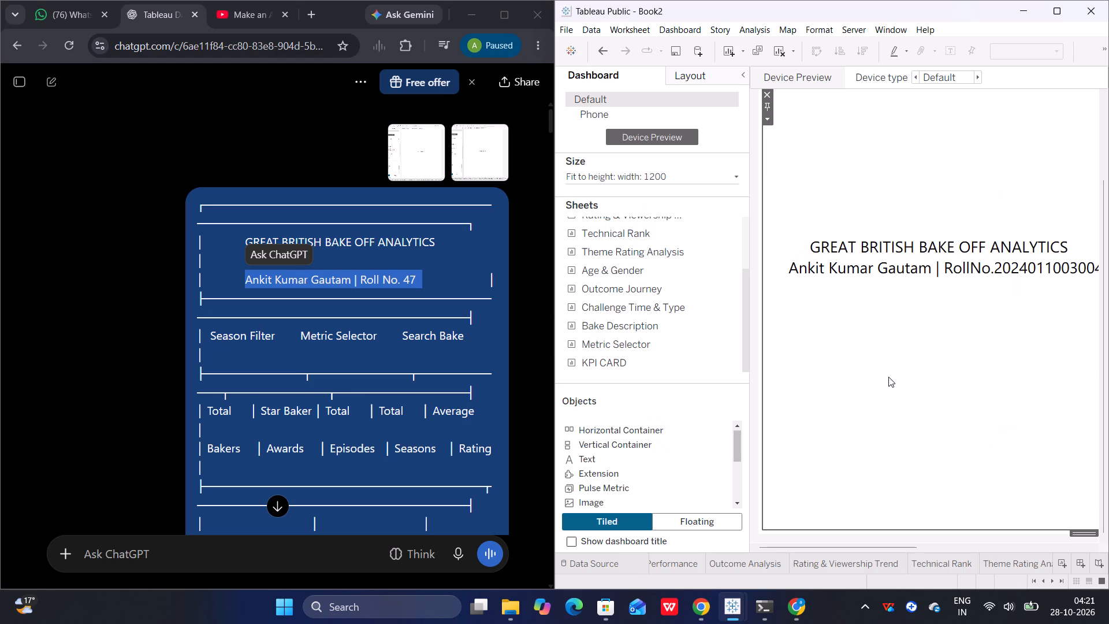
Reopen the dashboard title text object for editing.
left_click_drag(813, 242, 851, 254)
double_click(812, 242)
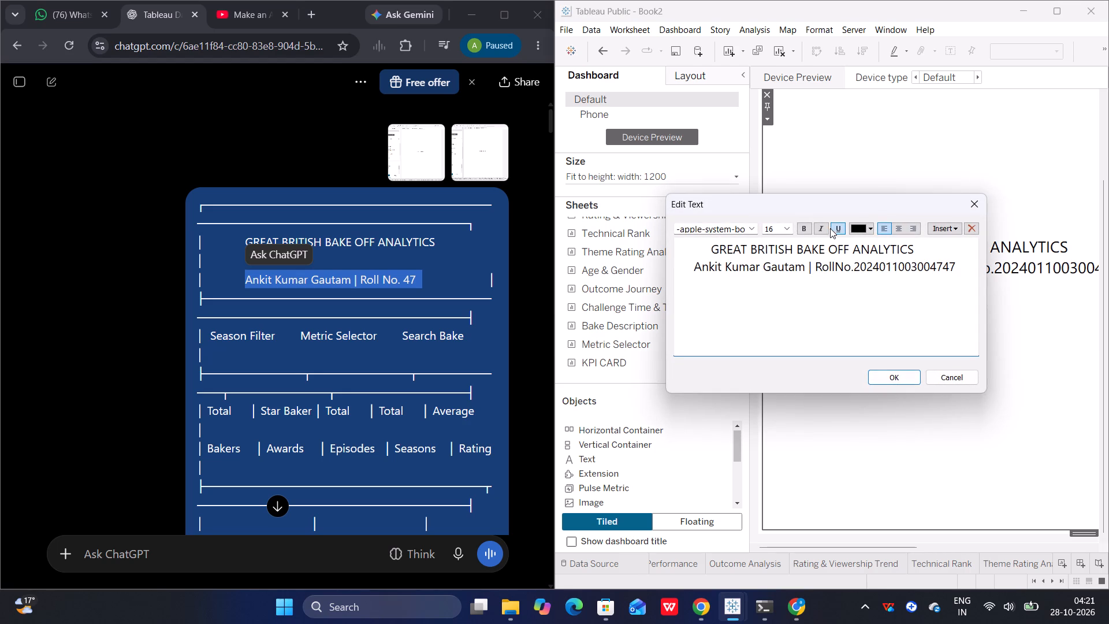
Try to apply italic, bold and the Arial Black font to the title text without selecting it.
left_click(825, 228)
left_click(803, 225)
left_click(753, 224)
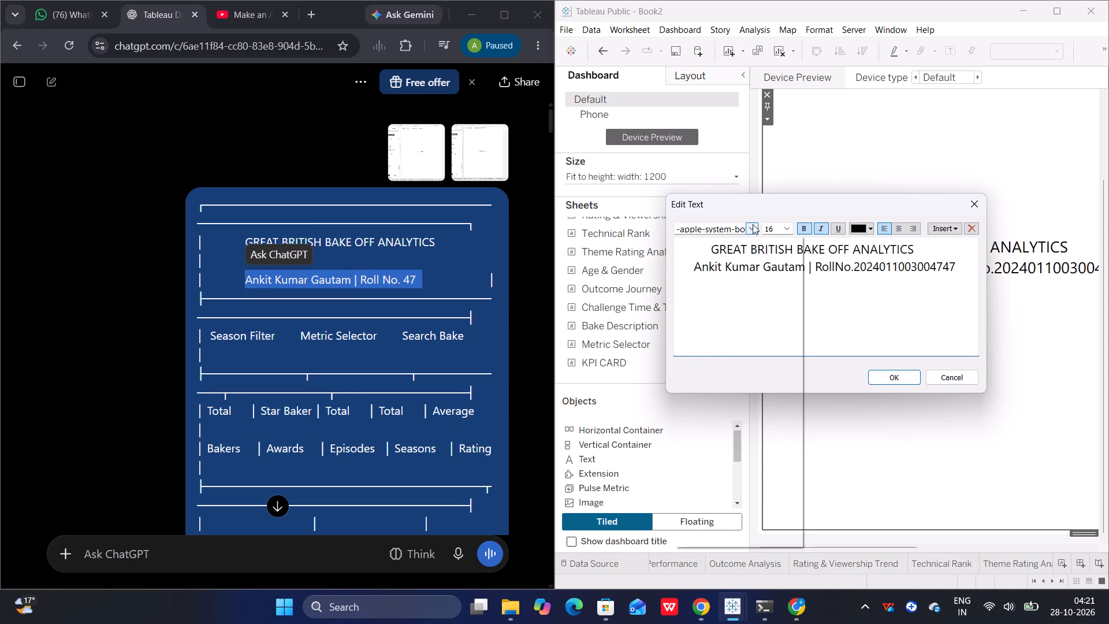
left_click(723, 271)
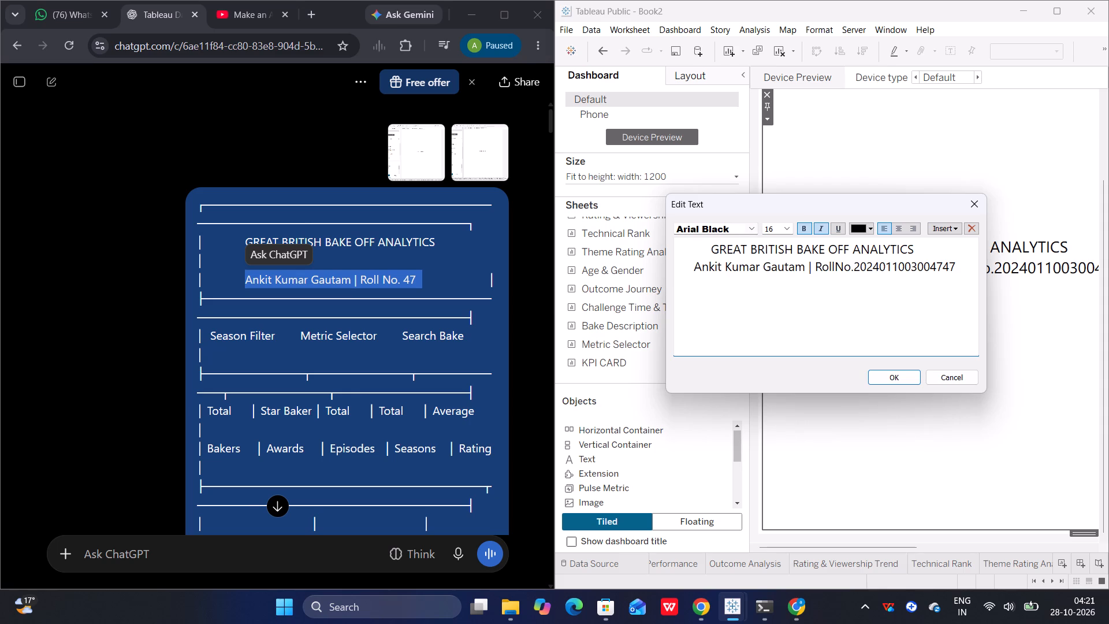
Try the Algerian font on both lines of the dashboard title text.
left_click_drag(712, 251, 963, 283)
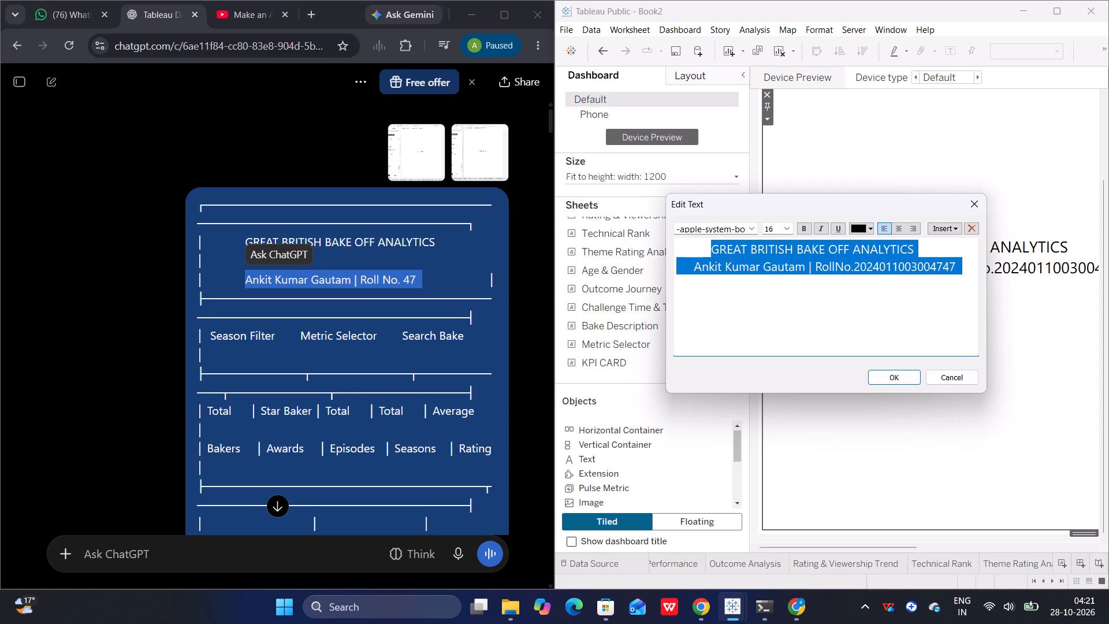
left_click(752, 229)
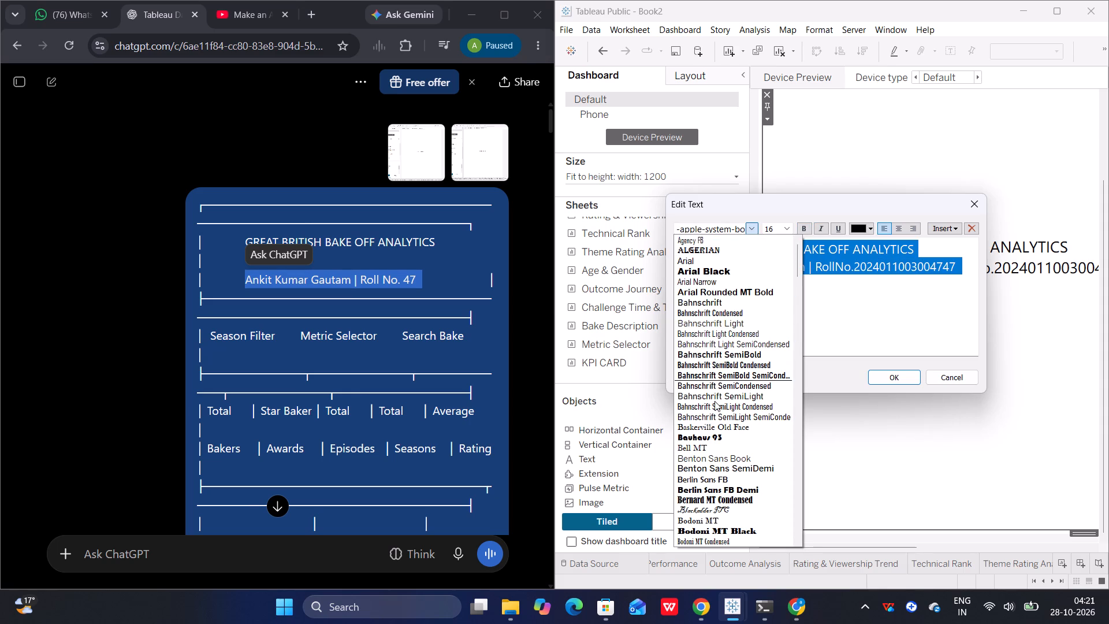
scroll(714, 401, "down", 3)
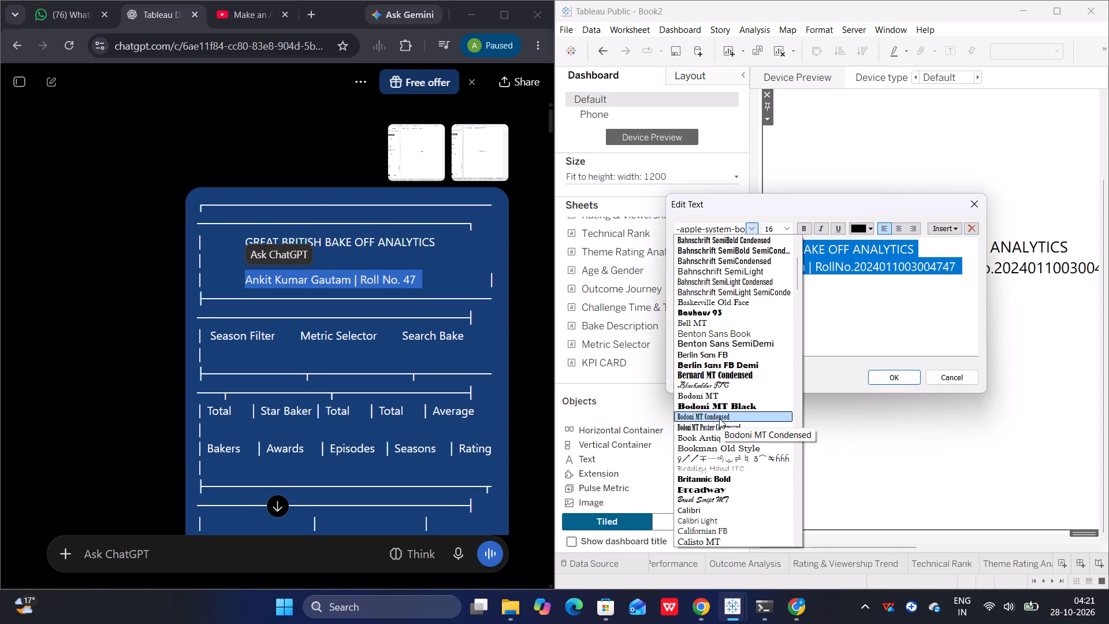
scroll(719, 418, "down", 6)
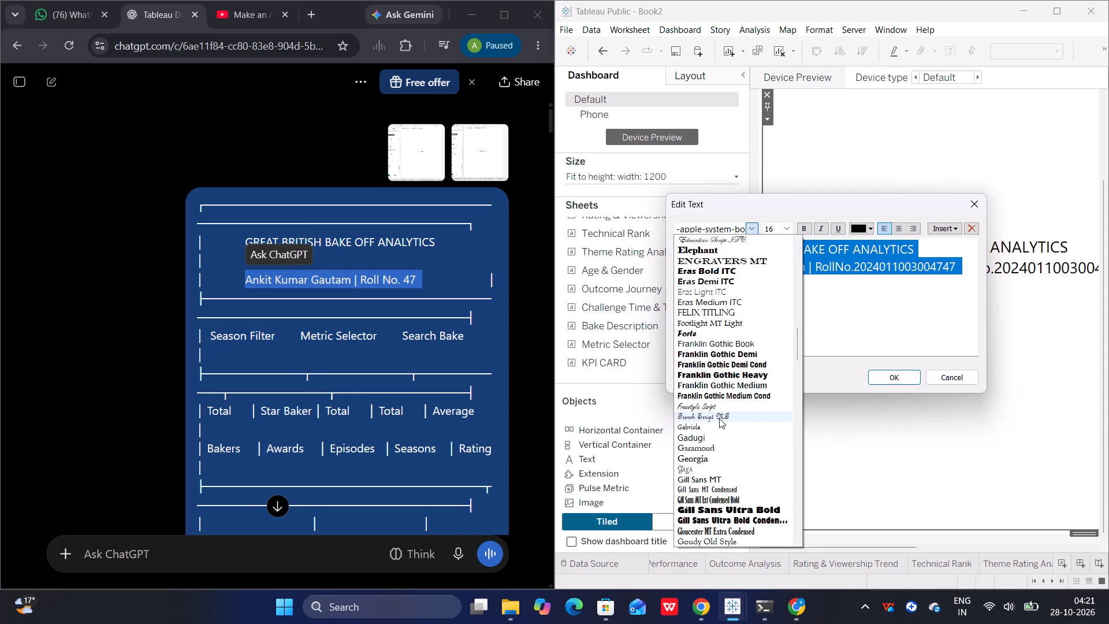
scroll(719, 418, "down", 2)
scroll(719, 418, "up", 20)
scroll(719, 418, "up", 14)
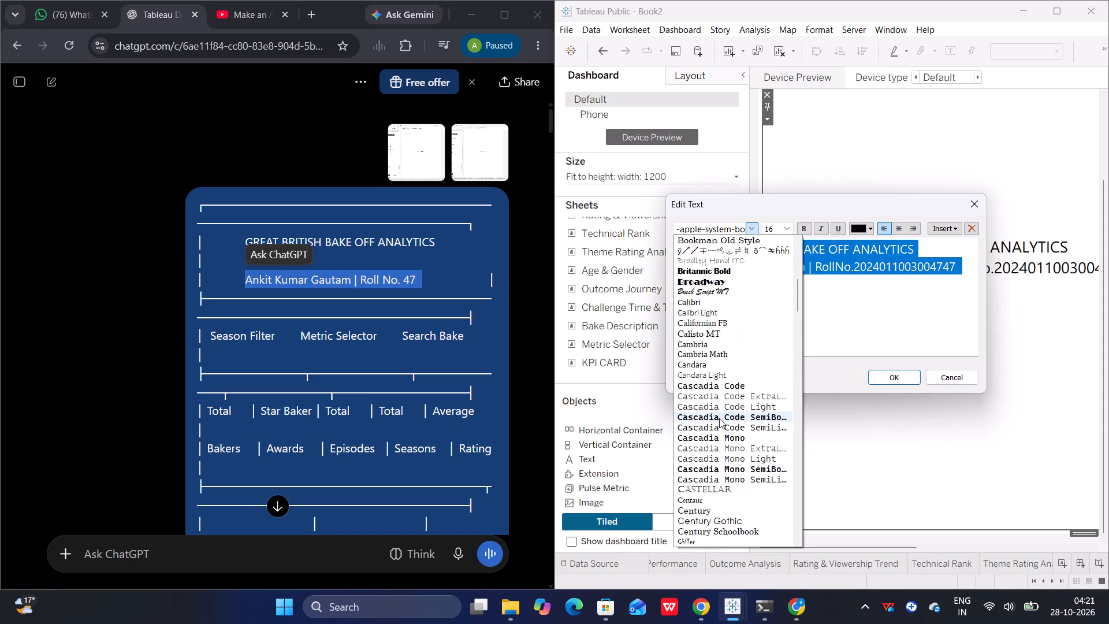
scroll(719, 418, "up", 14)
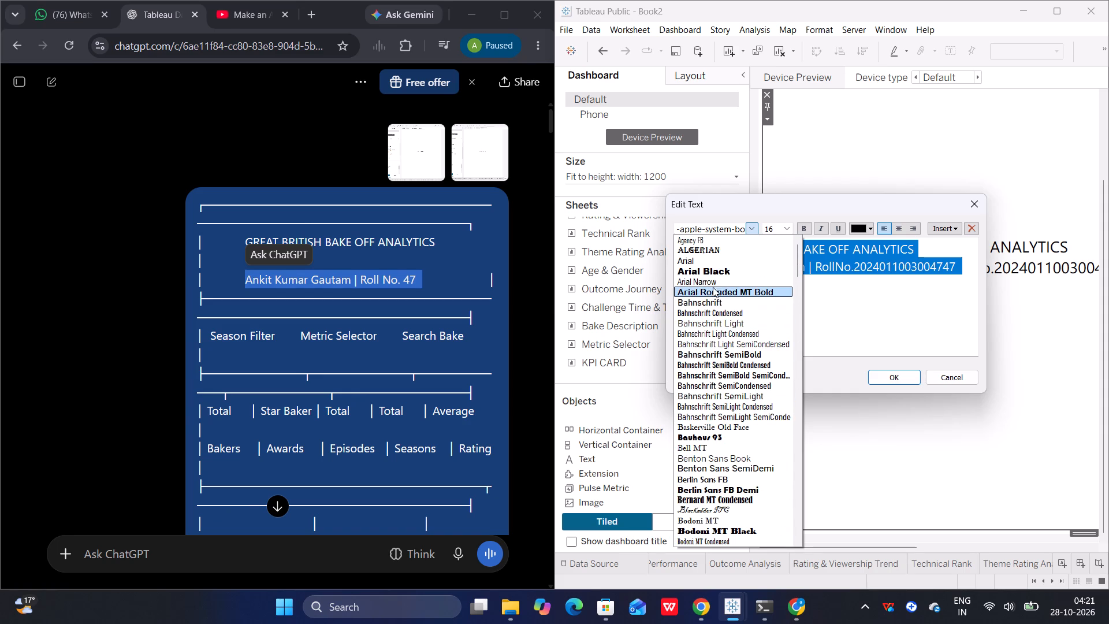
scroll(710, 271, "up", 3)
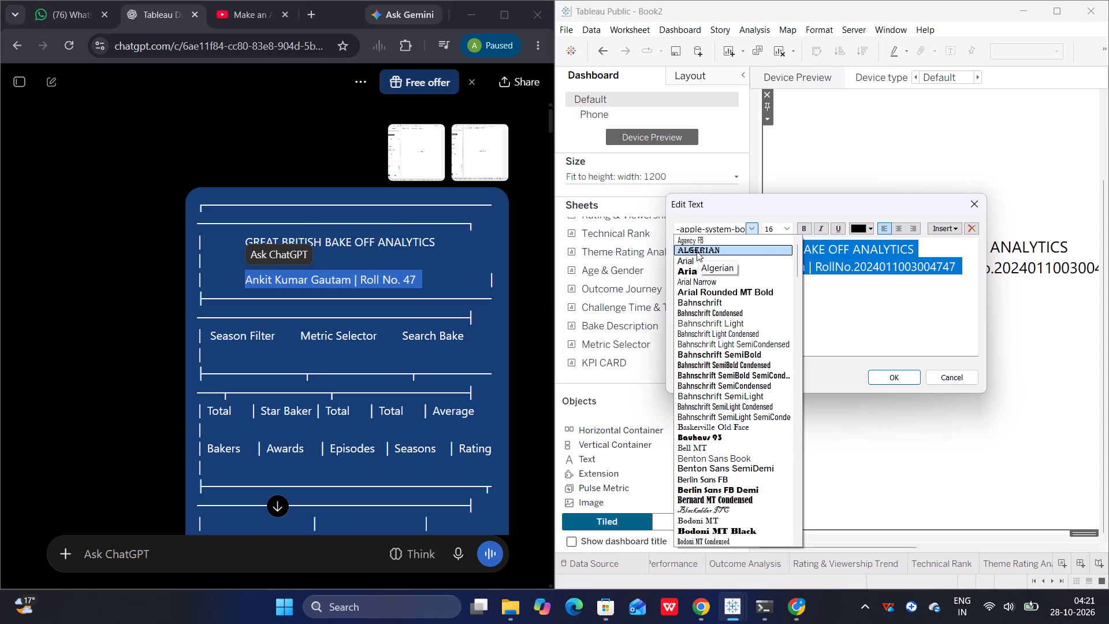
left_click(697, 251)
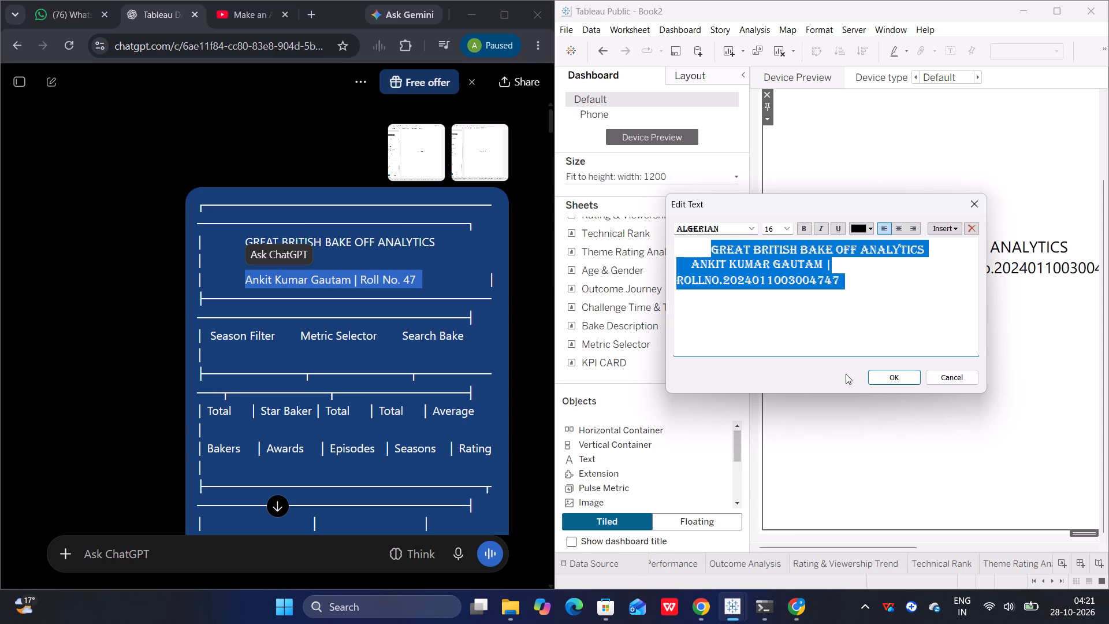
Set the font of both selected title lines to Arial Black and apply the text to the dashboard.
left_click(751, 228)
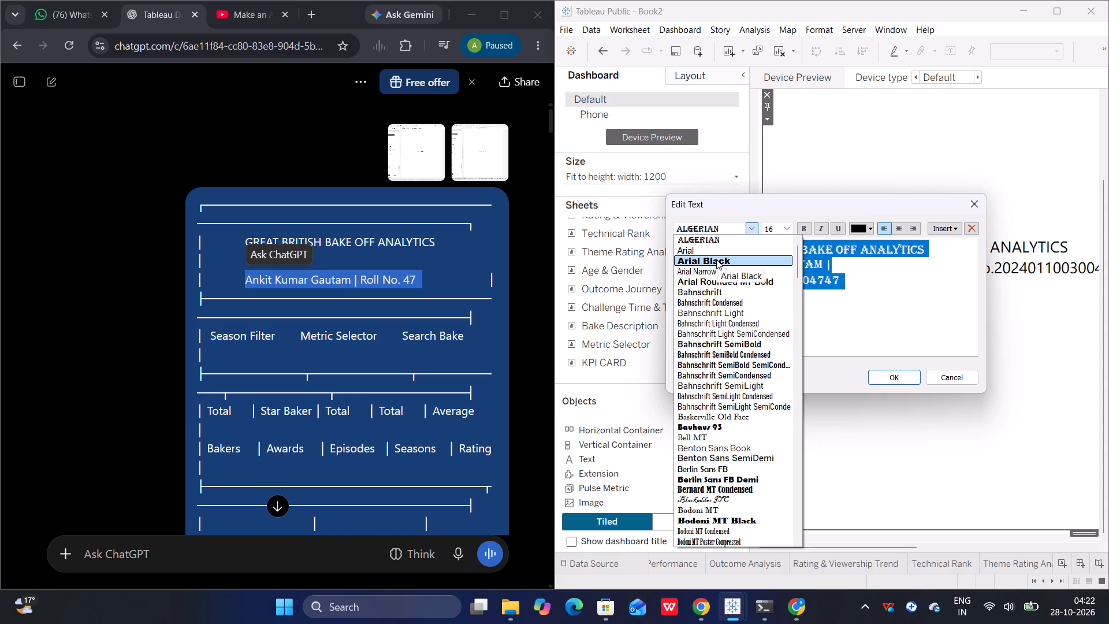
left_click(716, 259)
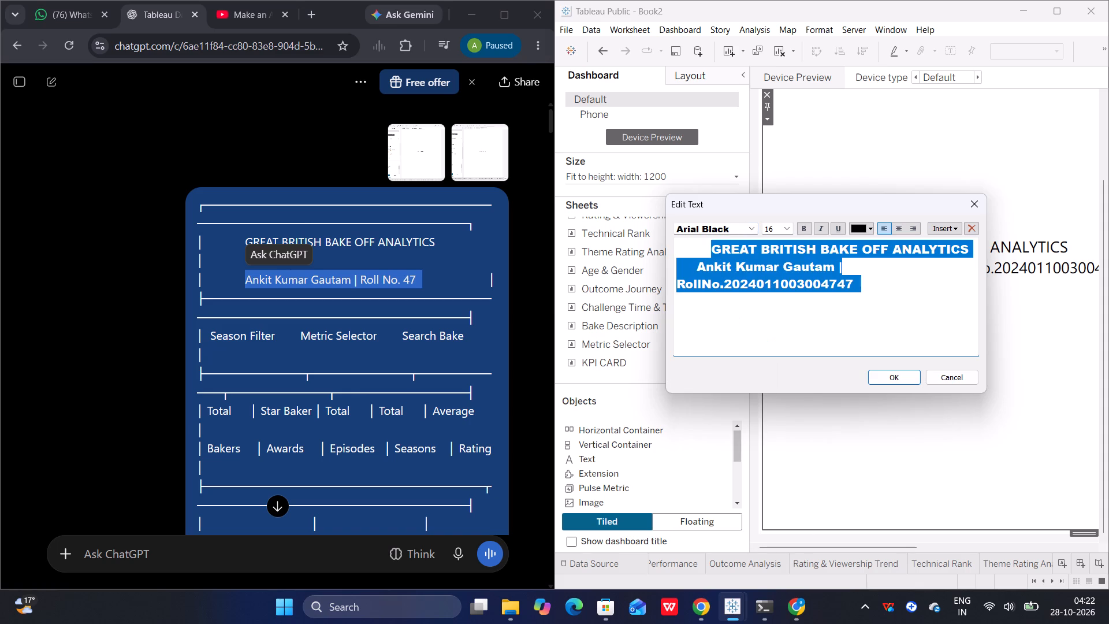
left_click_drag(874, 366, 878, 373)
left_click(878, 373)
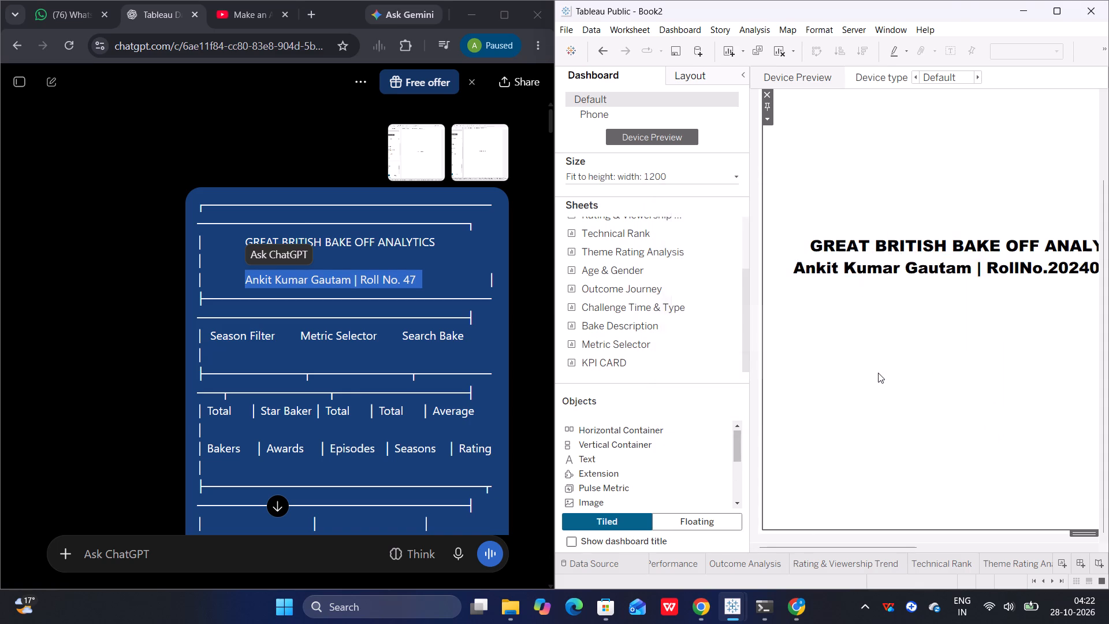
Reopen the dashboard title text object for editing.
left_click(810, 244)
double_click(810, 244)
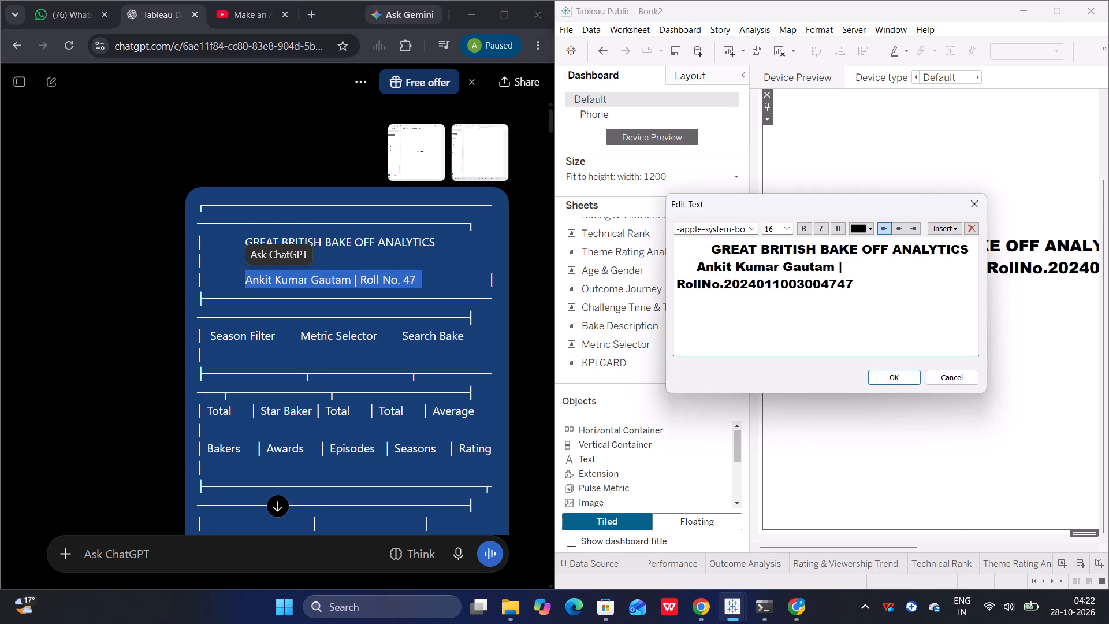
left_click(749, 232)
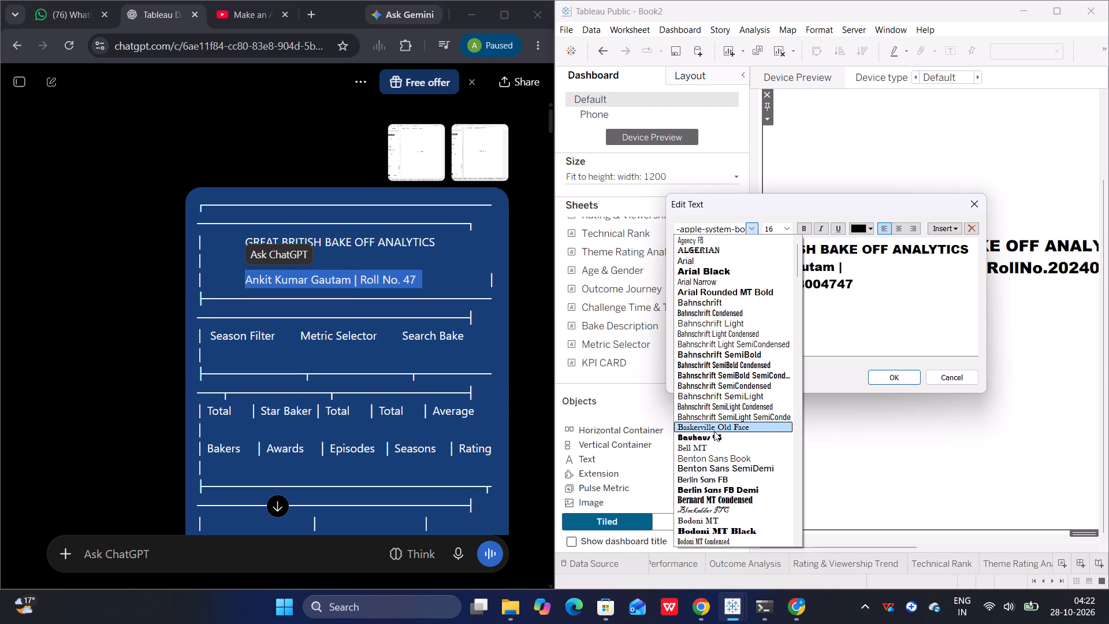
scroll(714, 431, "down", 1)
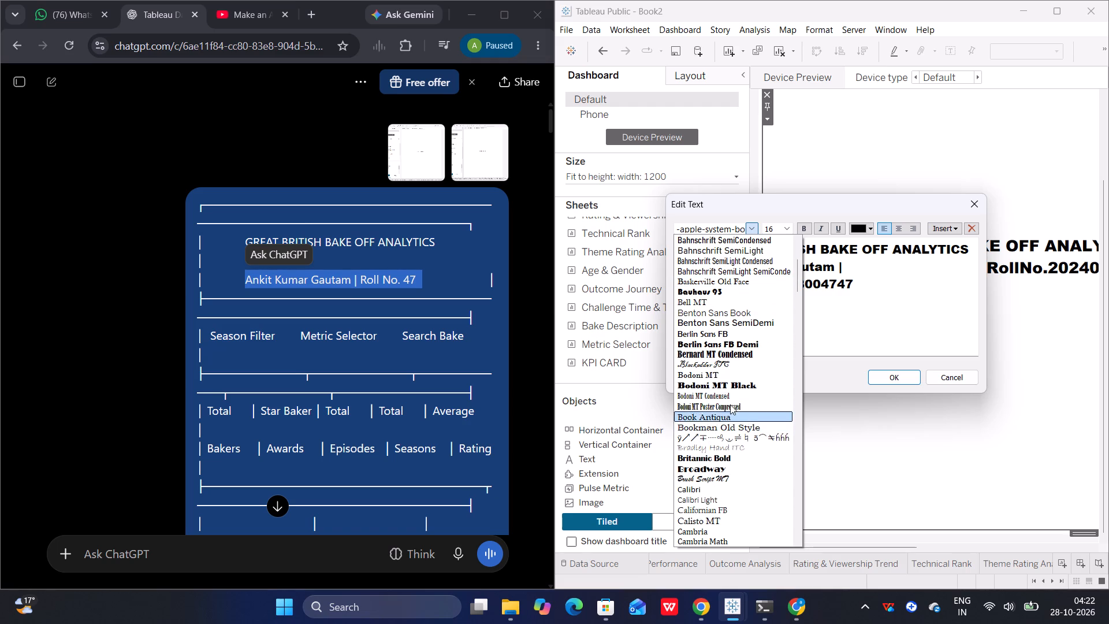
left_click(825, 315)
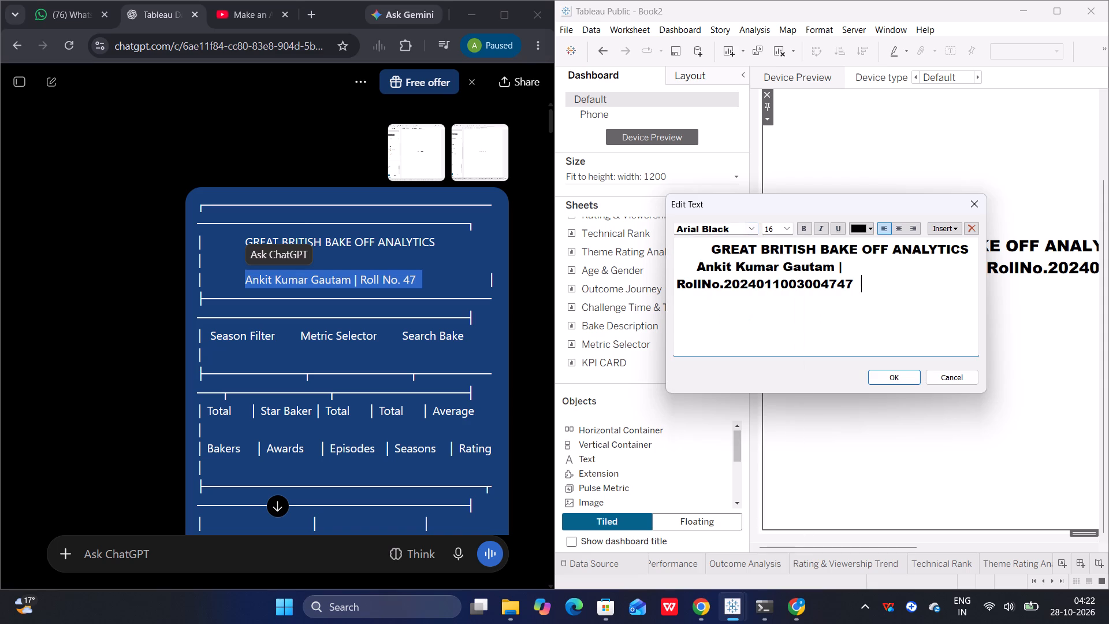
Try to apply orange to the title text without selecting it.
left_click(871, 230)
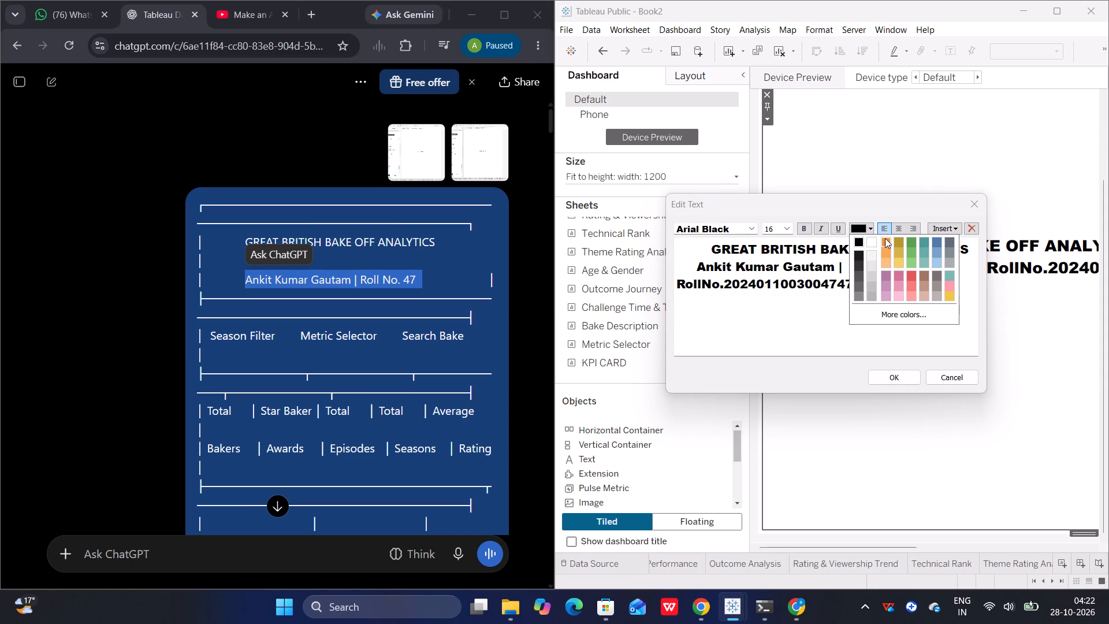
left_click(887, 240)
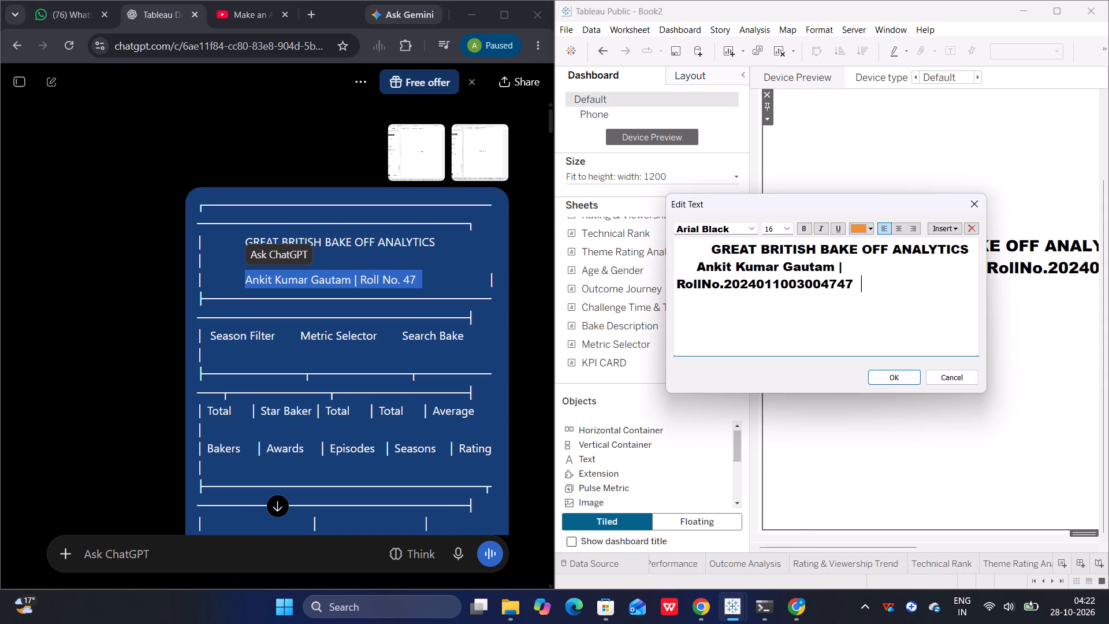
Set the text colour of both the title line and the author line to orange and apply the text.
left_click_drag(712, 251, 847, 294)
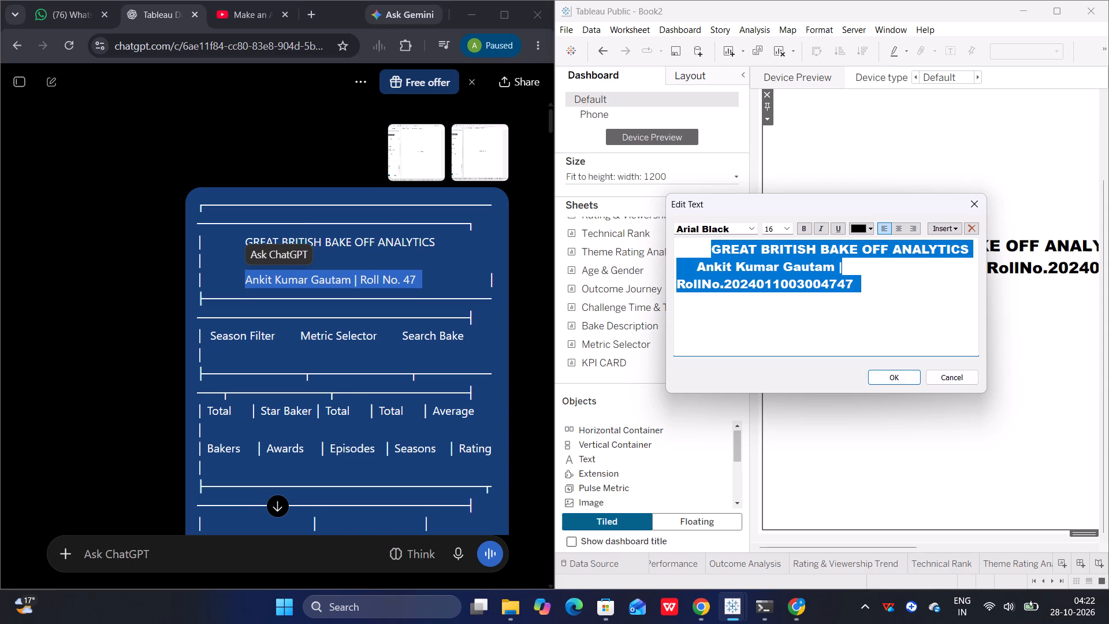
left_click(870, 226)
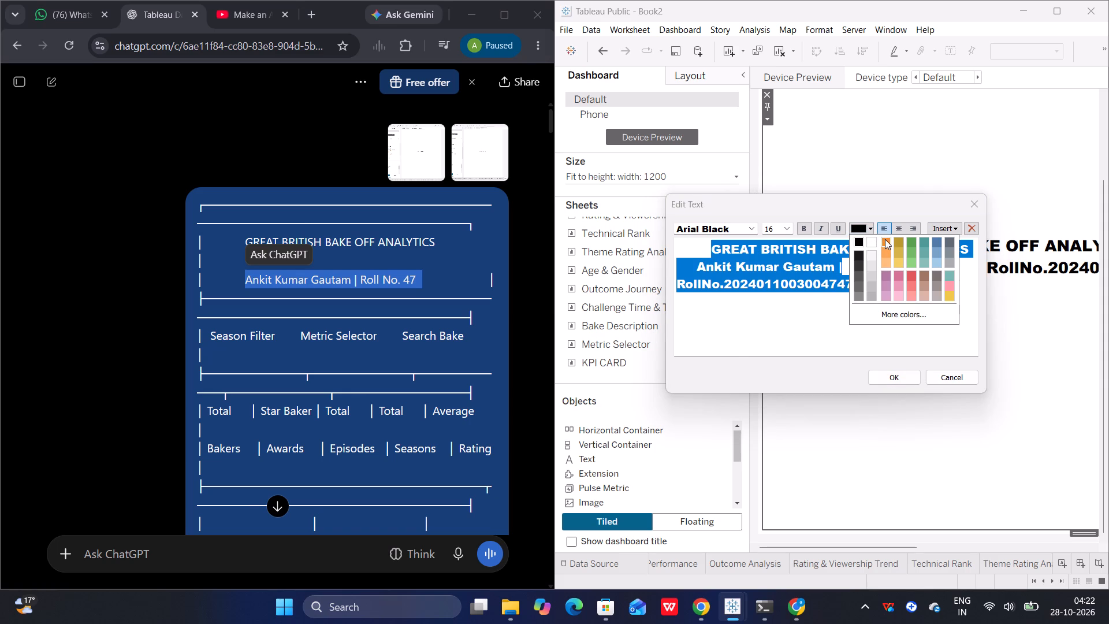
left_click(885, 239)
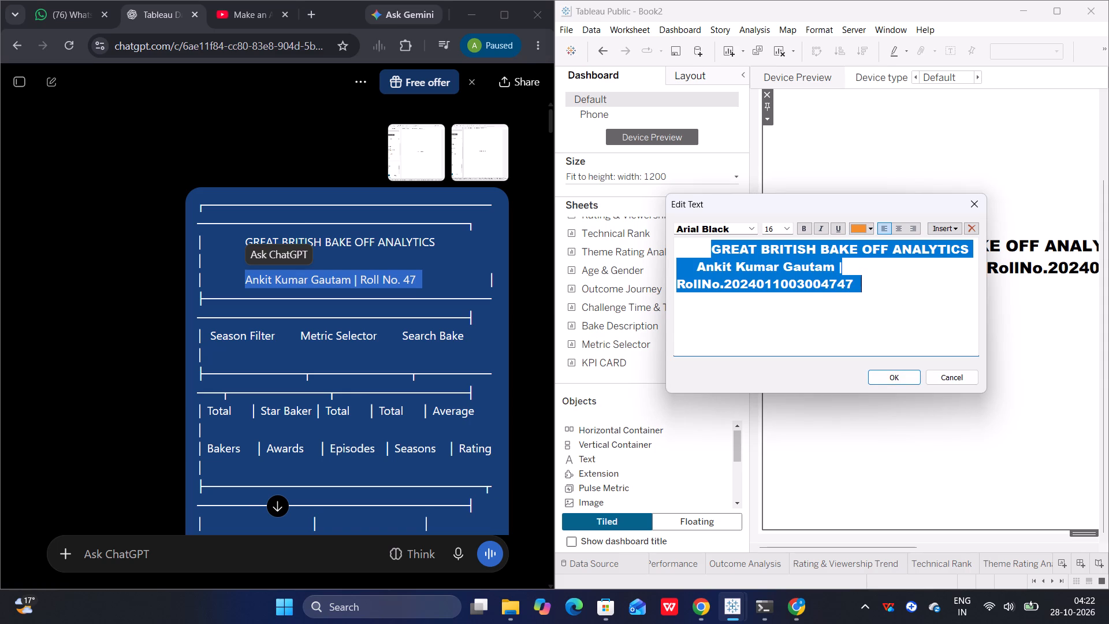
left_click(870, 229)
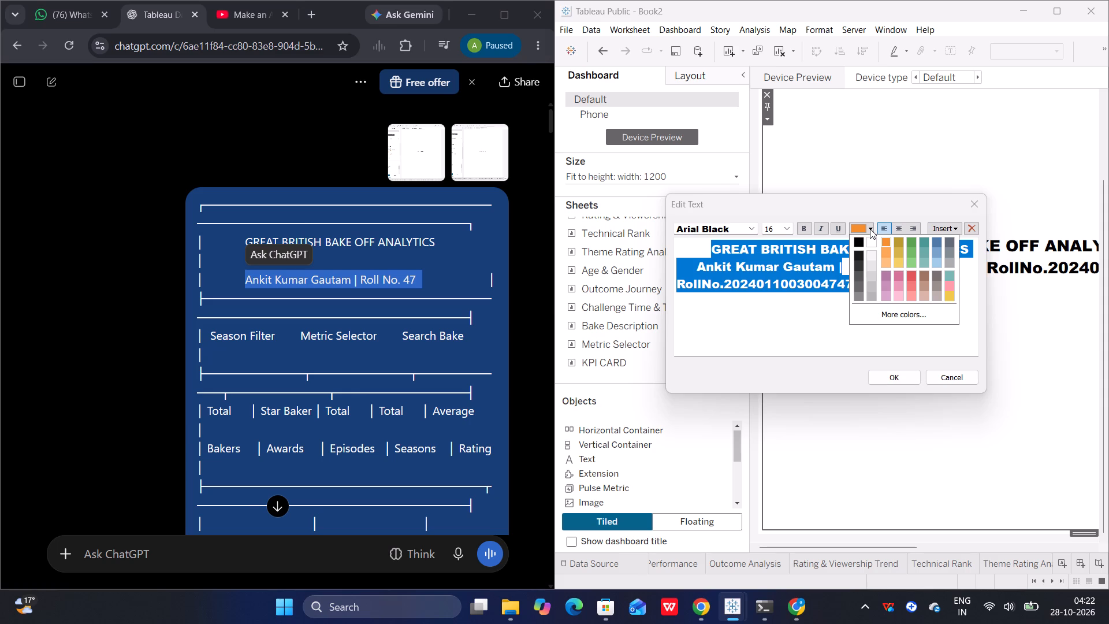
left_click(795, 328)
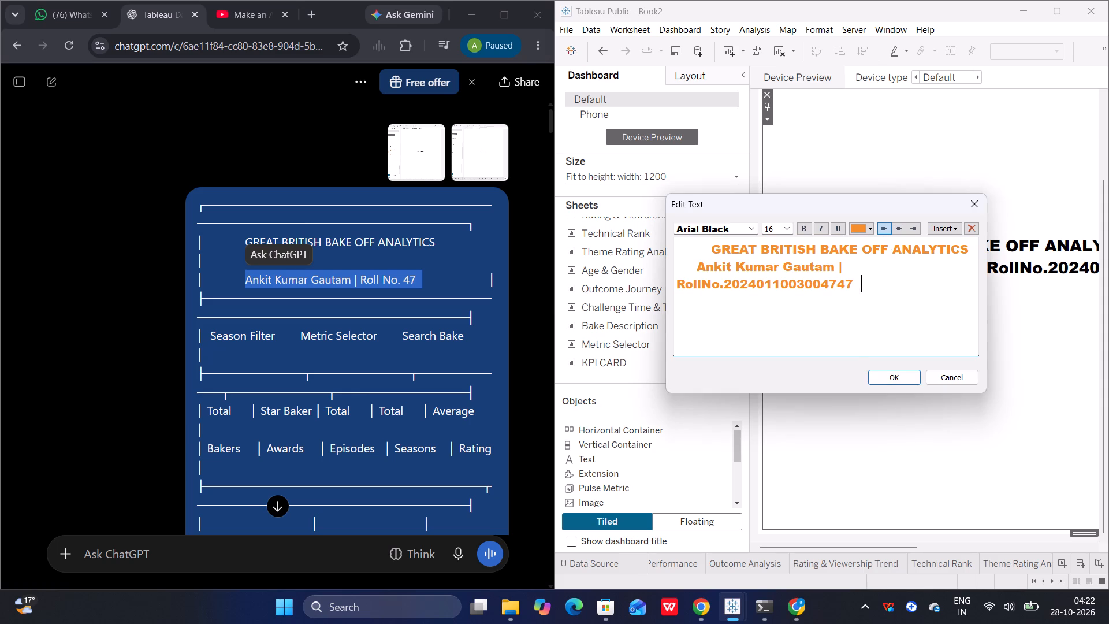
left_click(876, 377)
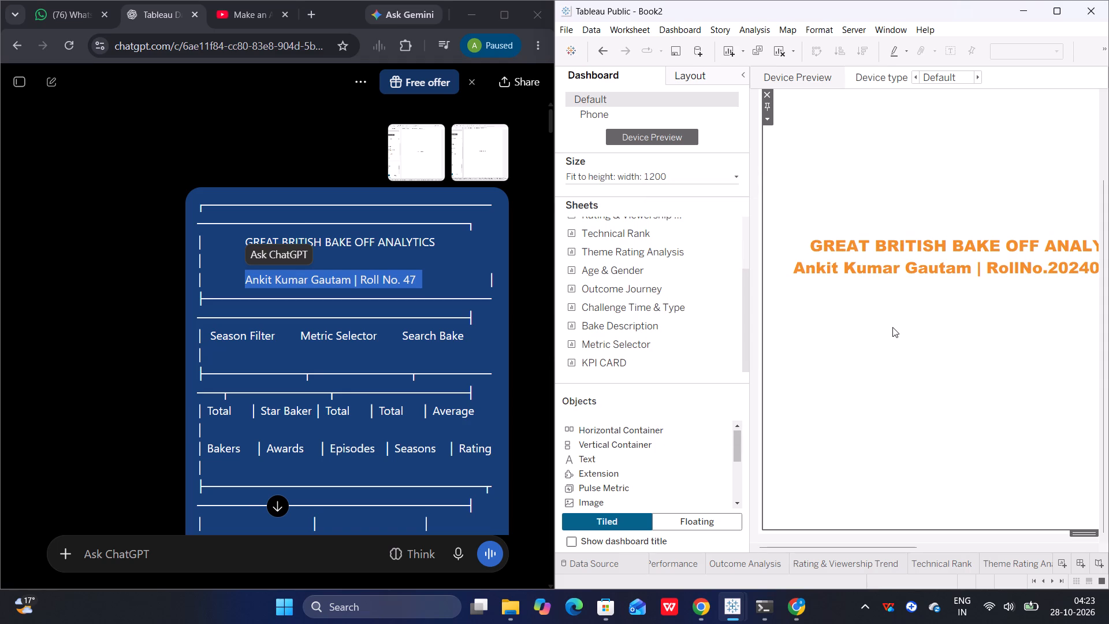
Switch to the YouTube dashboard tutorial in Chrome and resume playing the video.
scroll(892, 327, "left", 2)
left_click(236, 18)
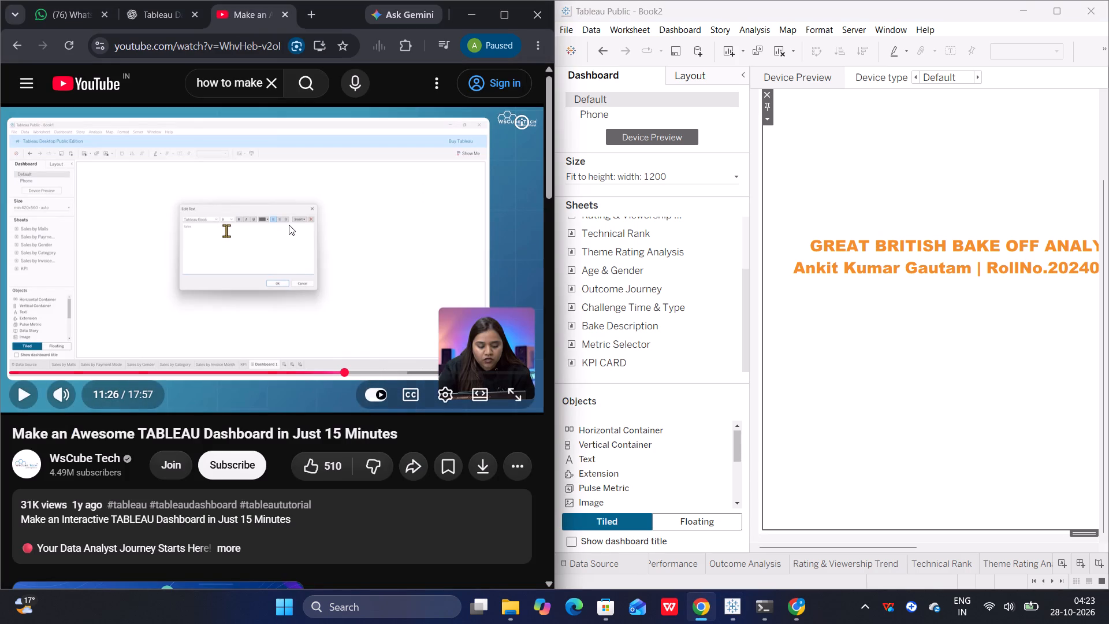
left_click(289, 225)
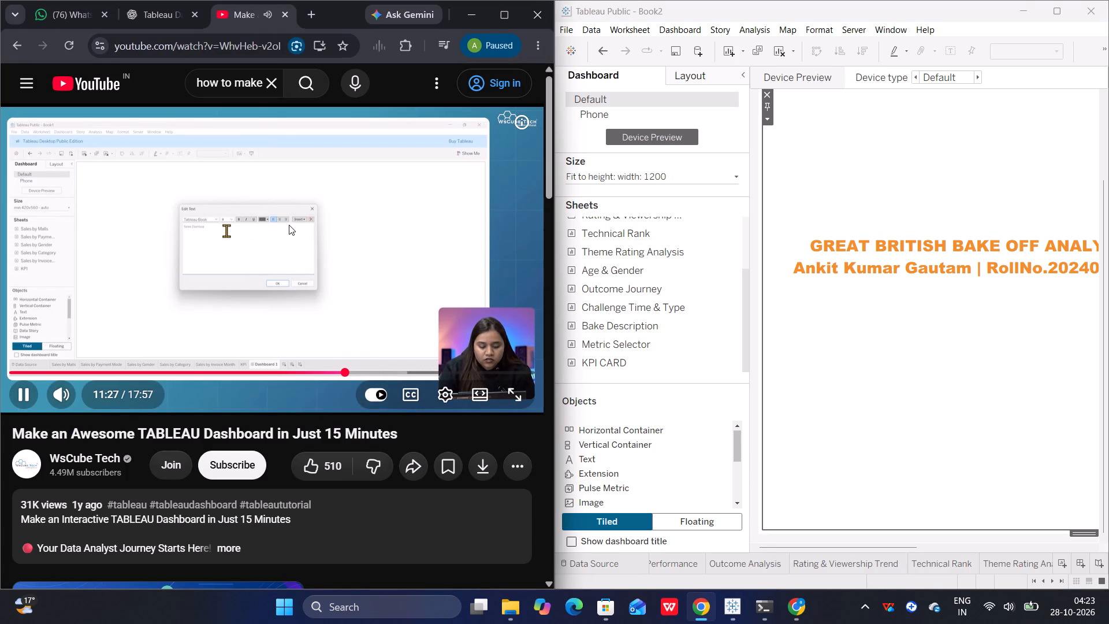
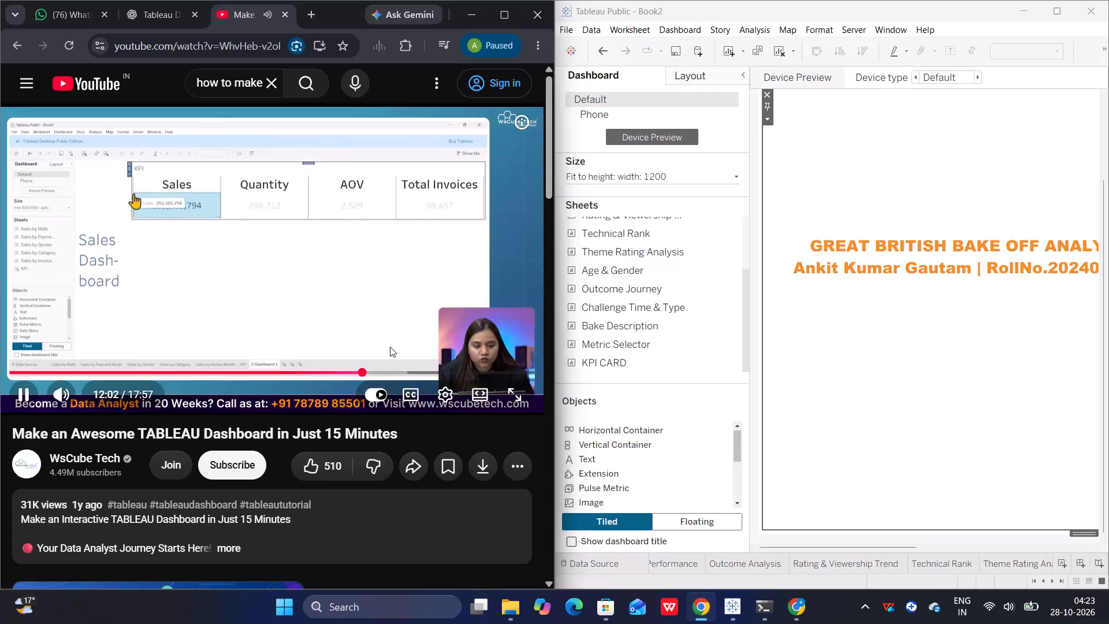
Rewind the tutorial video to about 9:34, where the KPI table formatting begins, and pause it.
left_click(358, 370)
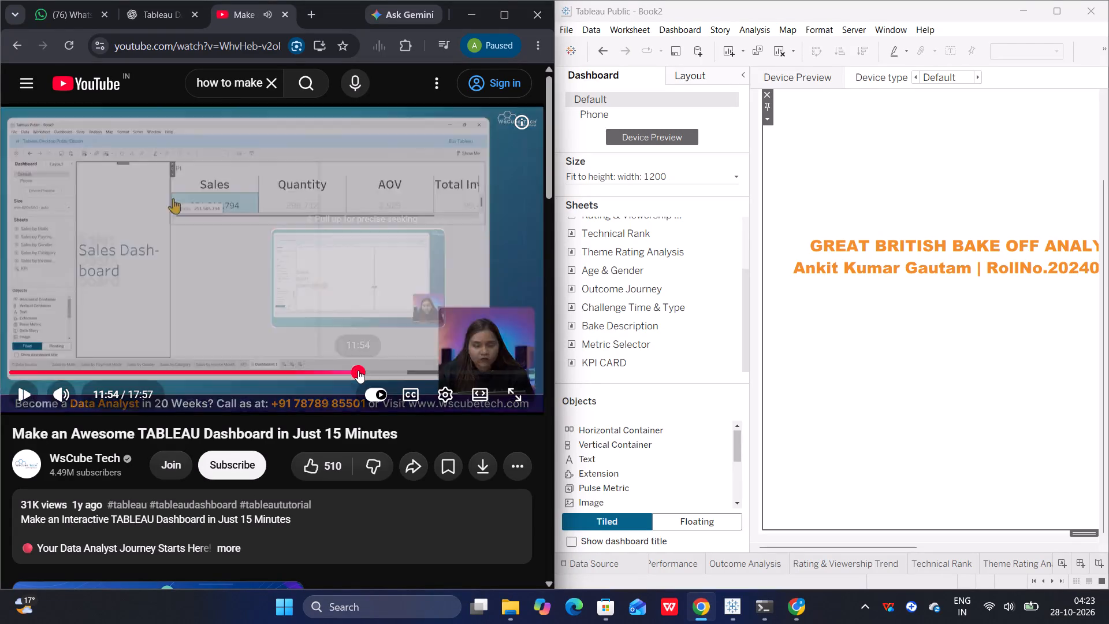
left_click(345, 372)
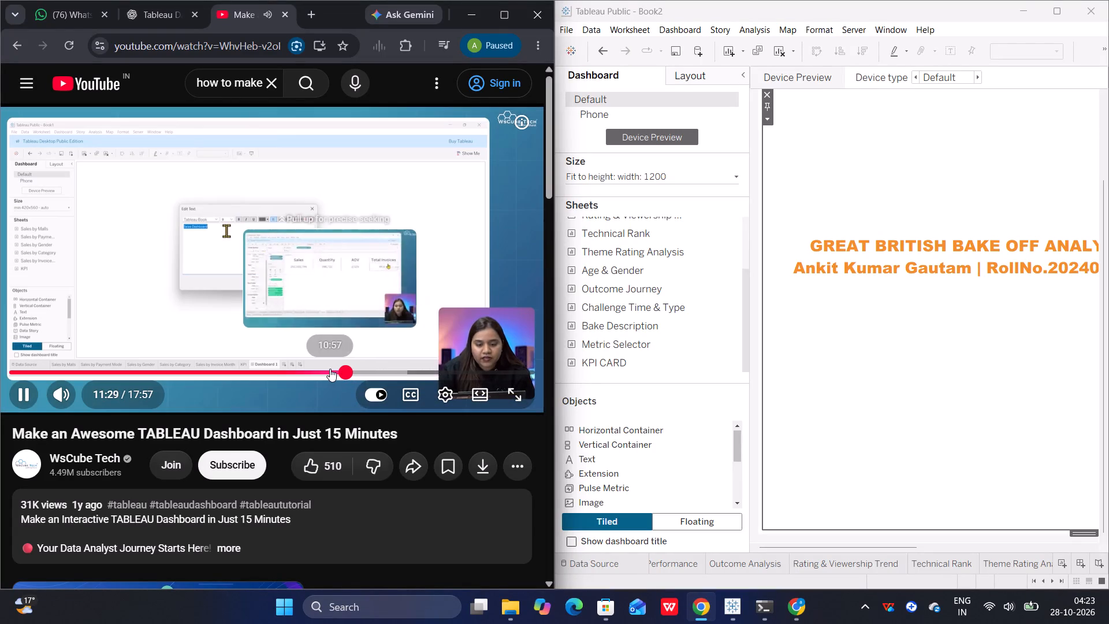
left_click(330, 369)
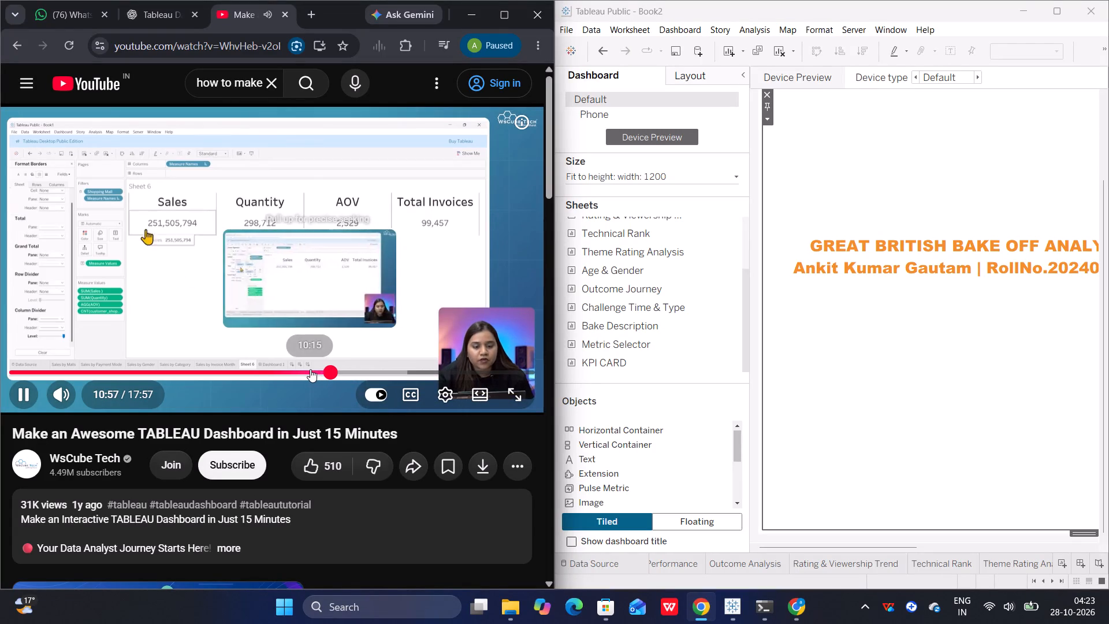
left_click(310, 369)
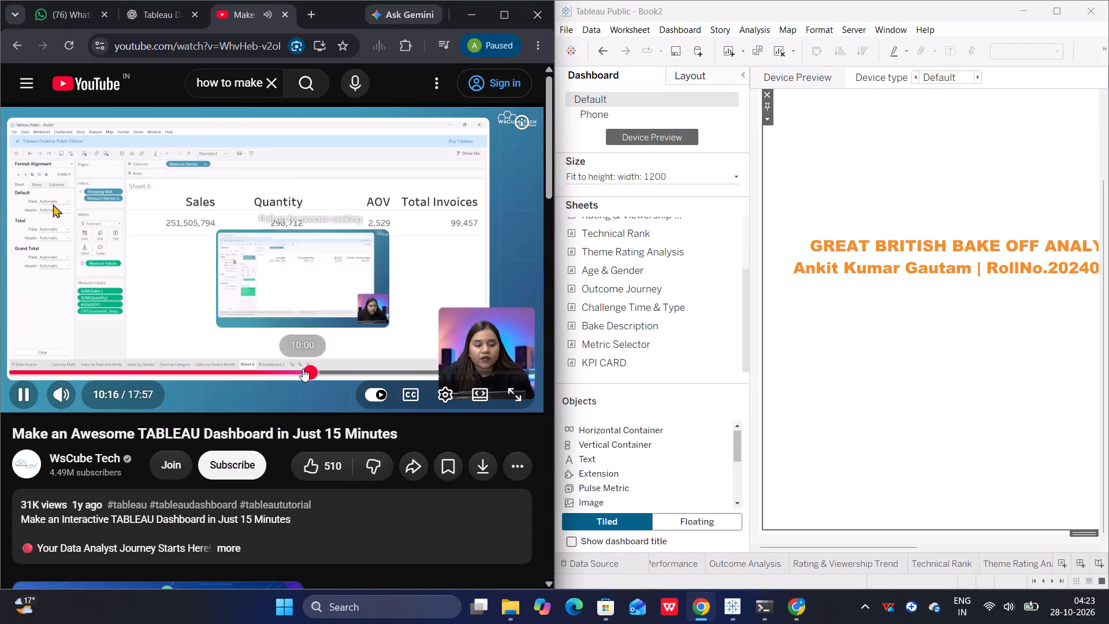
left_click(303, 369)
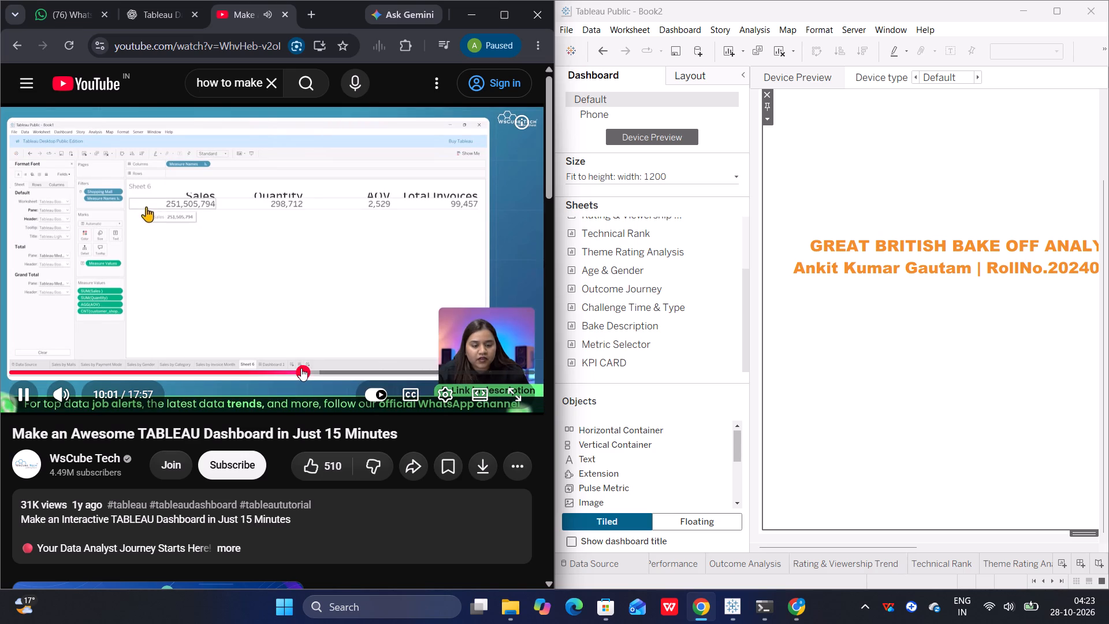
left_click(294, 367)
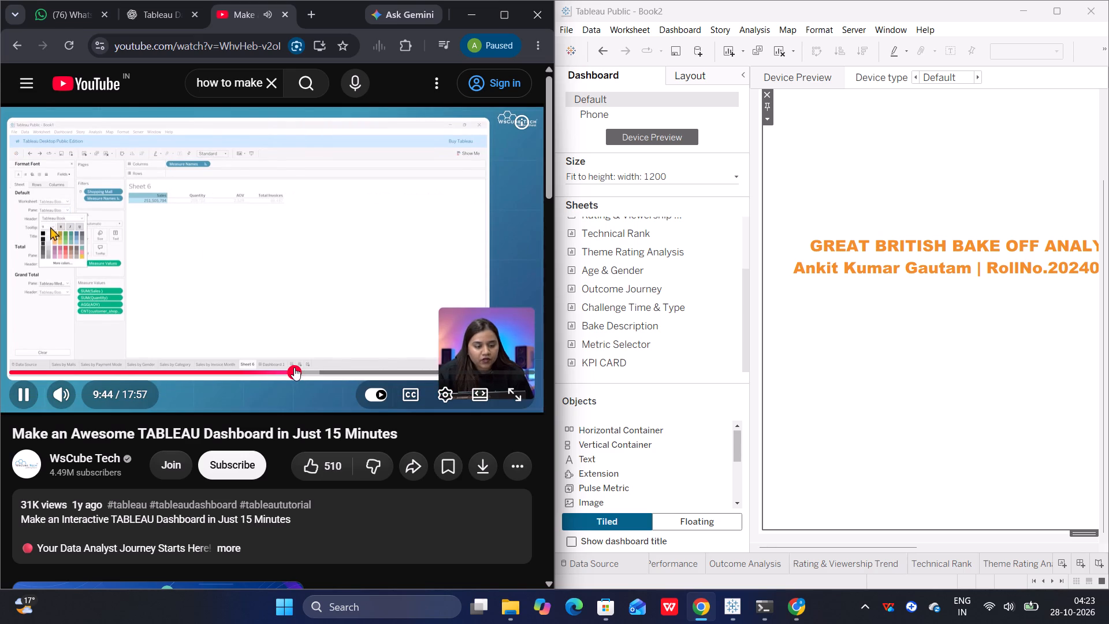
left_click(289, 369)
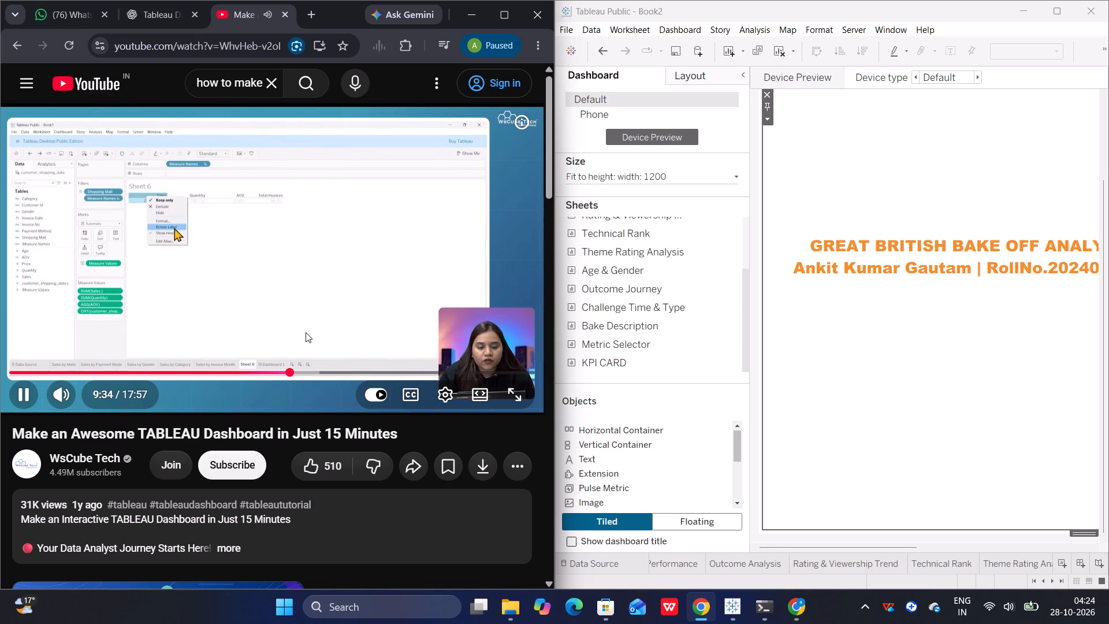
left_click(322, 311)
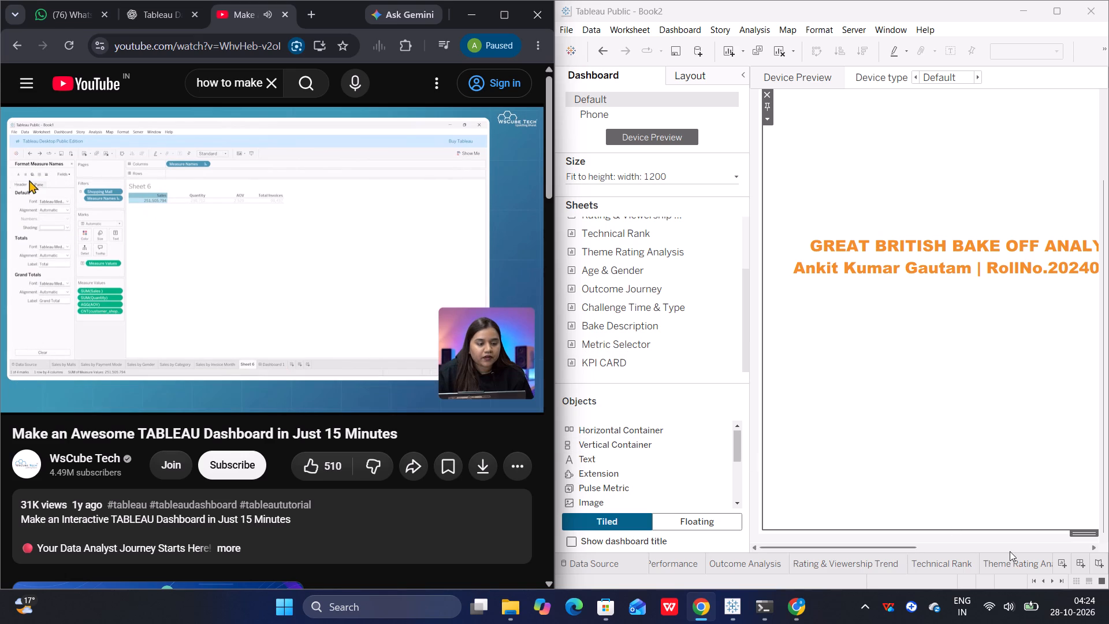
On the KPI CARD sheet in Tableau, open formatting for the Avg. My Viewership header and switch to the worksheet's font settings.
scroll(1017, 562, "left", 3)
left_click(1026, 560)
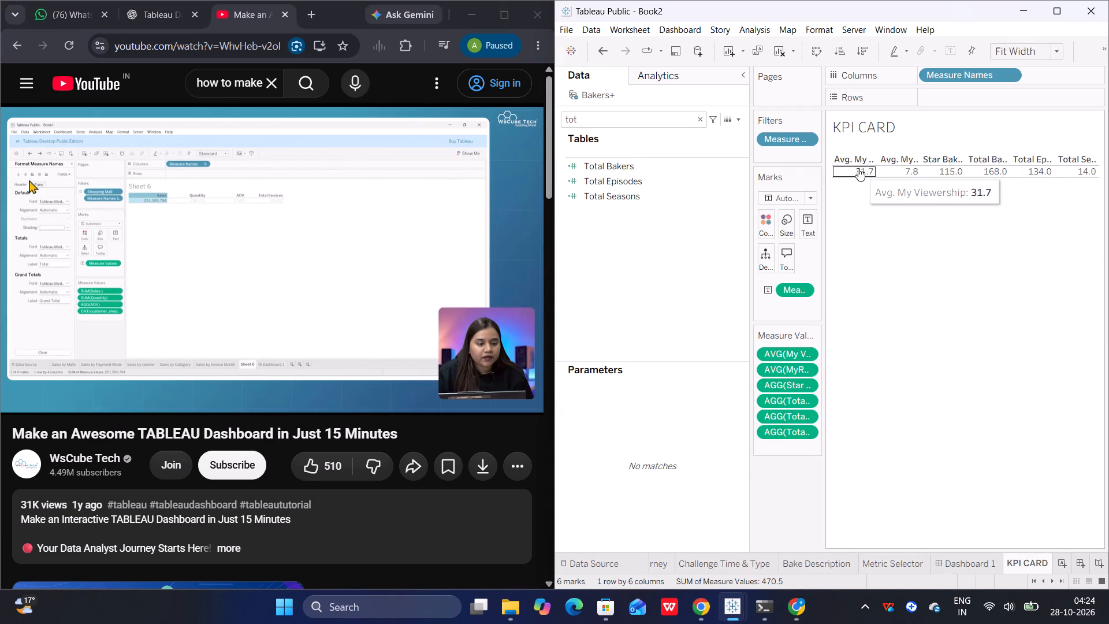
left_click(858, 160)
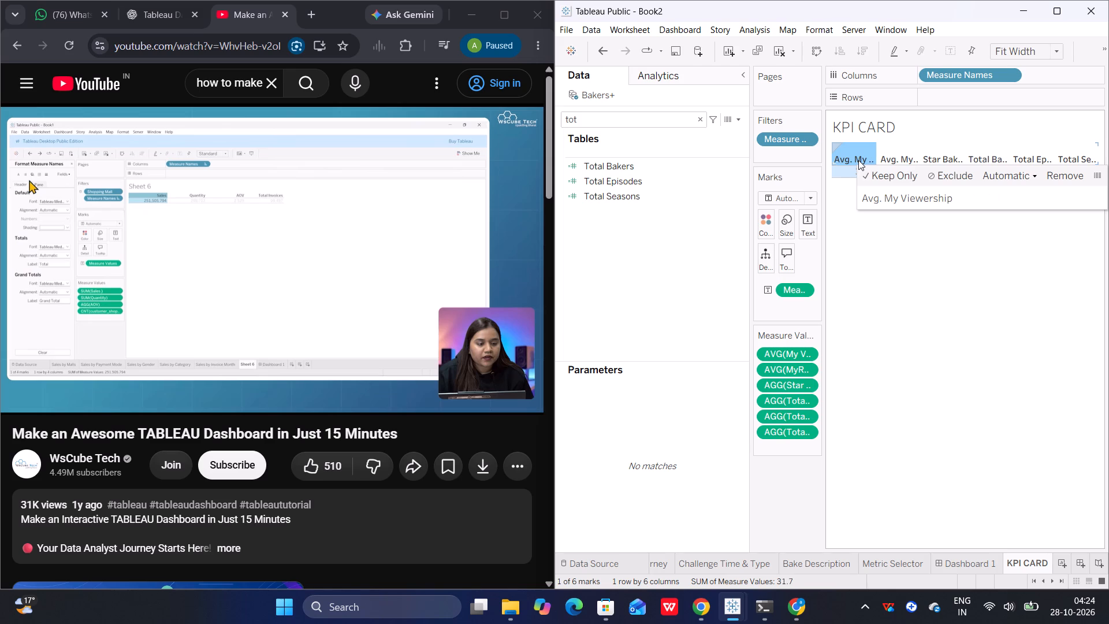
right_click(858, 160)
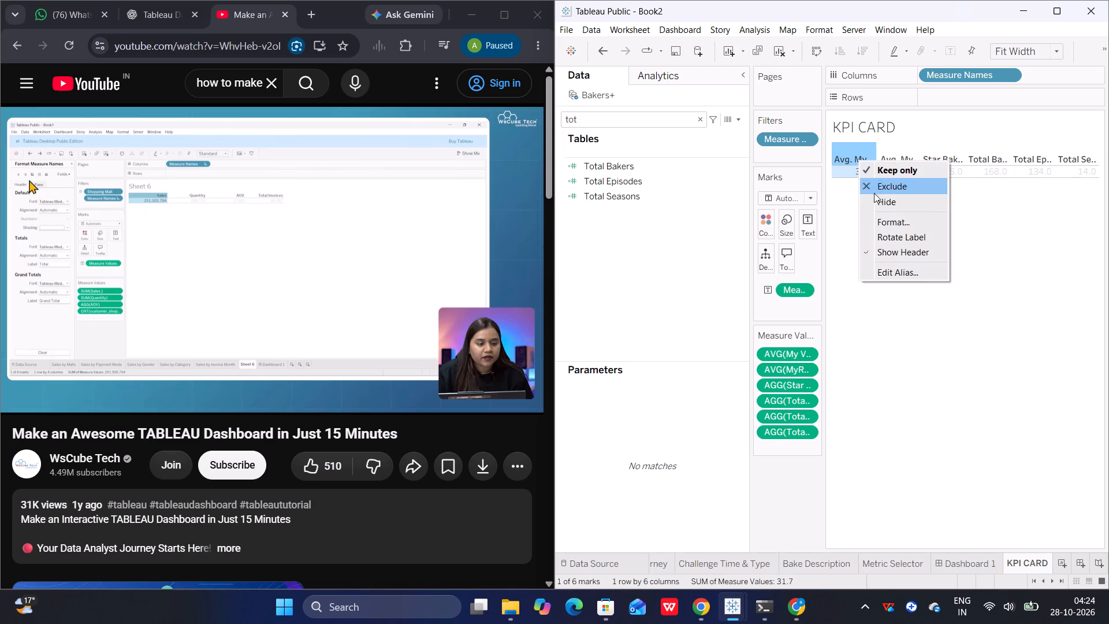
left_click(888, 222)
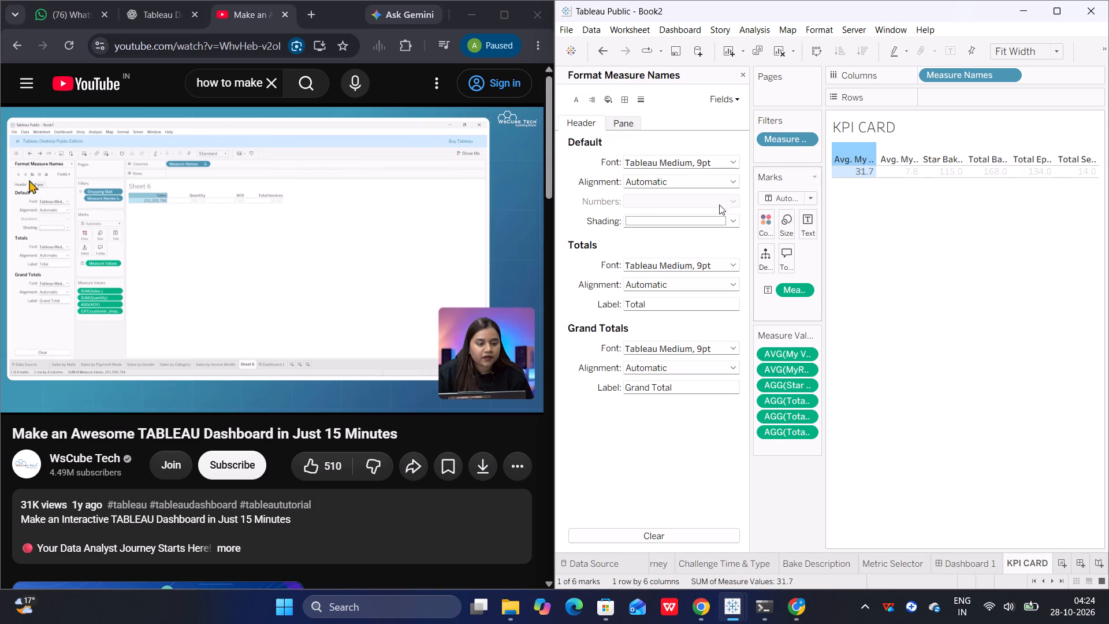
left_click(352, 240)
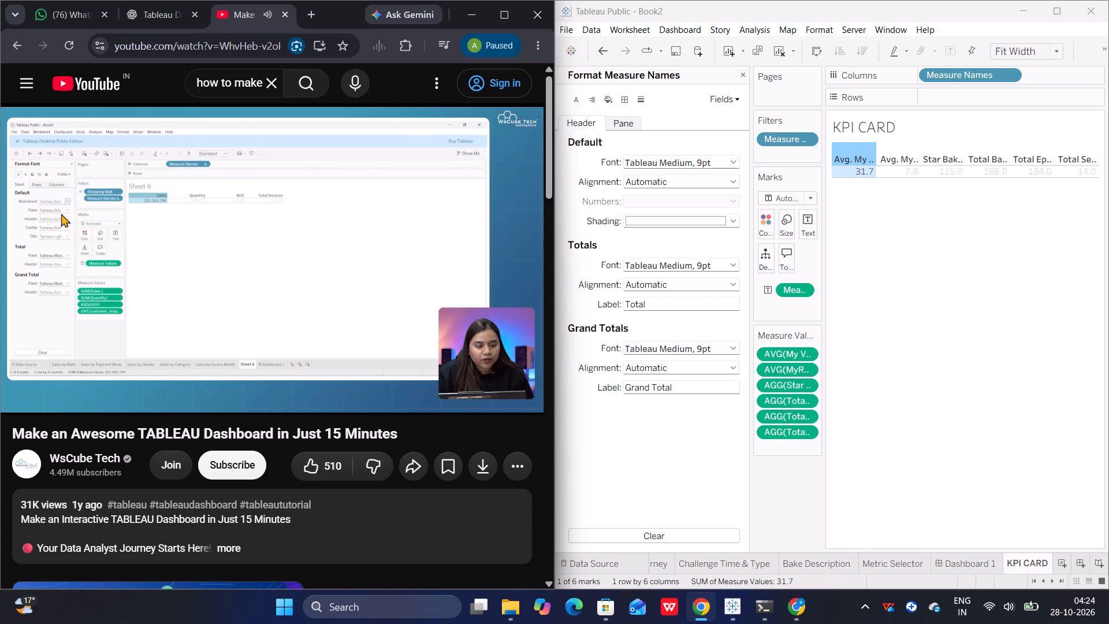
left_click(352, 240)
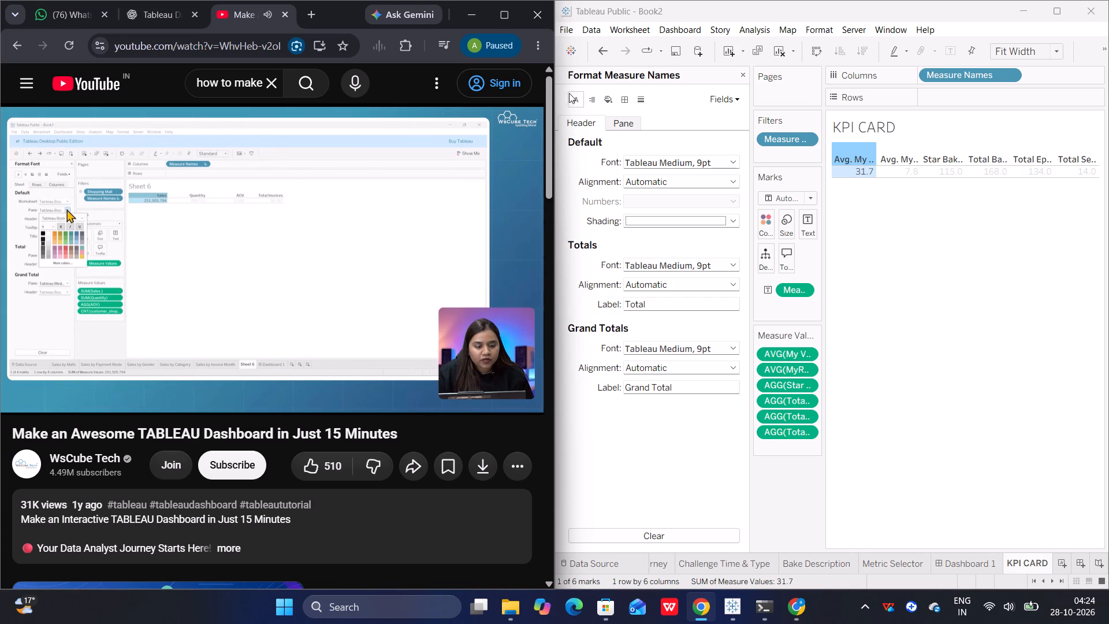
left_click(573, 97)
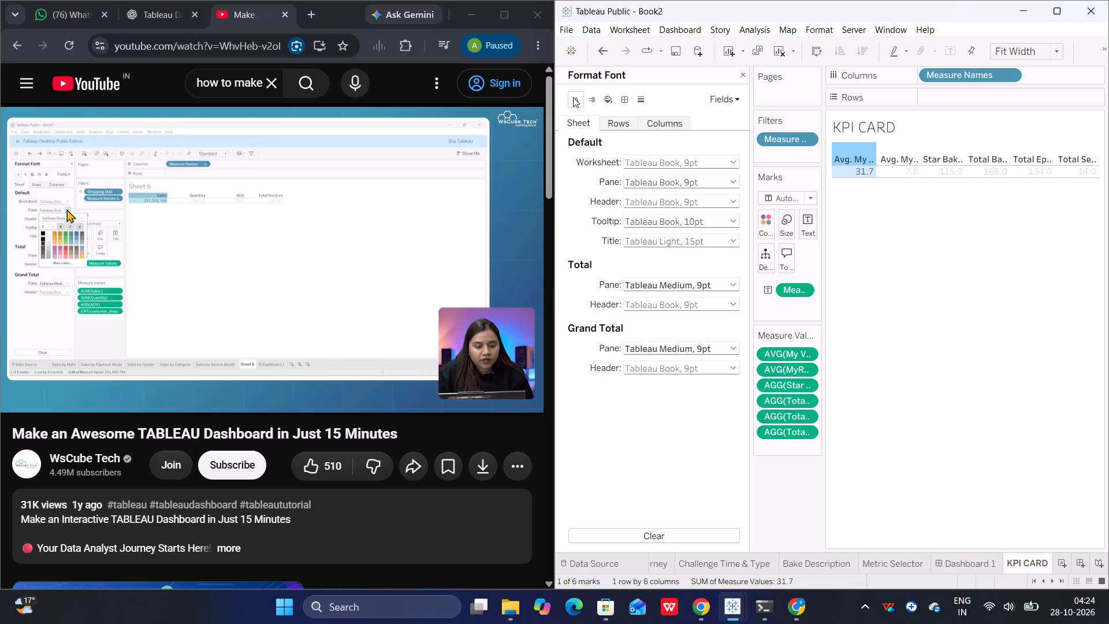
Watch and replay the tutorial section on enlarging the KPI table's pane and header fonts, around 9:44 to 9:59.
left_click(319, 249)
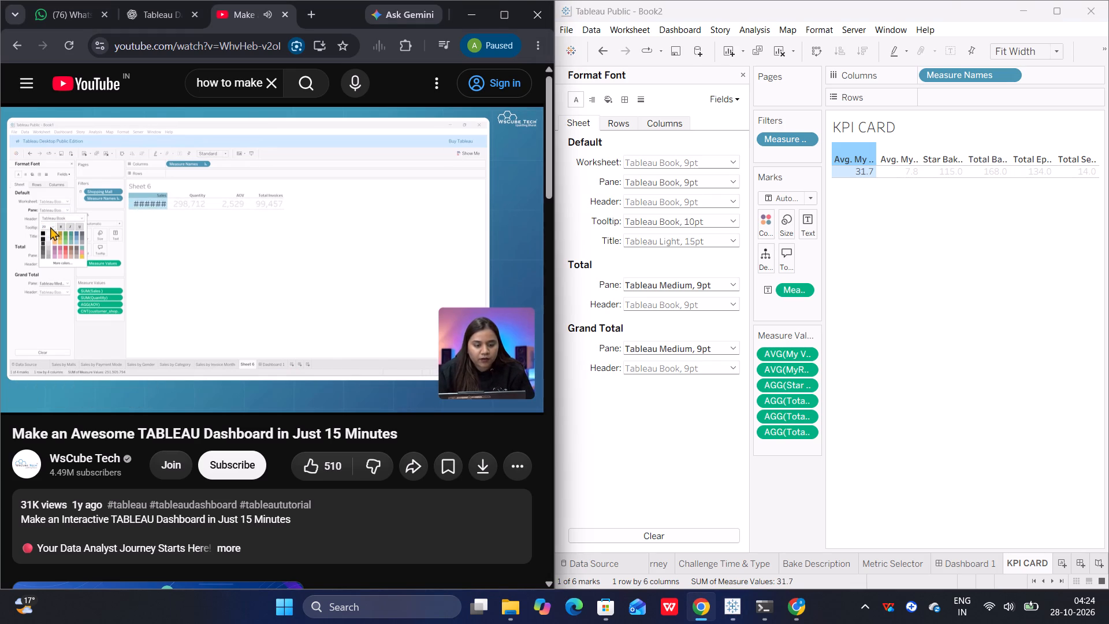
left_click(319, 249)
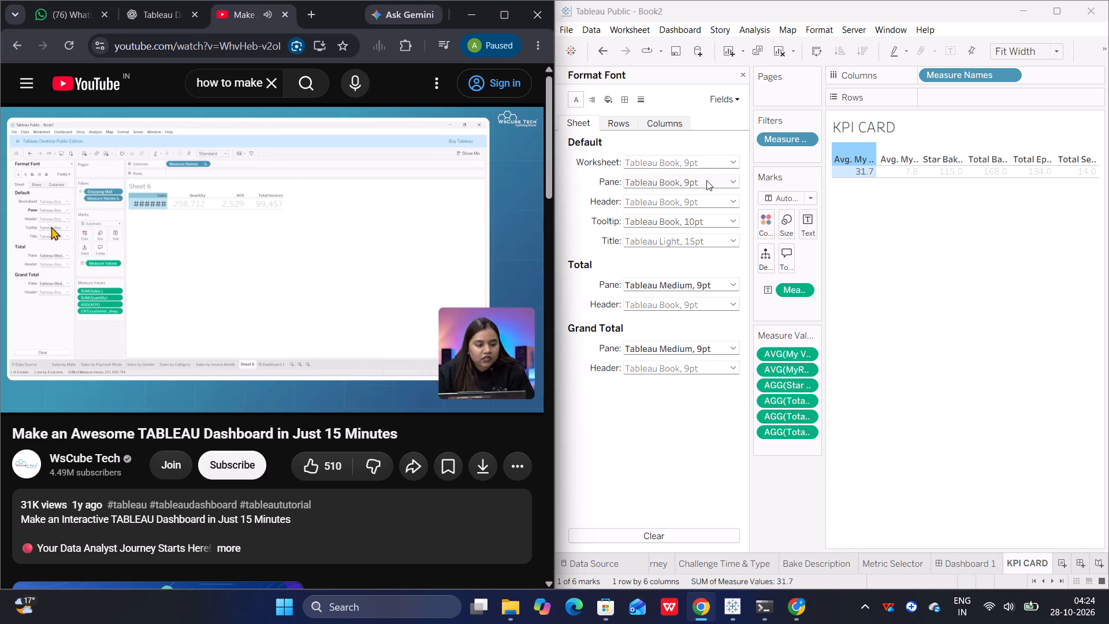
left_click(735, 182)
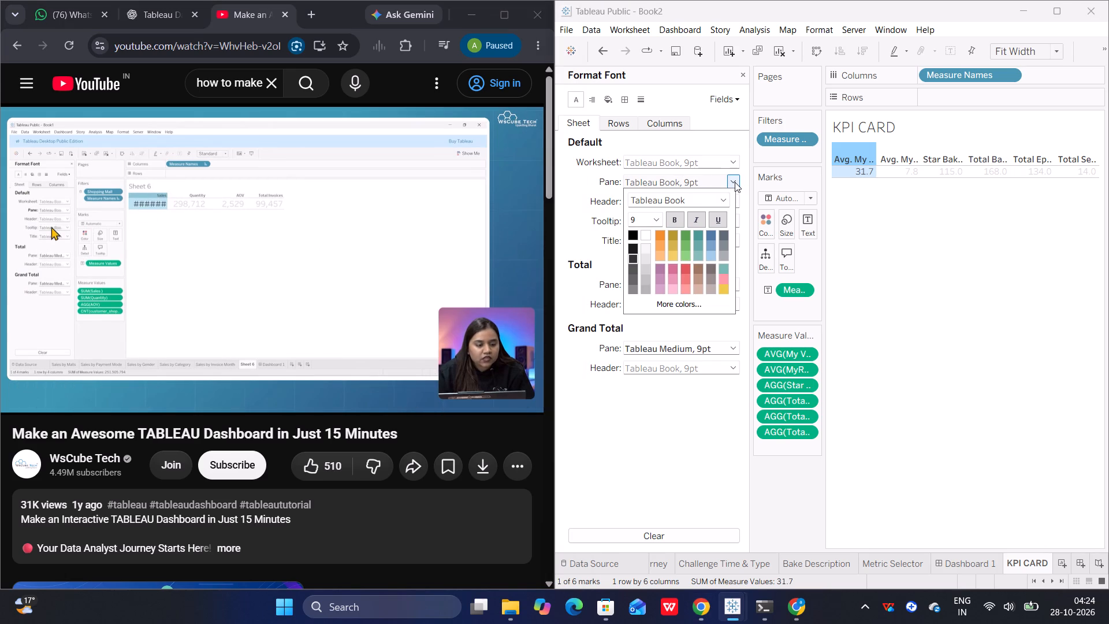
left_click(367, 284)
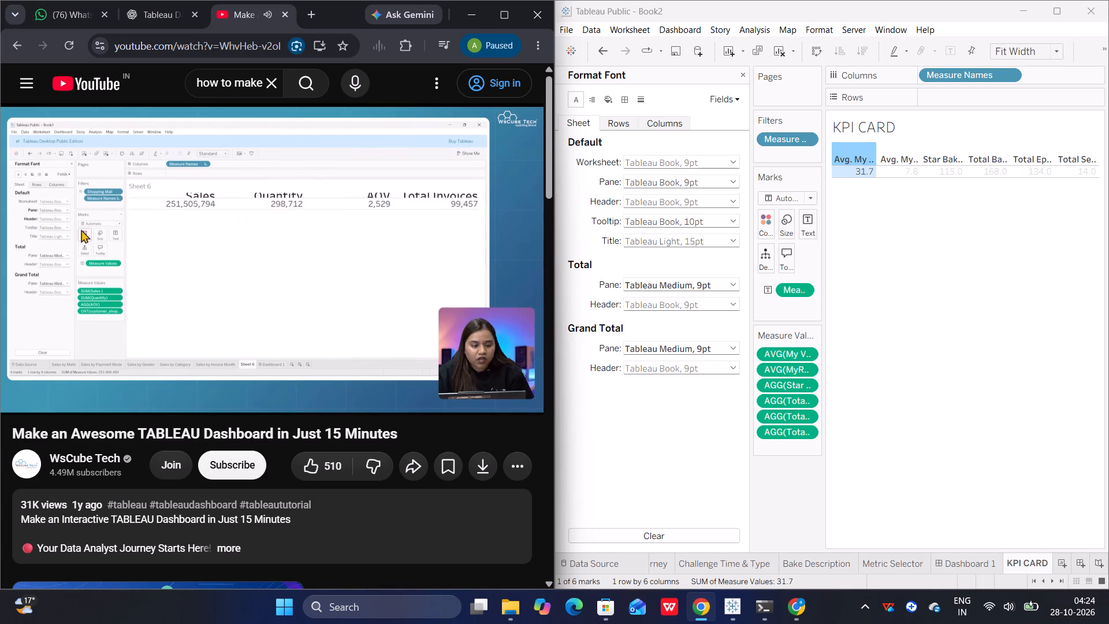
left_click(329, 262)
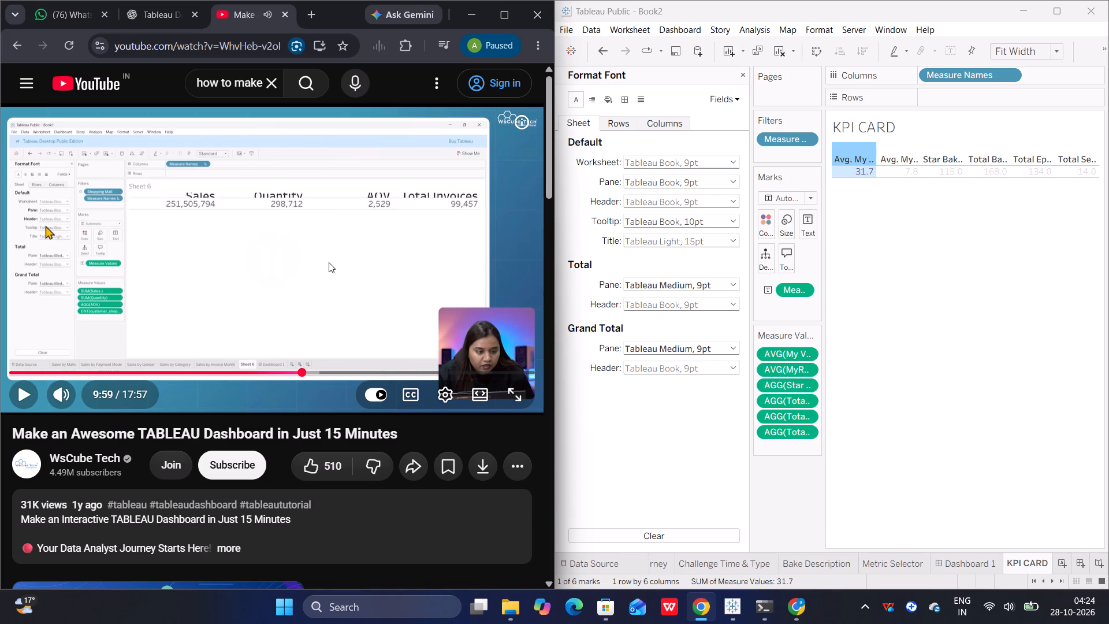
left_click(737, 184)
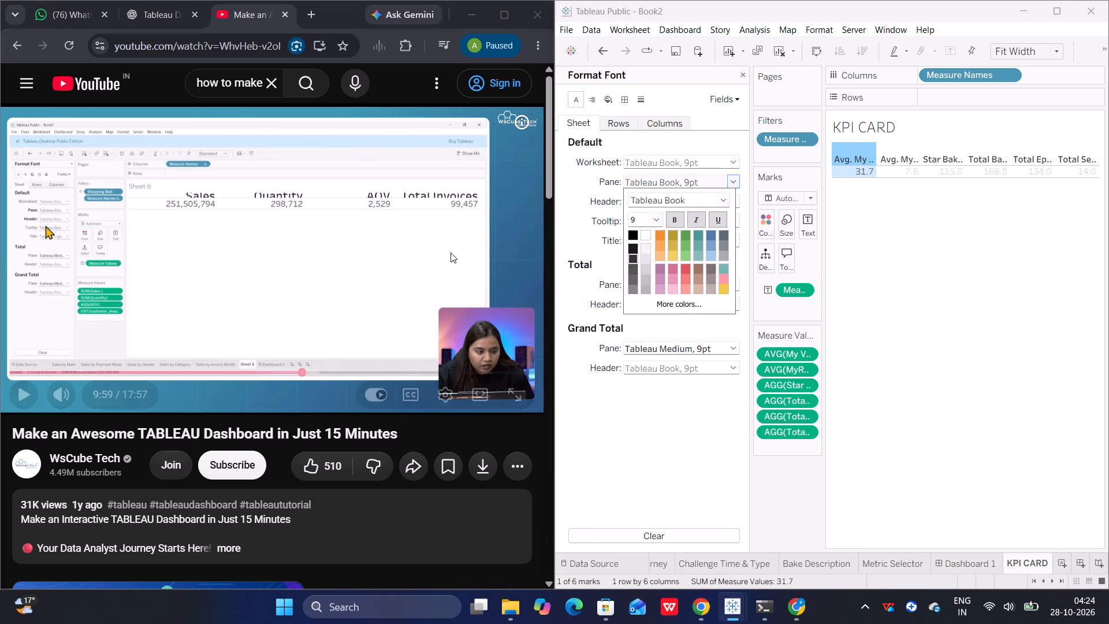
left_click(412, 246)
key("Left")
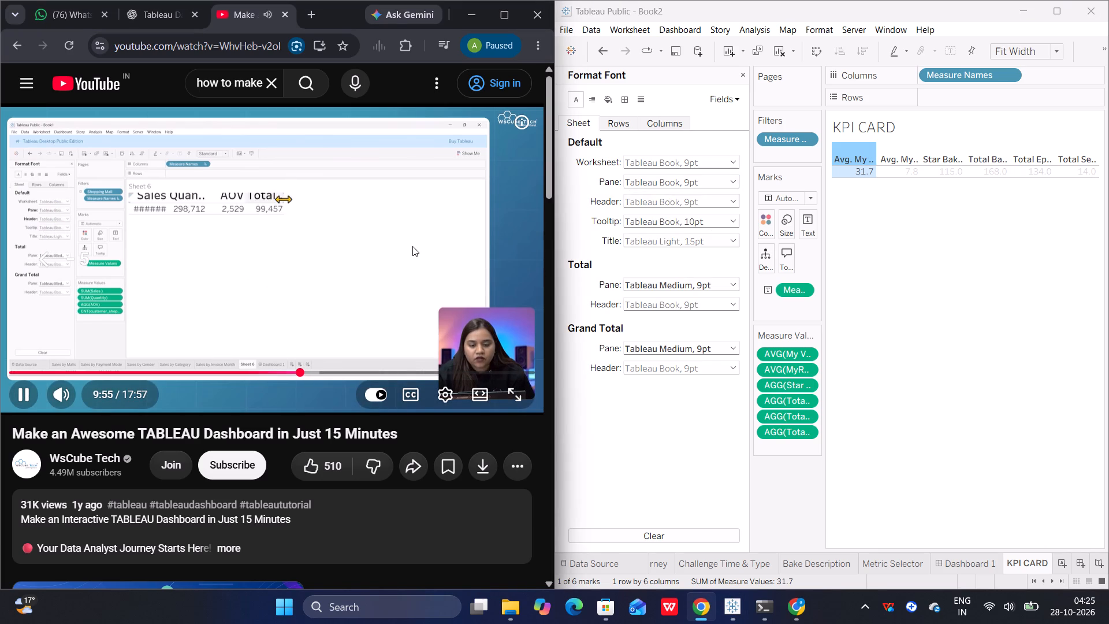
key("Left")
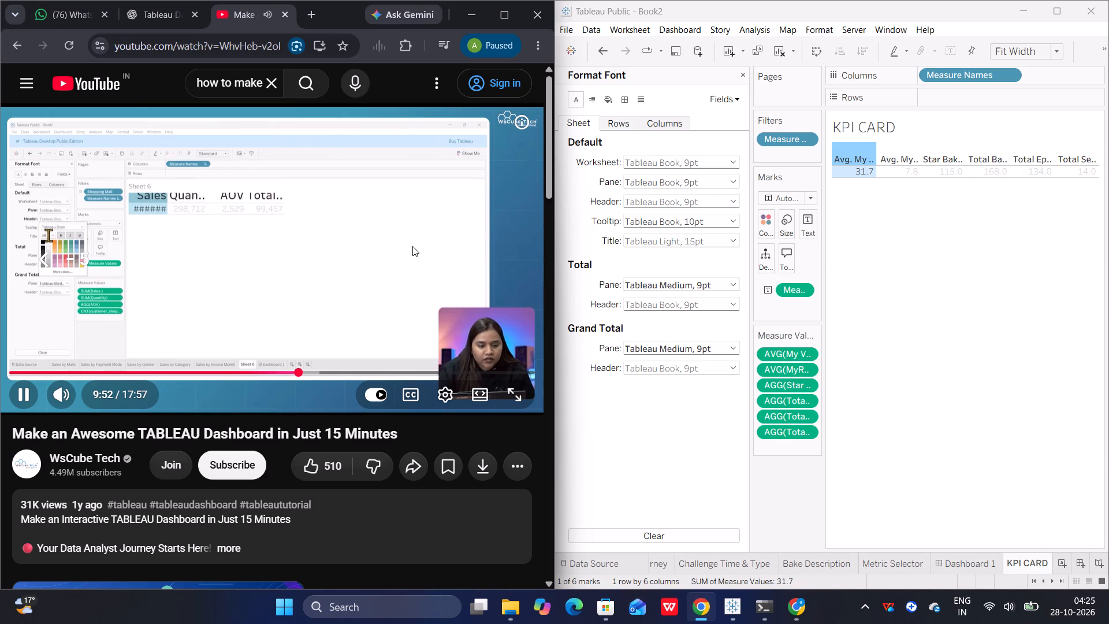
key("Left")
key("Left")
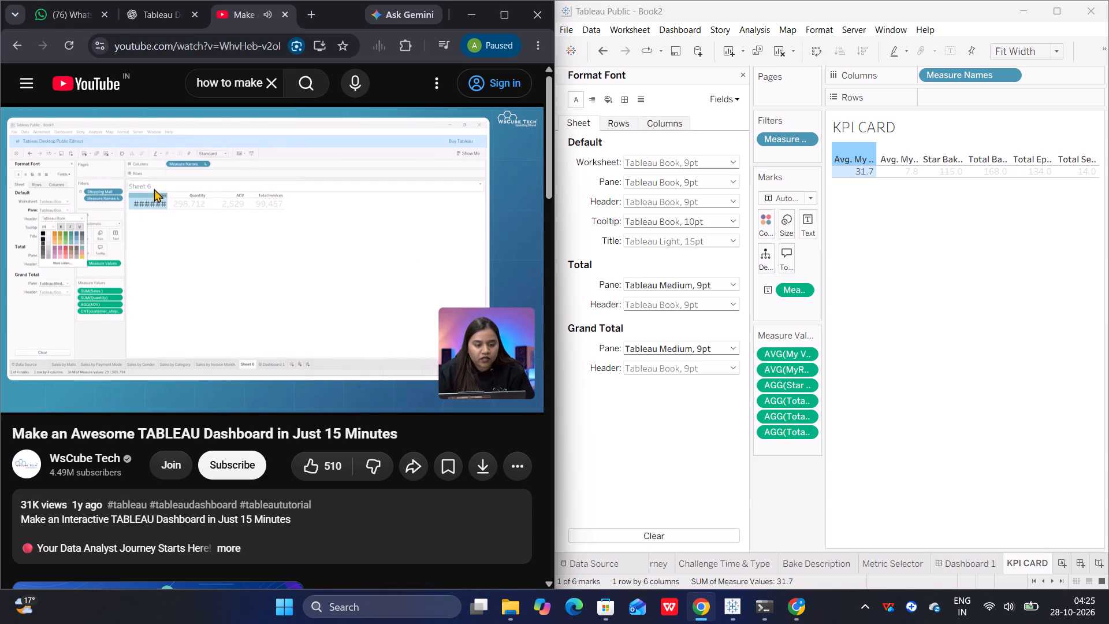
key("Left")
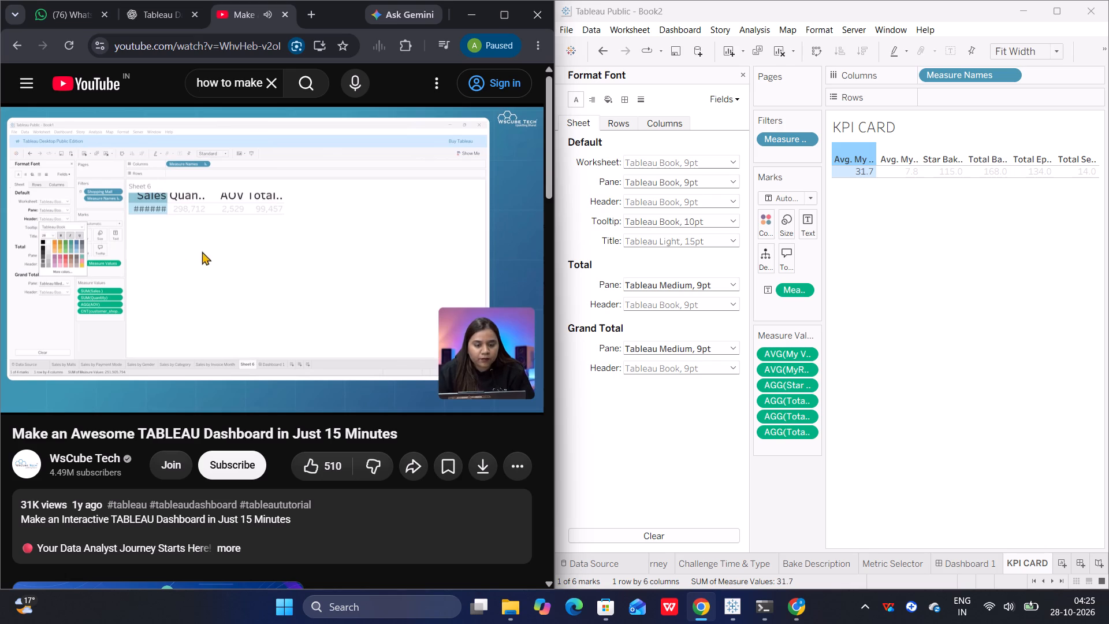
left_click(357, 234)
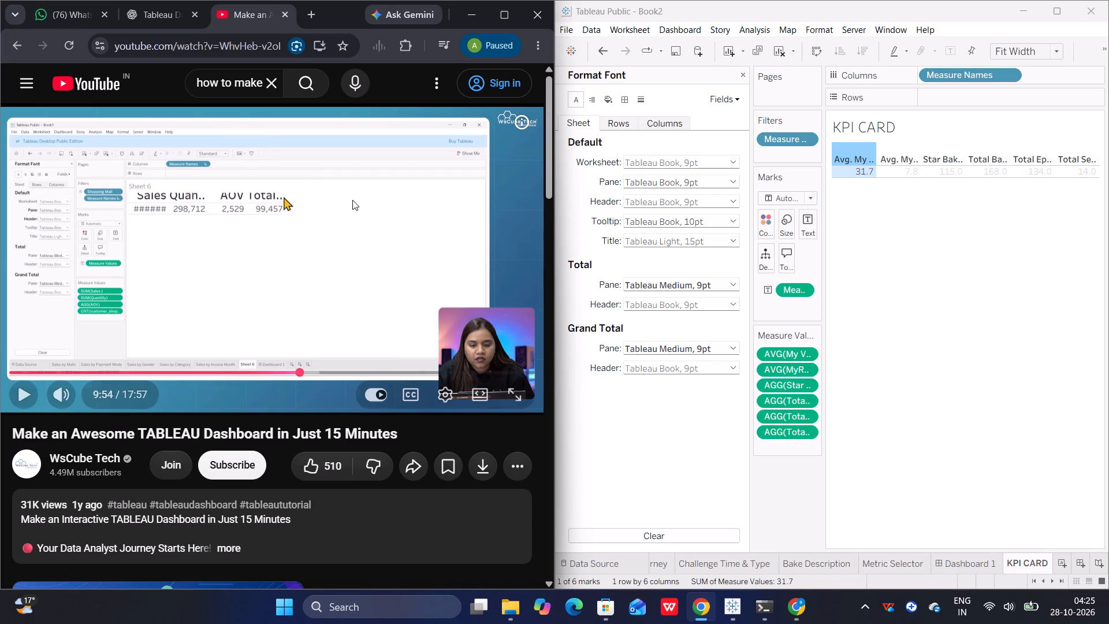
left_click(345, 247)
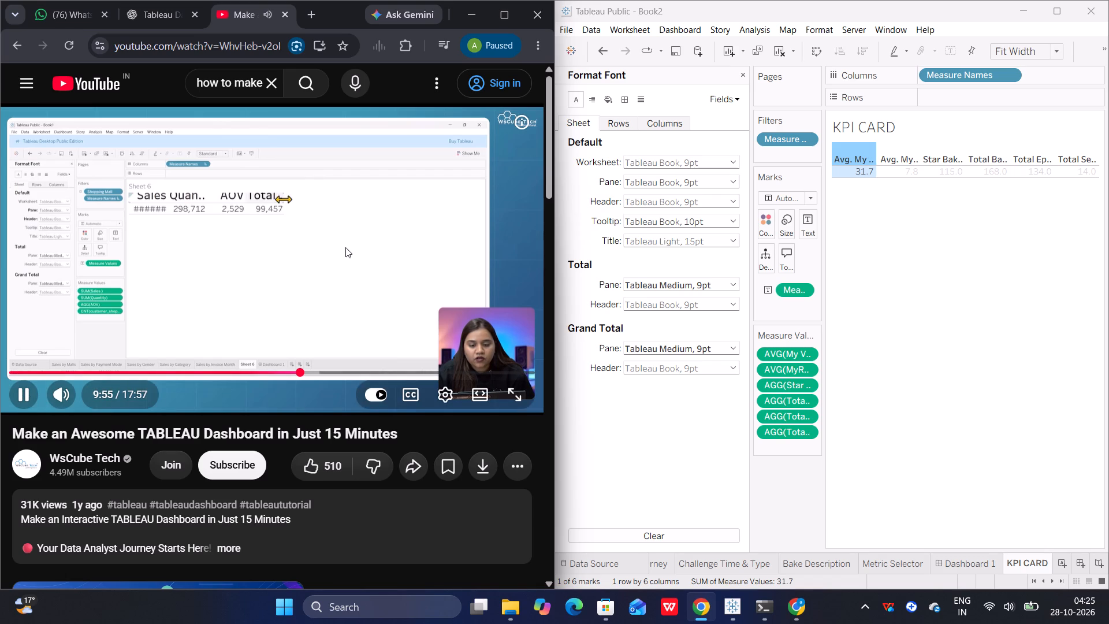
key("Left")
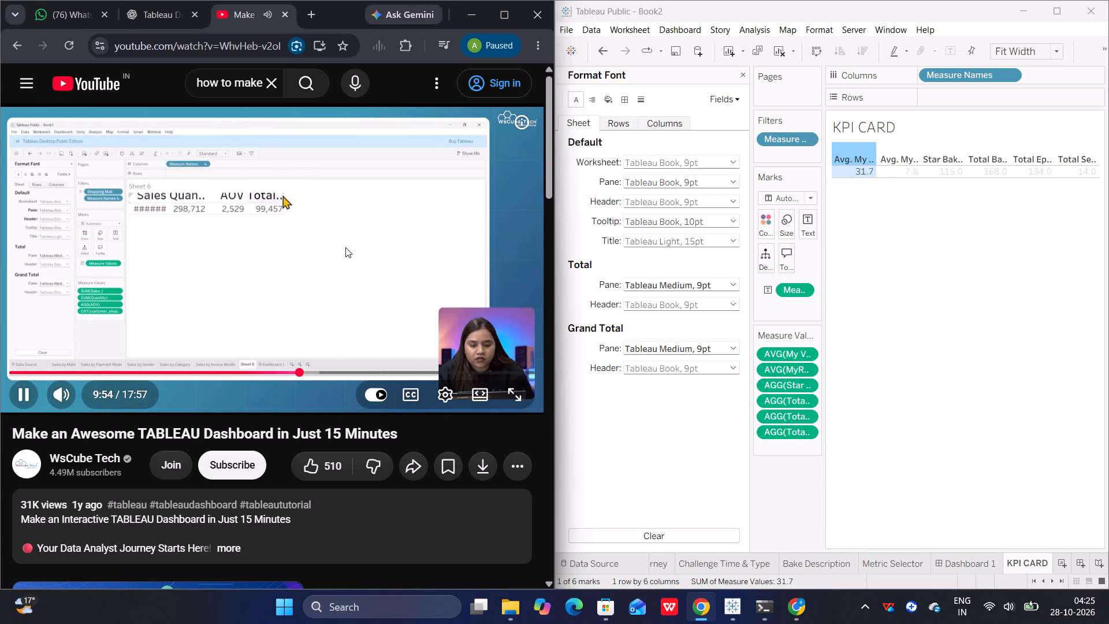
key("Left")
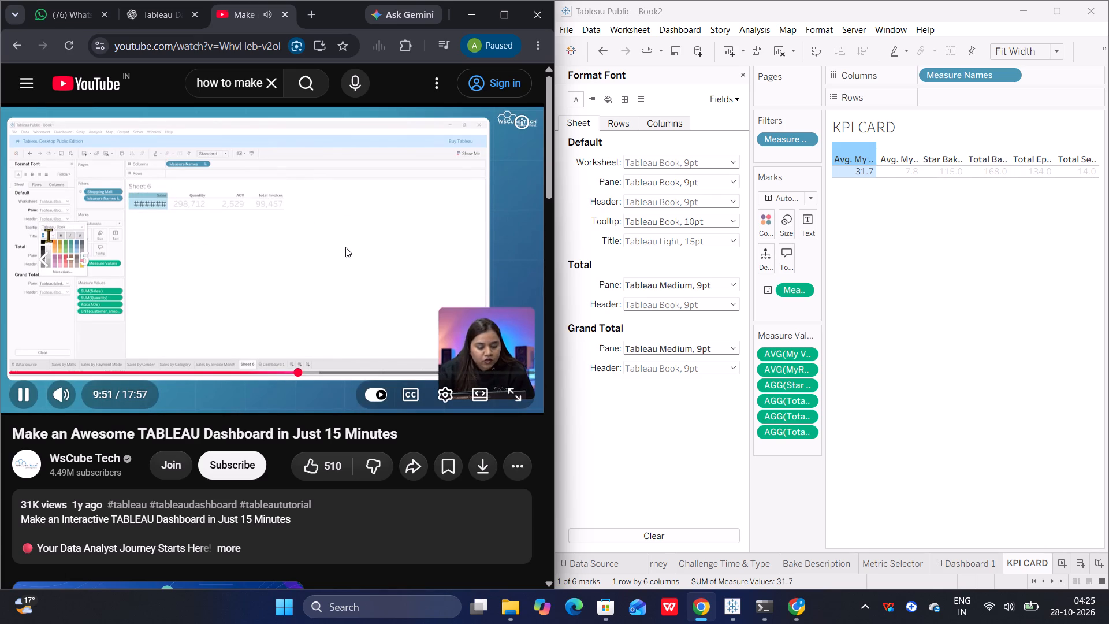
key("Left")
key("Left")
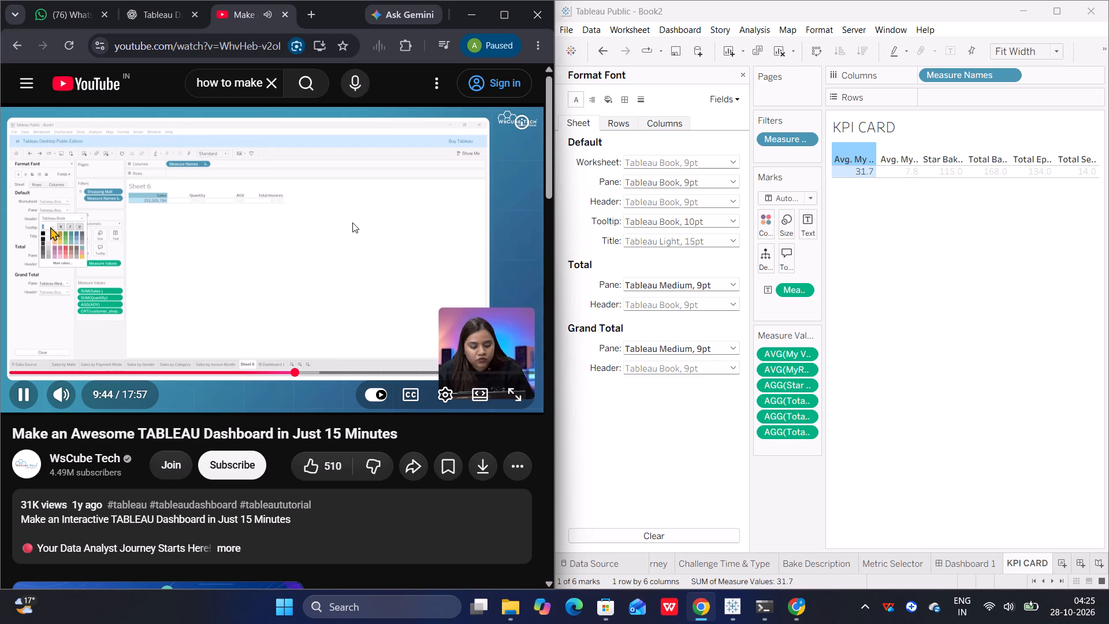
left_click(332, 243)
left_click(332, 243)
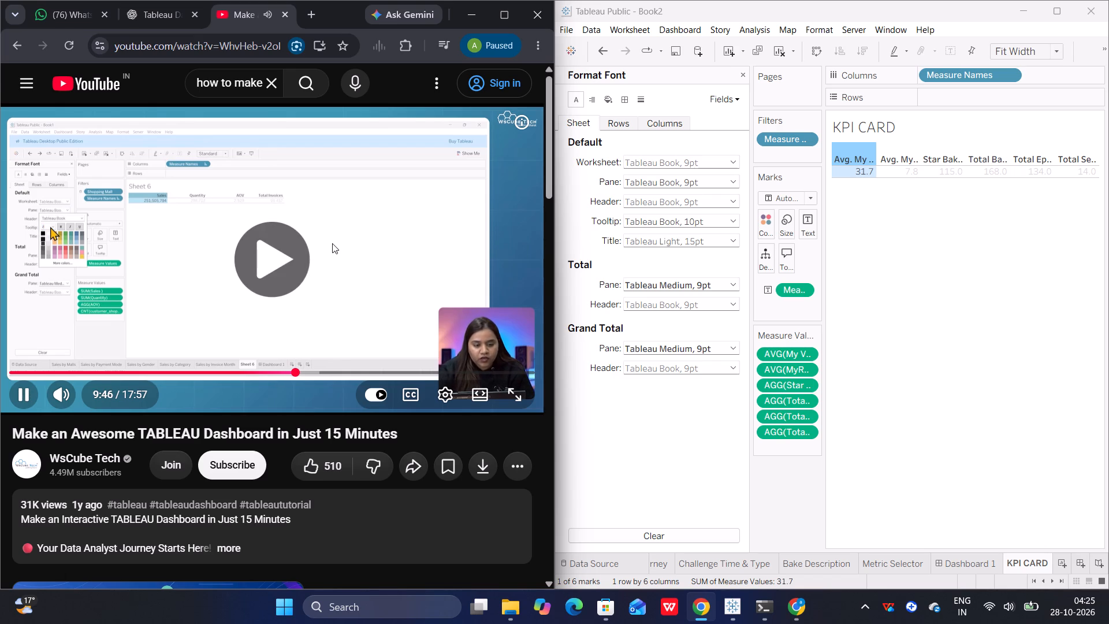
left_click(332, 243)
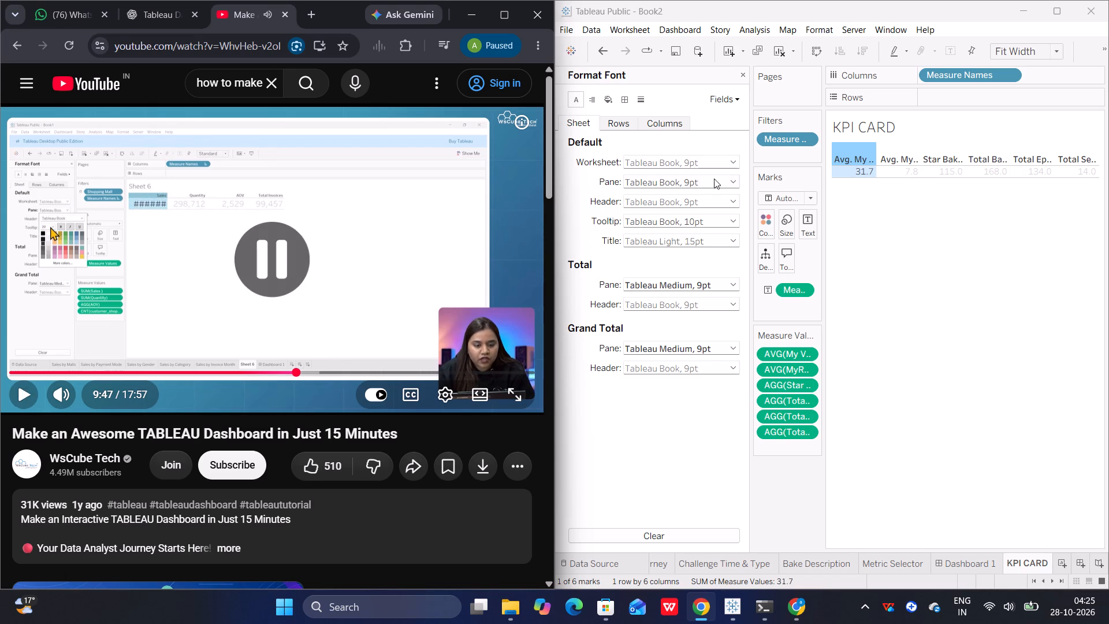
Set the default pane font size of the KPI CARD sheet to 20.
left_click(736, 180)
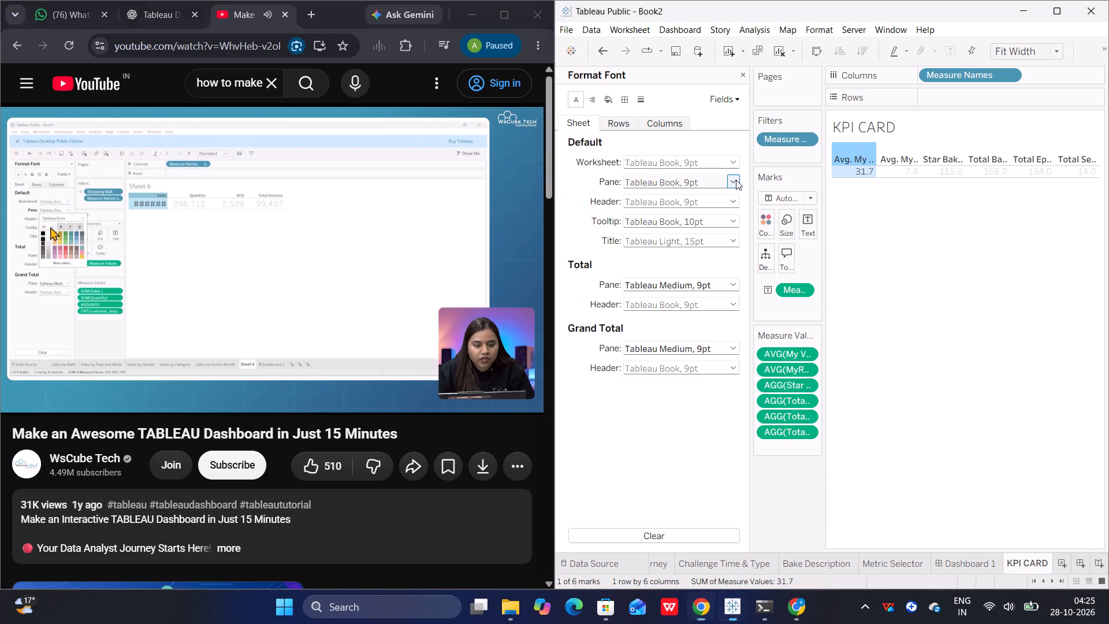
left_click(657, 220)
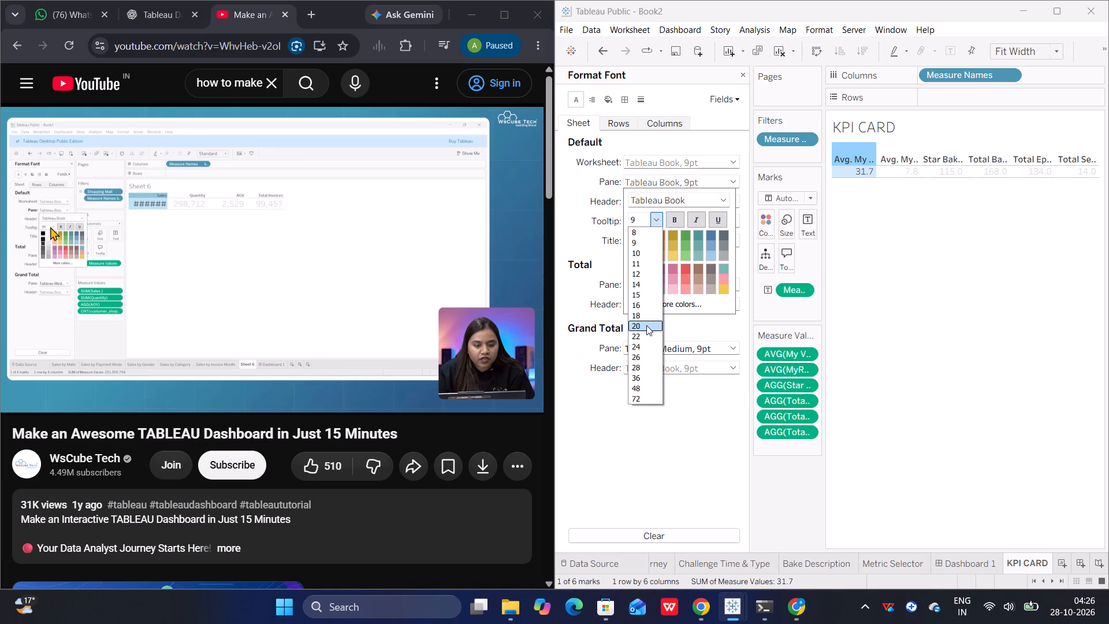
left_click(646, 325)
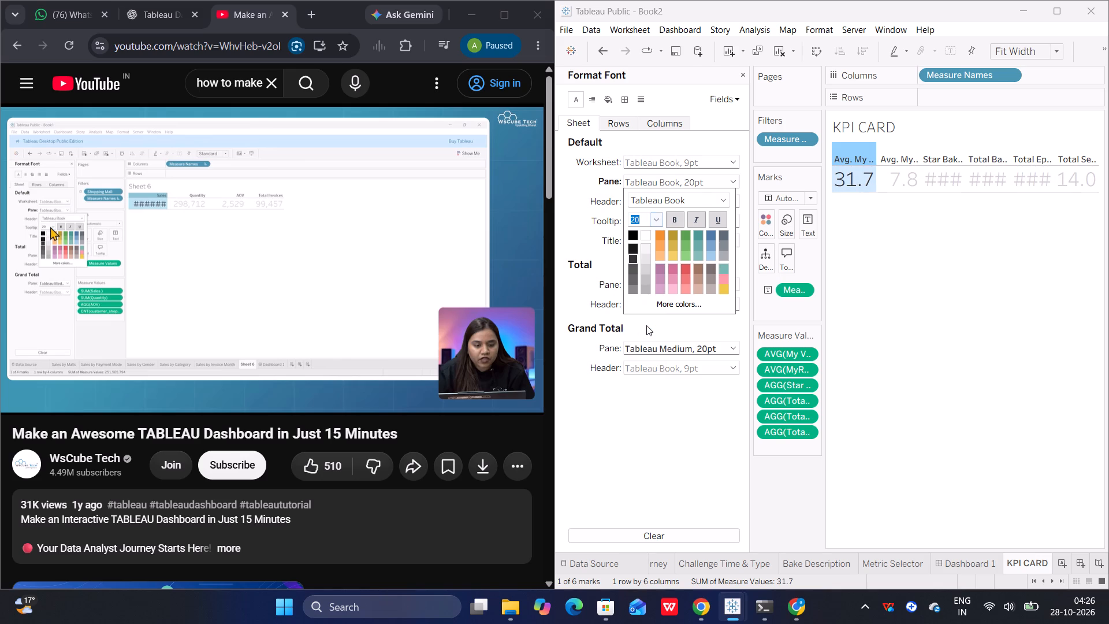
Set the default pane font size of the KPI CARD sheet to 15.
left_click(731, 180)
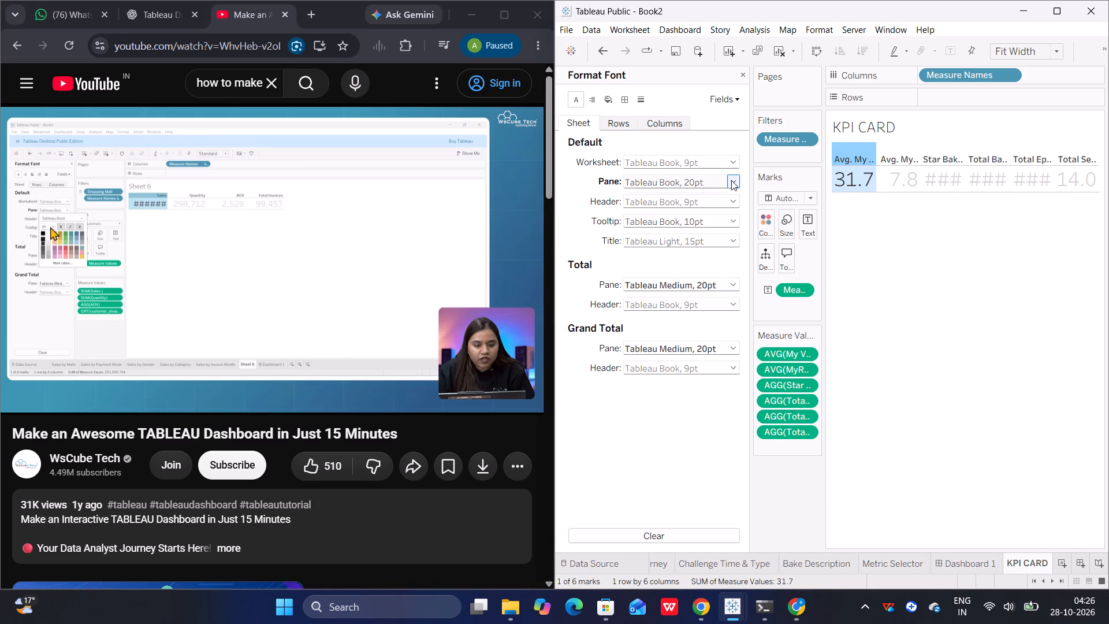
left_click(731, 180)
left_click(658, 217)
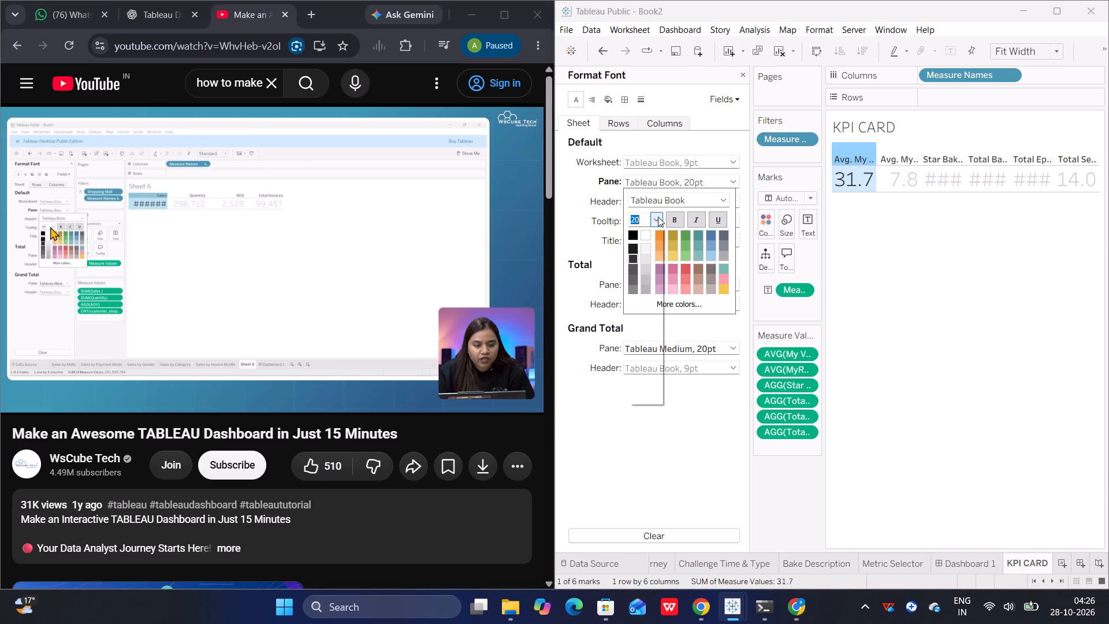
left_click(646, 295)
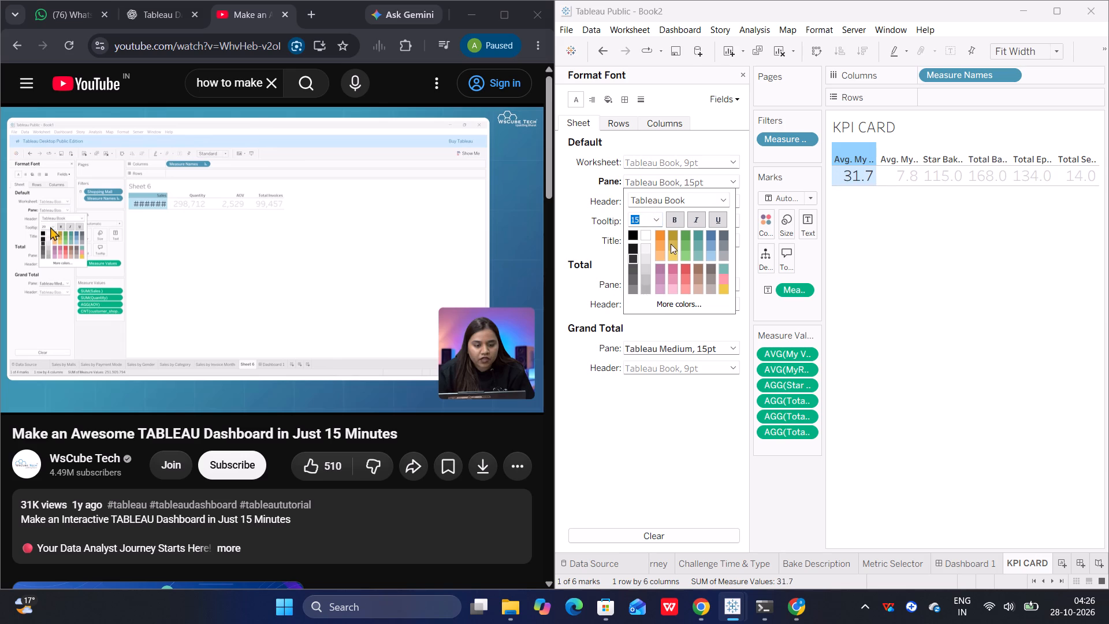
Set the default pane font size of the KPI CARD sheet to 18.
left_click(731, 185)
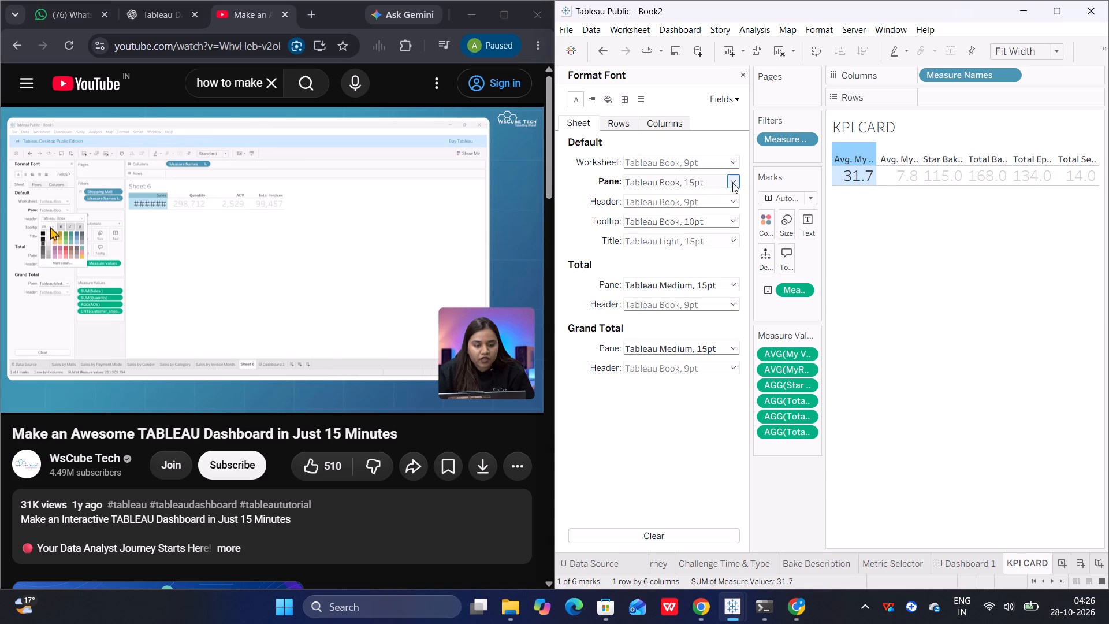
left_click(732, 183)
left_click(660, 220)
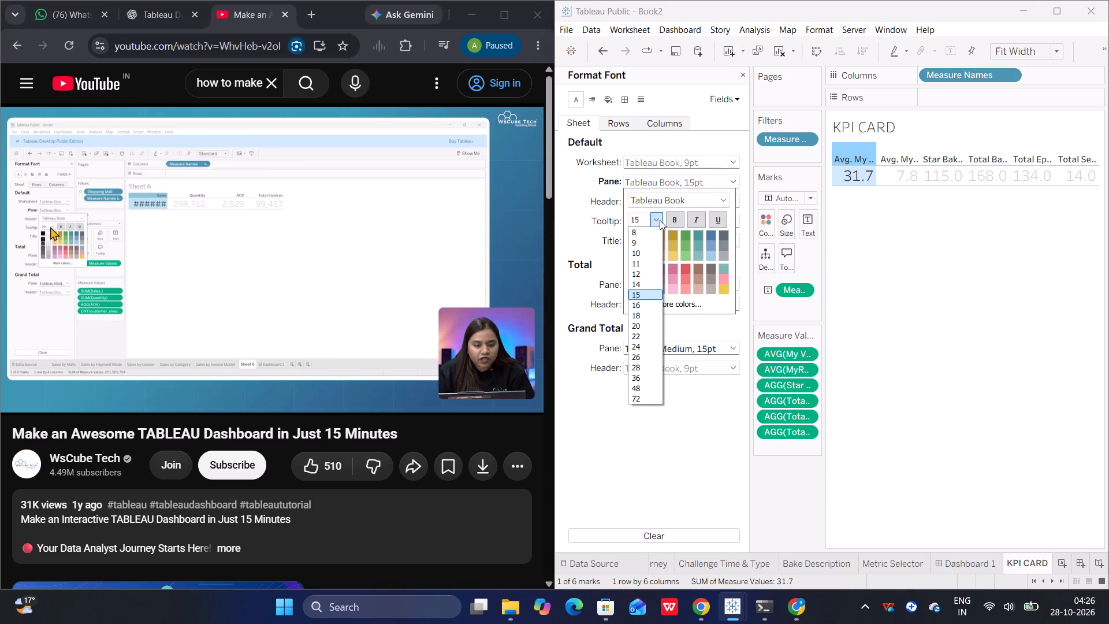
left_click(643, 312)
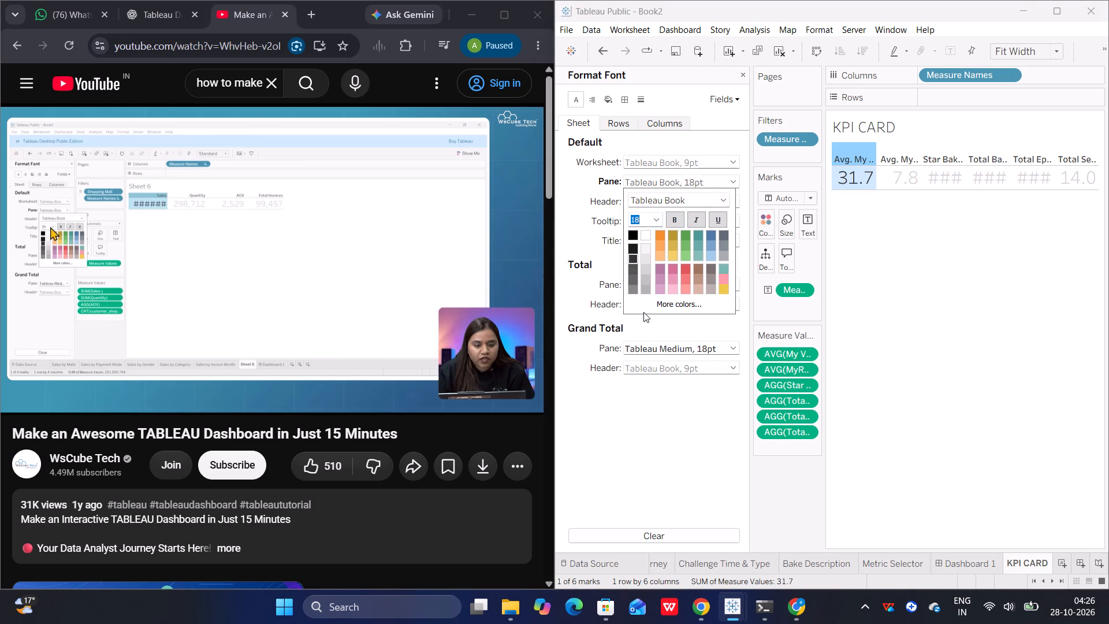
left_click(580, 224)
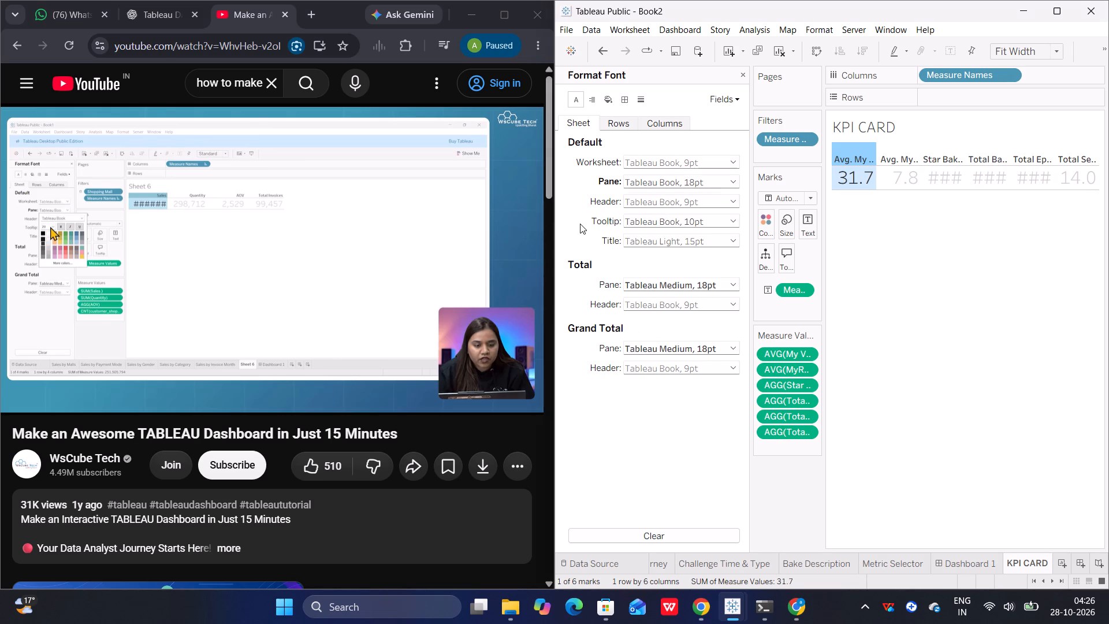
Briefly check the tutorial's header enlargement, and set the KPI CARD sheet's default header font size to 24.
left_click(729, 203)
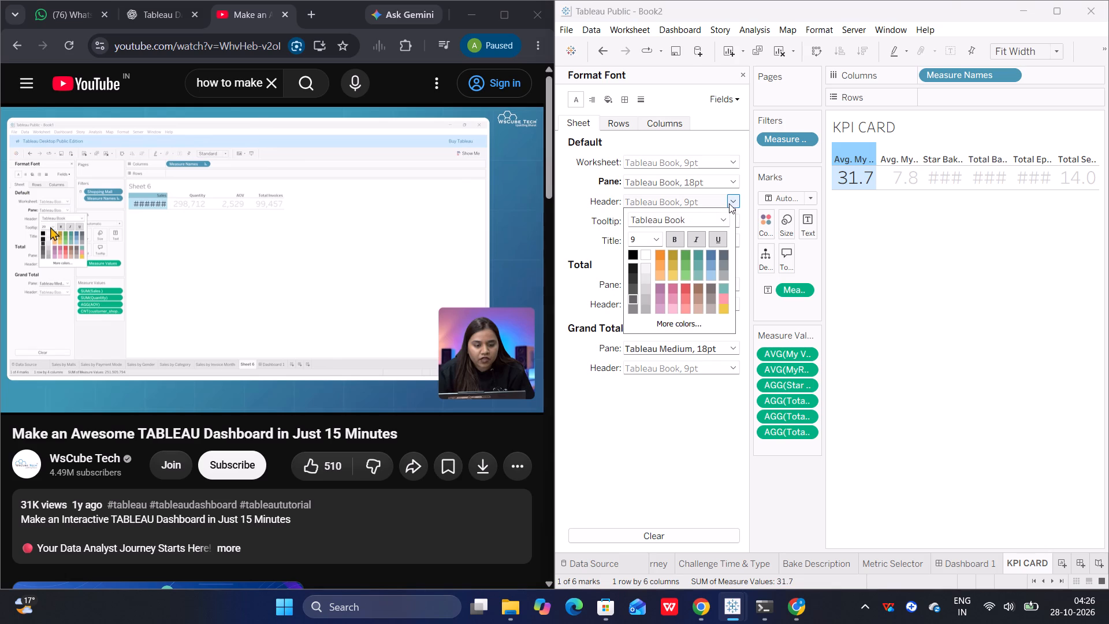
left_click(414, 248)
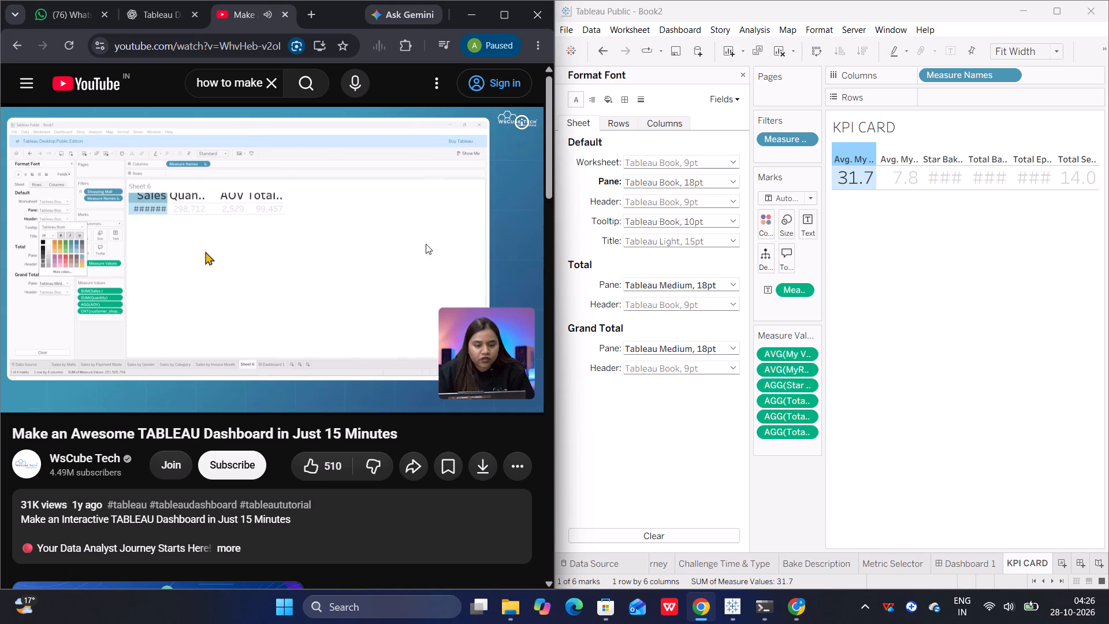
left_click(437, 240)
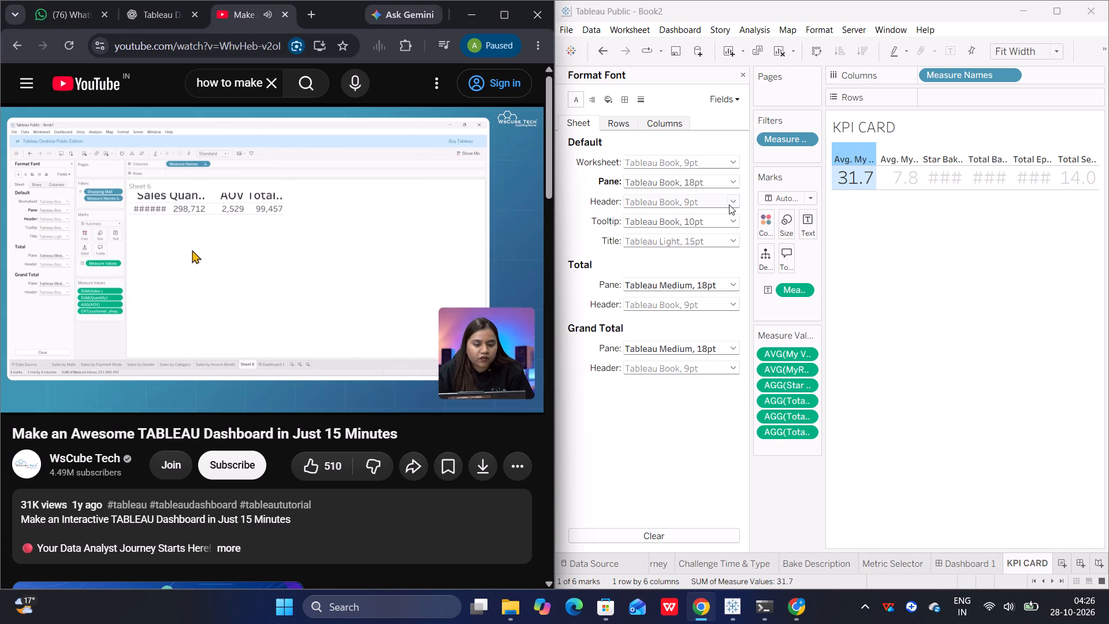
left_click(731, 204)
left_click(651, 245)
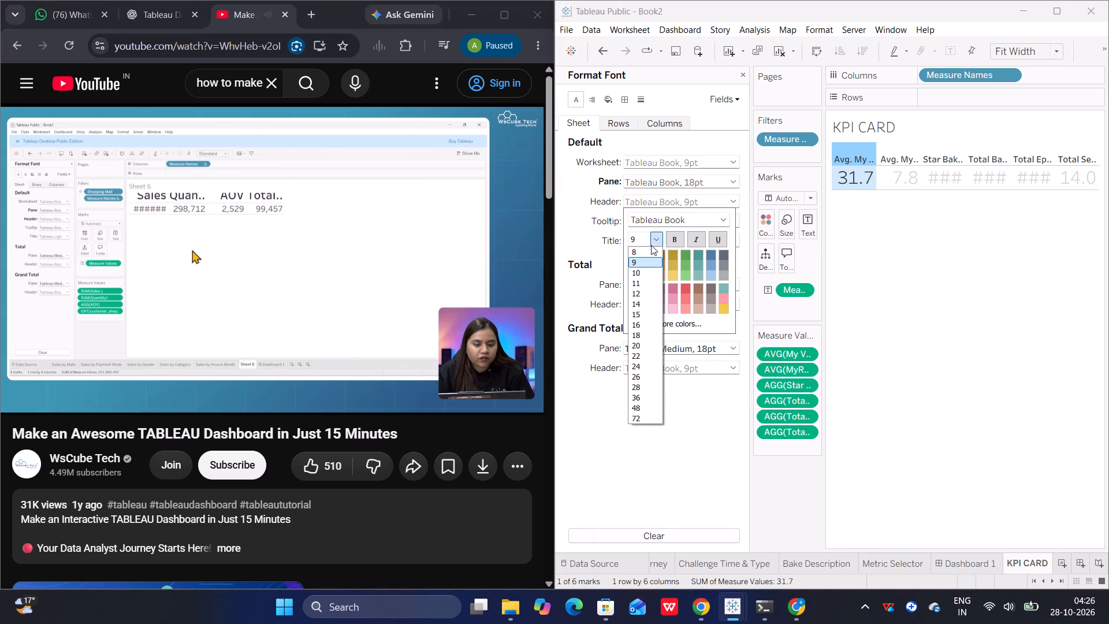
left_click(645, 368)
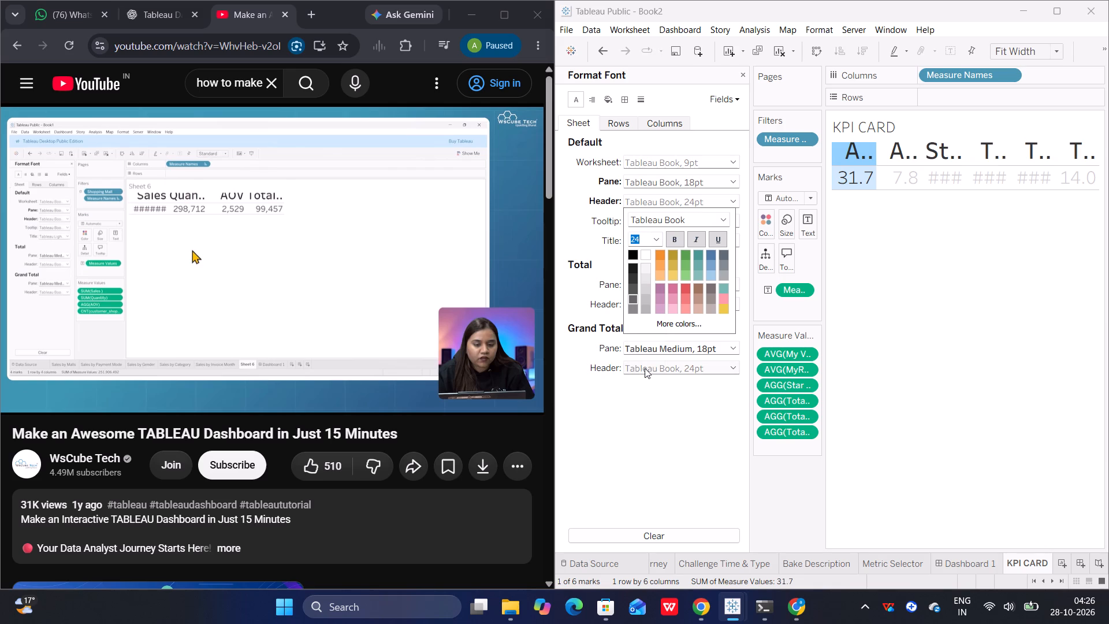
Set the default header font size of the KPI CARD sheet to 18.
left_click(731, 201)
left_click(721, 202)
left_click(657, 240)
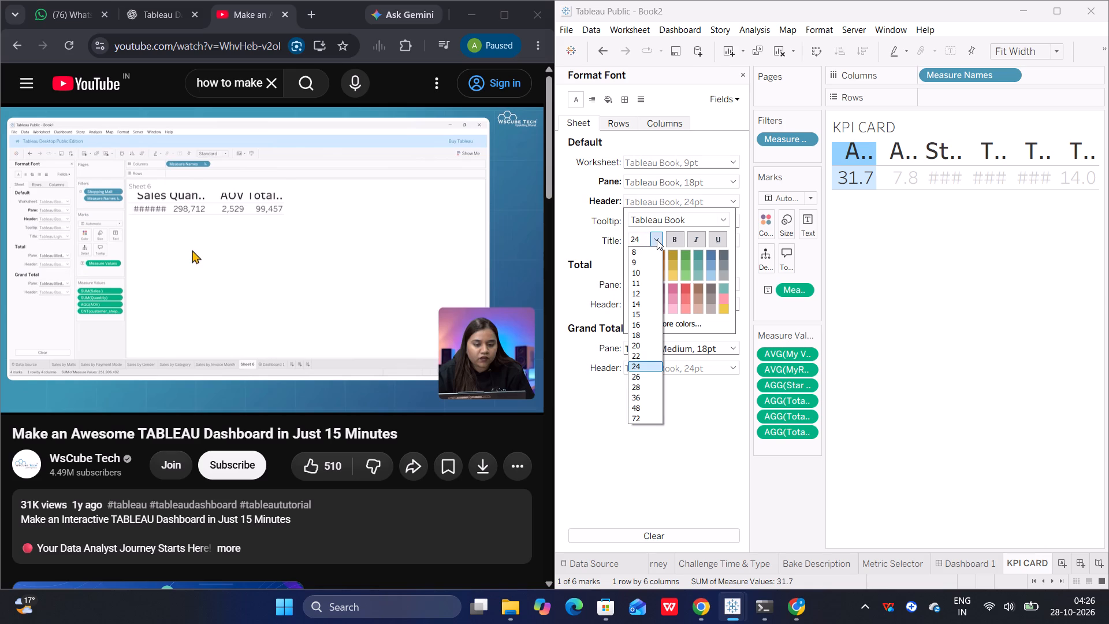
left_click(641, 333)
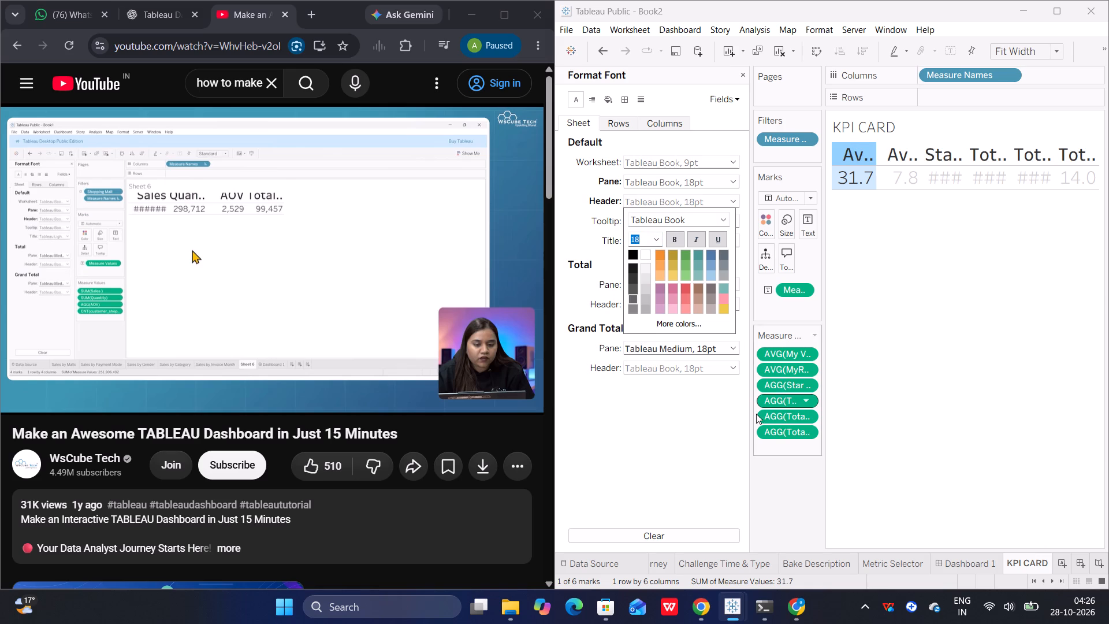
Narrow the formatting pane slightly to give the KPI table more width.
left_click_drag(751, 476, 622, 482)
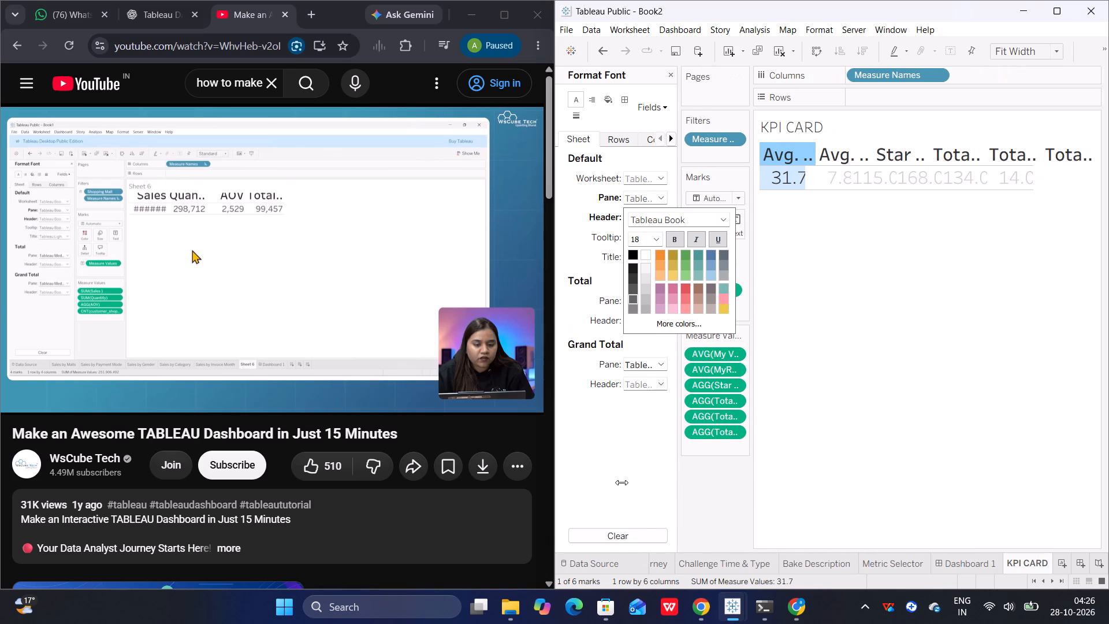
left_click_drag(622, 482, 600, 481)
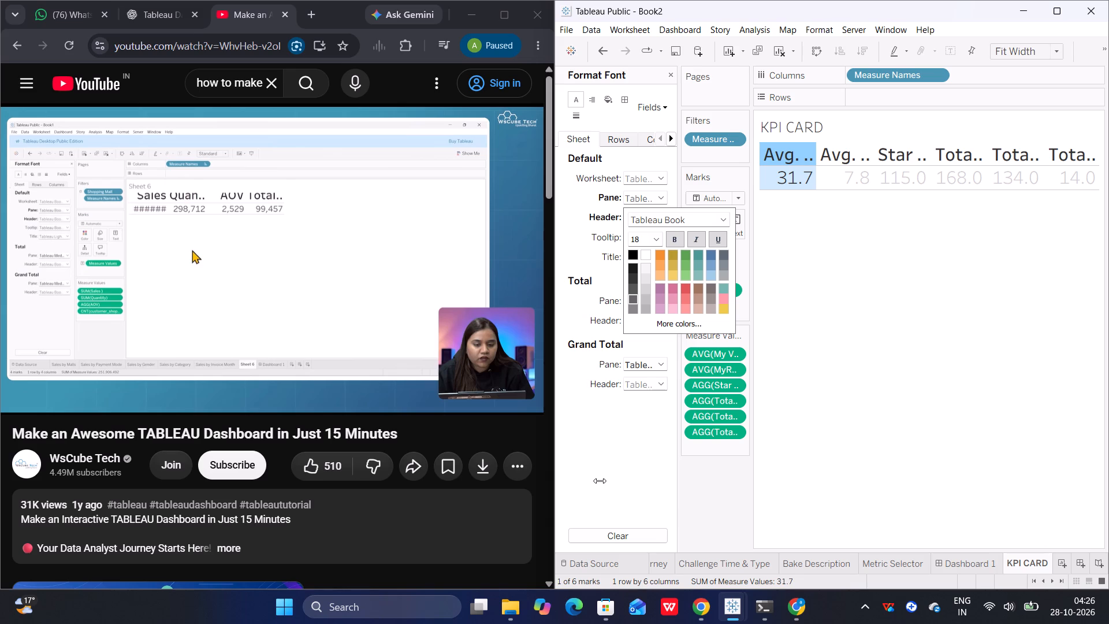
left_click_drag(600, 481, 677, 482)
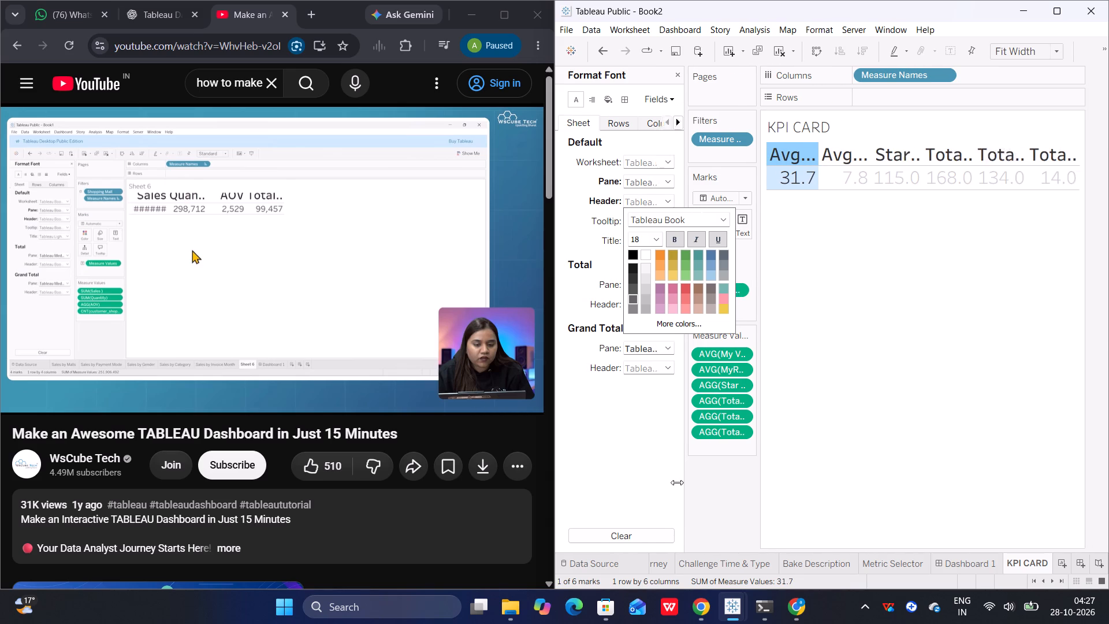
left_click_drag(677, 482, 730, 477)
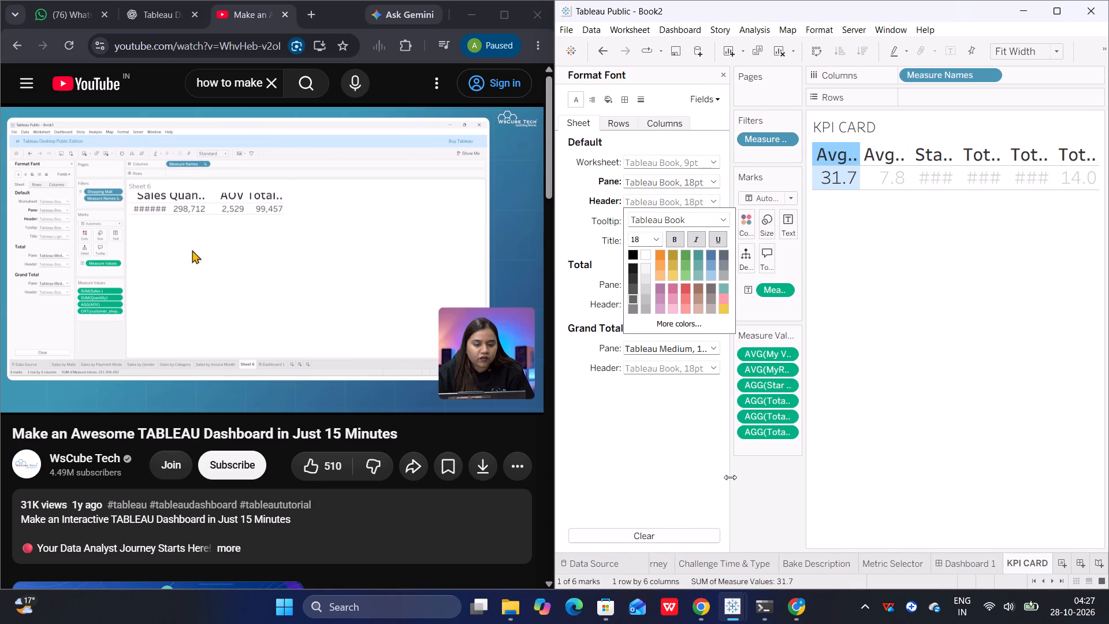
Set the default header font size of the KPI CARD sheet to 16.
left_click(728, 222)
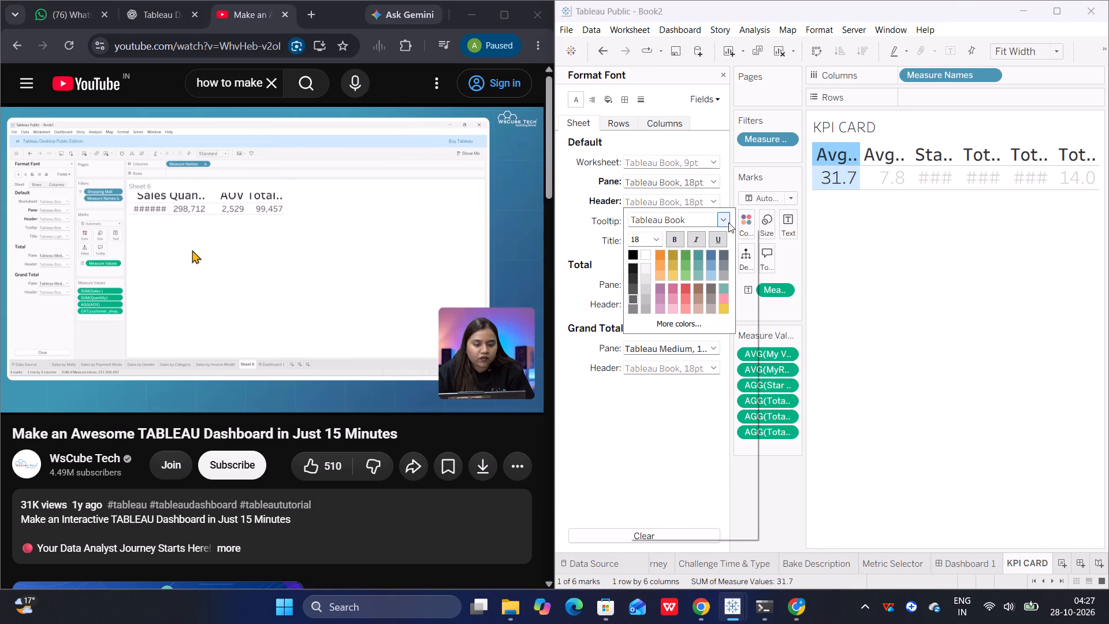
left_click(728, 222)
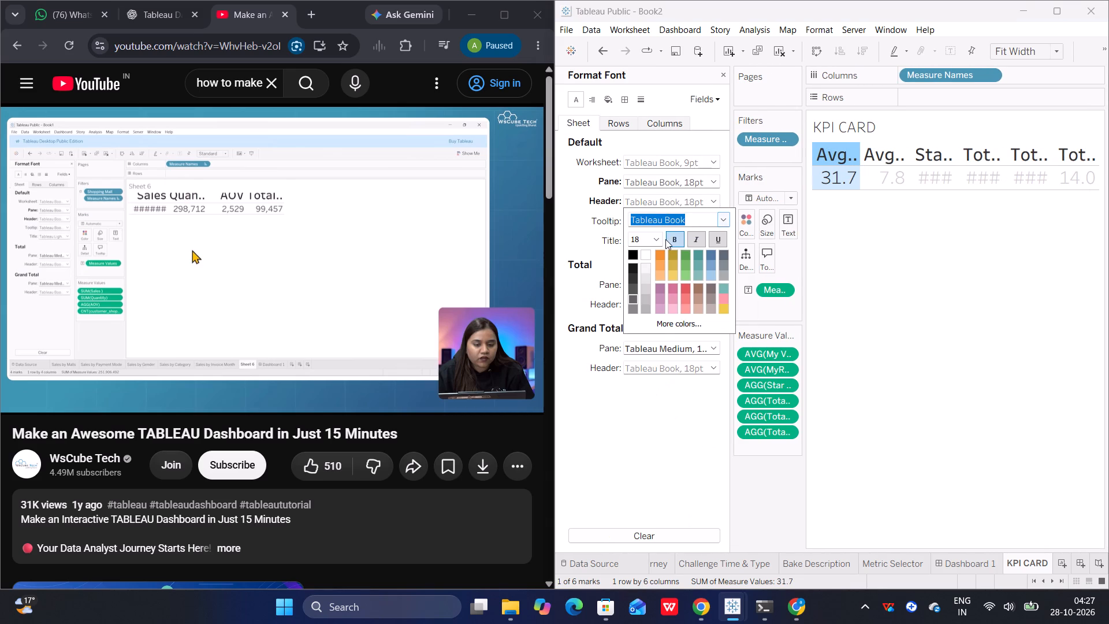
left_click(658, 239)
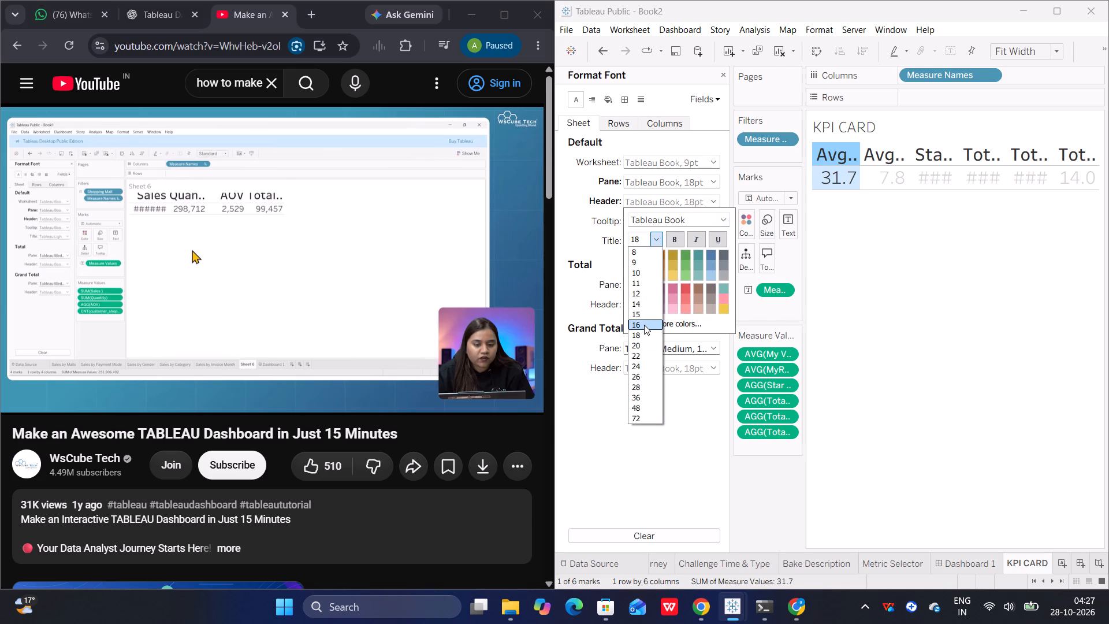
left_click(643, 326)
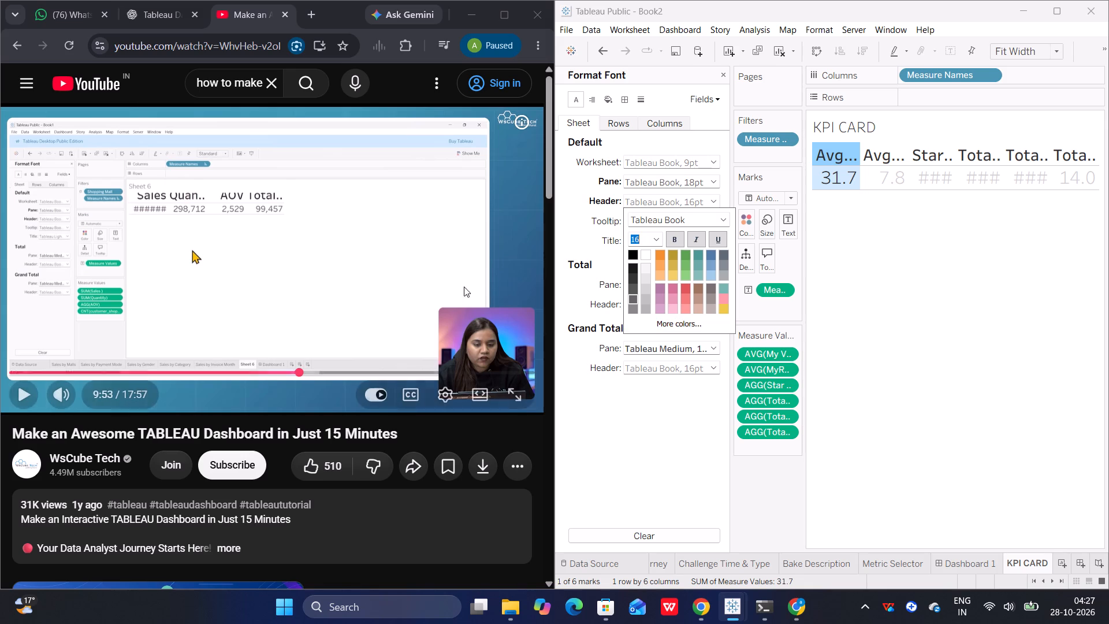
Watch the tutorial from about 9:53 to 9:59, and set the KPI CARD sheet's default pane font size to 16.
left_click(348, 263)
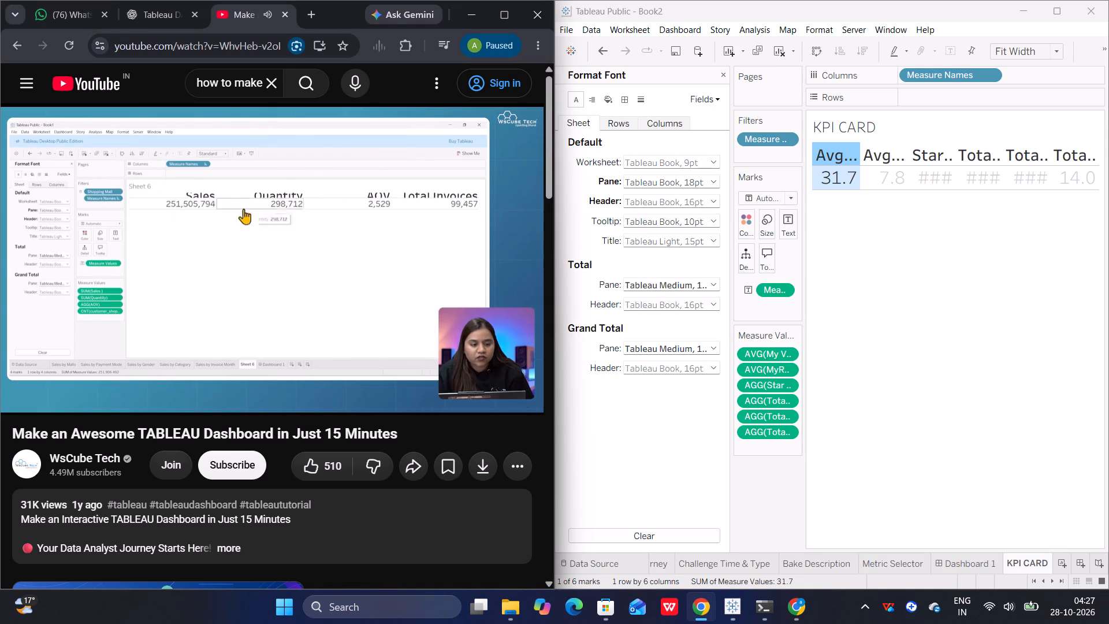
left_click(343, 226)
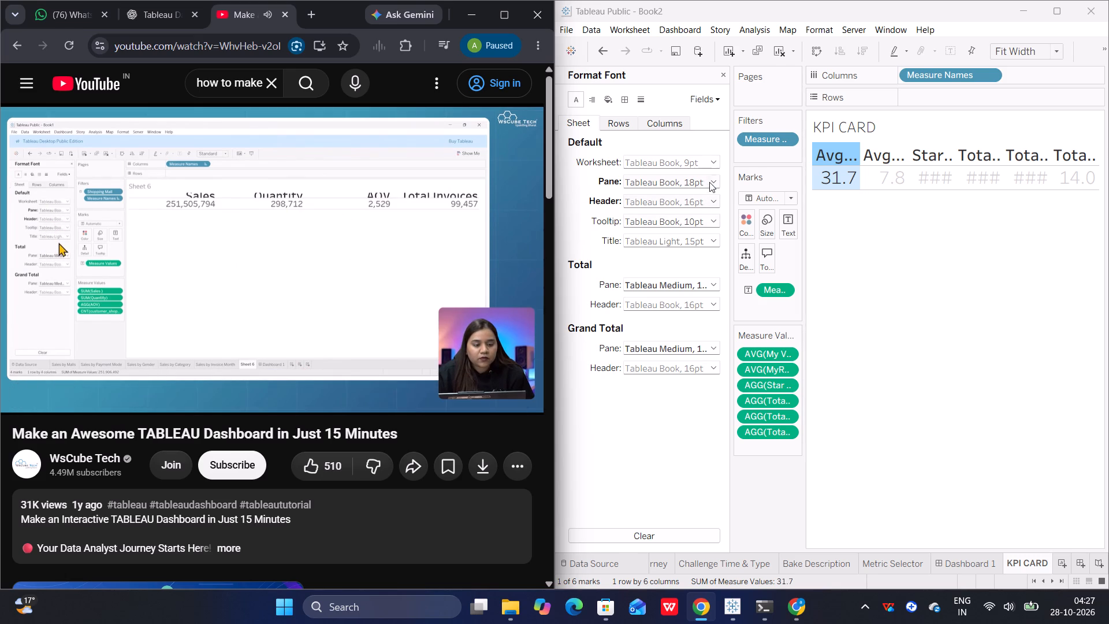
left_click(712, 180)
left_click(653, 219)
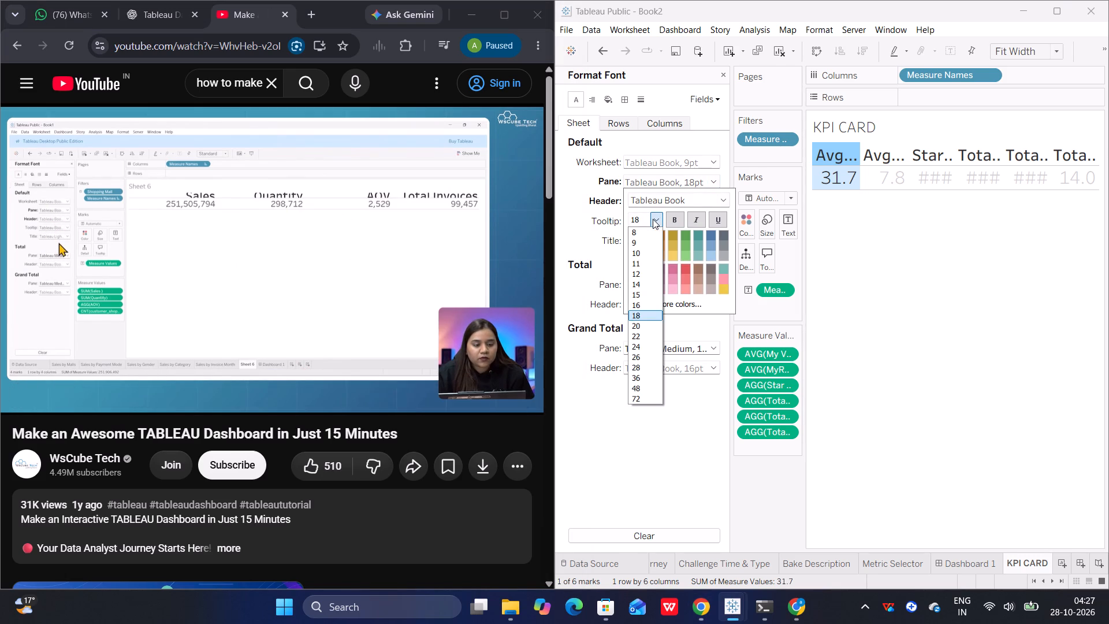
left_click(643, 306)
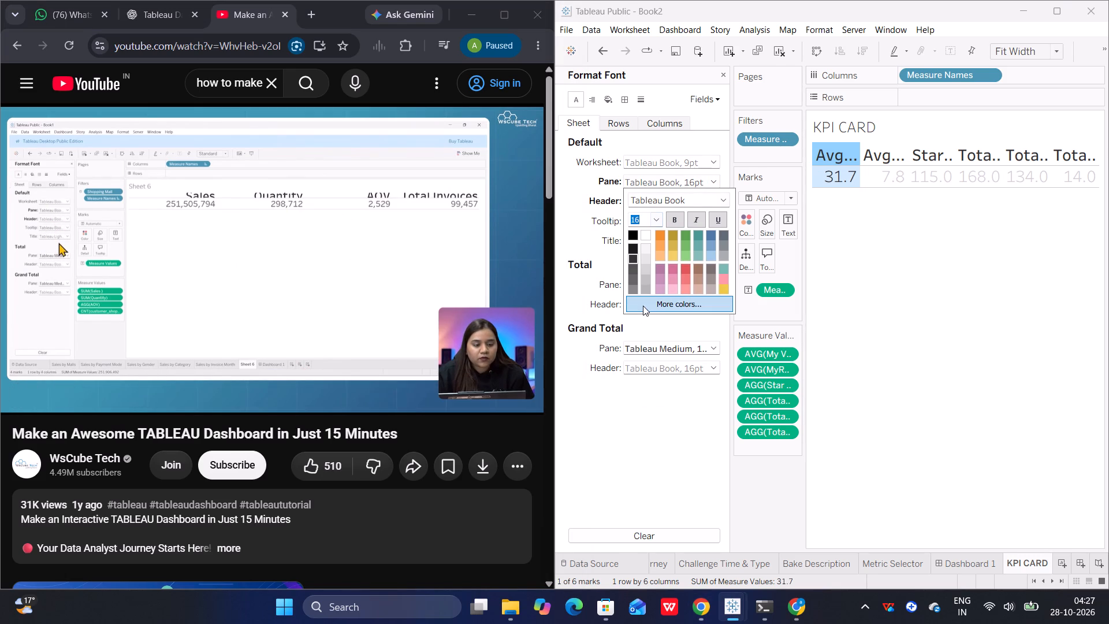
Resume the tutorial and follow it in making the KPI table's value row slightly taller.
left_click(375, 265)
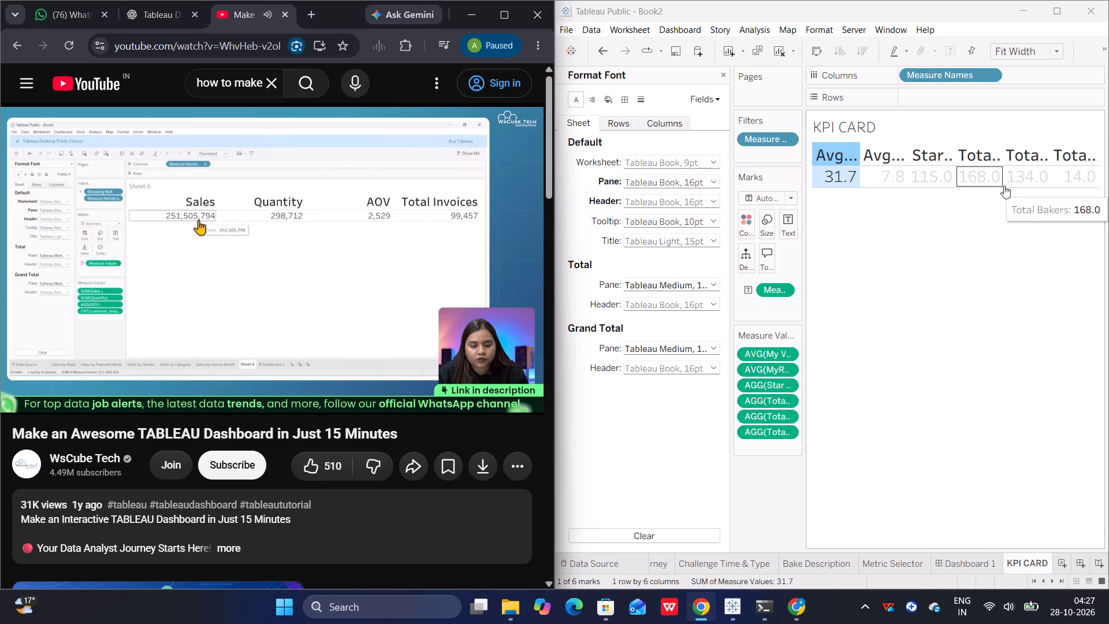
left_click_drag(1005, 187, 1005, 196)
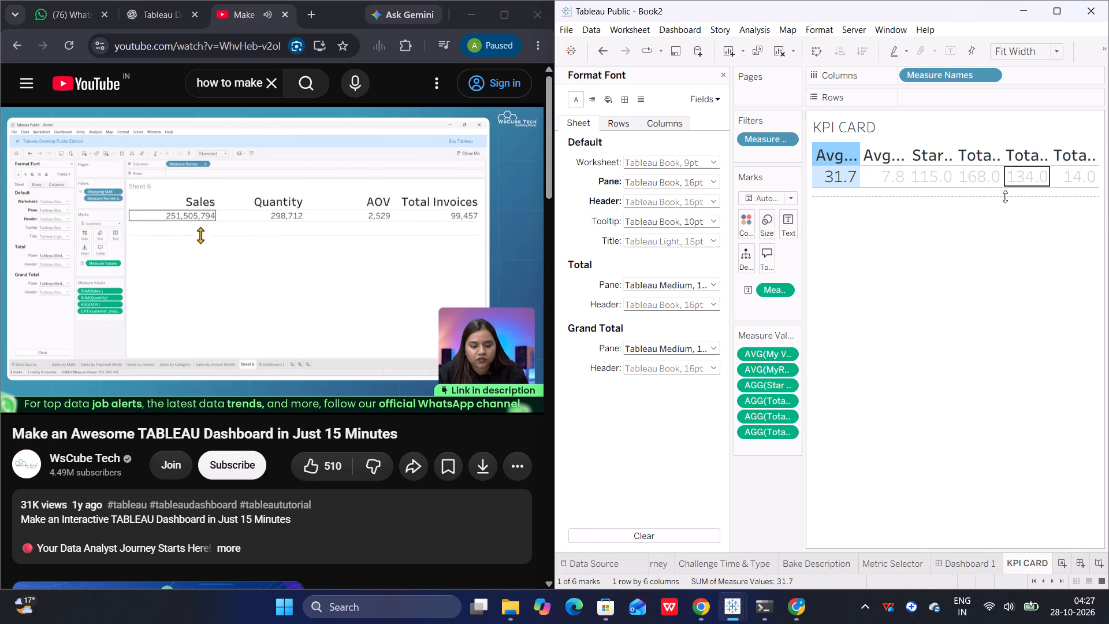
left_click_drag(1005, 196, 1006, 200)
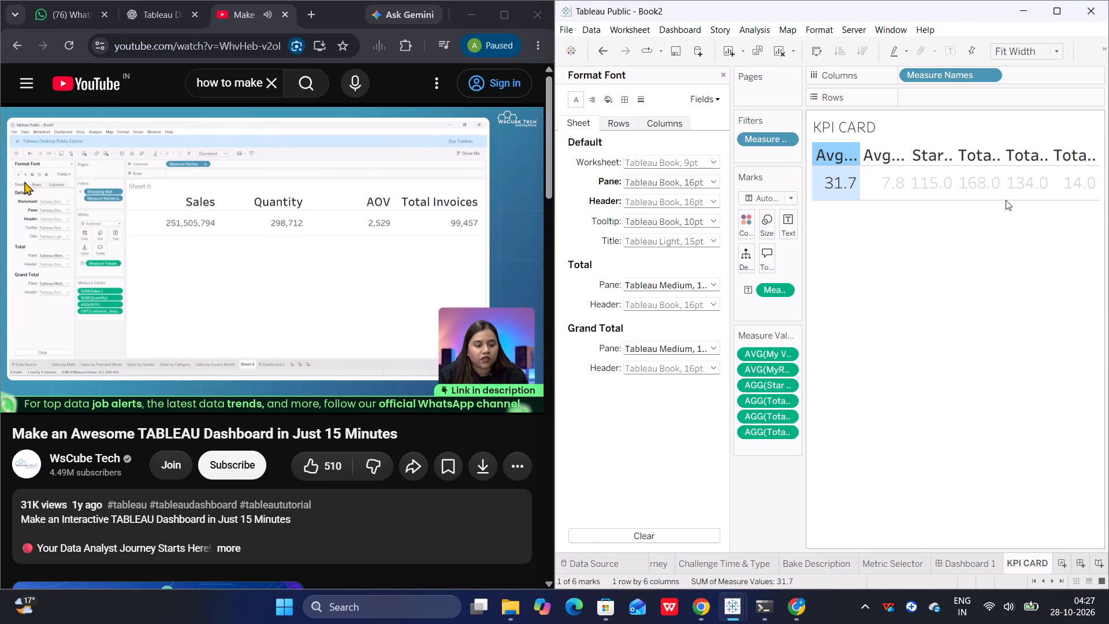
Pause the tutorial and open the alignment formatting settings for the KPI CARD sheet.
left_click(258, 244)
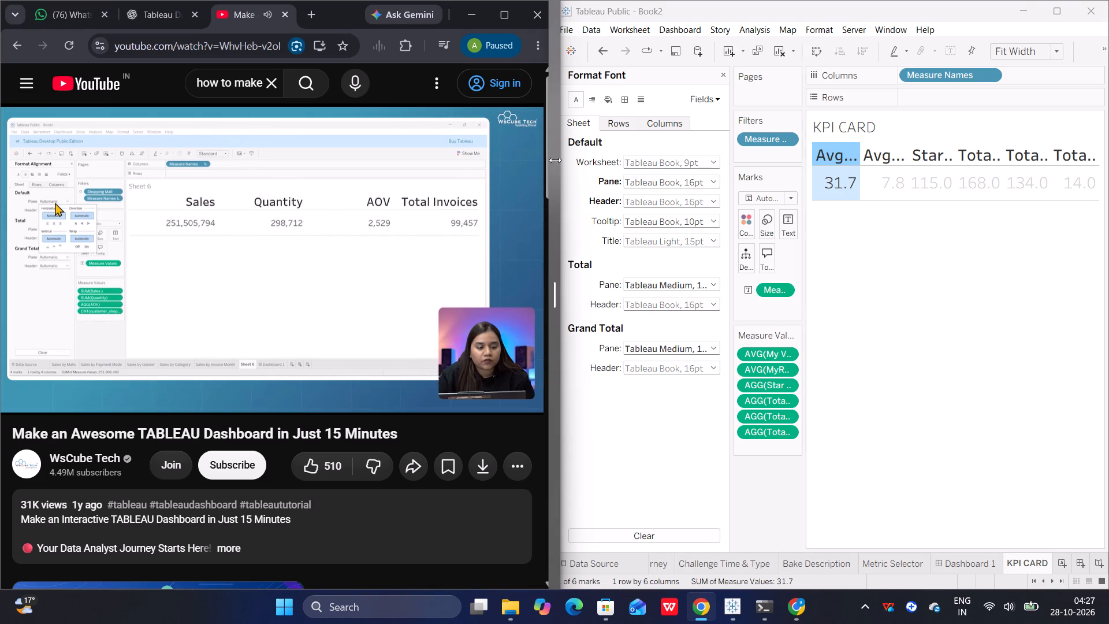
left_click(593, 104)
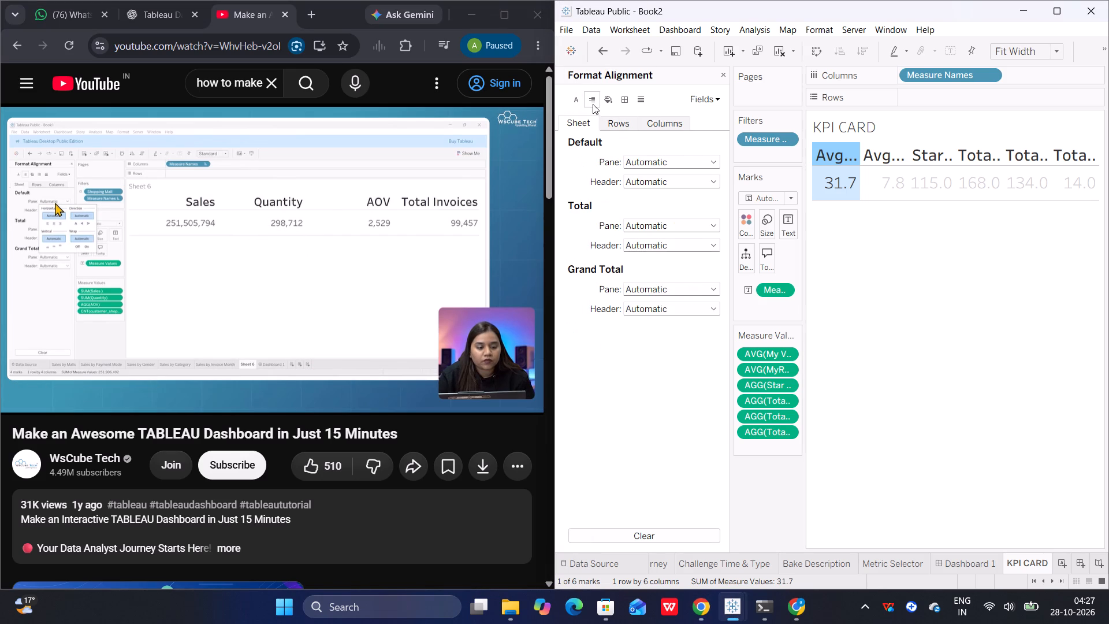
Follow the tutorial to about 10:39, and set the Row Divider pane to None in the KPI CARD sheet's border formatting.
left_click(371, 289)
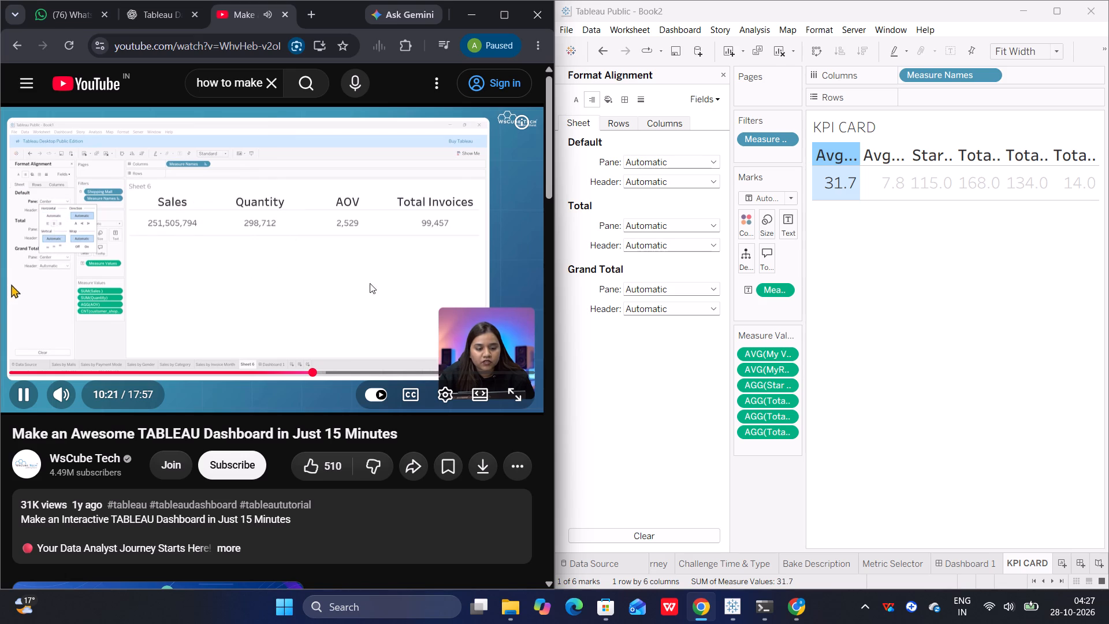
left_click(367, 269)
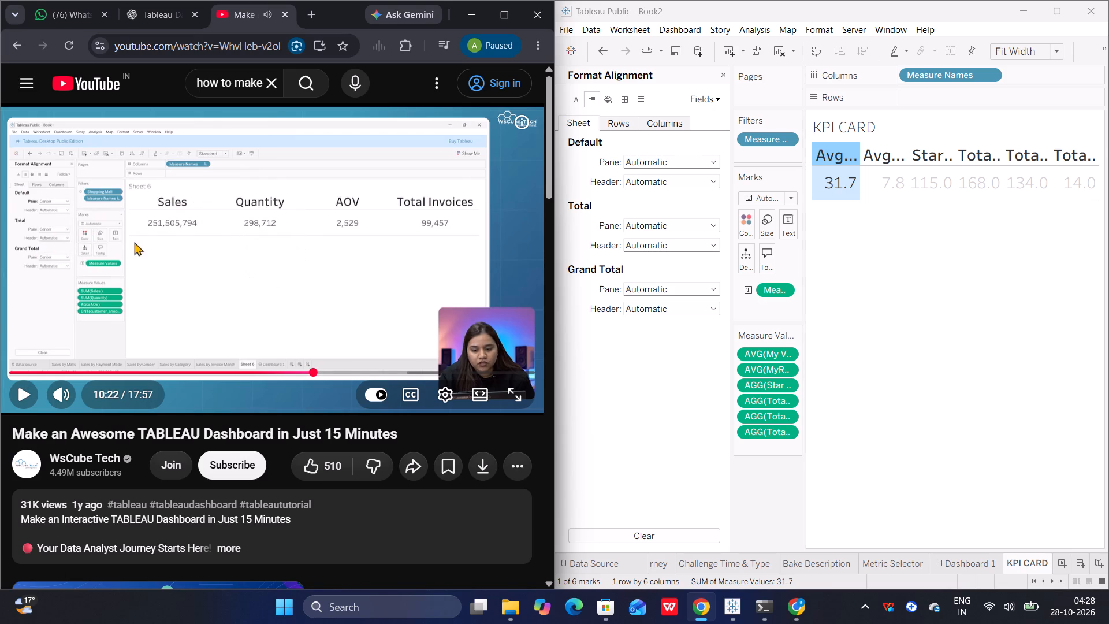
left_click(367, 269)
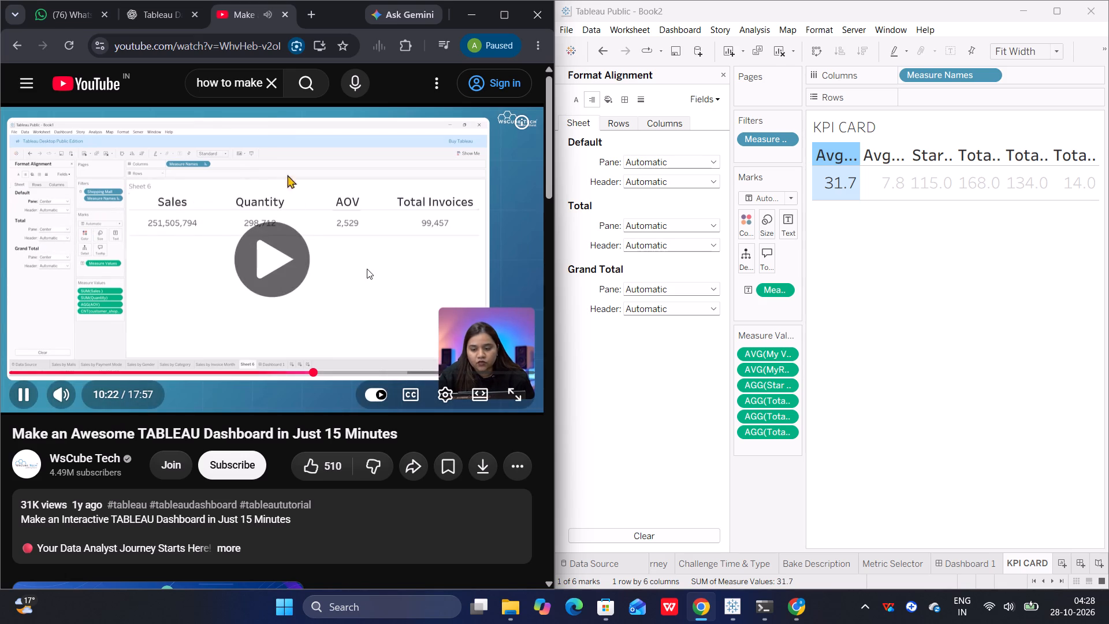
left_click(591, 101)
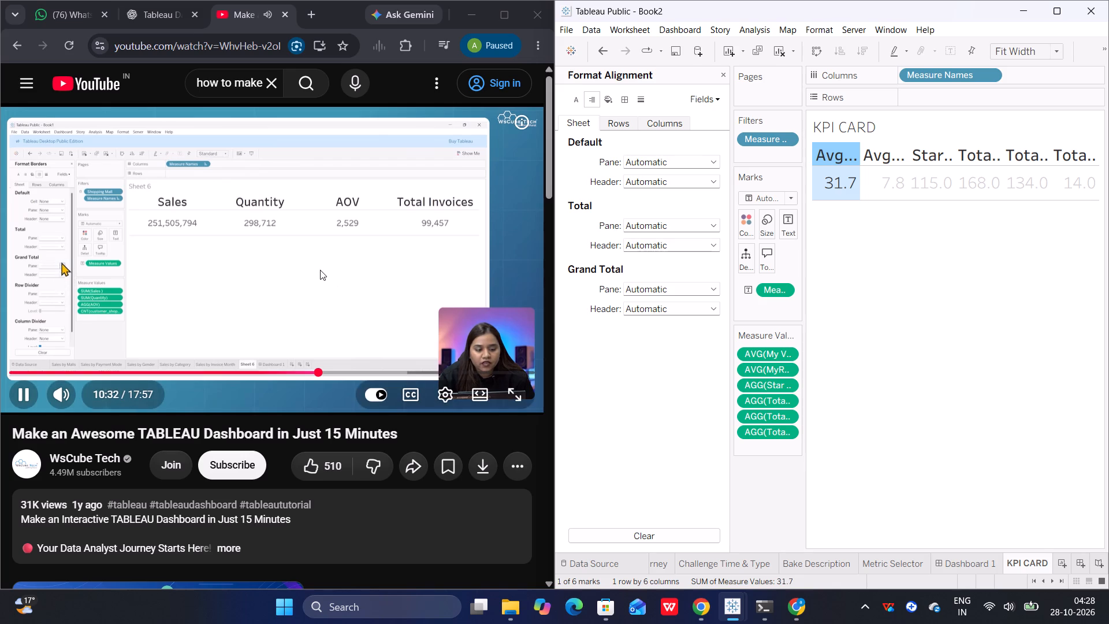
left_click(628, 105)
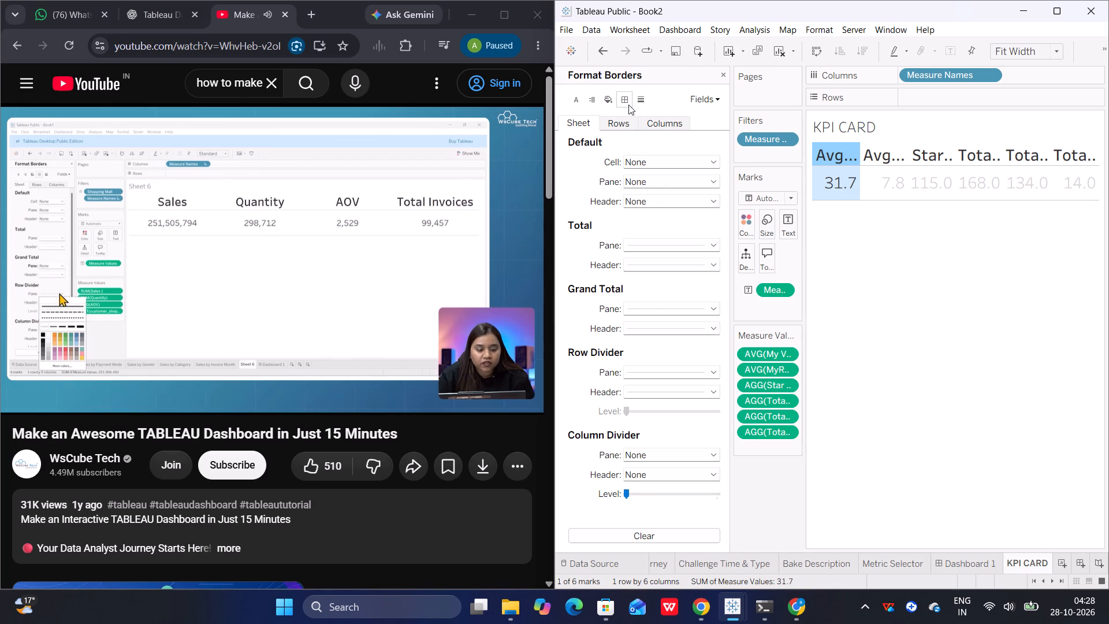
left_click(378, 299)
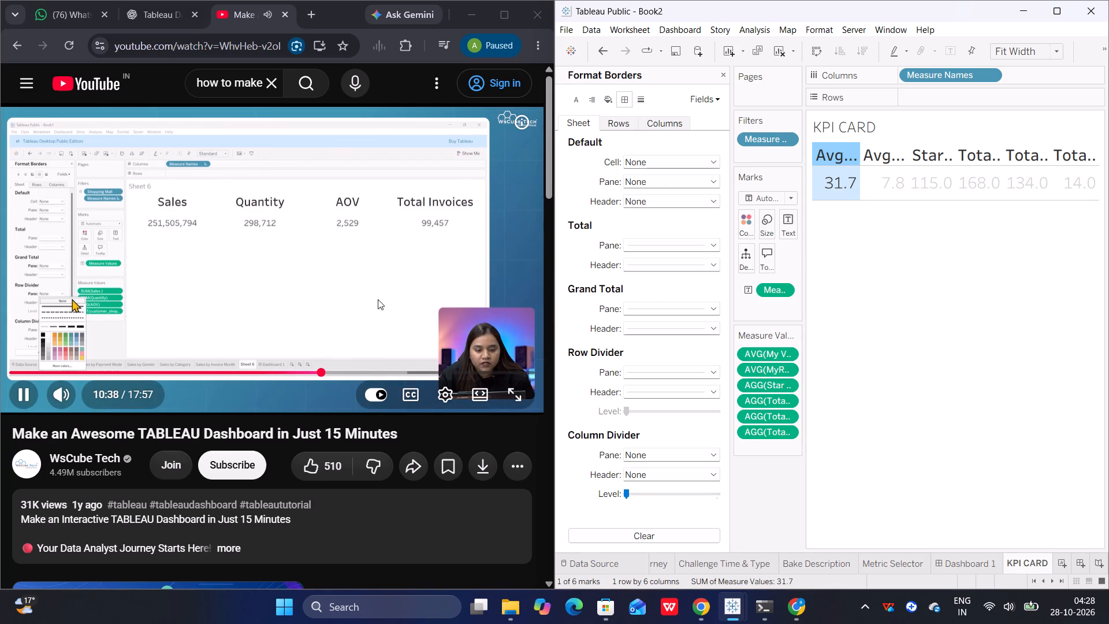
left_click(713, 374)
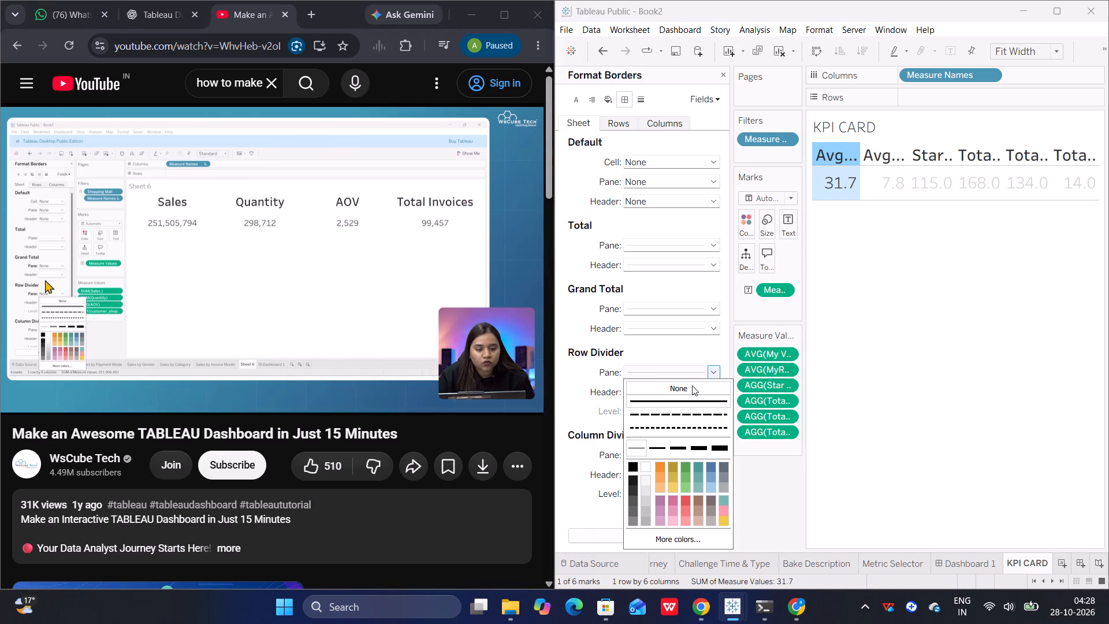
left_click(691, 385)
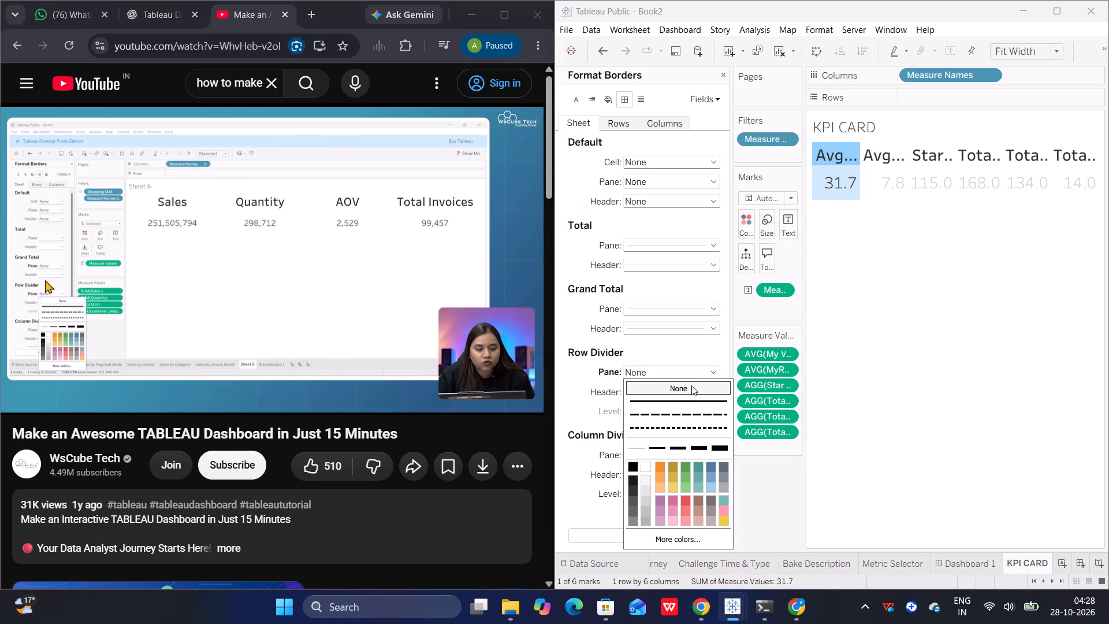
left_click(569, 376)
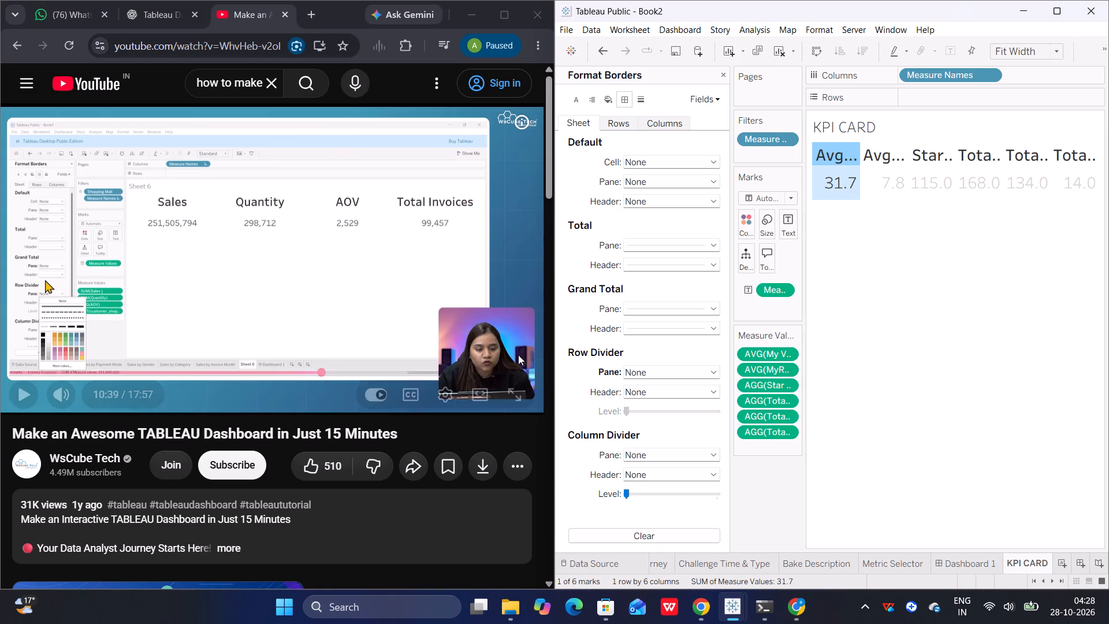
Follow the tutorial to about 10:43, and set the KPI CARD sheet's Column Divider pane to a solid line.
left_click(399, 248)
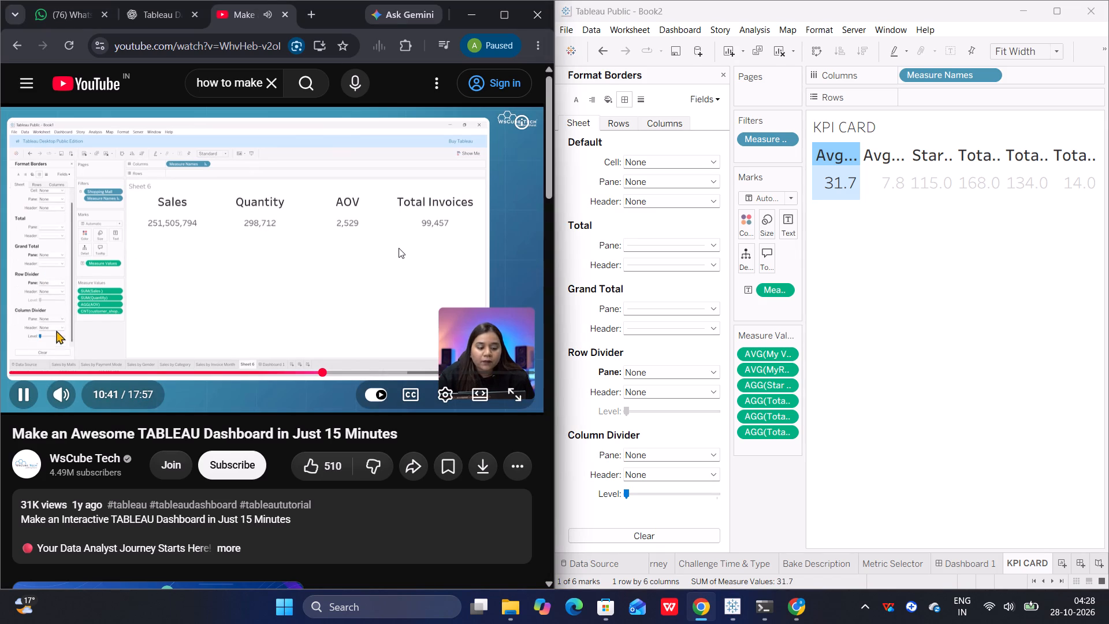
left_click(399, 248)
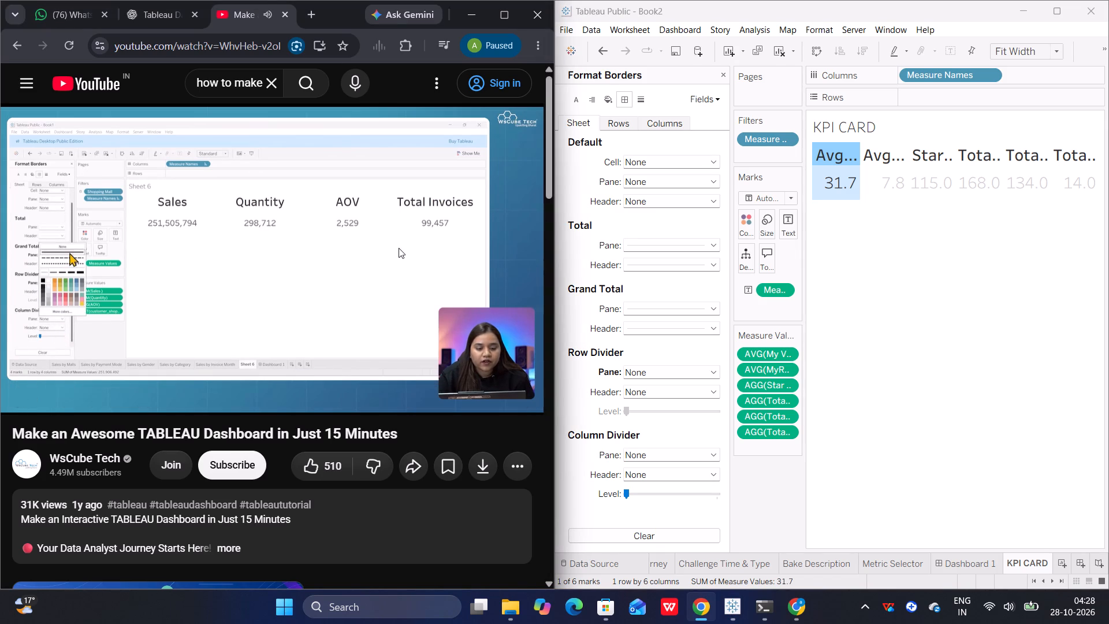
left_click(710, 458)
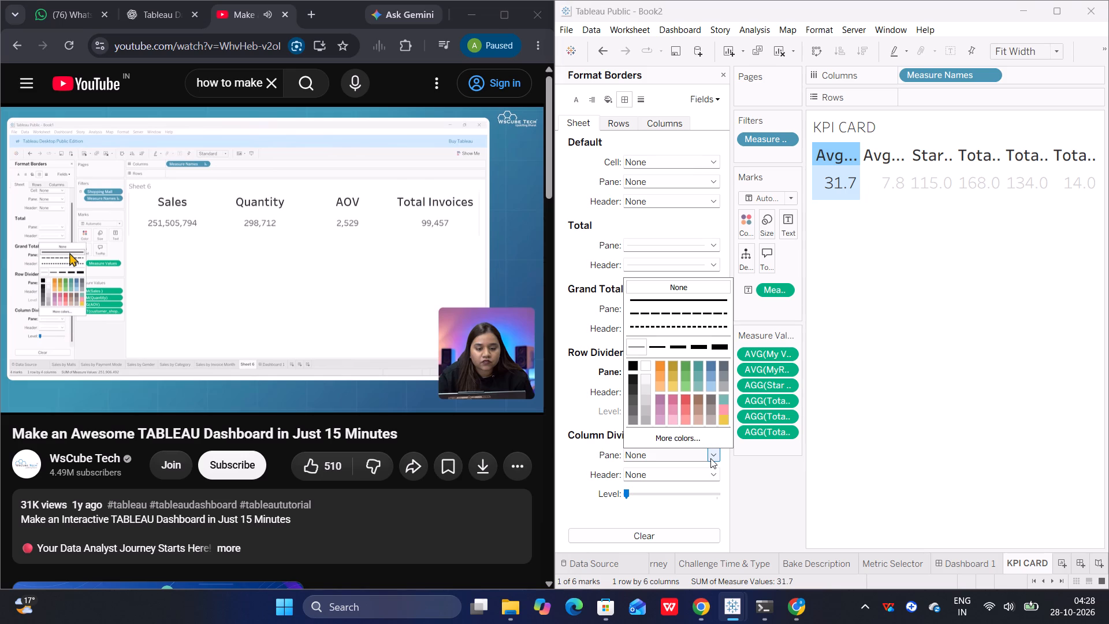
left_click(704, 302)
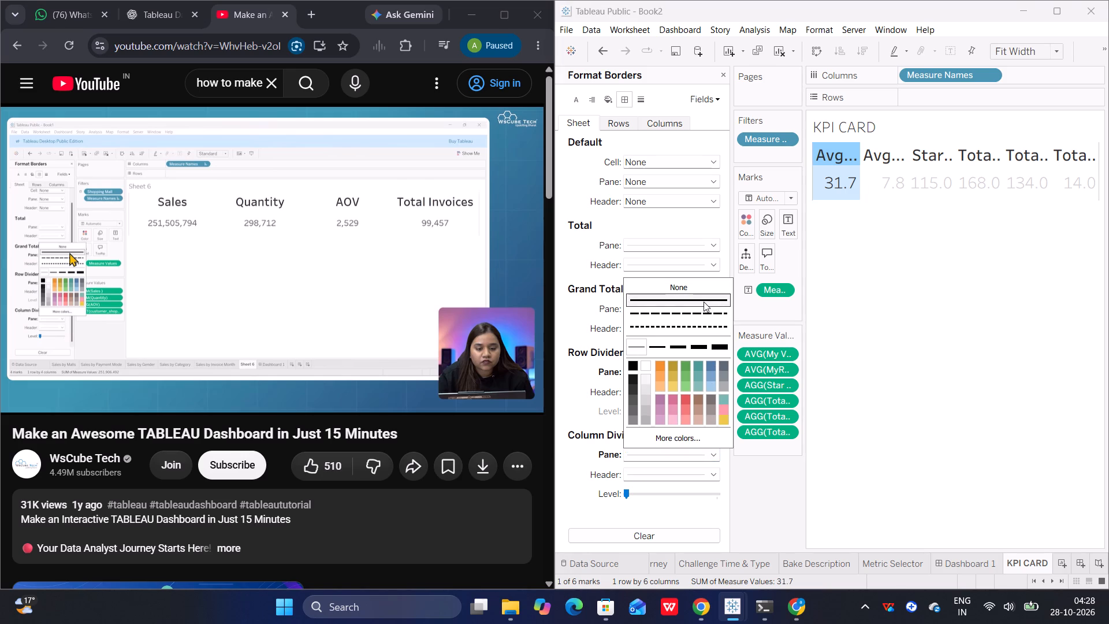
left_click(704, 302)
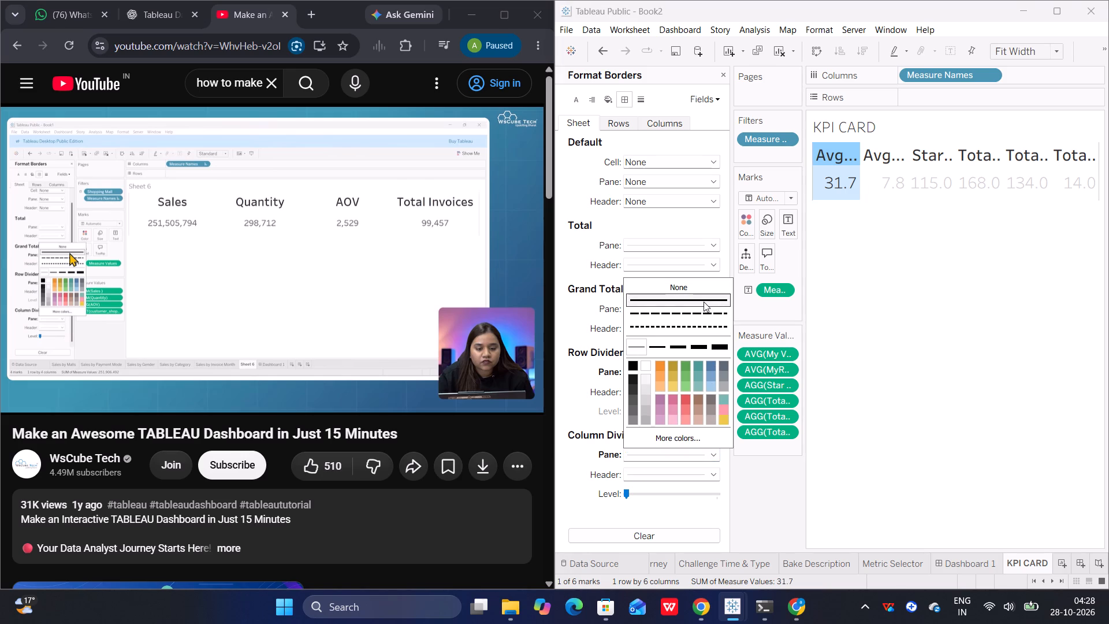
left_click(704, 302)
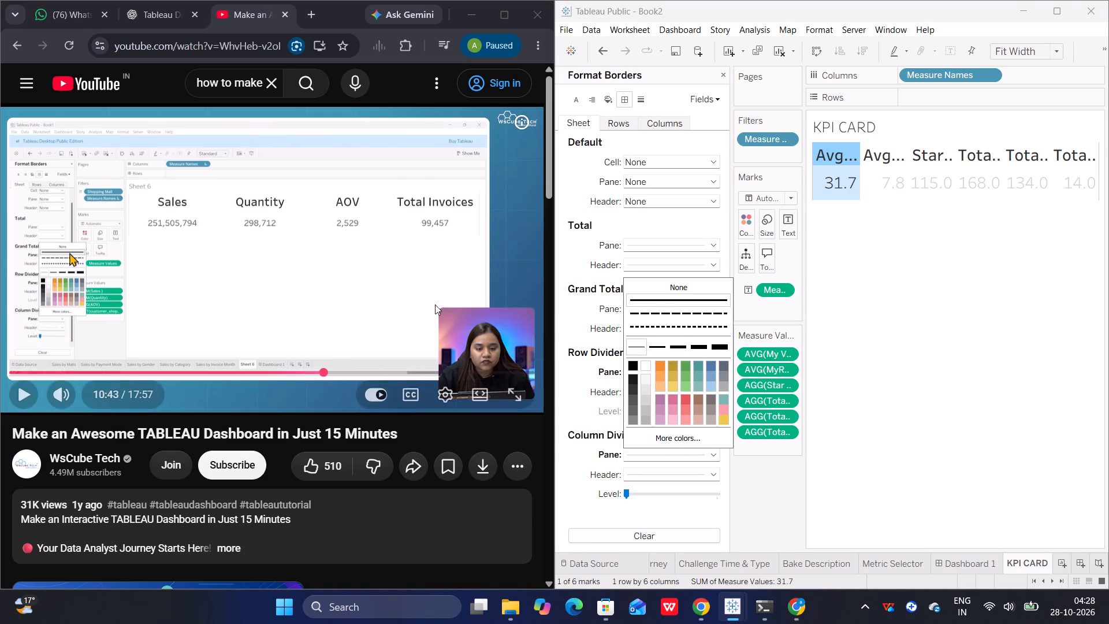
Watch the tutorial to about 10:55, and apply a solid line to both the pane and header of the Column Divider.
left_click(423, 296)
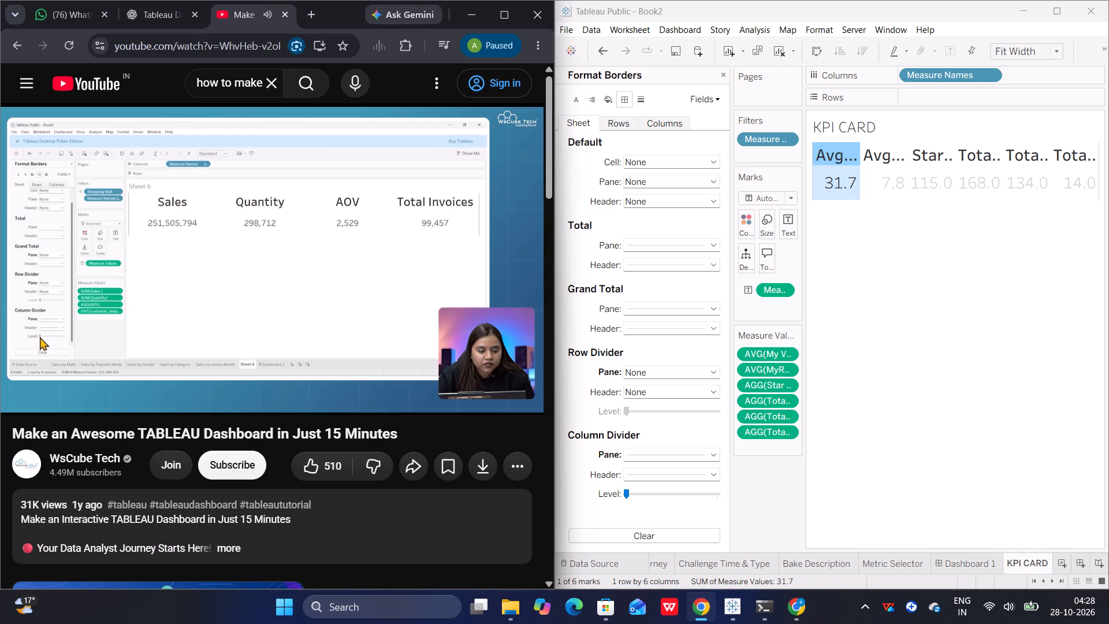
left_click(401, 268)
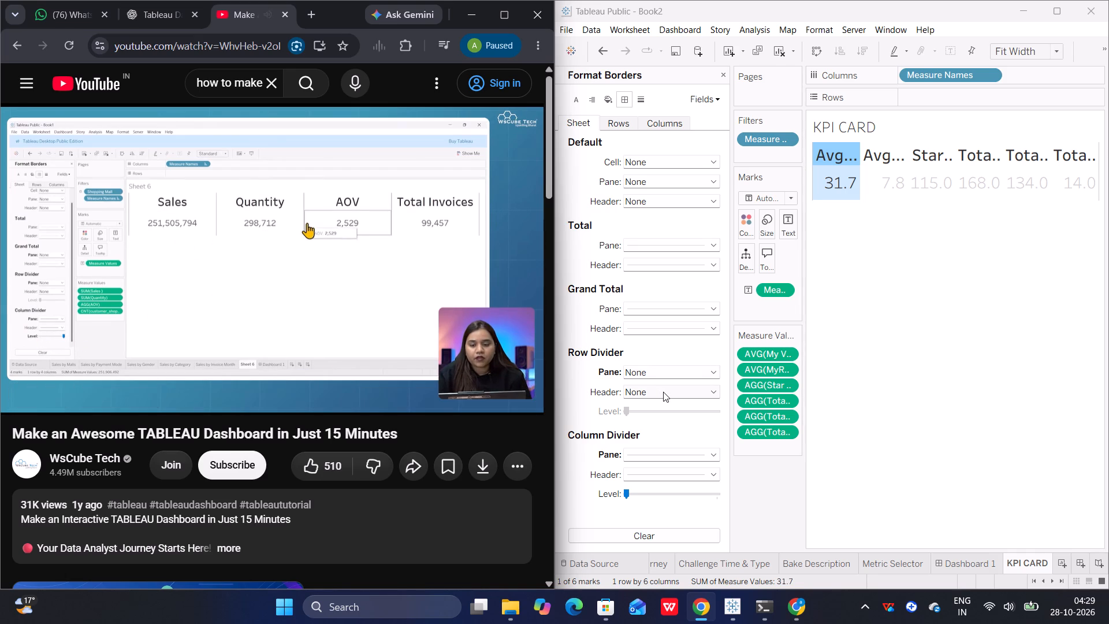
left_click(717, 456)
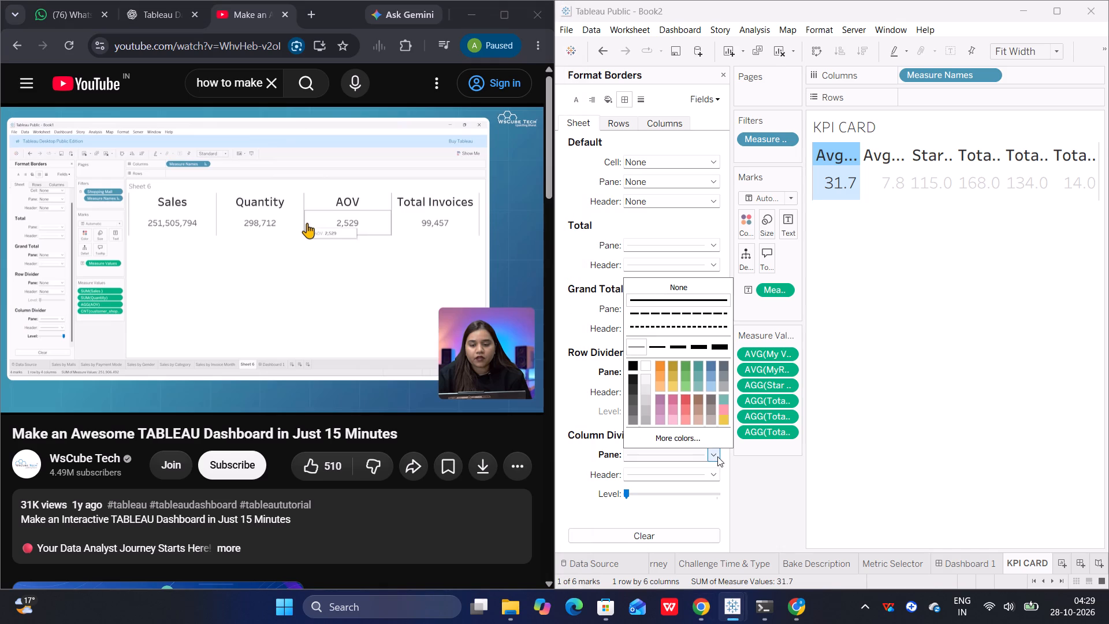
left_click(682, 297)
double_click(682, 297)
left_click(694, 470)
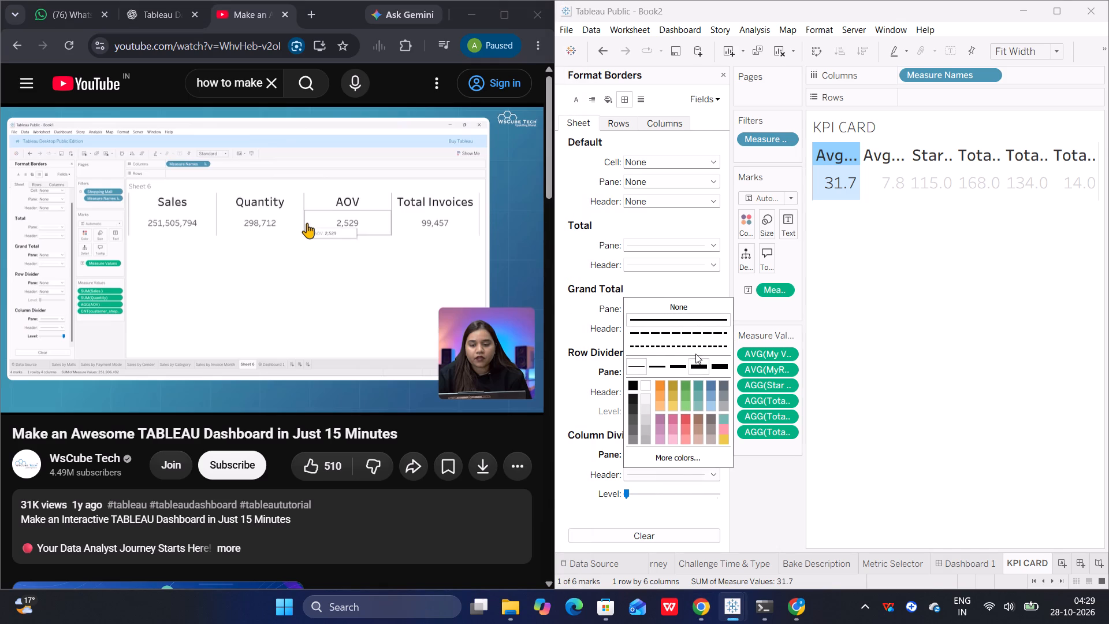
left_click(686, 315)
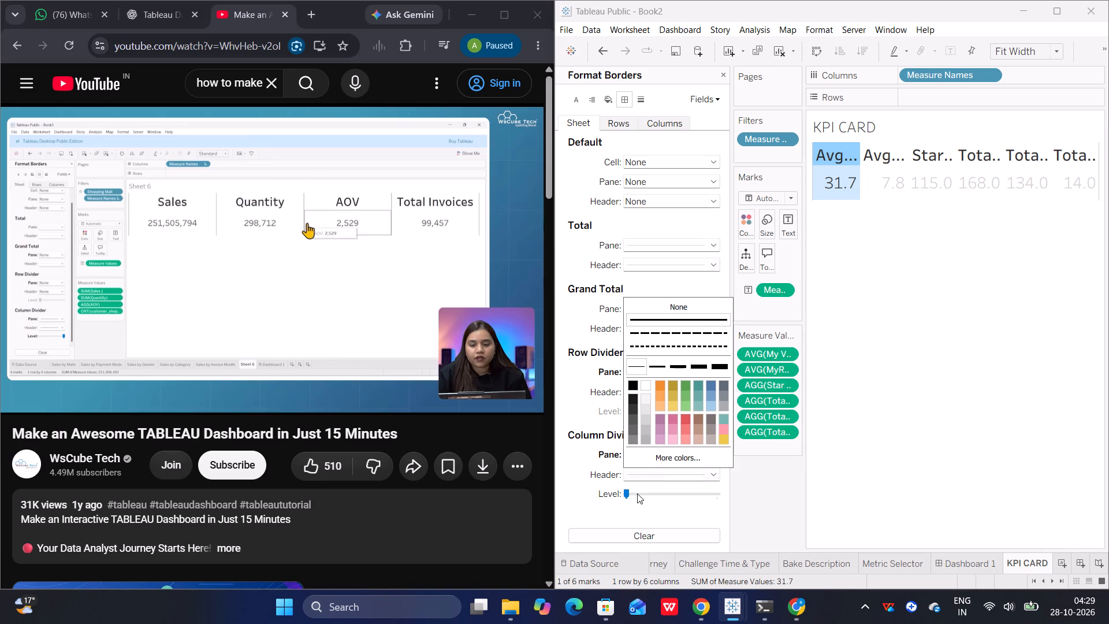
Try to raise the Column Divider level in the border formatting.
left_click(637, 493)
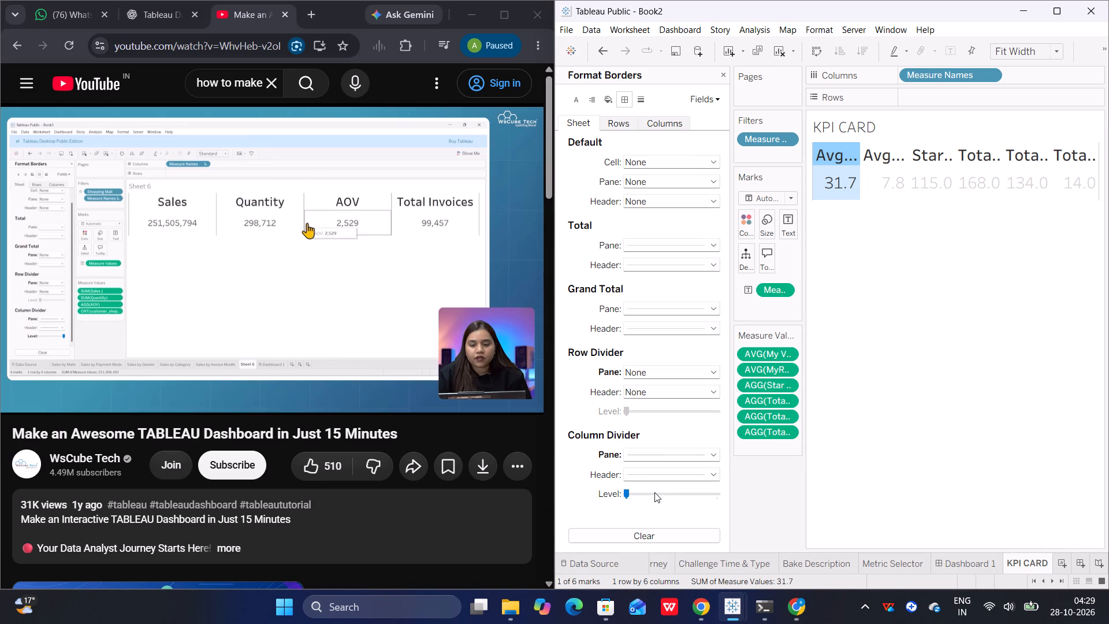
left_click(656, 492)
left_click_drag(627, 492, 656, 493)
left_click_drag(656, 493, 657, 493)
Set the Column Divider pane line to the second thickness with a solid style.
left_click(713, 455)
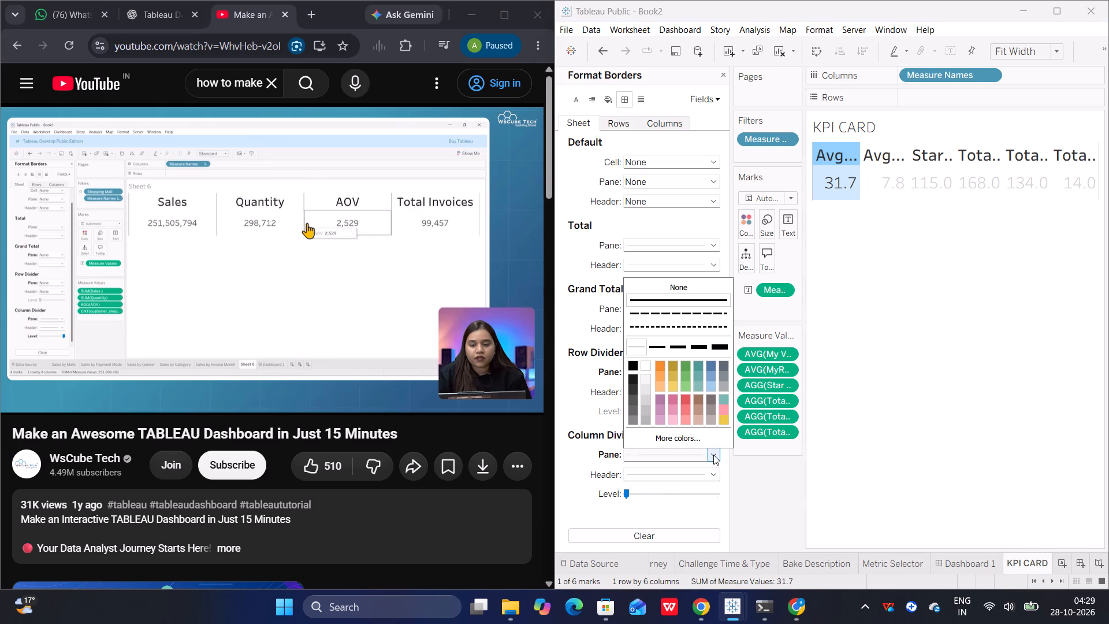
left_click(655, 347)
left_click(674, 294)
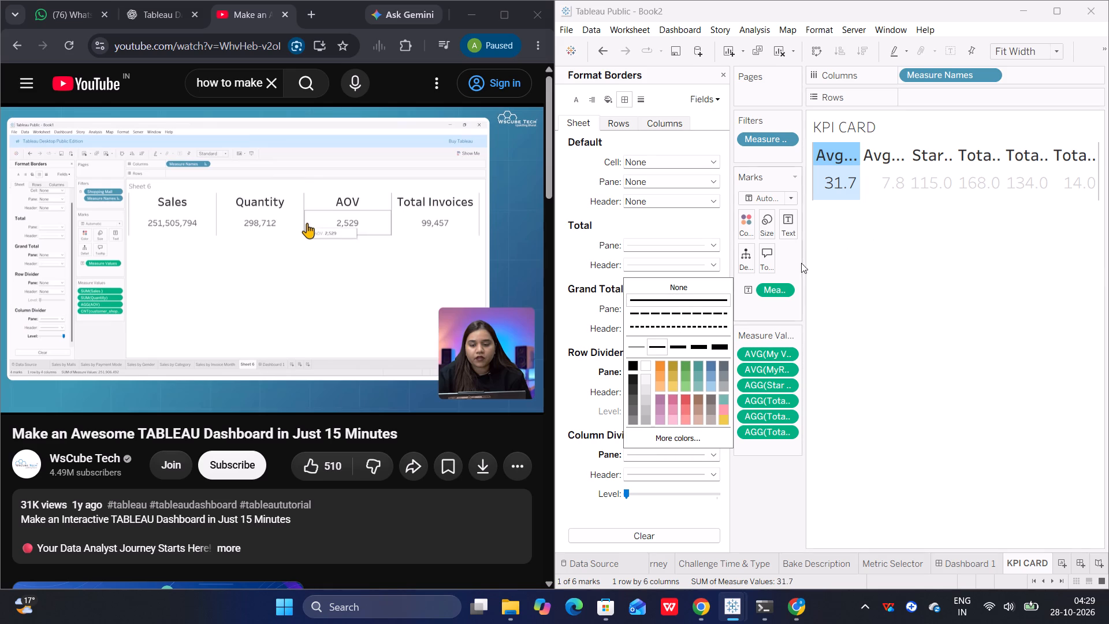
Widen the area holding the Filters, Marks and Measure Values cards.
left_click_drag(805, 266, 727, 263)
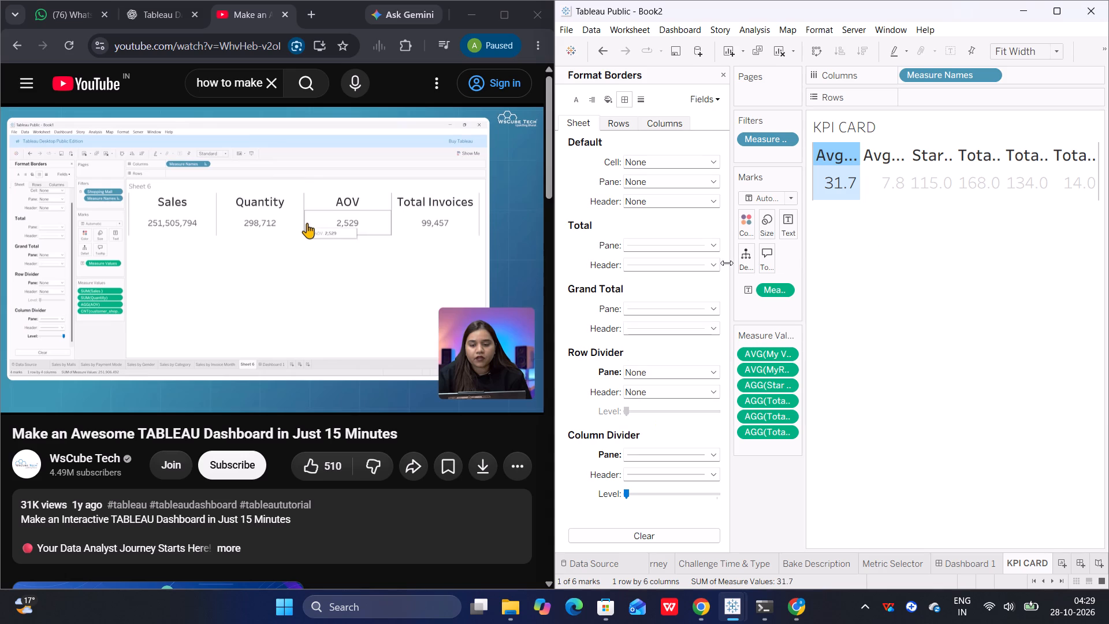
left_click_drag(727, 263, 855, 302)
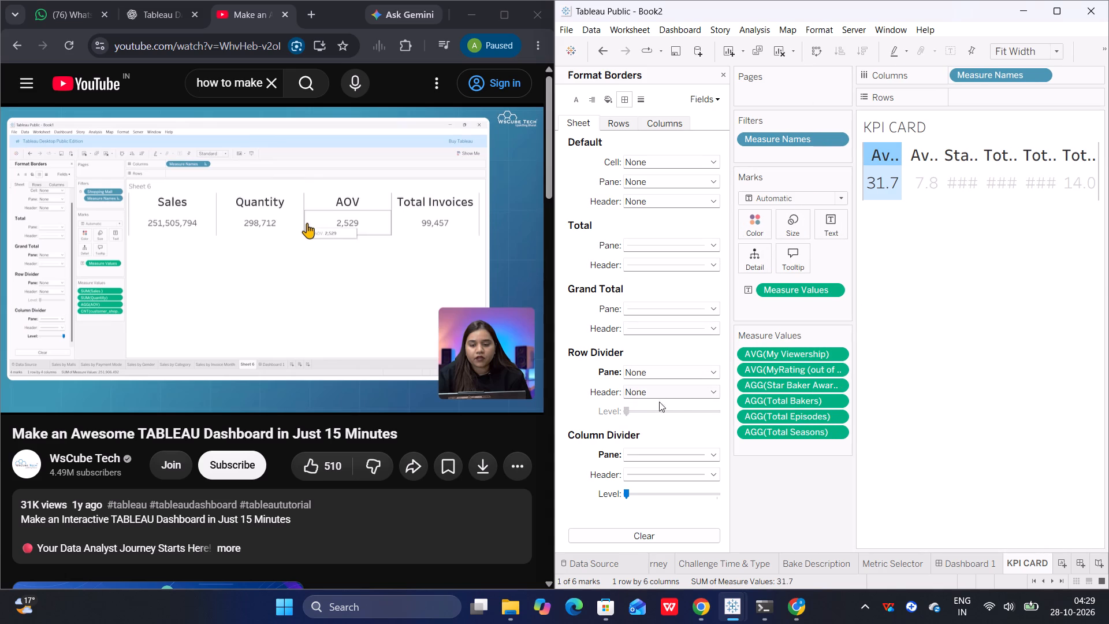
Rewind the tutorial to about 10:51 and review how the Column Divider level is set.
left_click(714, 455)
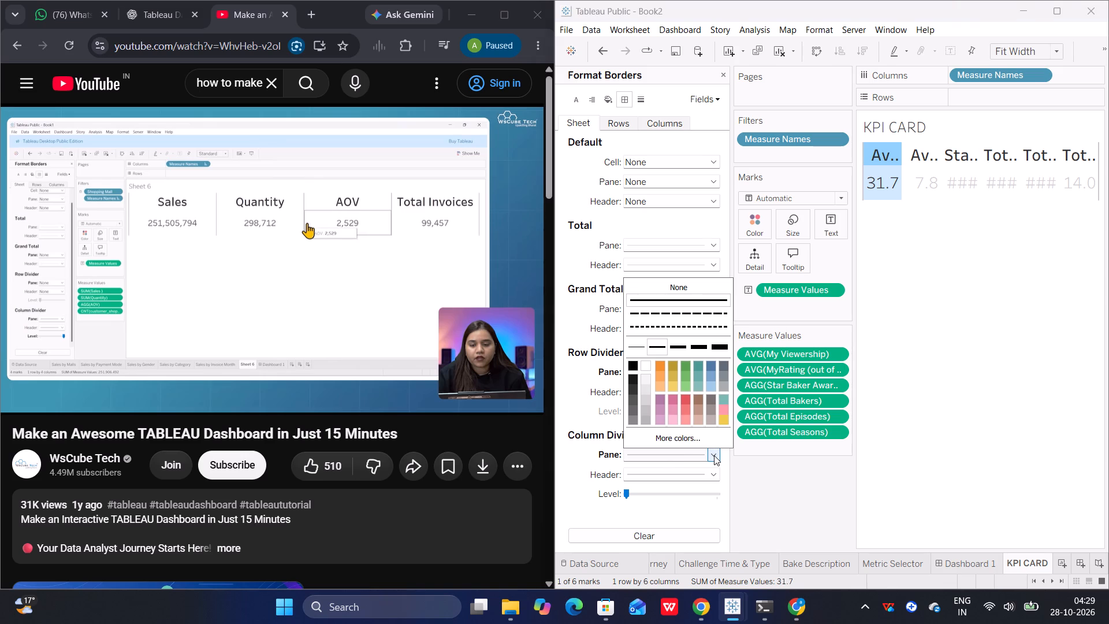
left_click(198, 292)
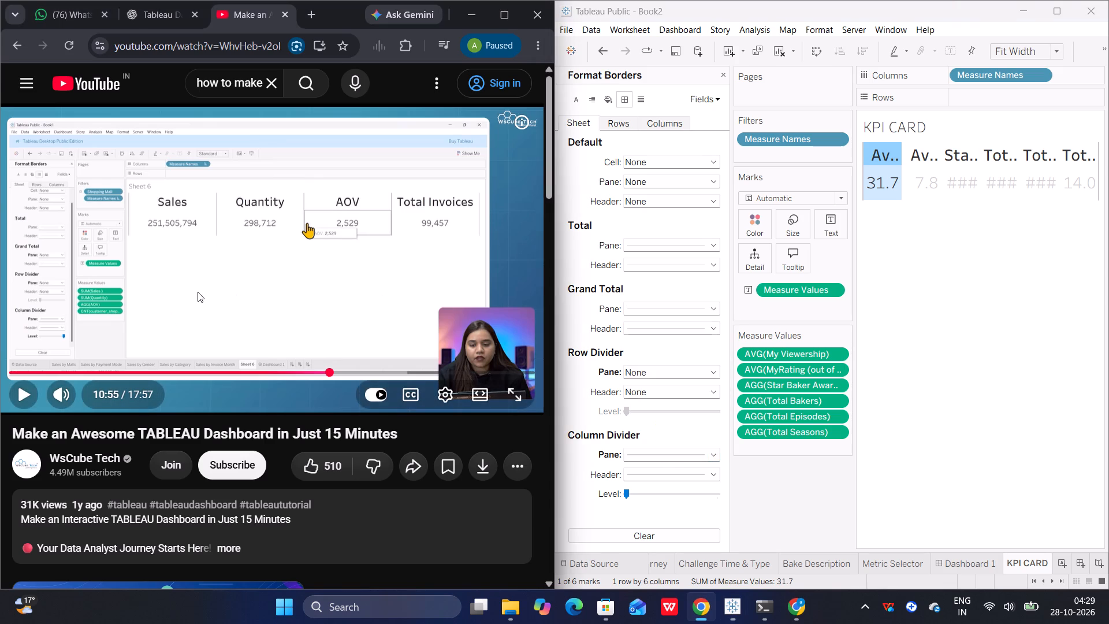
key("Left")
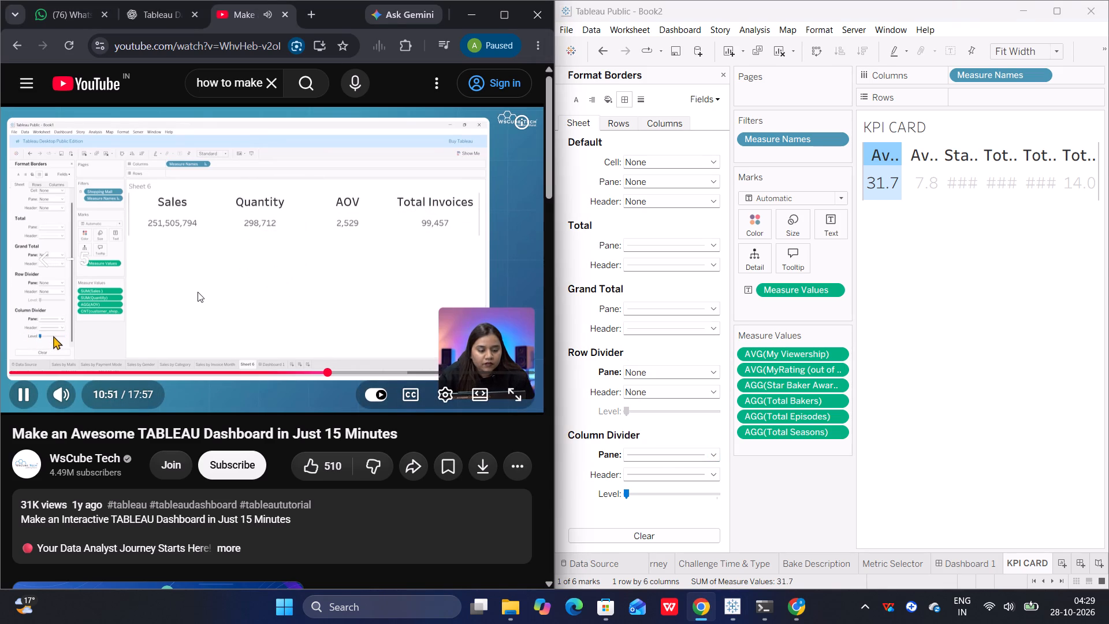
key("Left")
key("Left")
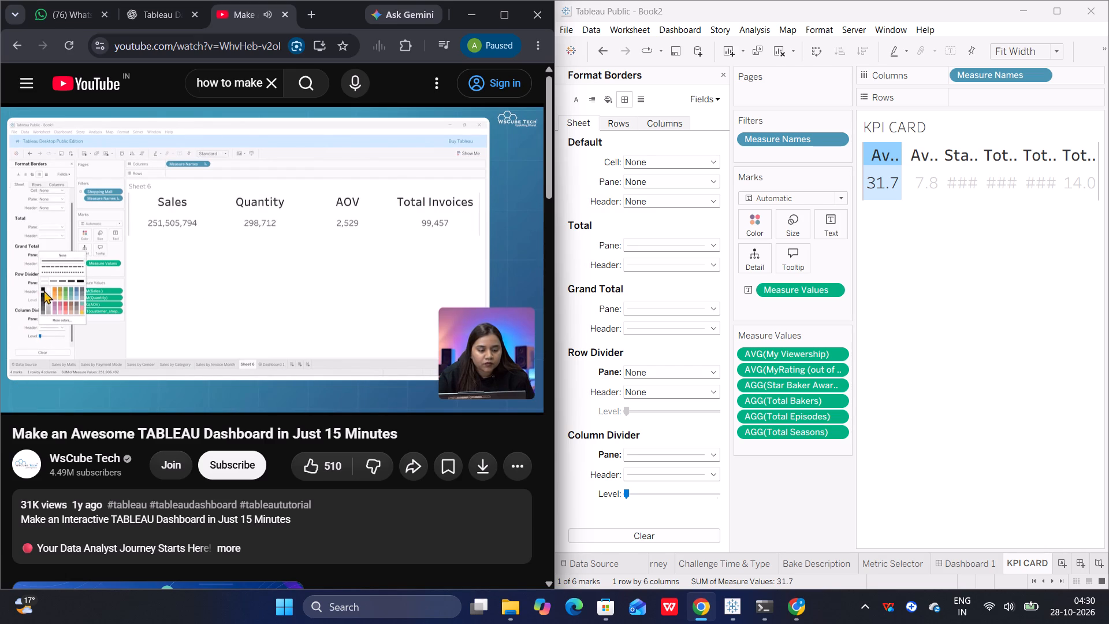
left_click(262, 253)
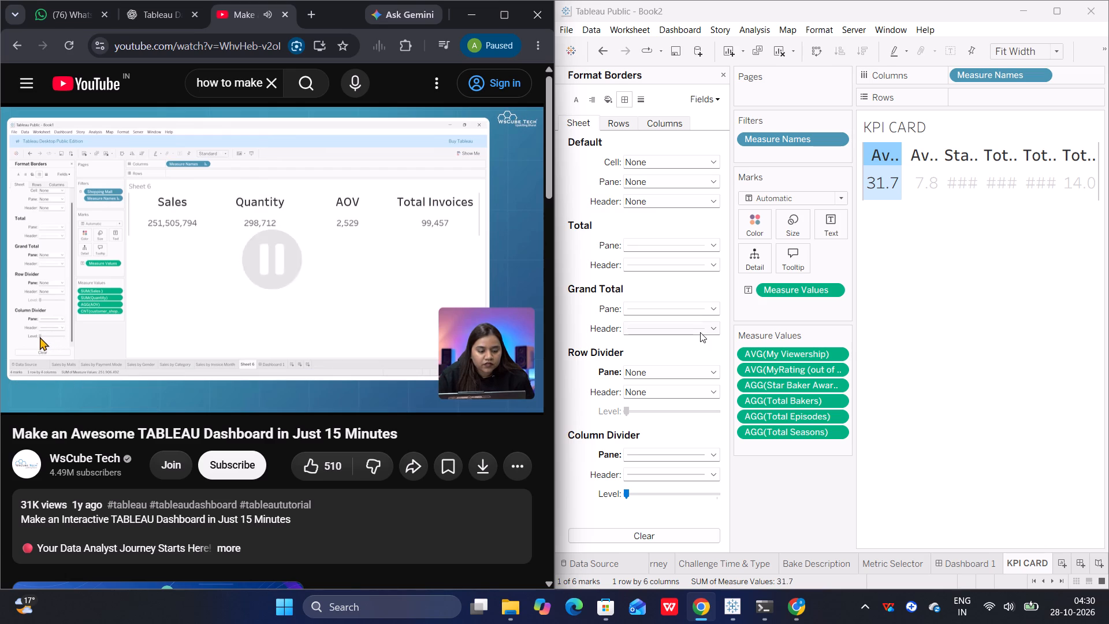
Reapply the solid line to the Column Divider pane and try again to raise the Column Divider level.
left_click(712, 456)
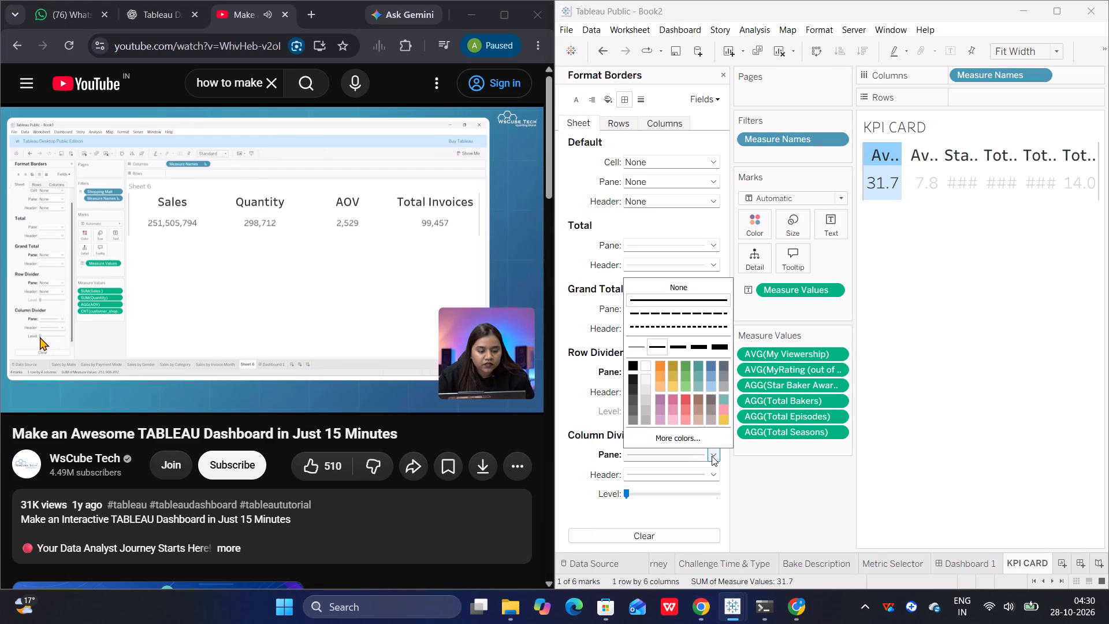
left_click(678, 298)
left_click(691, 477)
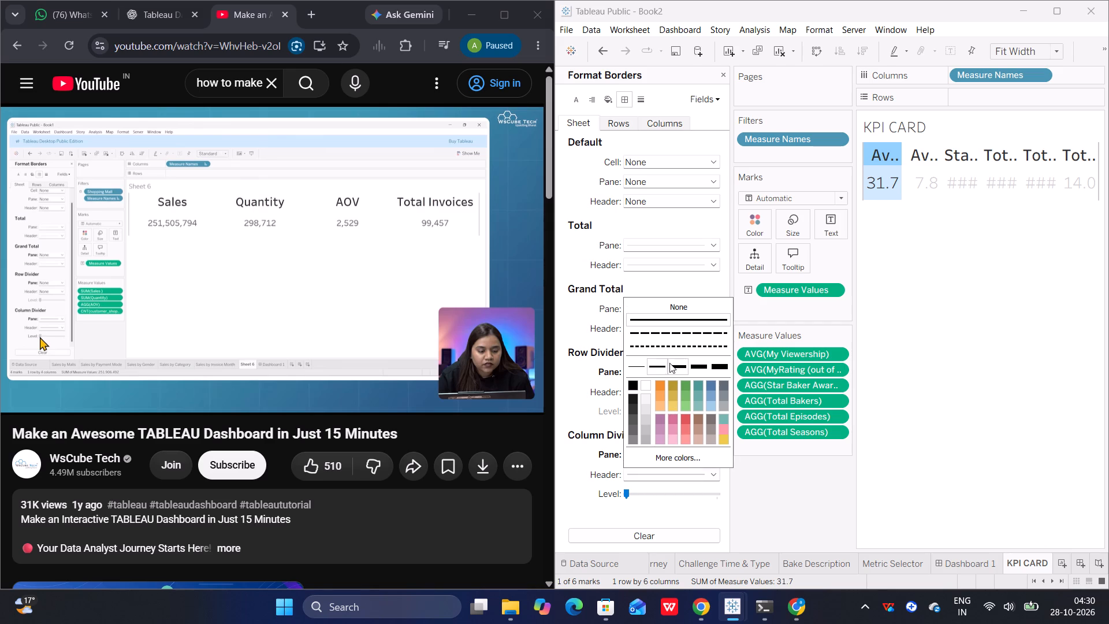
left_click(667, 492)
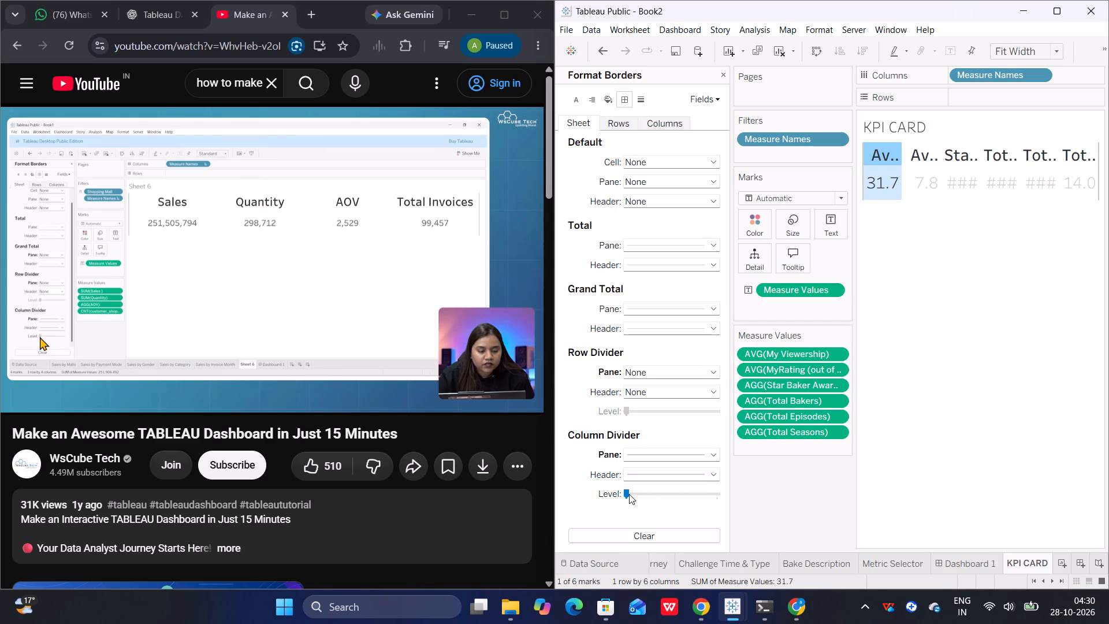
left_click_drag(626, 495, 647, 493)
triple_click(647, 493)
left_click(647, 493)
Resume the tutorial at about 10:53 and skip ahead past the column divider part to the dashboard setup.
left_click(309, 256)
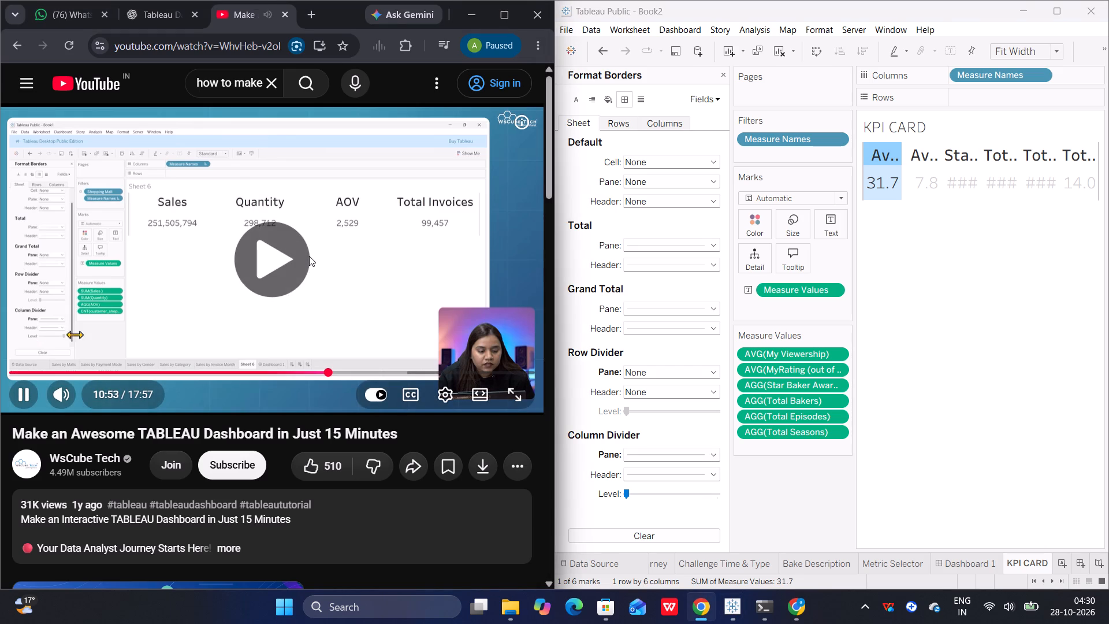
key("Right")
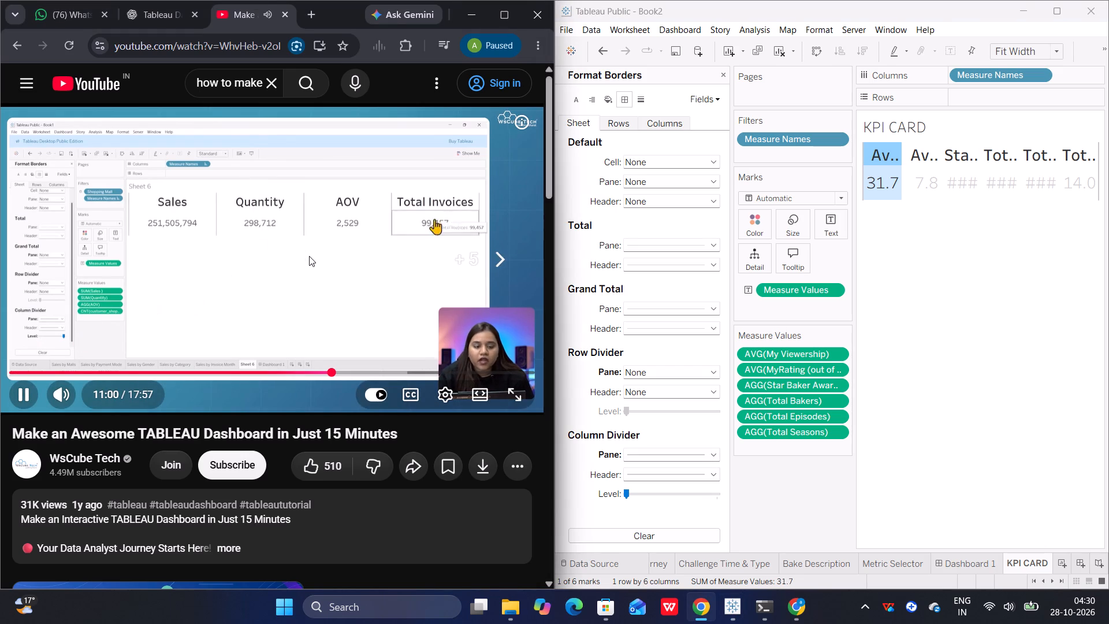
key("Right")
key("Right")
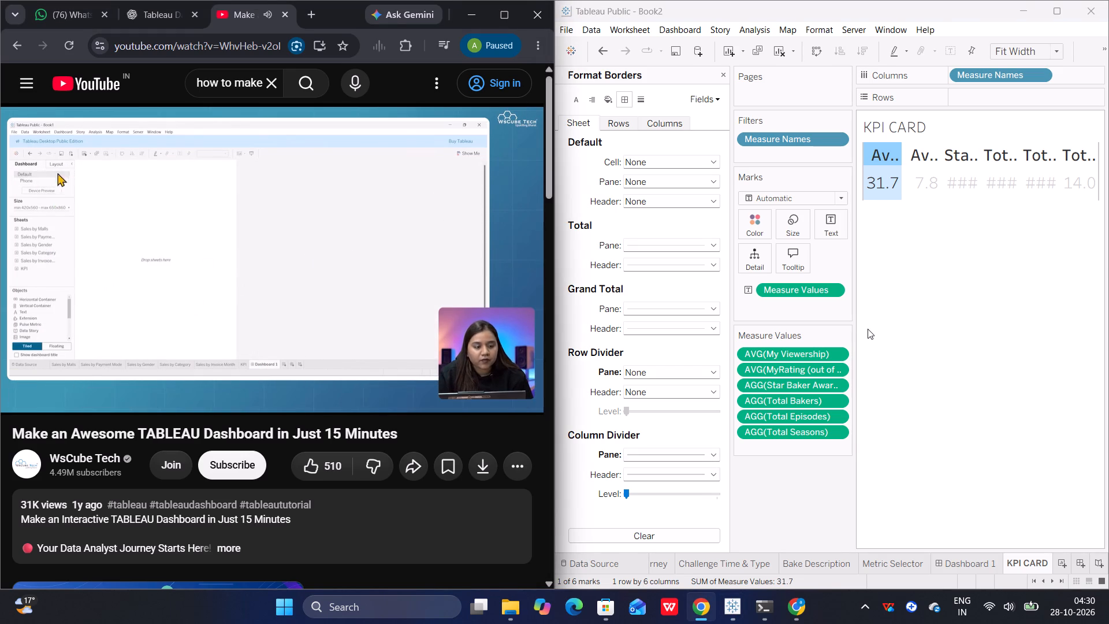
Deselect the KPI mark, close the border formatting and collapse the data area beside the KPI CARD sheet.
left_click(932, 328)
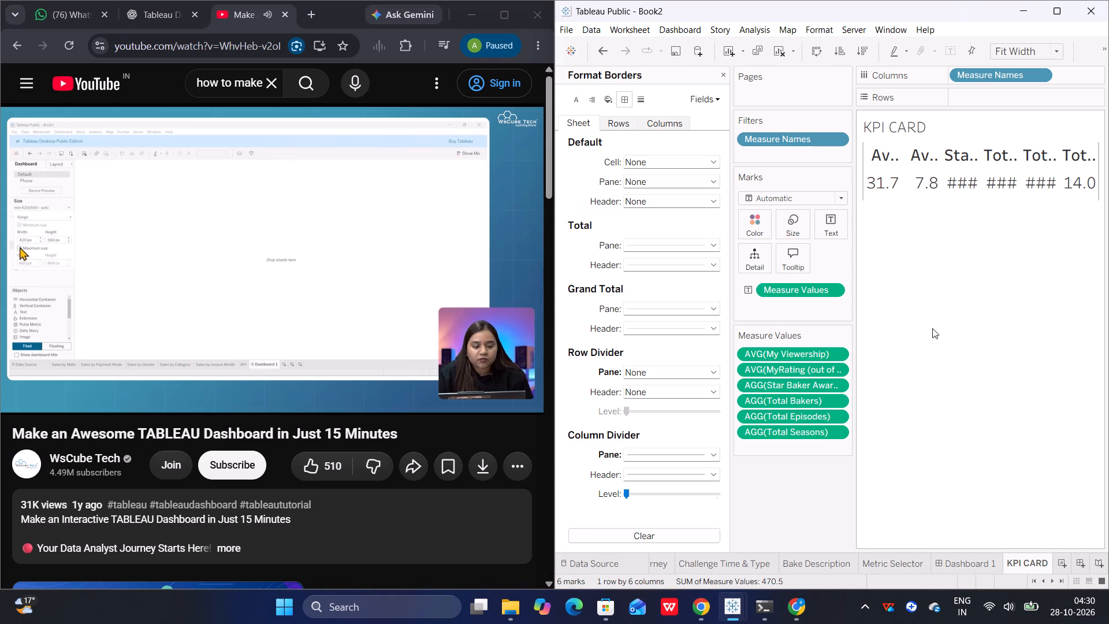
left_click(957, 283)
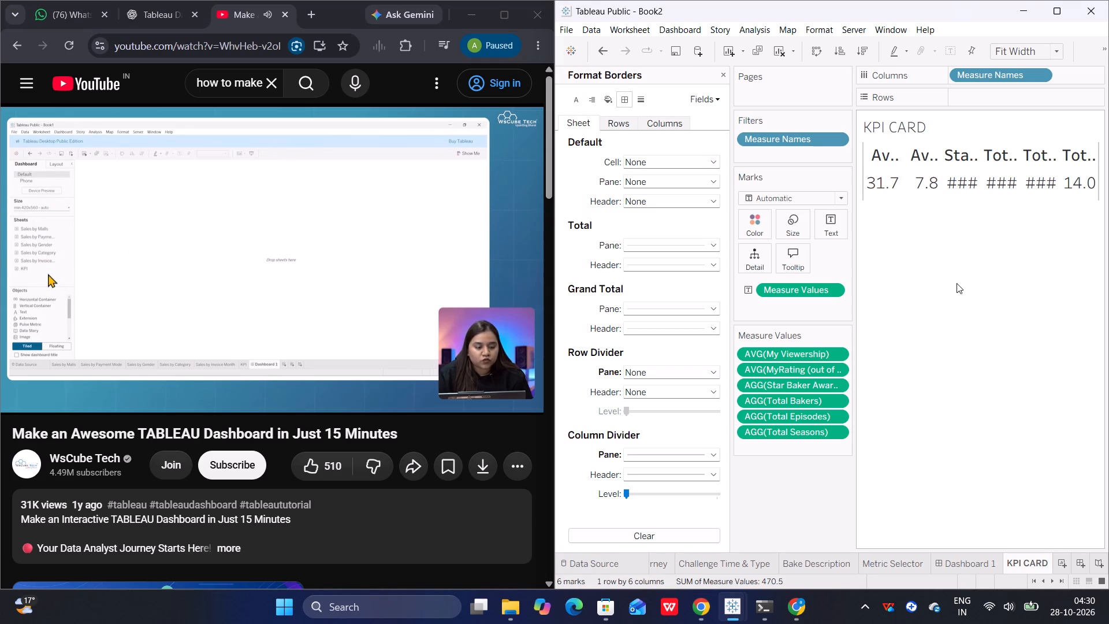
left_click(725, 79)
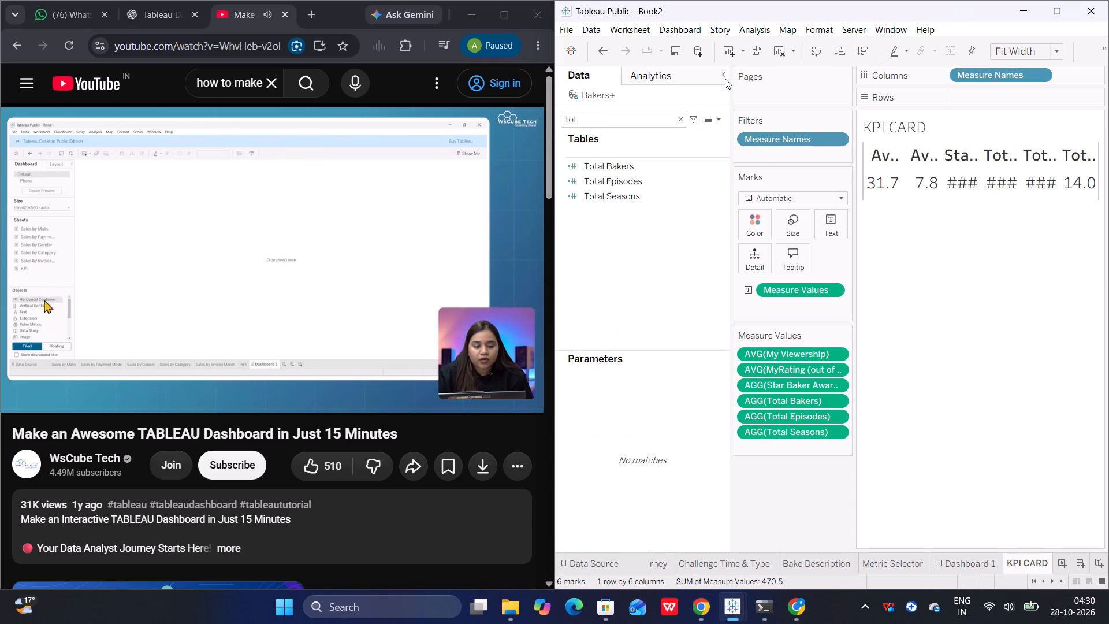
left_click(723, 75)
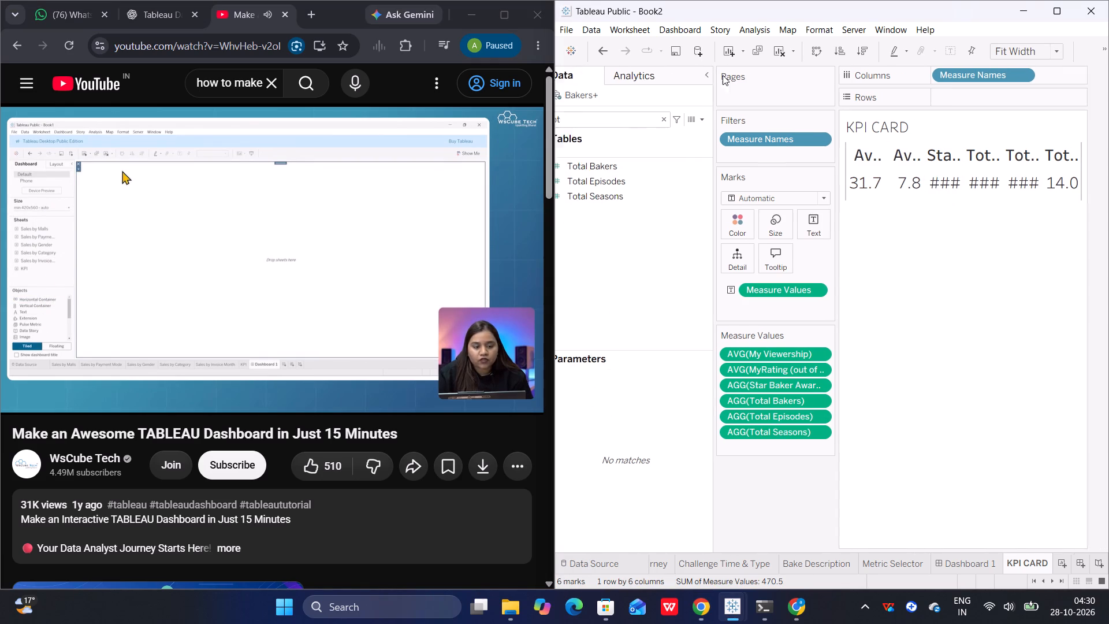
scroll(840, 284, "left", 3)
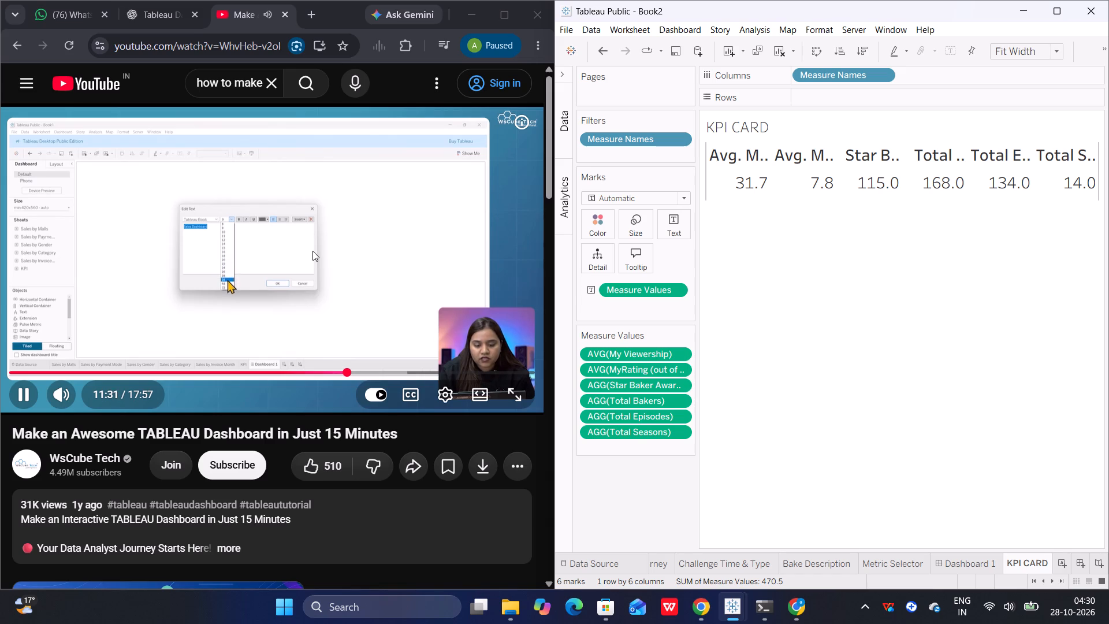
Skip through the tutorial to about 11:52 and review how the dashboard title and containers are laid out.
key("Right")
key("Right")
key("Right")
key("Right")
left_click(393, 314)
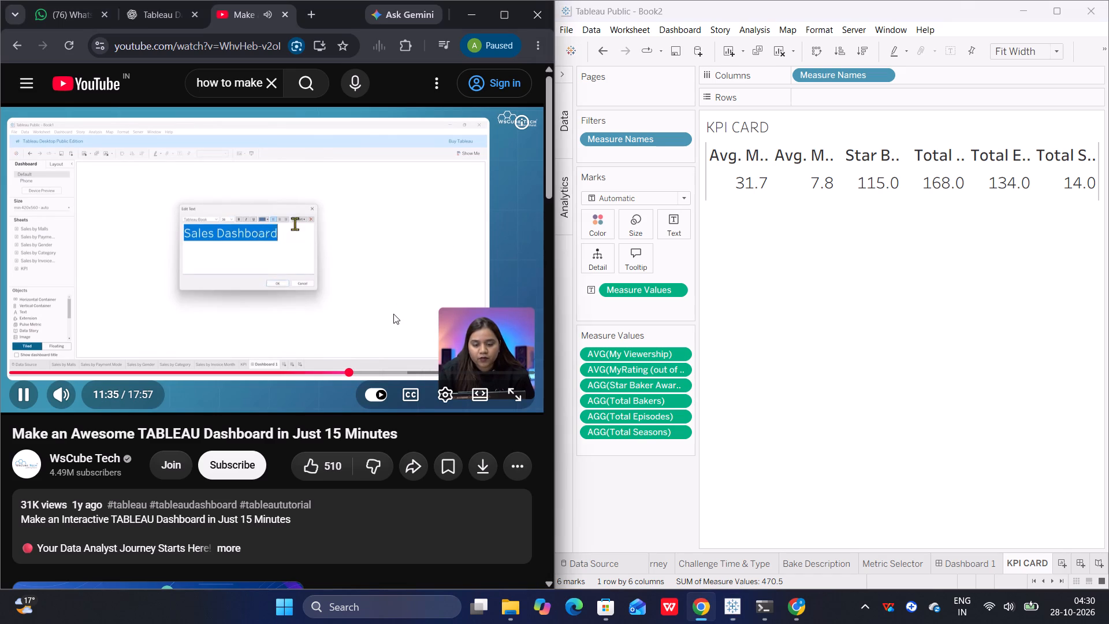
key("Right")
key("Right")
left_click(297, 320)
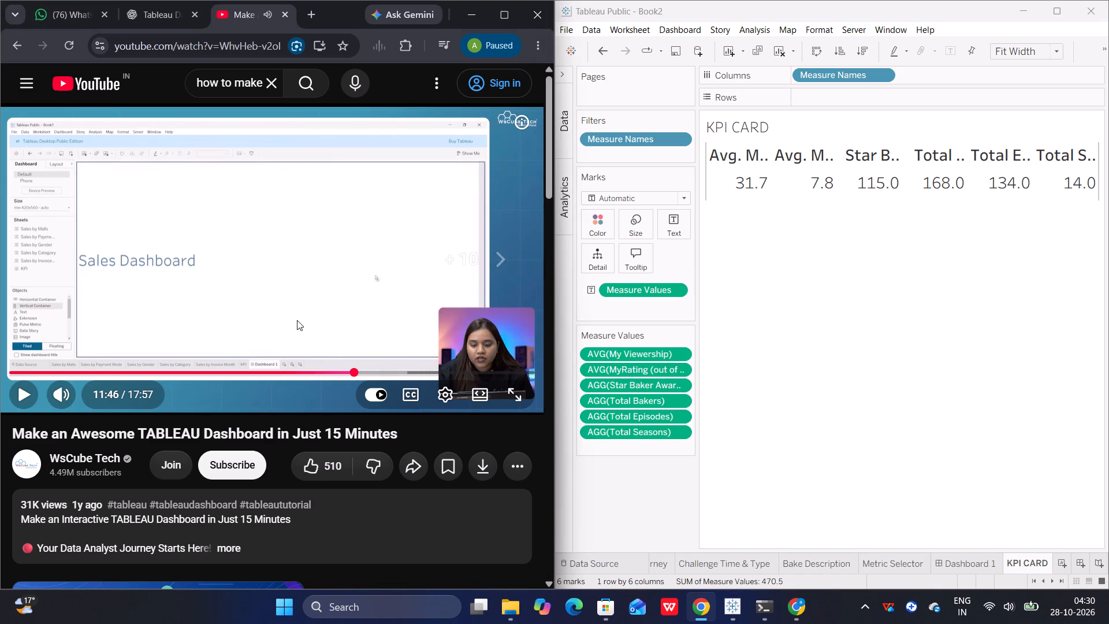
key("Right")
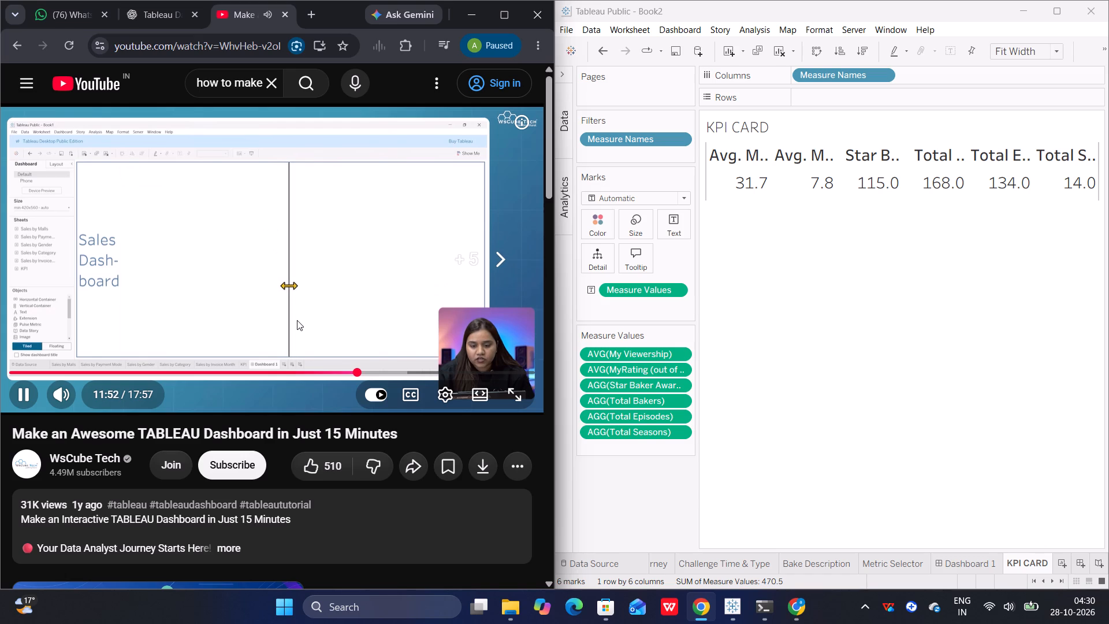
left_click(310, 291)
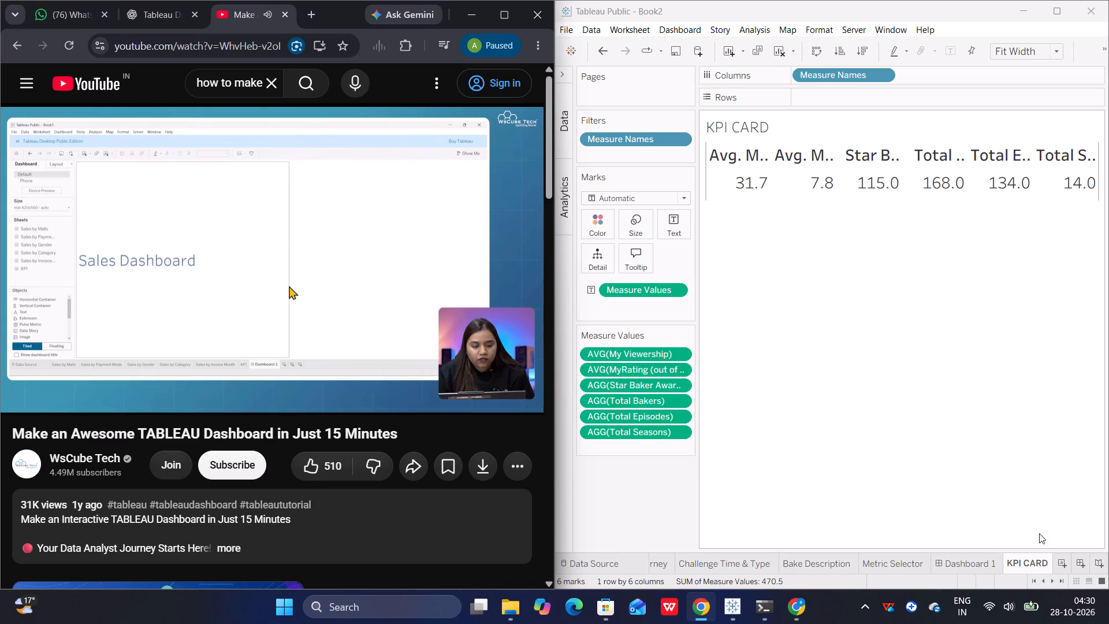
Open Dashboard 1 and expand its collapsed area of sheets and layout objects.
left_click(981, 562)
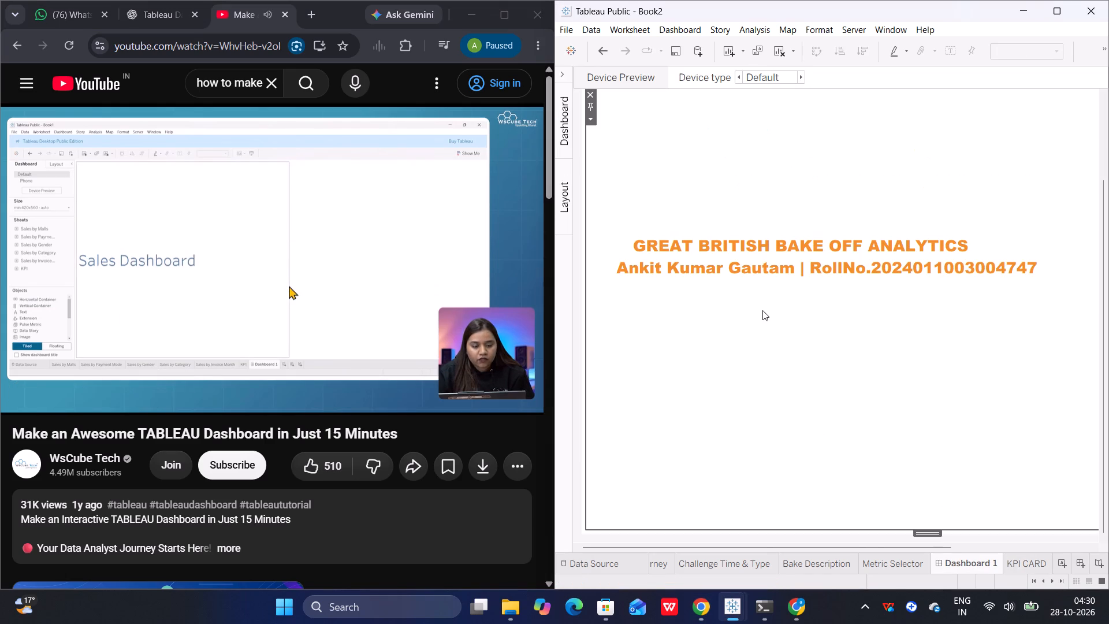
left_click(349, 210)
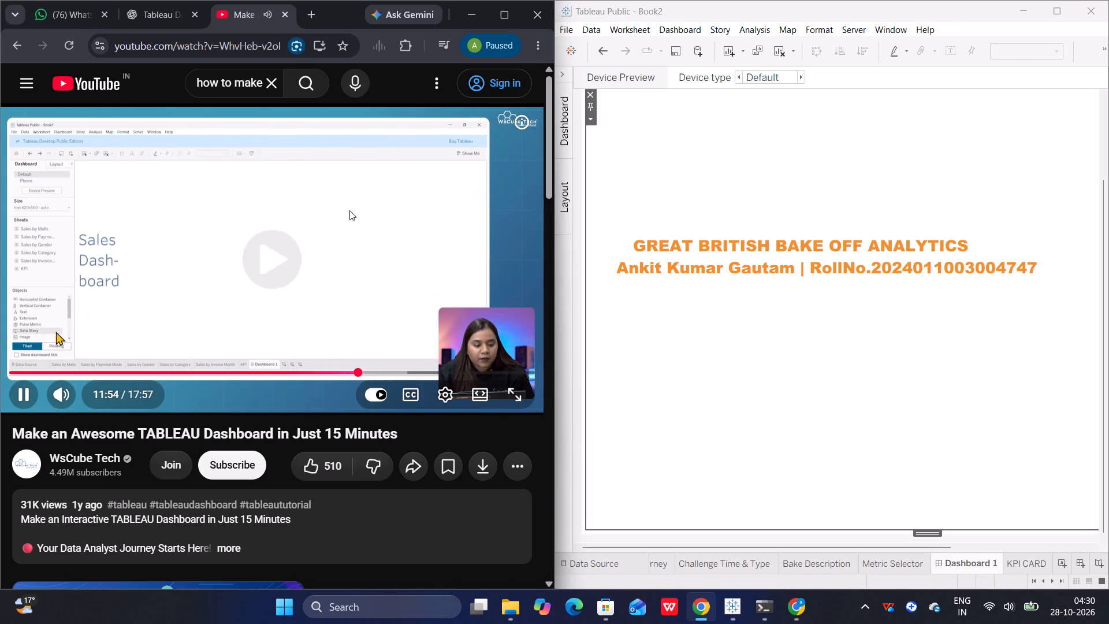
left_click(349, 210)
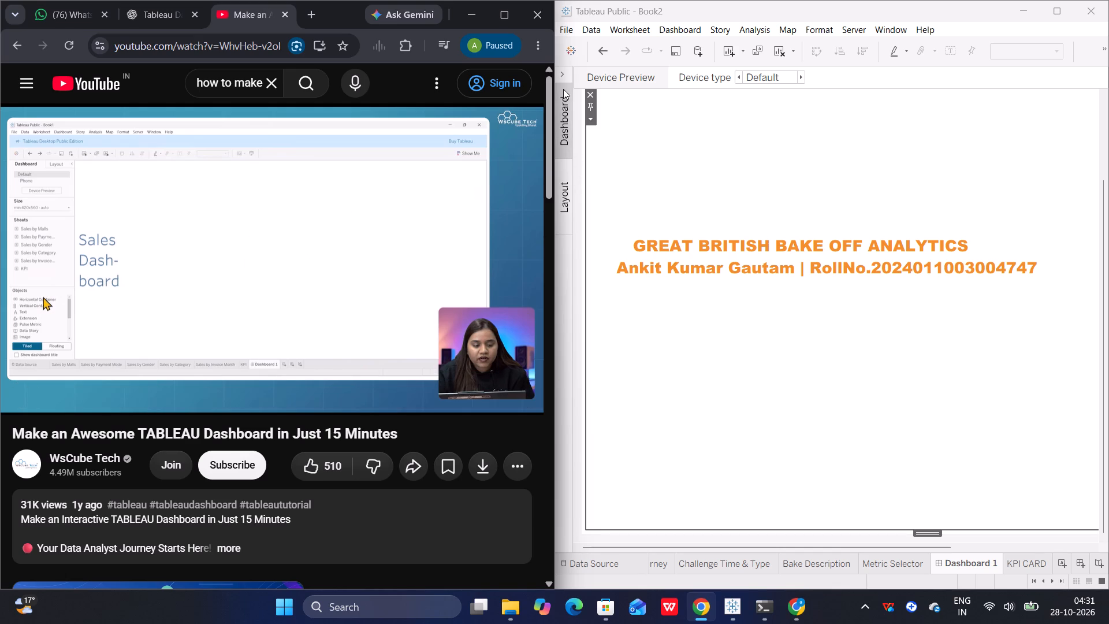
left_click(563, 70)
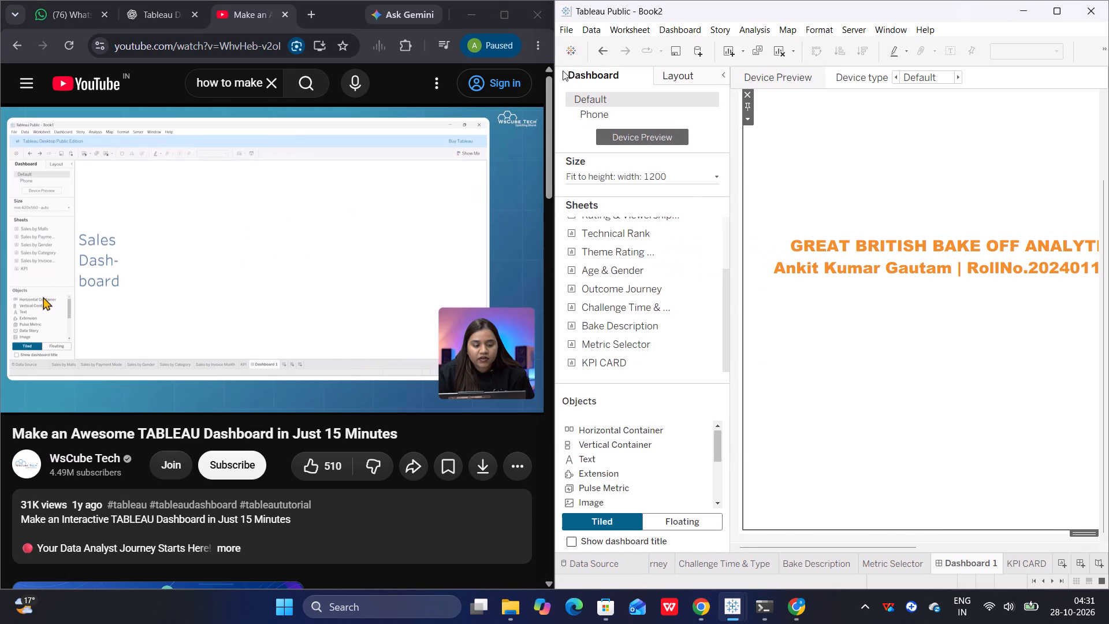
Watch the tutorial to about 12:02 to see how the container and KPI sheet are added beside the title.
left_click(628, 435)
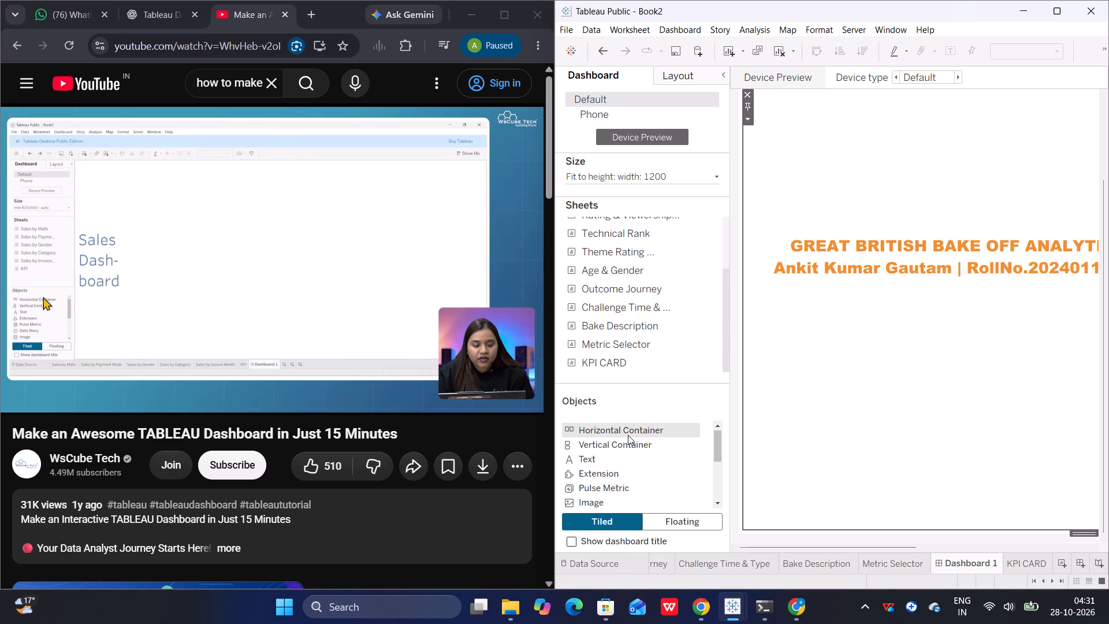
left_click(628, 435)
left_click(318, 302)
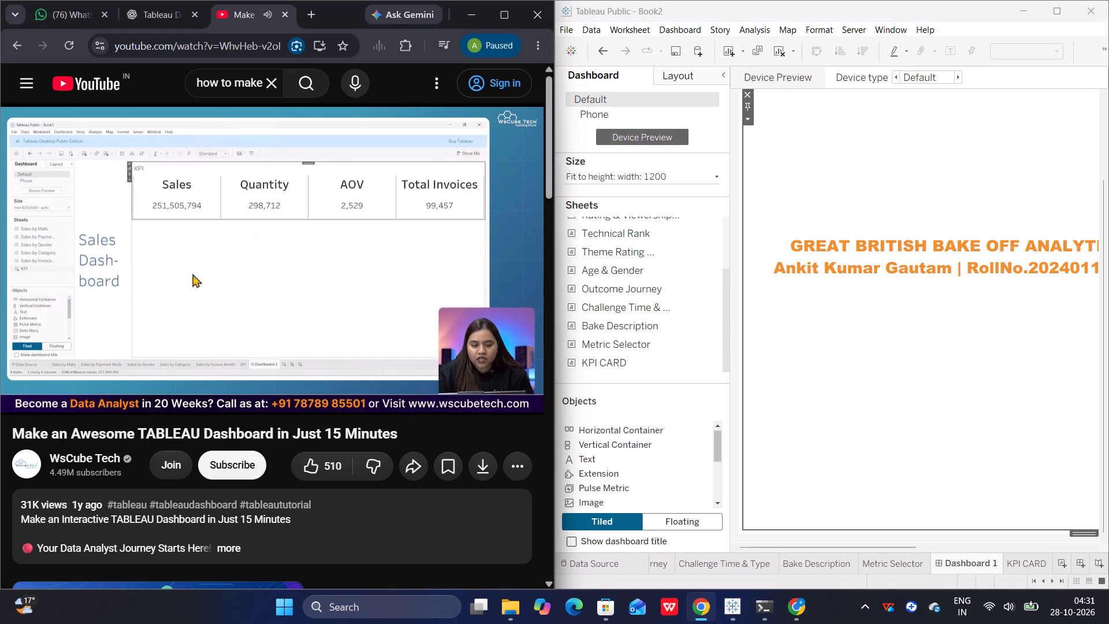
left_click(324, 263)
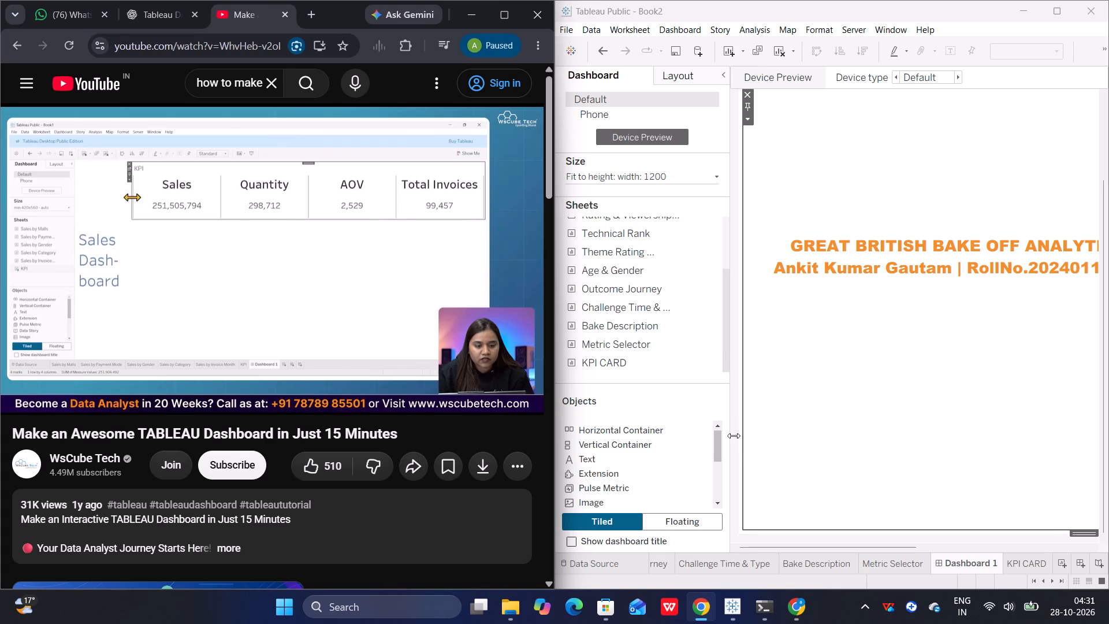
Narrow the area holding the dashboard's sheets and objects to give the canvas more room.
left_click_drag(734, 436, 695, 429)
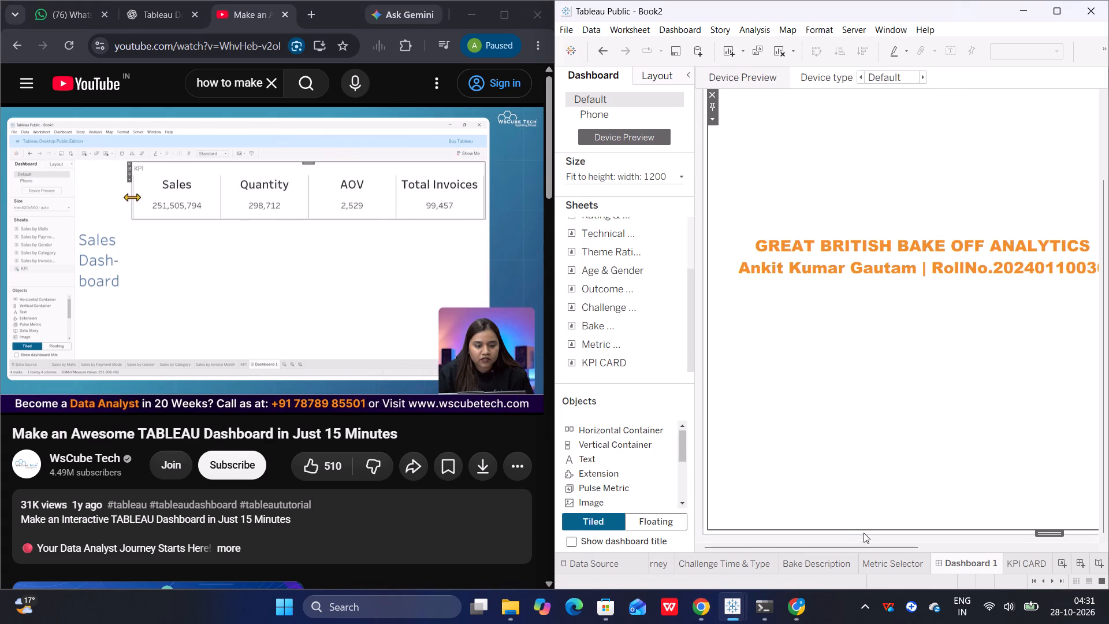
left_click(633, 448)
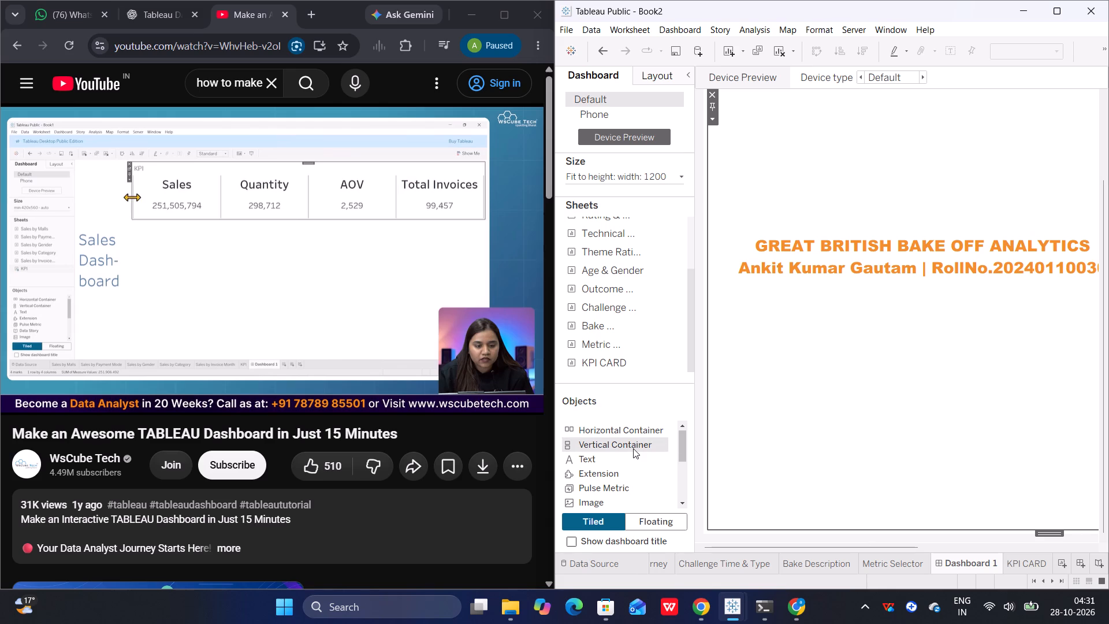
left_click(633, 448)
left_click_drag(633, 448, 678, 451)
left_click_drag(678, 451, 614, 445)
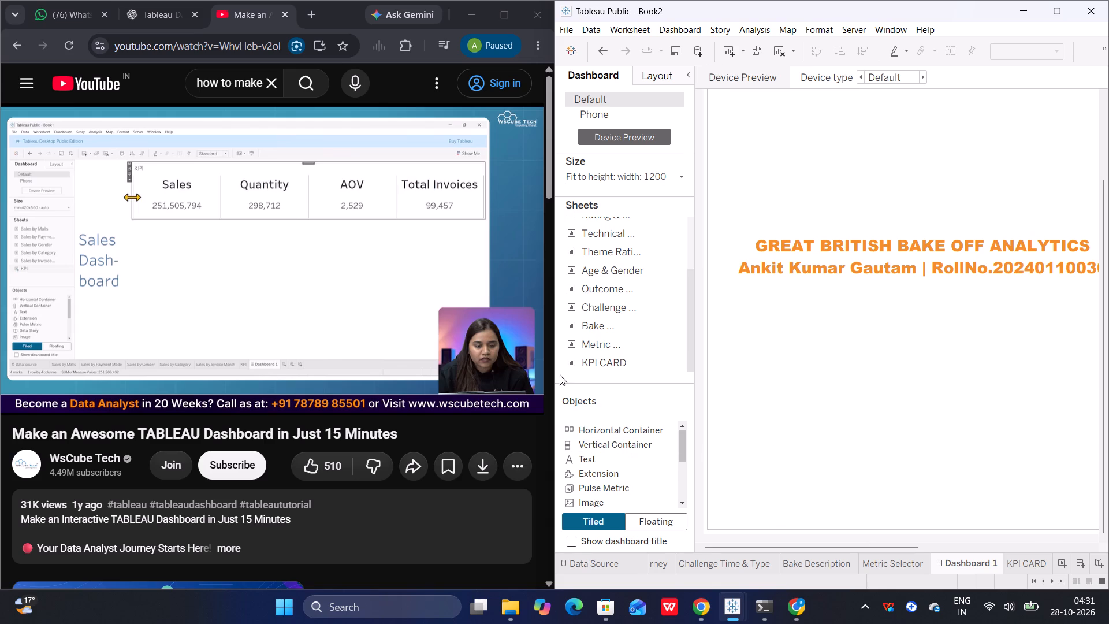
Widen the Tableau window by shrinking the tutorial browser window beside it.
left_click_drag(552, 334, 360, 341)
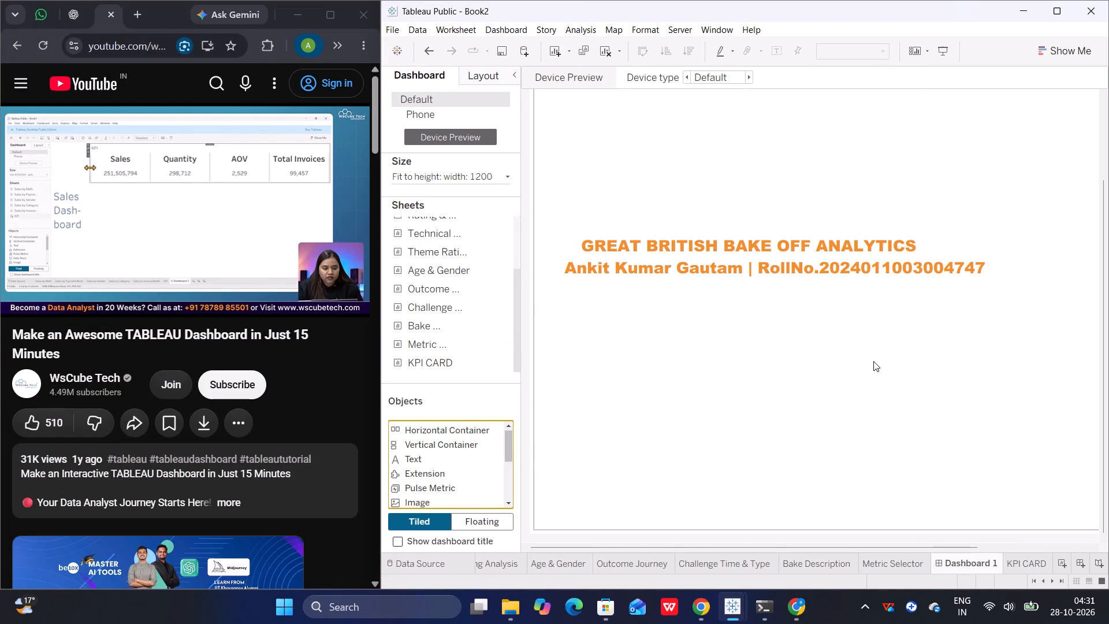
Add a tiled Horizontal Container to the dashboard on the right side of the title text.
scroll(873, 361, "left", 2)
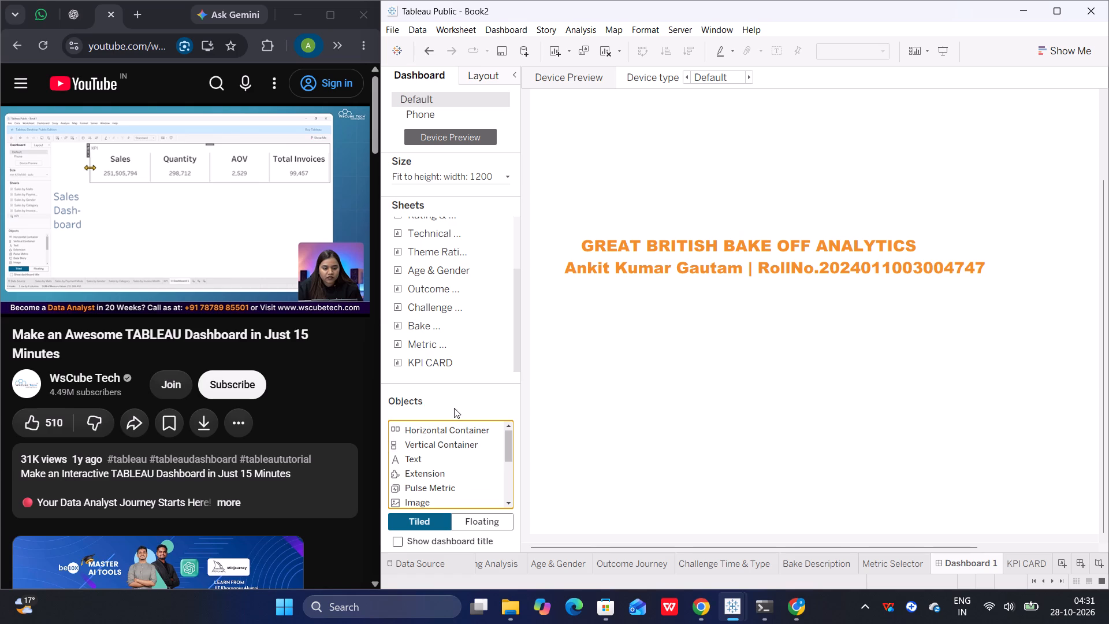
left_click_drag(457, 432, 859, 359)
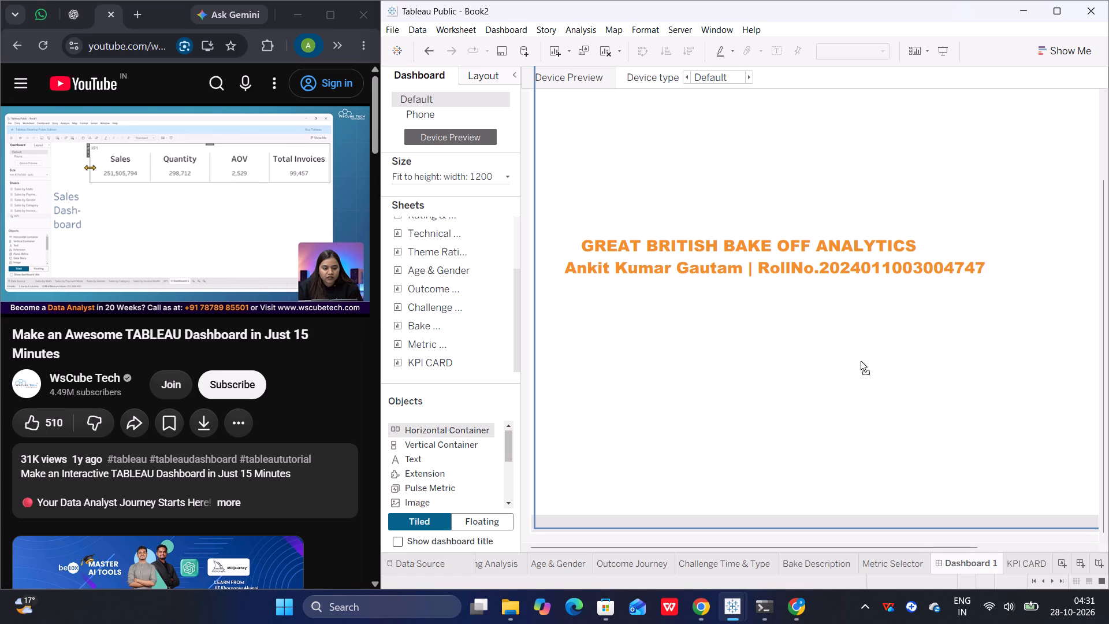
left_click_drag(859, 359, 1004, 341)
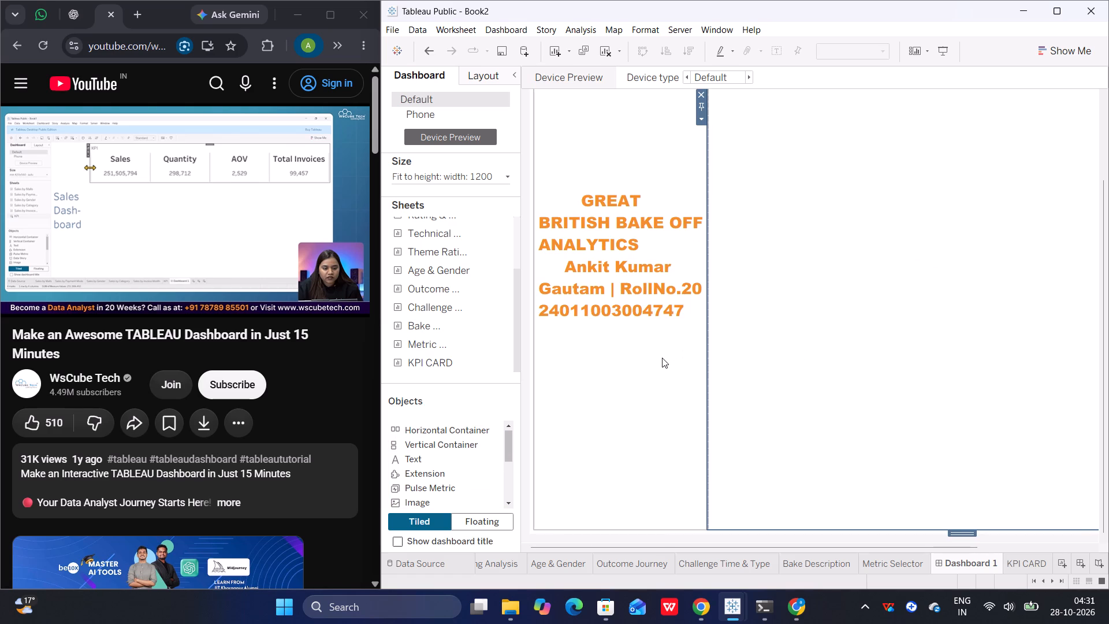
Rewind the tutorial a few seconds and rewatch the KPI sheet placement up to about 12:02.
left_click(172, 186)
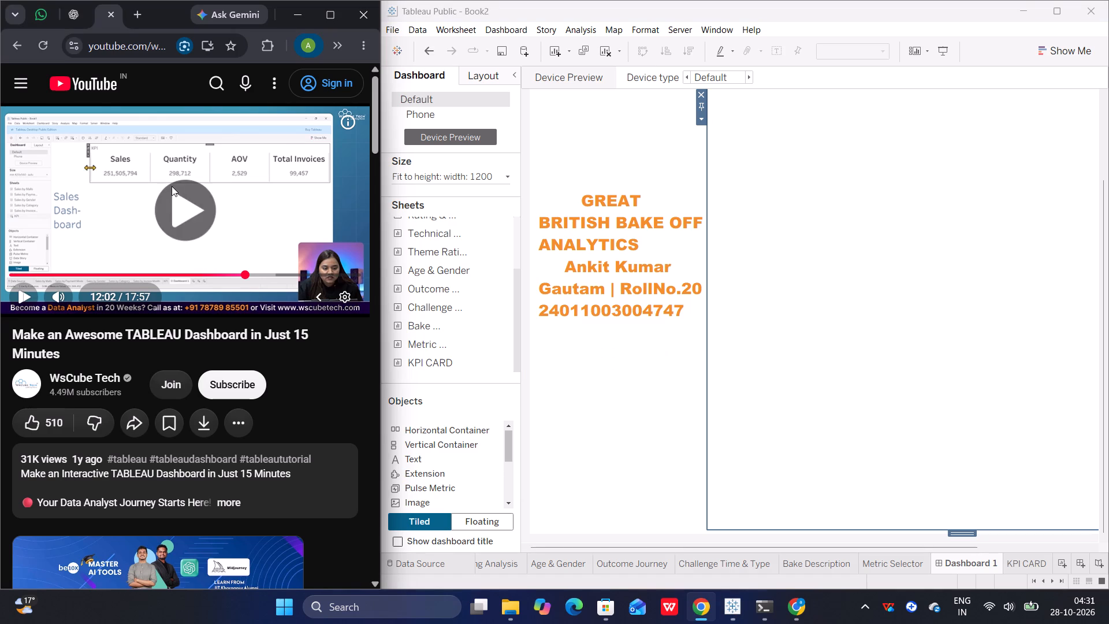
key("Left")
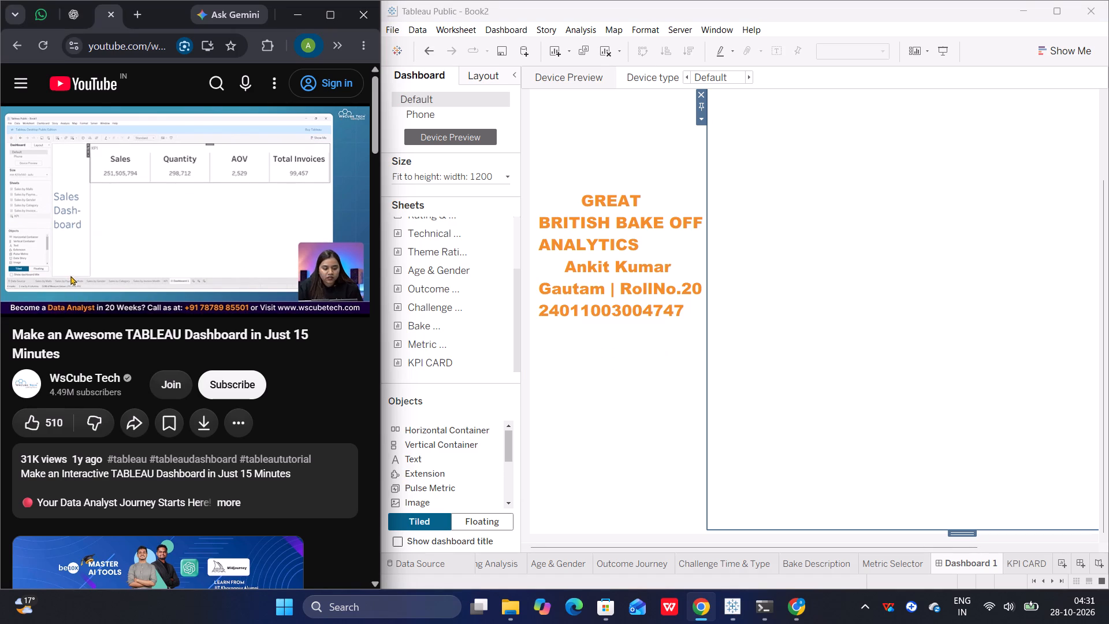
left_click(172, 191)
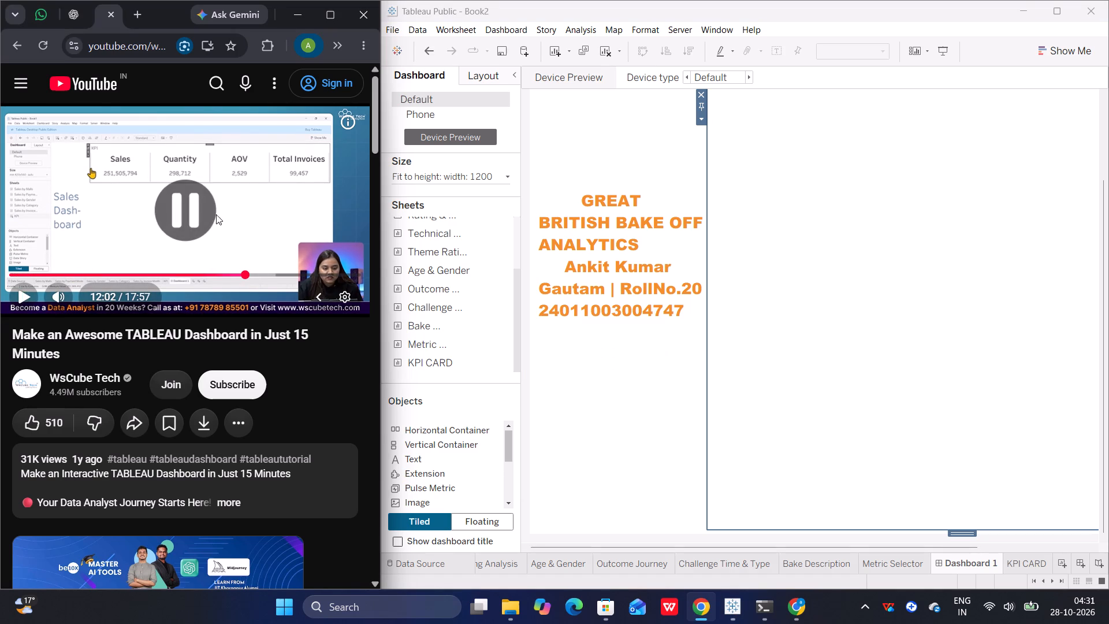
Place the KPI CARD sheet in the container beside the dashboard title.
left_click(444, 366)
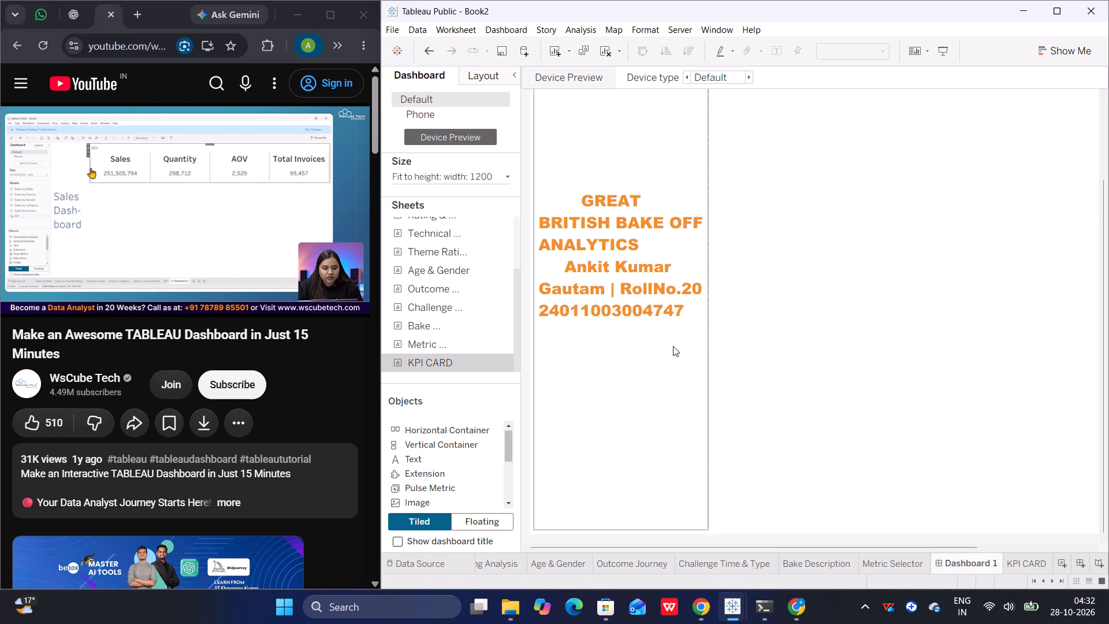
double_click(457, 363)
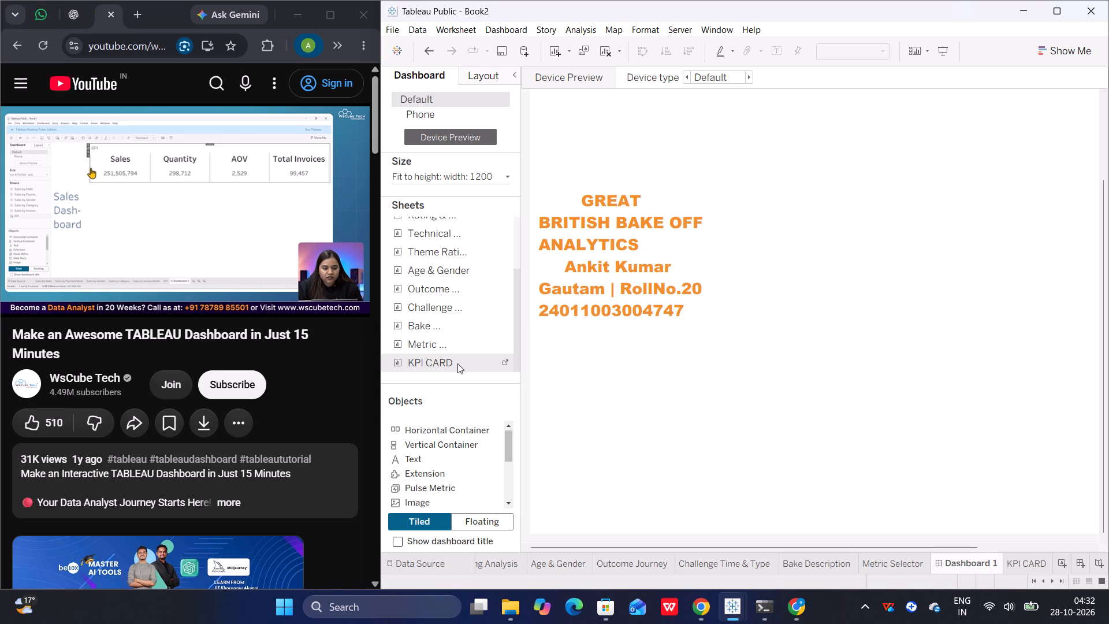
left_click(457, 363)
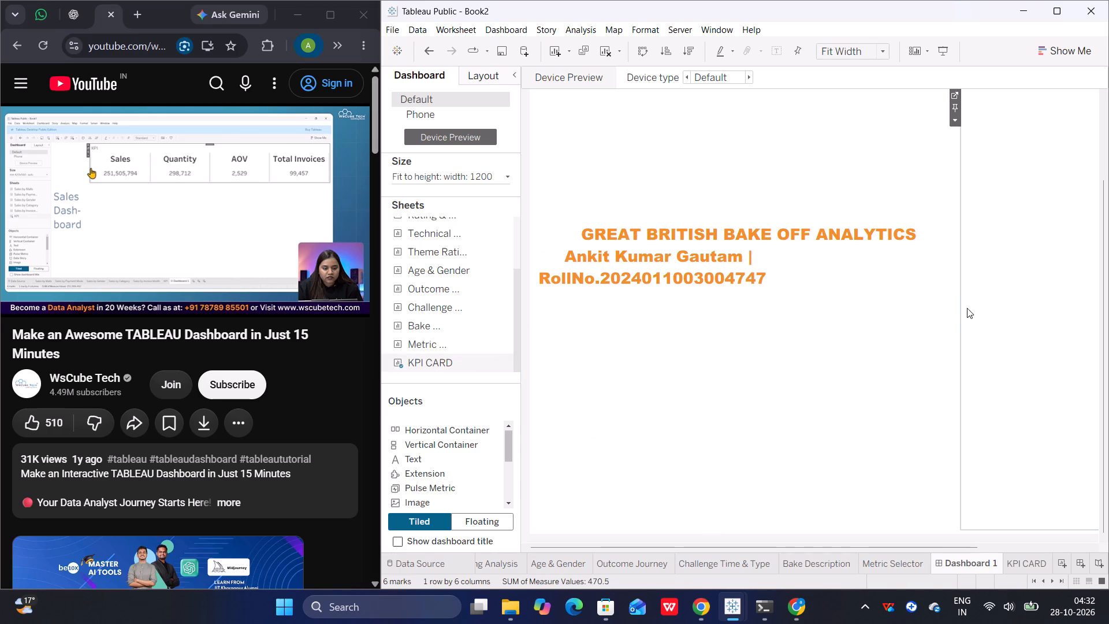
Narrow the title column so the container holding the KPI CARD gets more width.
left_click_drag(961, 315, 768, 340)
left_click(926, 221)
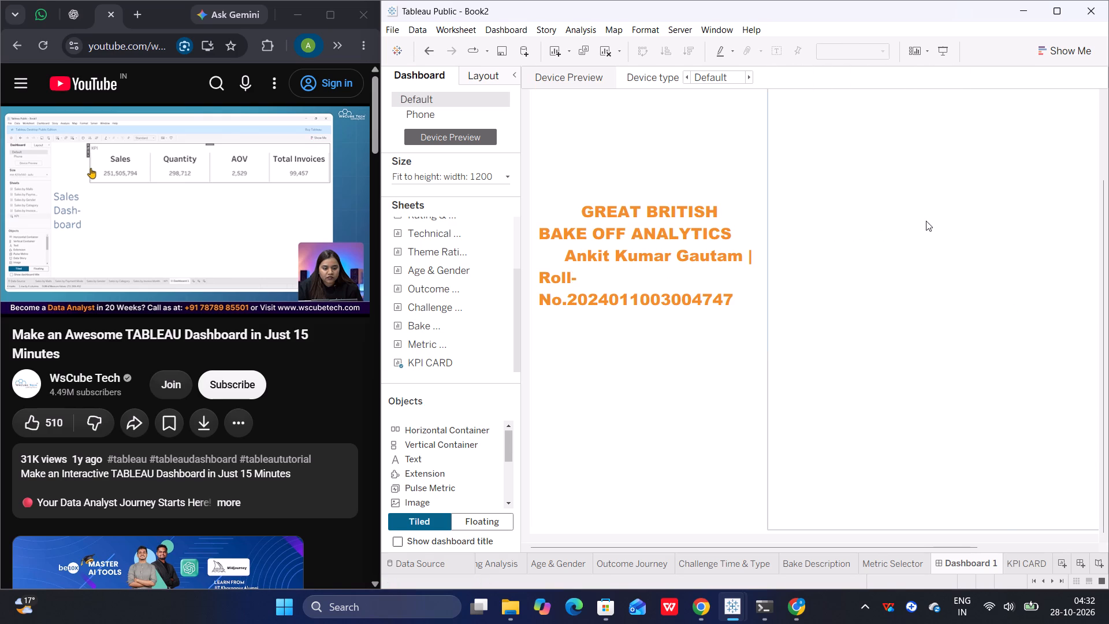
scroll(926, 221, "left", 2)
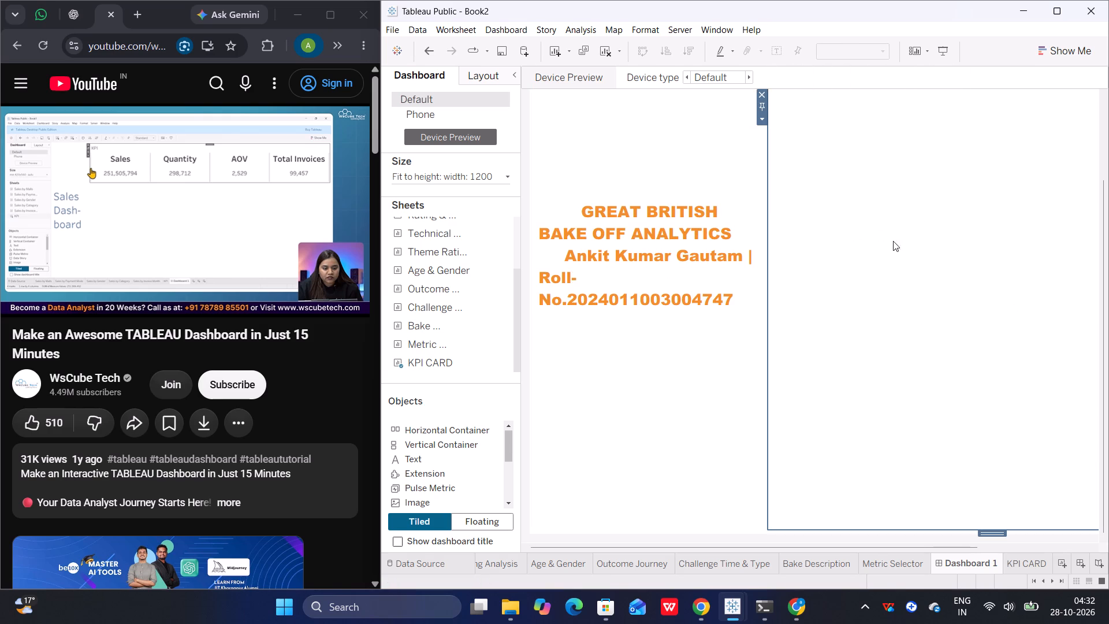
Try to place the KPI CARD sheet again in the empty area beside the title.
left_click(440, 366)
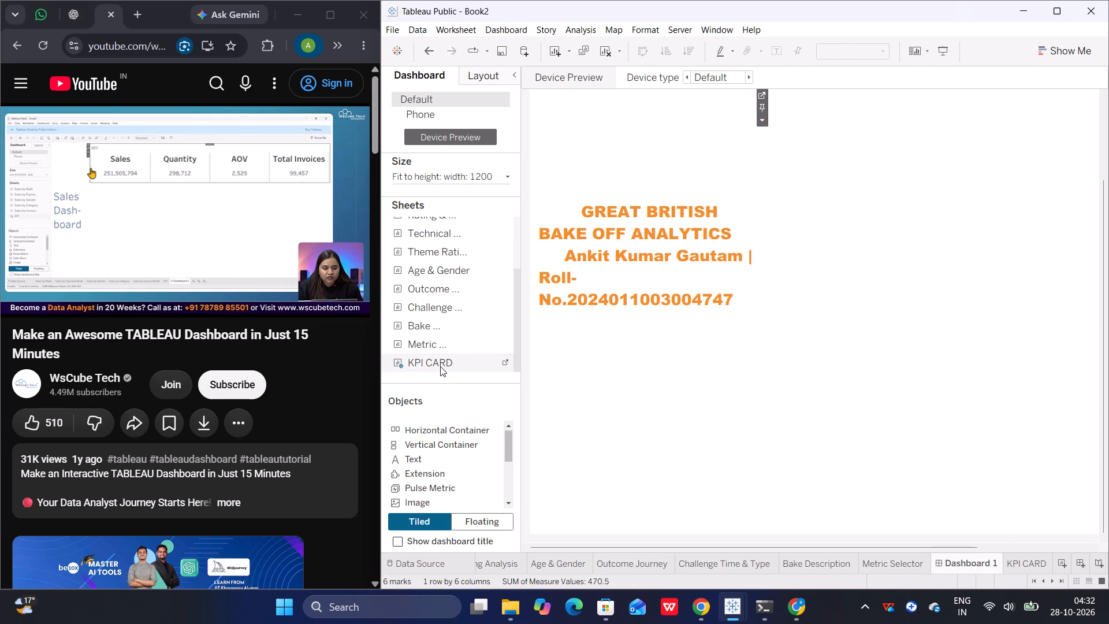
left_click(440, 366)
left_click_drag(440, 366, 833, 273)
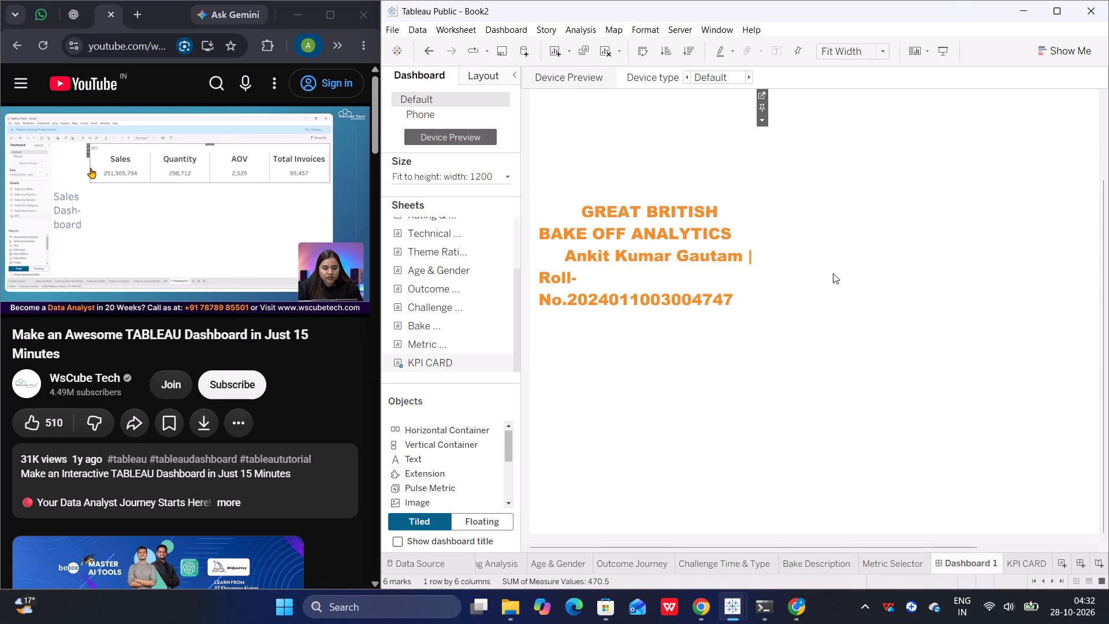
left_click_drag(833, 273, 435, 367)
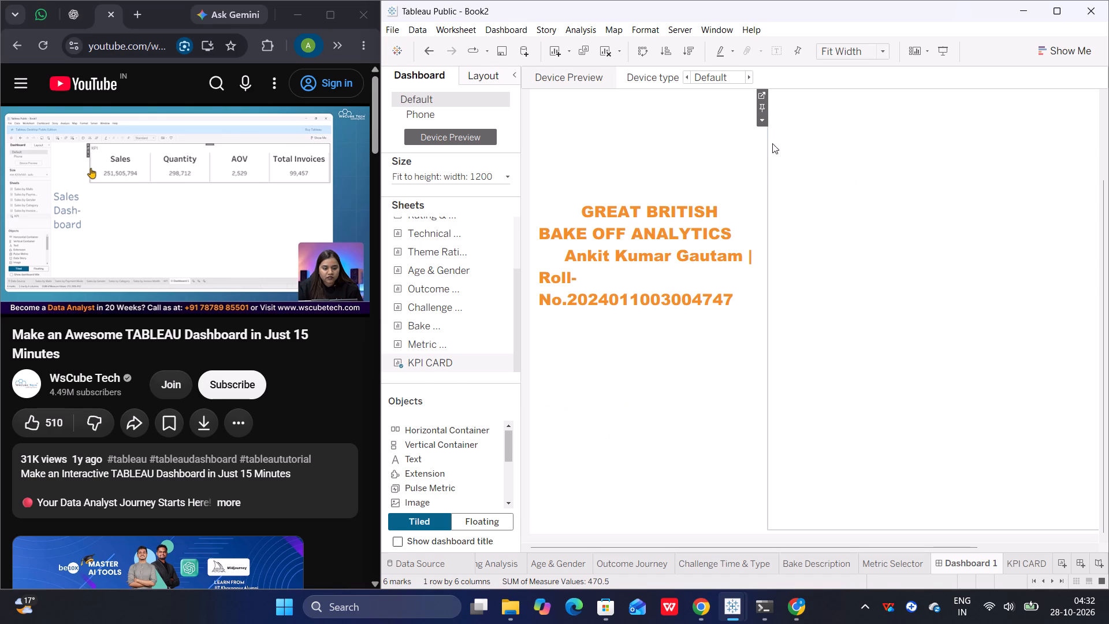
Narrow the title column further to widen the KPI container, and select that container.
left_click_drag(770, 150, 693, 162)
left_click(828, 211)
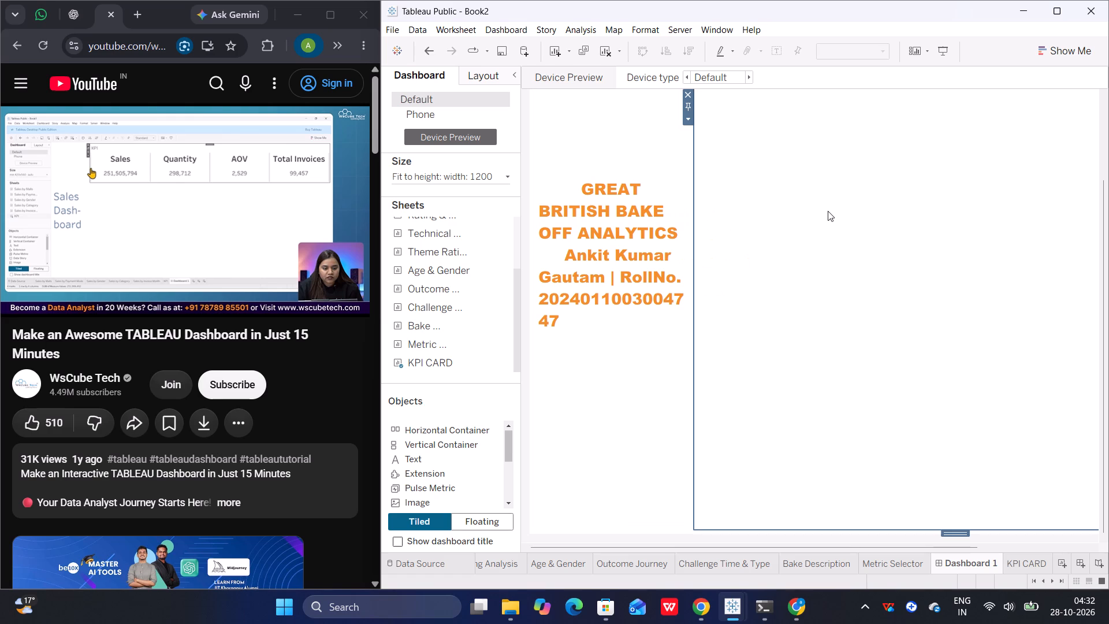
left_click(828, 211)
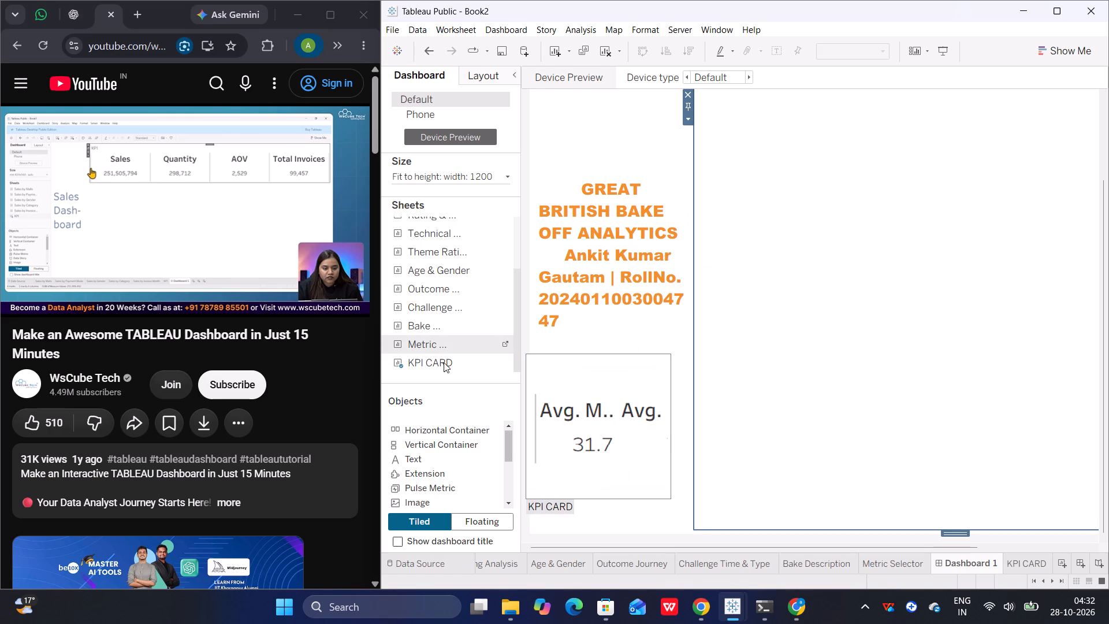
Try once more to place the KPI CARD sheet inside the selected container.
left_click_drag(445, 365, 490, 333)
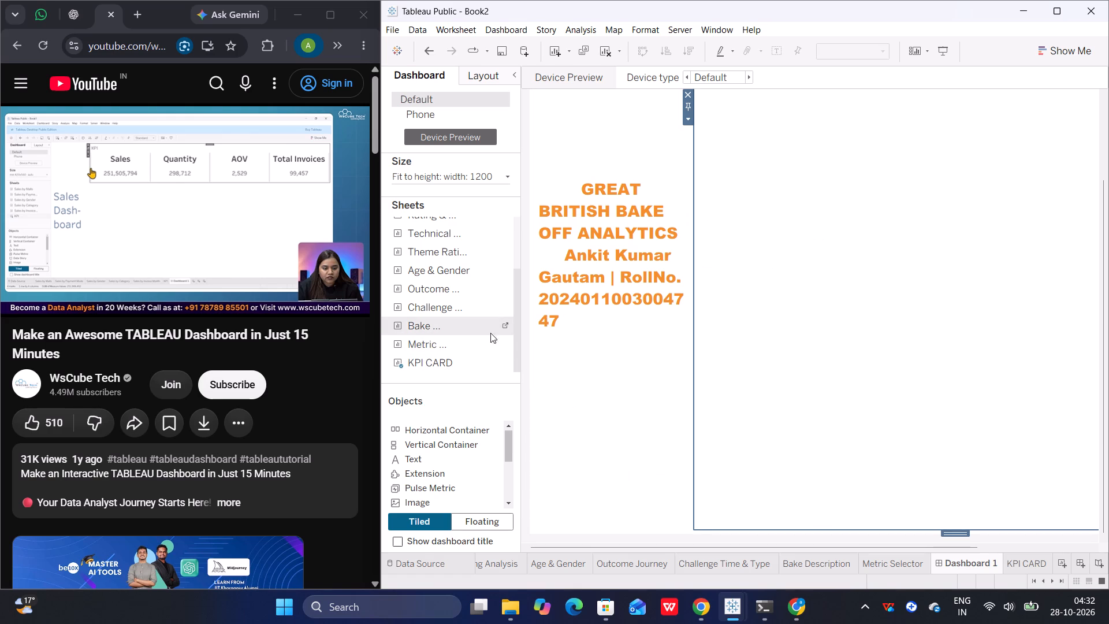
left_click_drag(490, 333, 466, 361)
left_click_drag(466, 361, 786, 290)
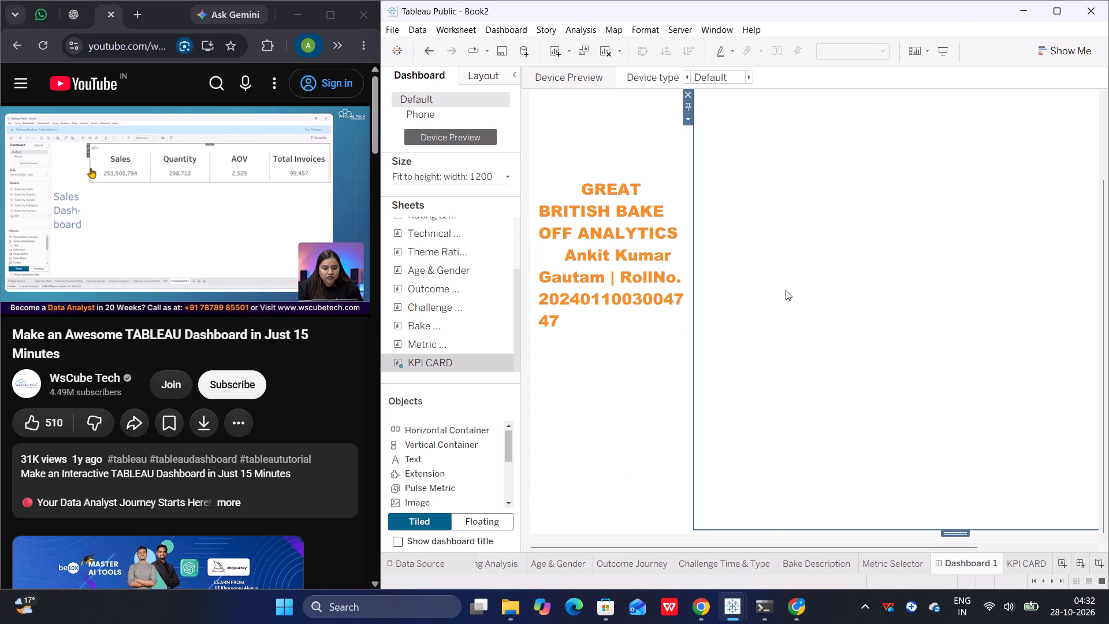
Maximize the Tableau window.
left_click(1054, 11)
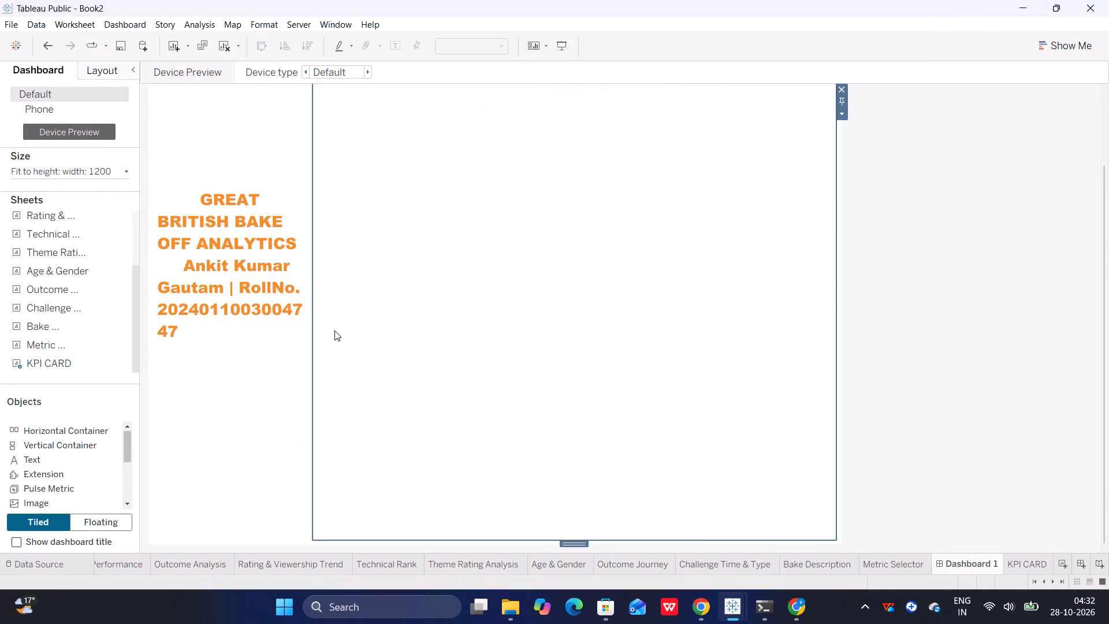
Examine where the KPI CARD sits at the top of the dashboard and the space beneath it.
left_click(88, 361)
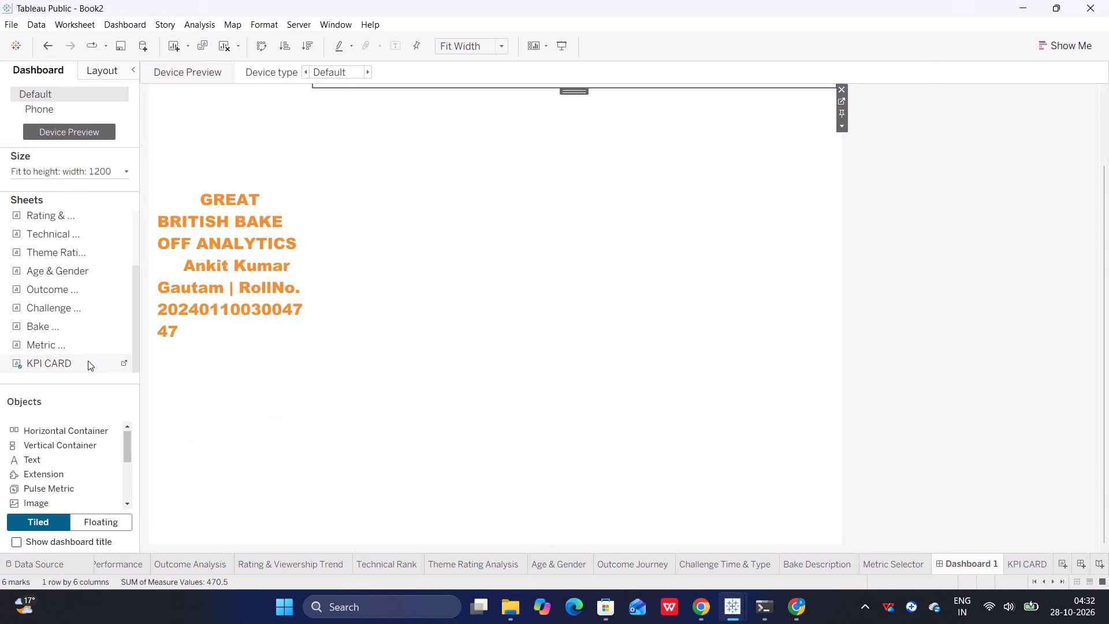
scroll(559, 253, "up", 4)
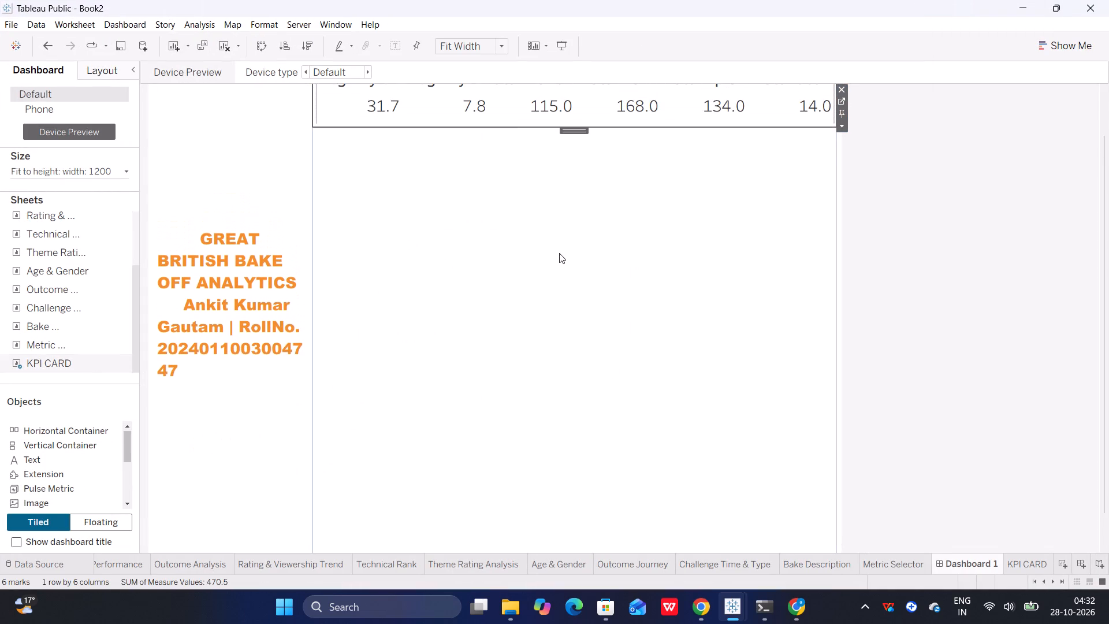
scroll(559, 253, "up", 10)
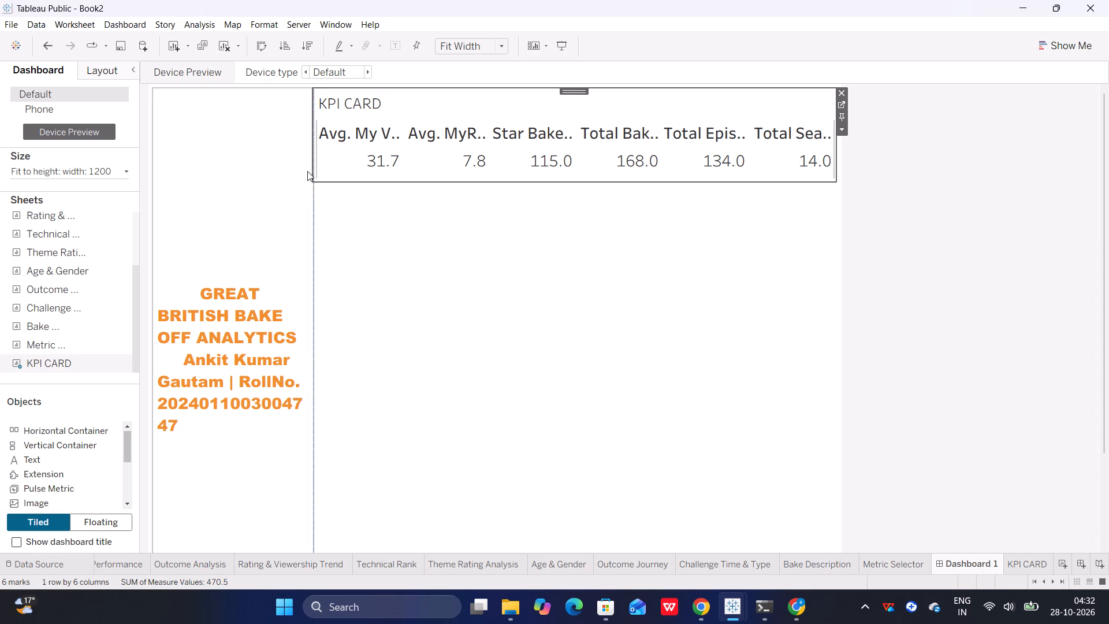
left_click(395, 243)
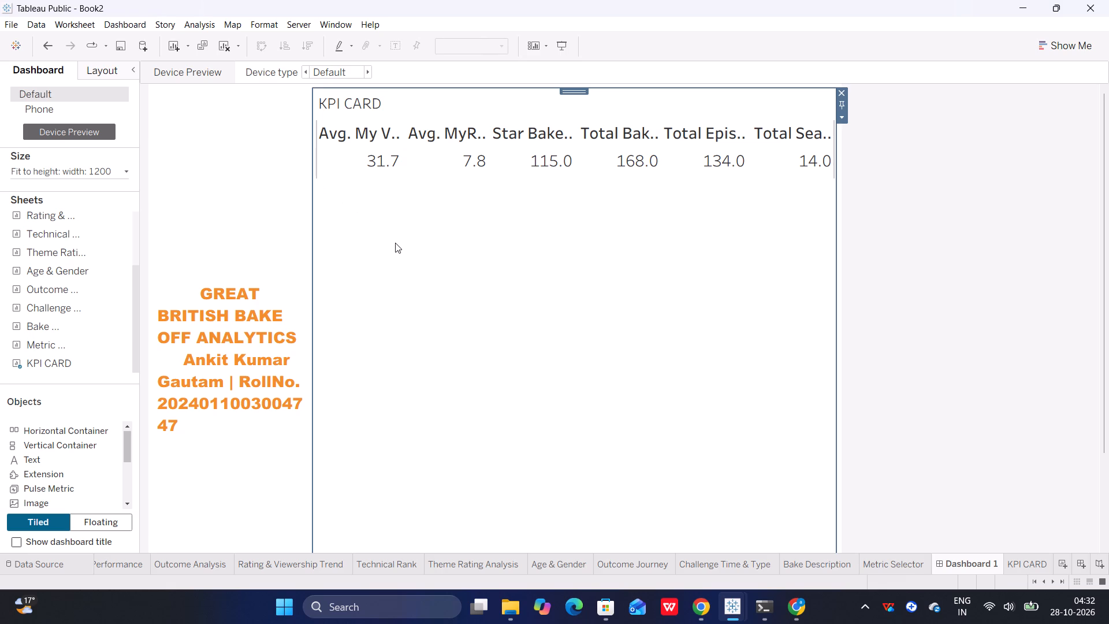
scroll(395, 243, "down", 5)
scroll(395, 243, "up", 4)
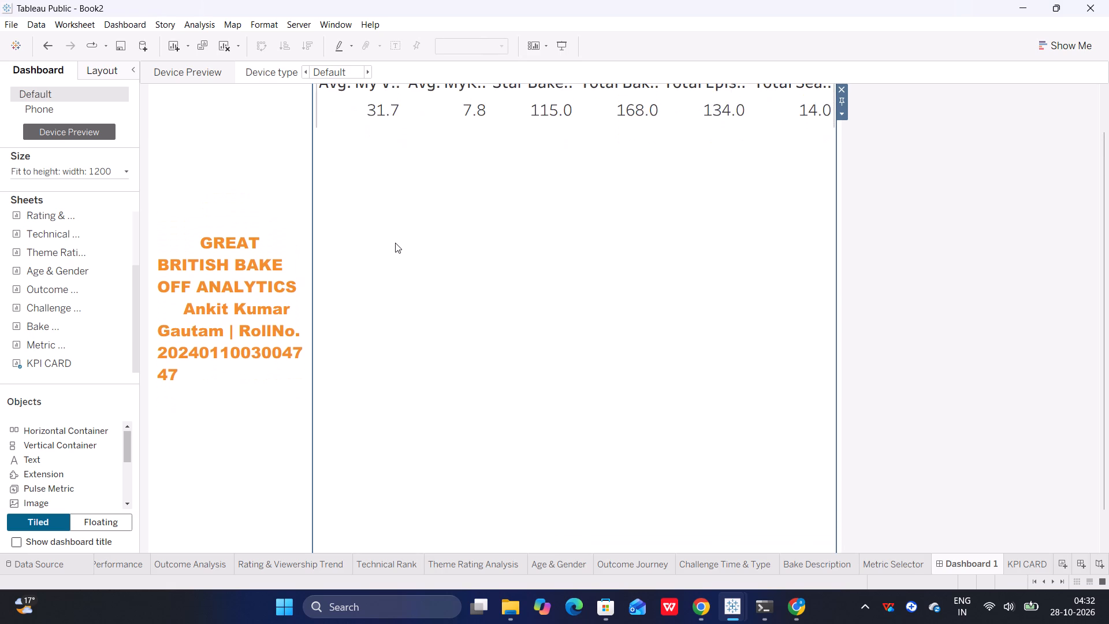
scroll(395, 243, "up", 4)
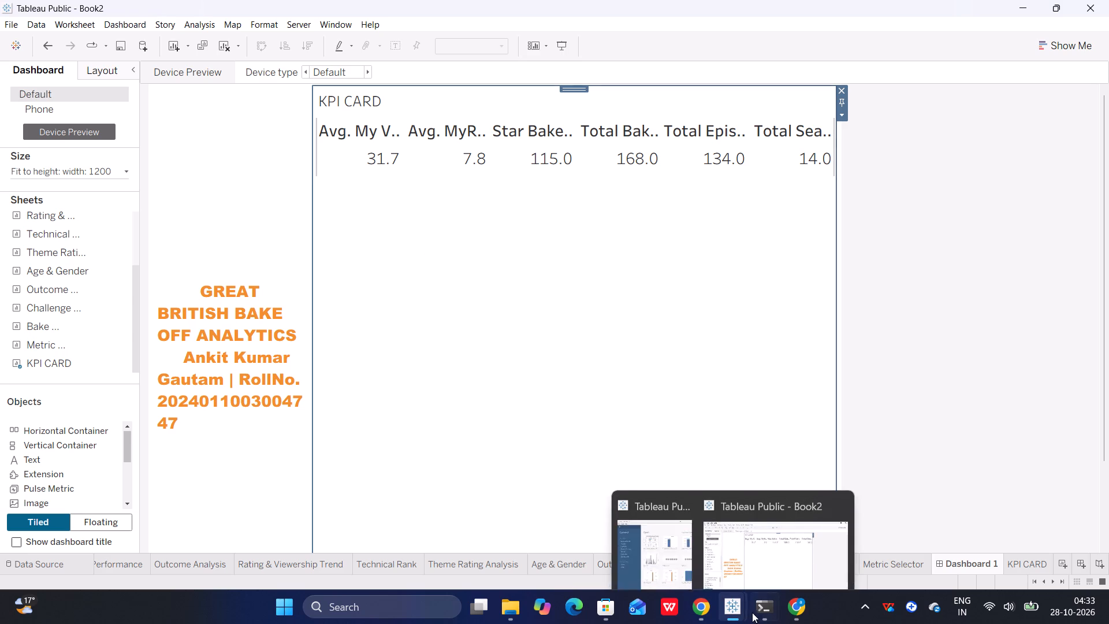
Switch to Chrome and watch the tutorial's KPI formatting and the chart placement below it, skipping ahead through parts.
left_click(699, 551)
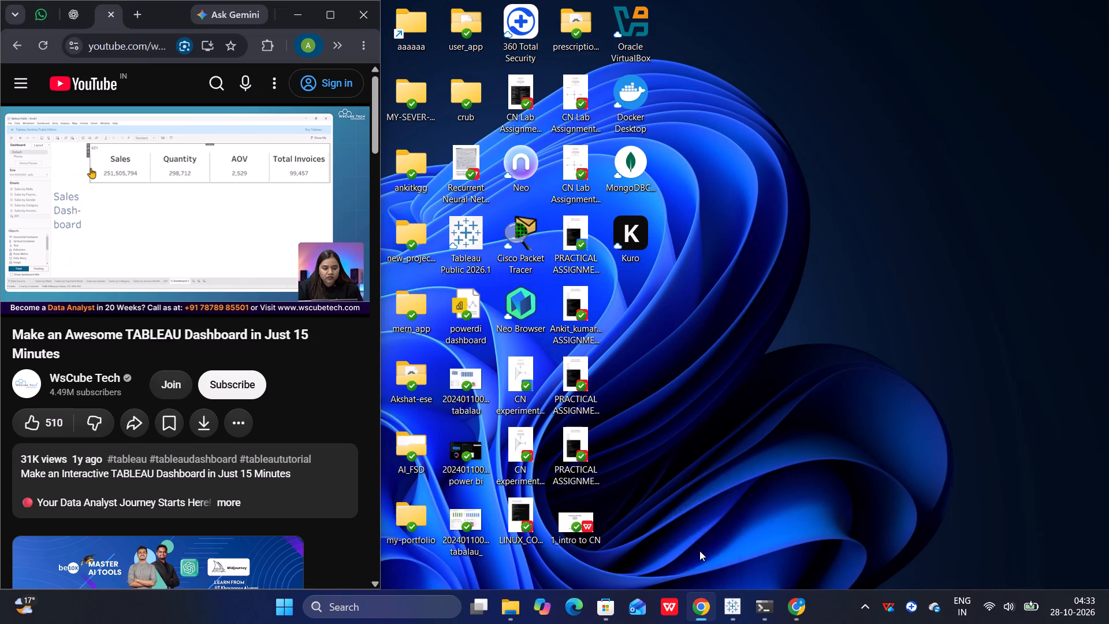
left_click(232, 210)
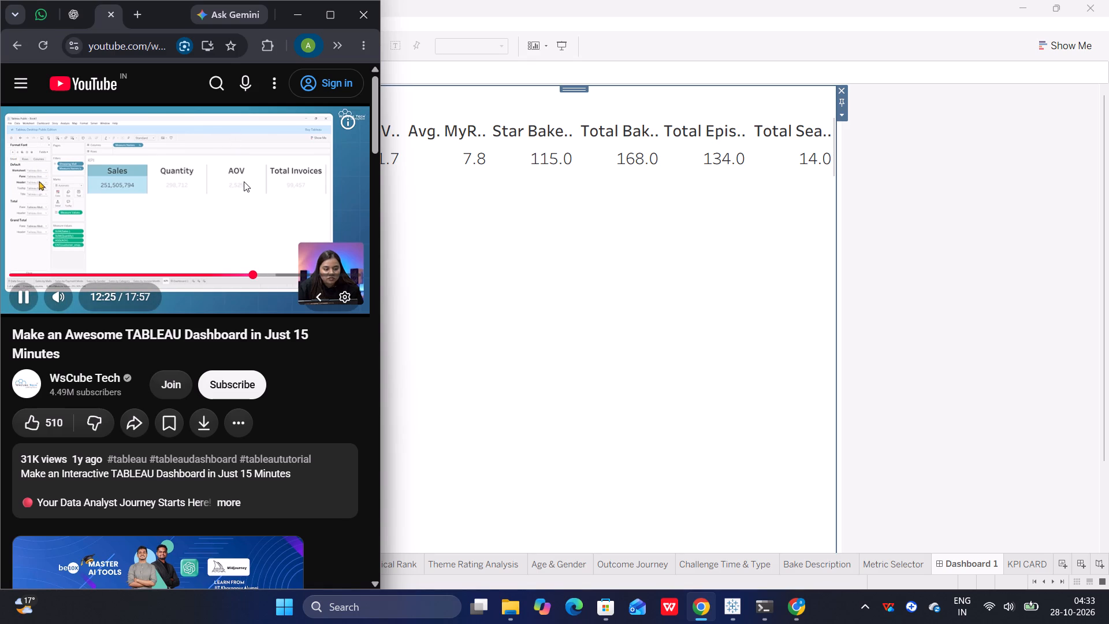
key("Right")
key("Right")
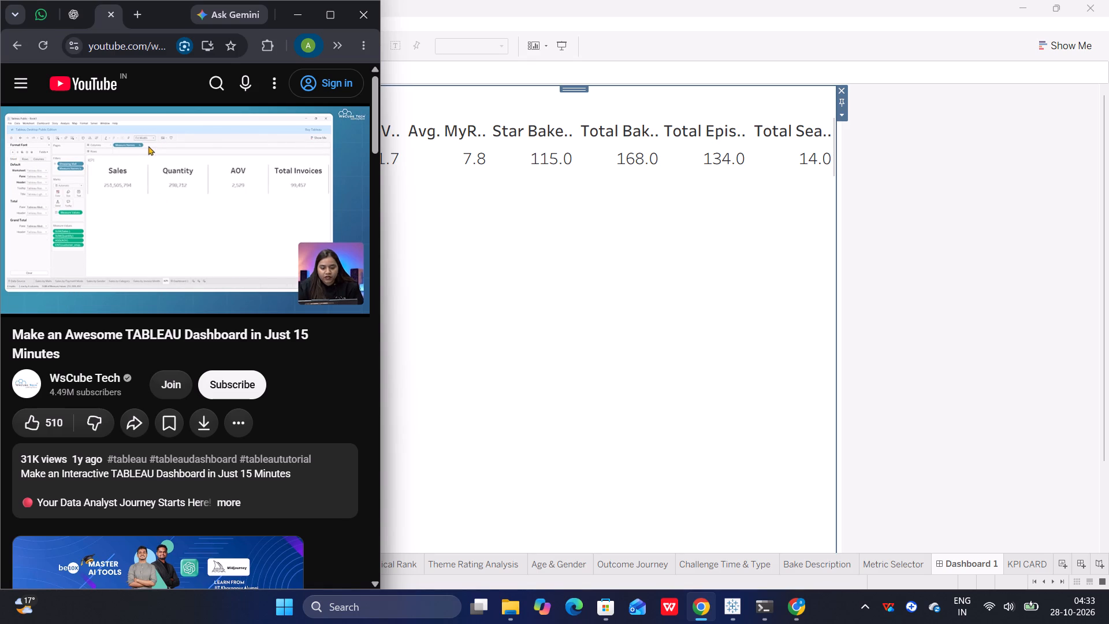
key("Right")
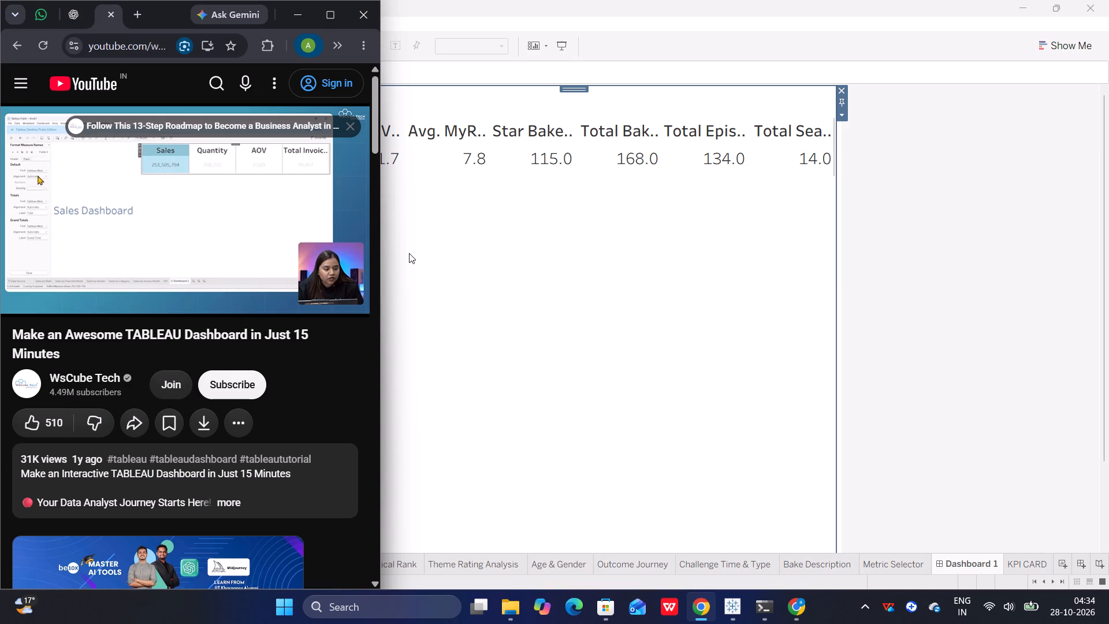
key("Right")
key("Right")
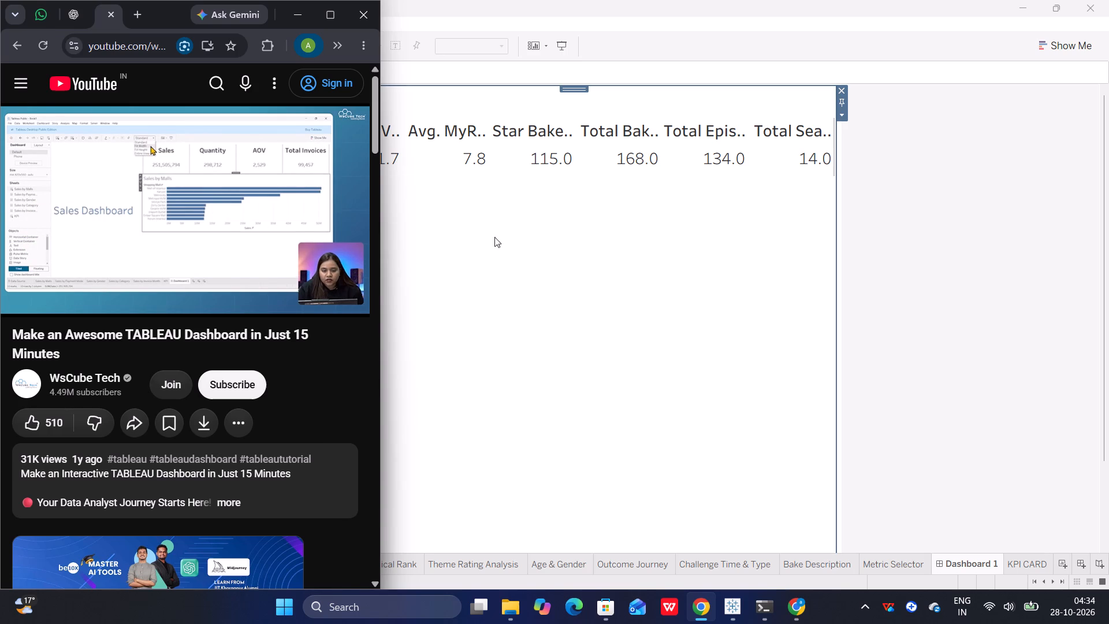
Back in Tableau, add a tiled Vertical Container below the KPI CARD, beside the title text.
left_click(503, 266)
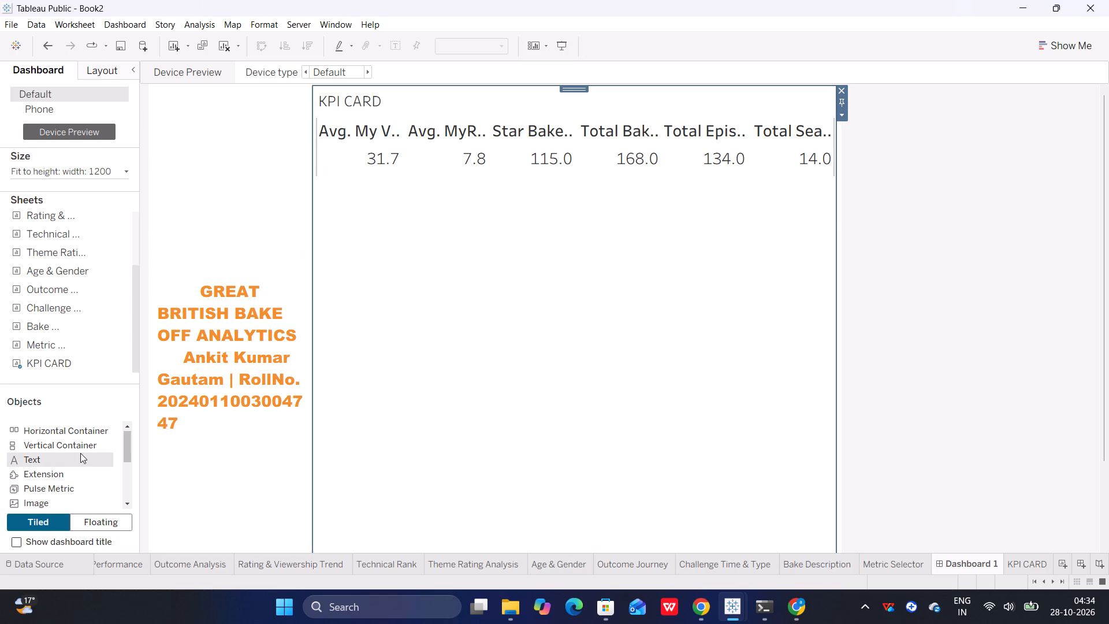
left_click(78, 451)
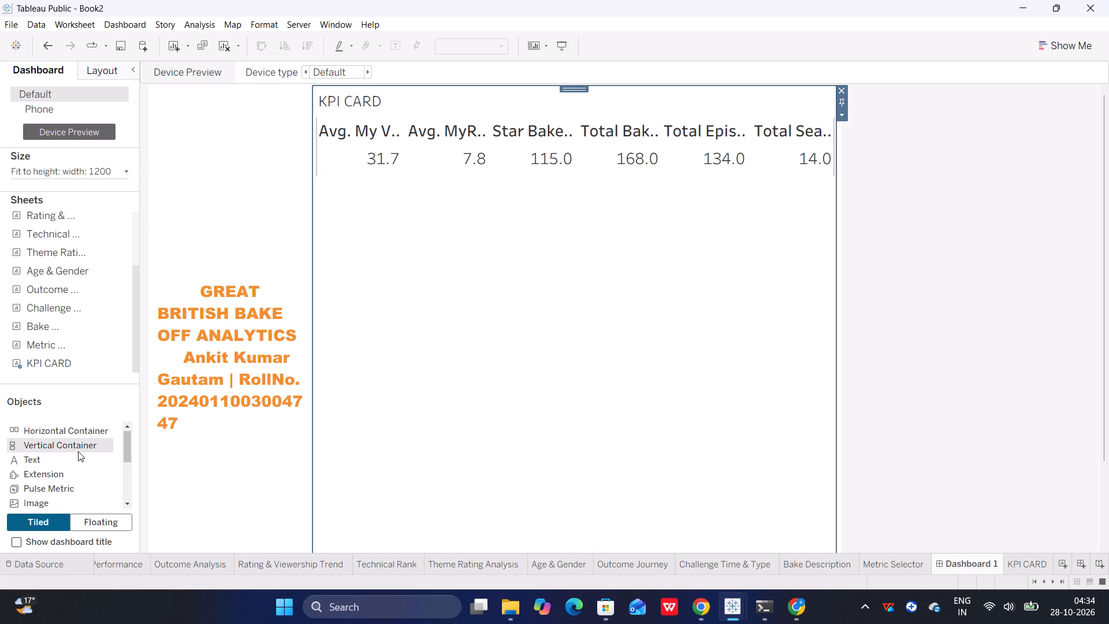
left_click(182, 482)
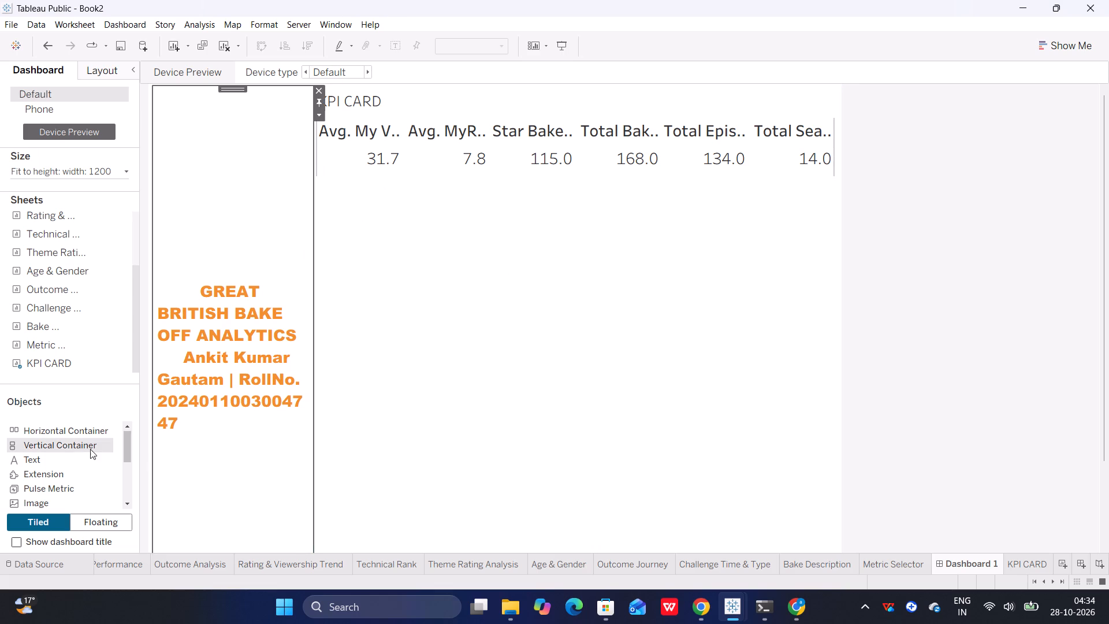
left_click(68, 443)
left_click_drag(68, 443, 427, 452)
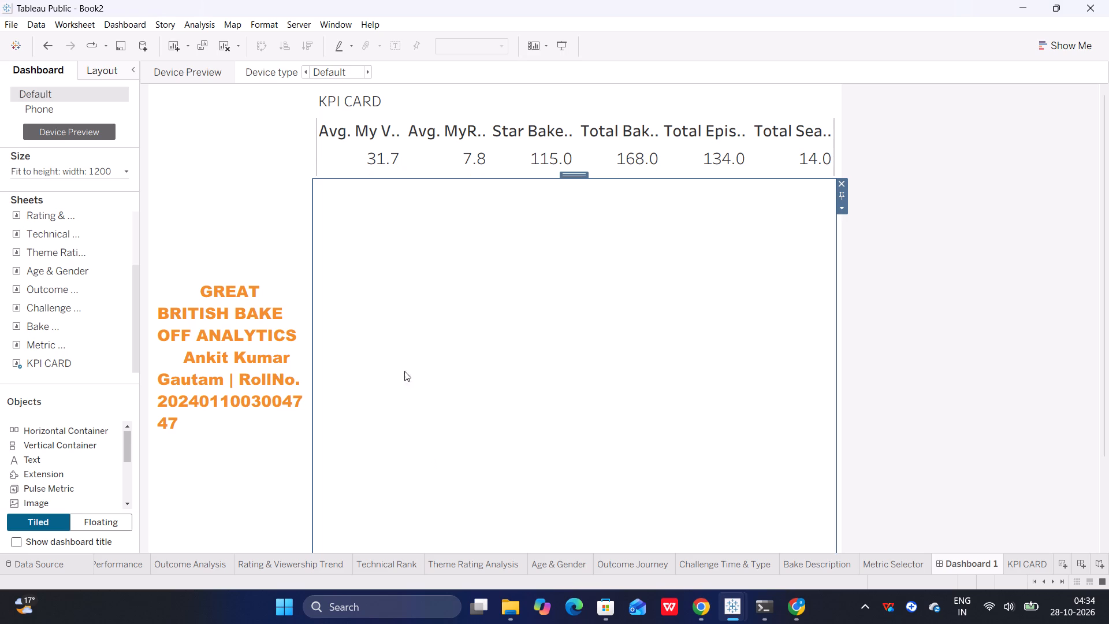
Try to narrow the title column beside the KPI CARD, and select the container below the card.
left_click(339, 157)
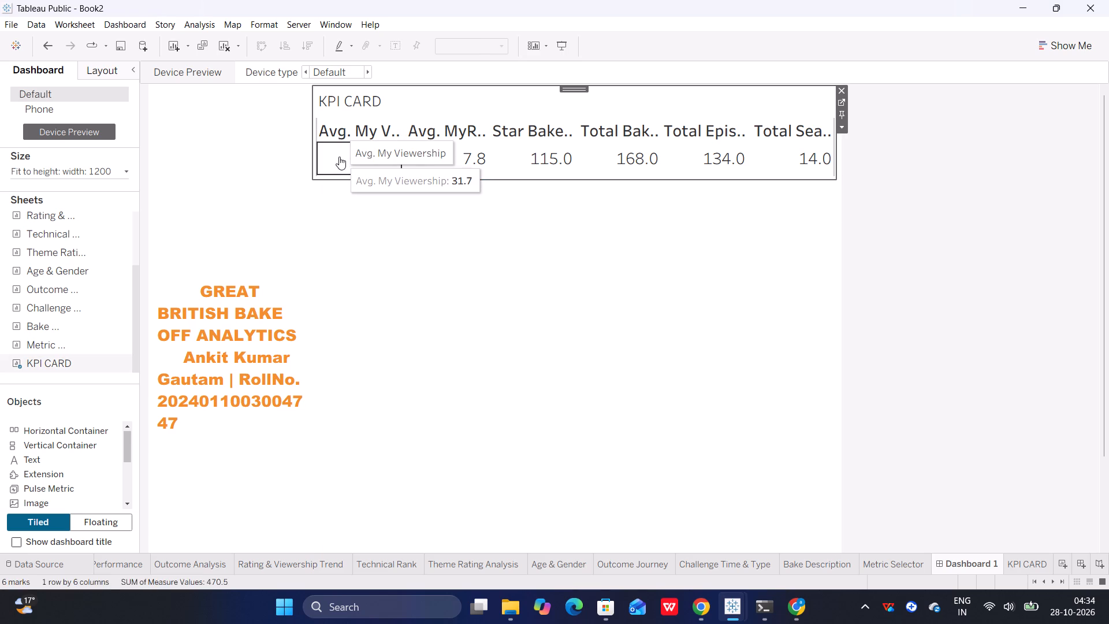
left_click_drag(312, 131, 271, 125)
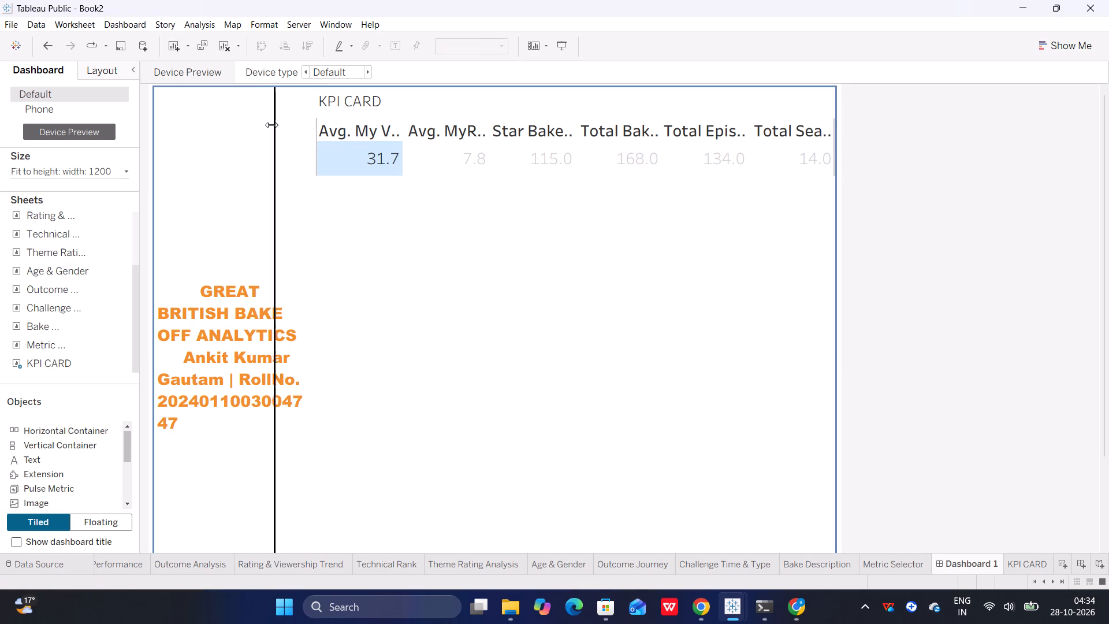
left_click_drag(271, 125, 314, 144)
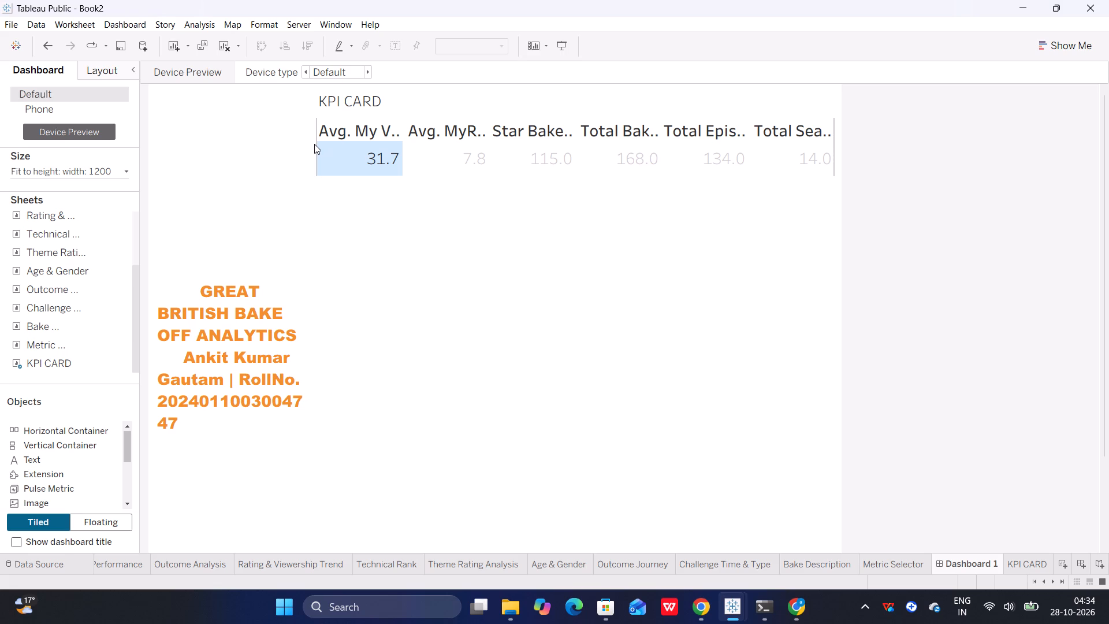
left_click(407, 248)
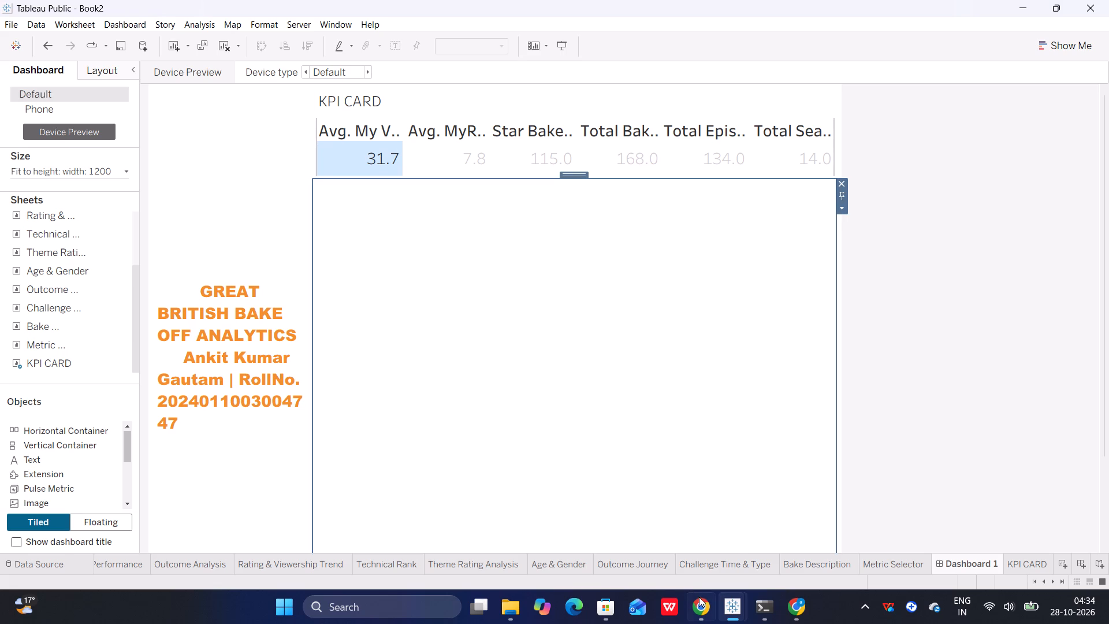
Switch to Chrome and review how the tutorial arranges the charts around the KPI cards and the dashboard title.
left_click(701, 550)
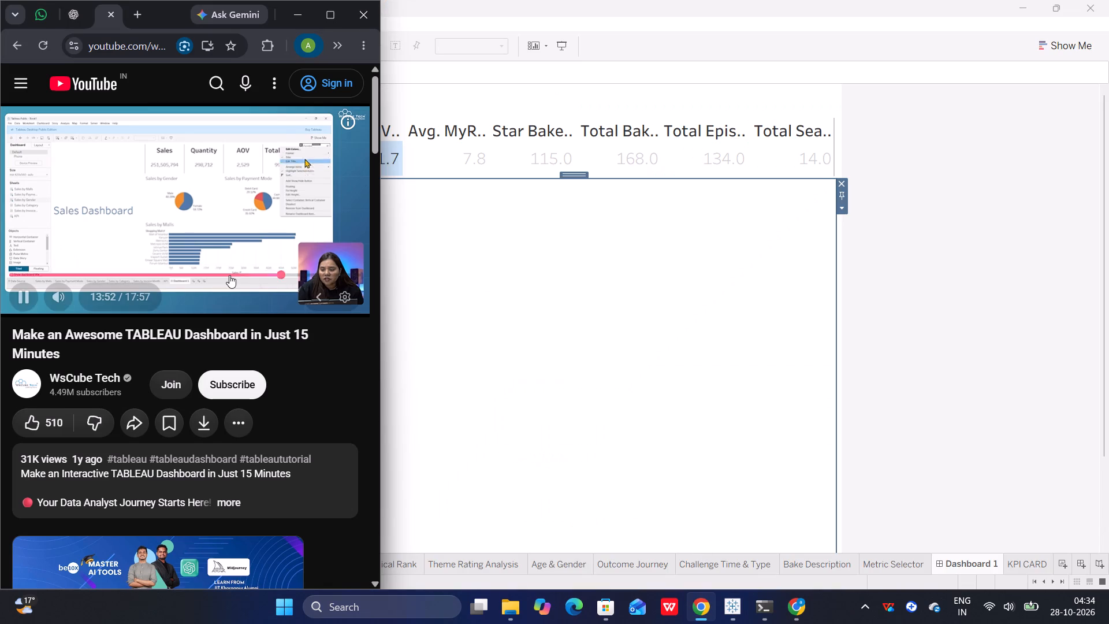
left_click(199, 195)
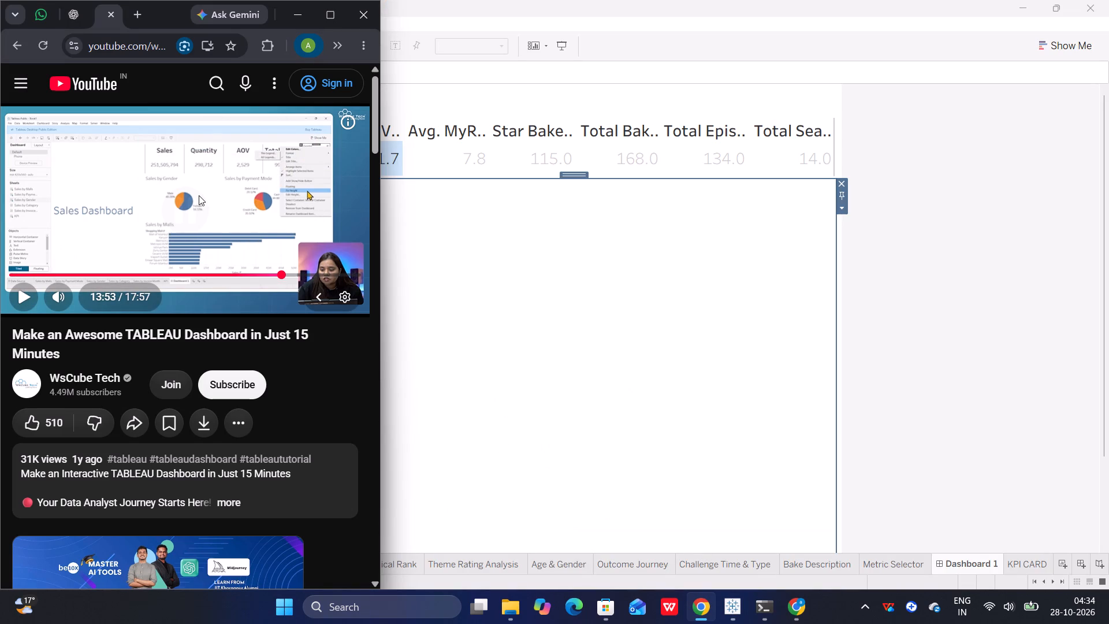
left_click(199, 195)
key("Left")
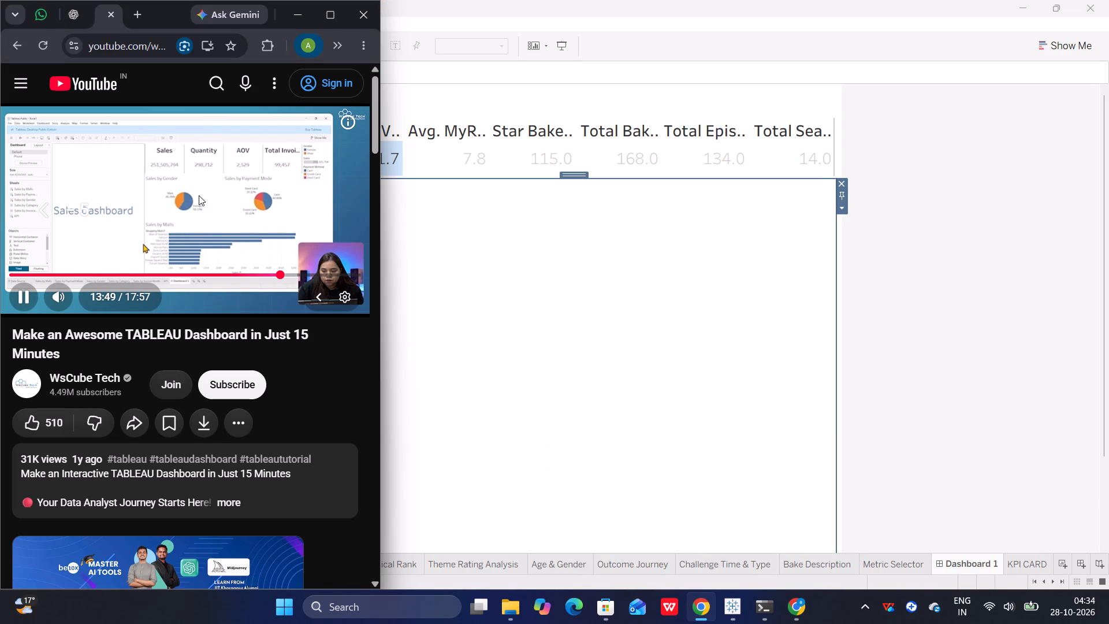
key("Left")
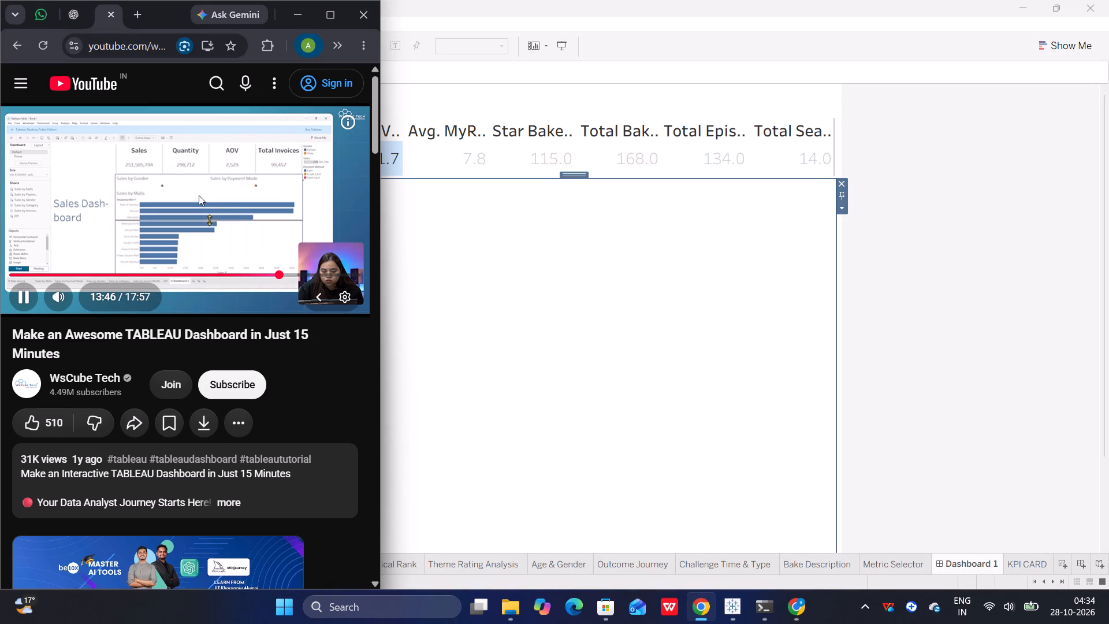
key("Left")
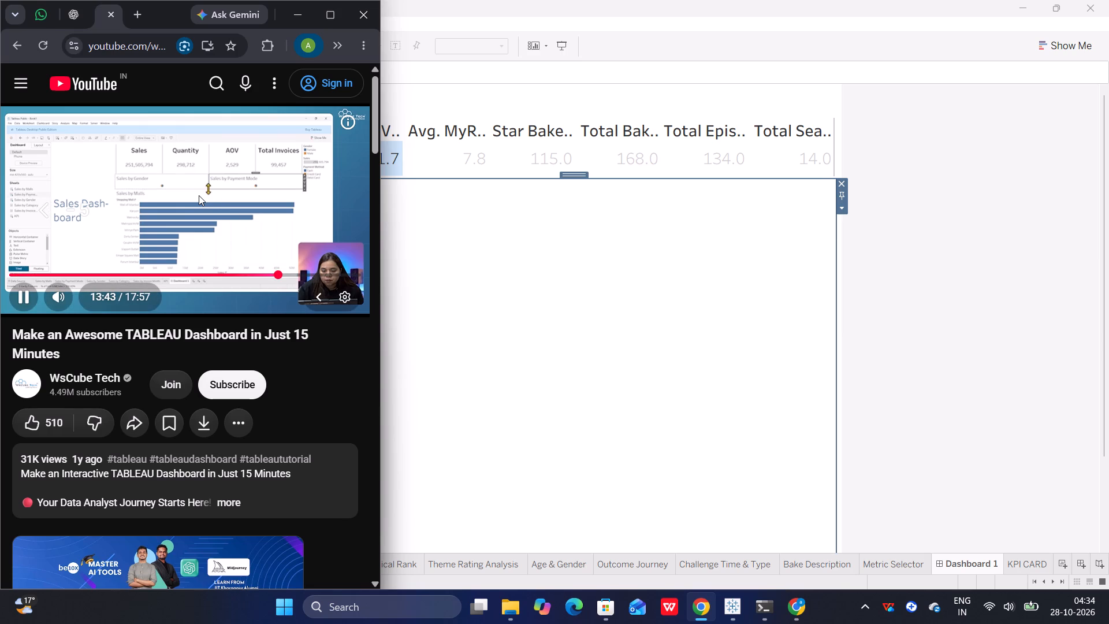
key("Left")
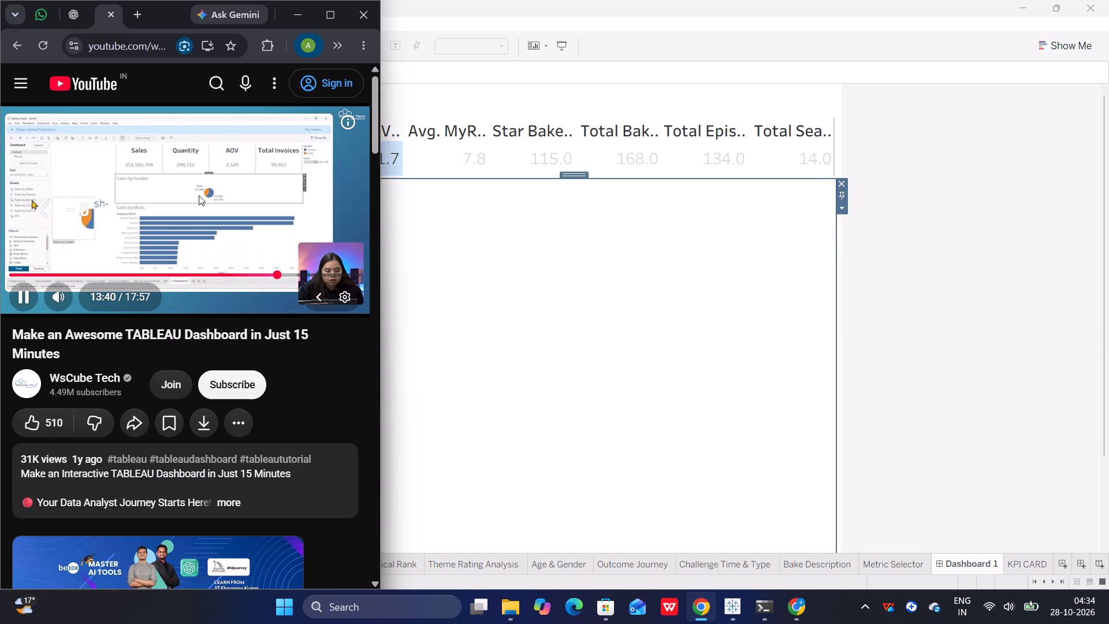
key("Left")
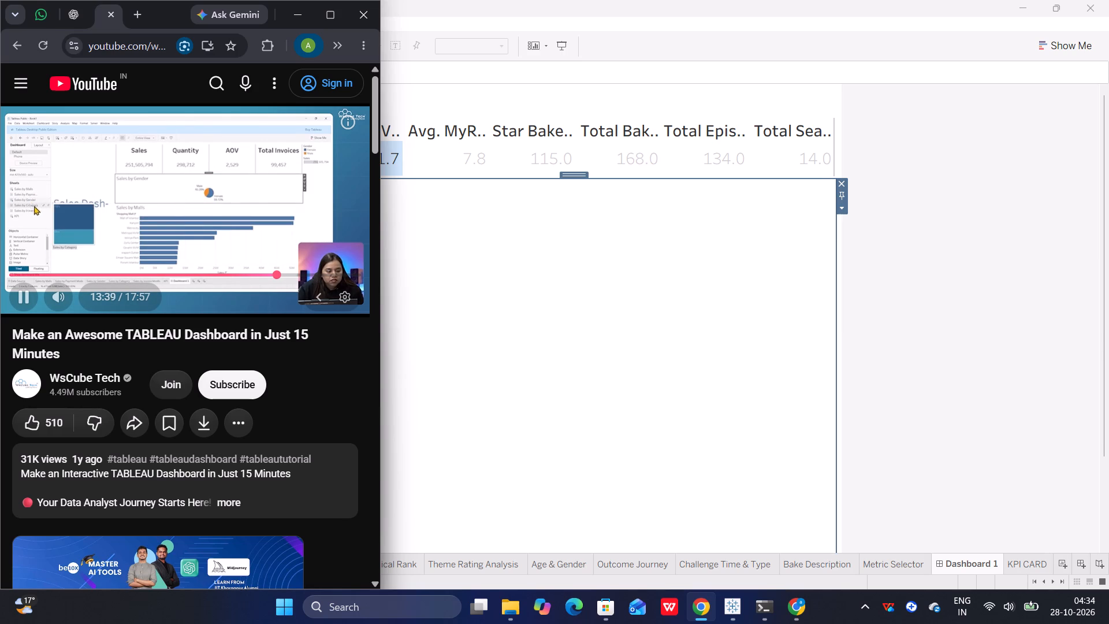
key("Right")
key("Right")
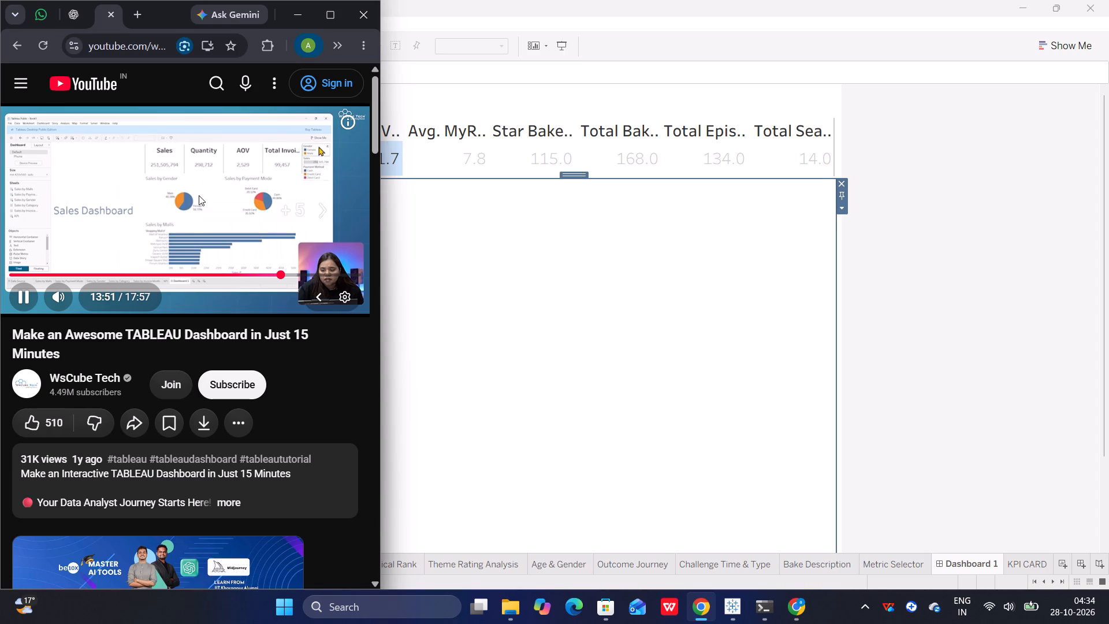
key("Right")
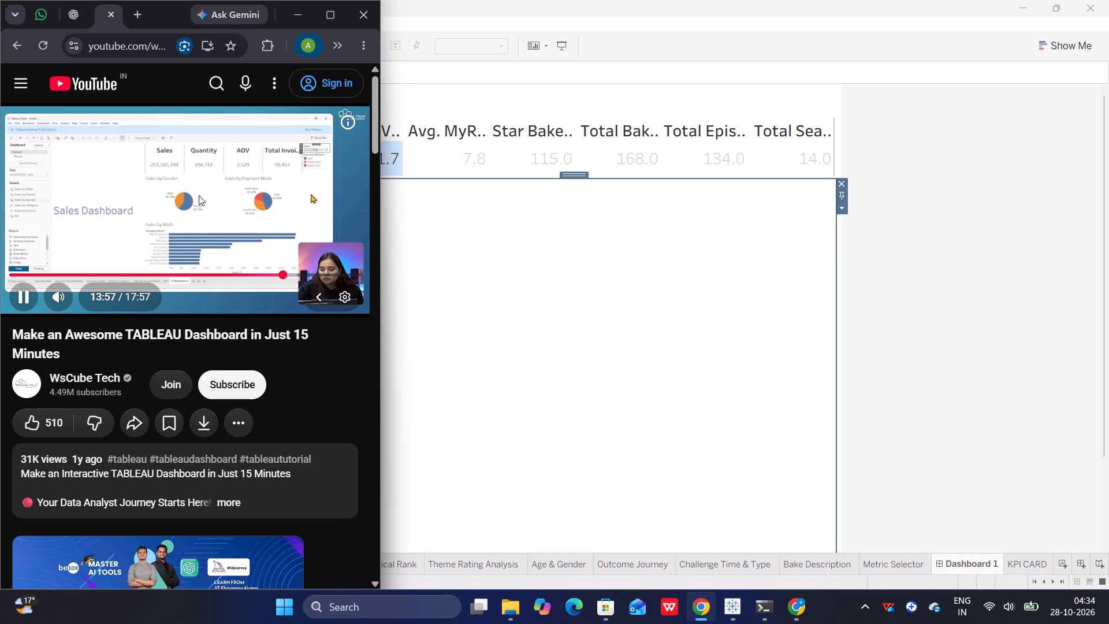
key("Right")
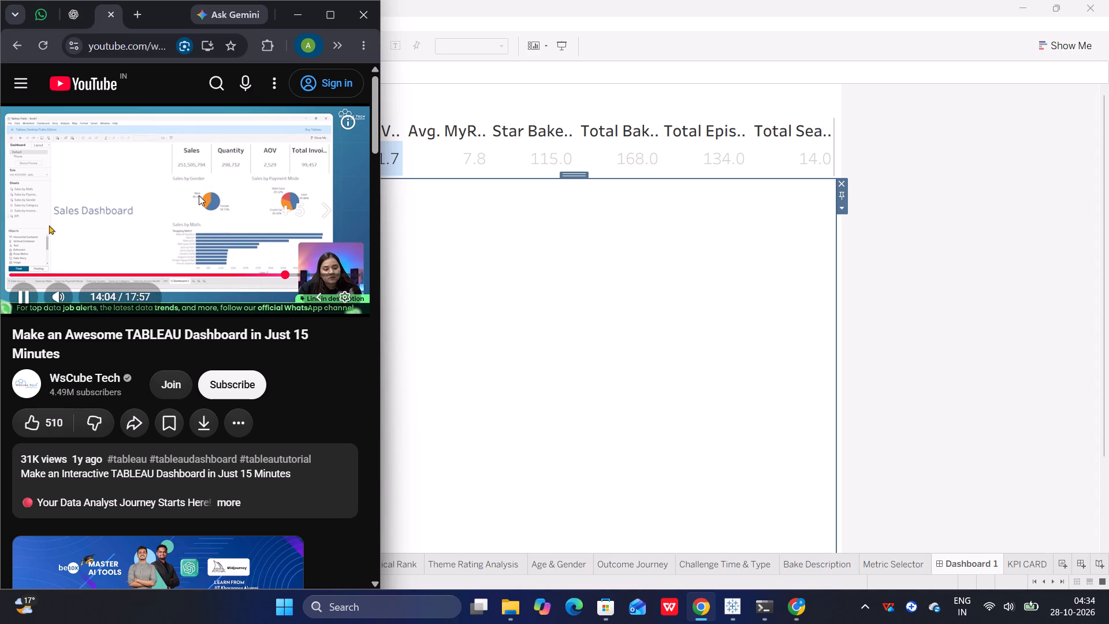
key("Right")
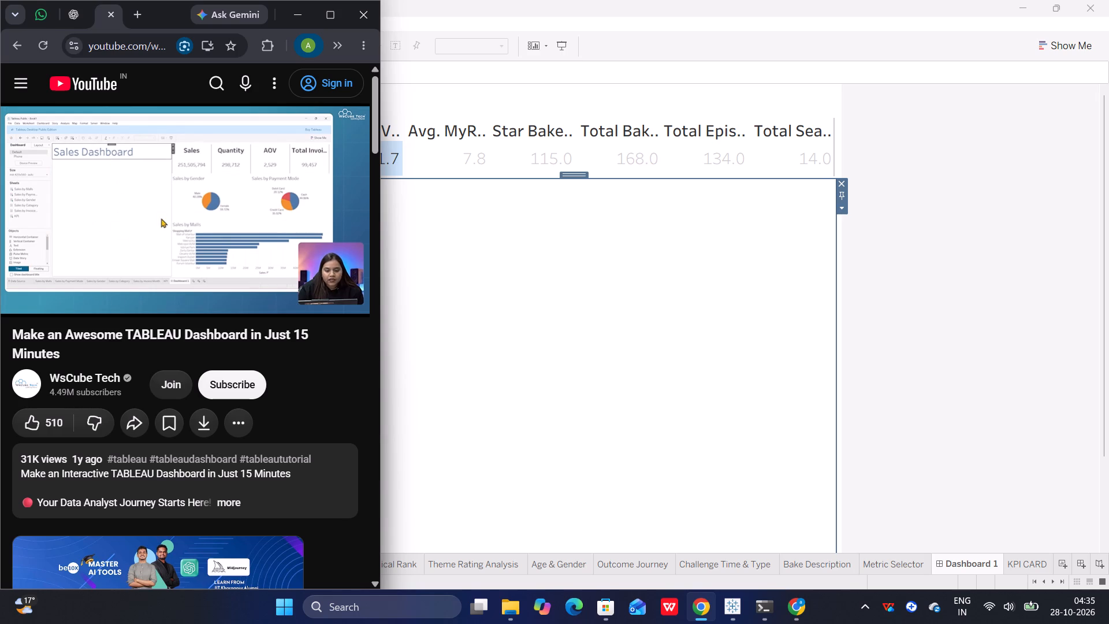
key("Right")
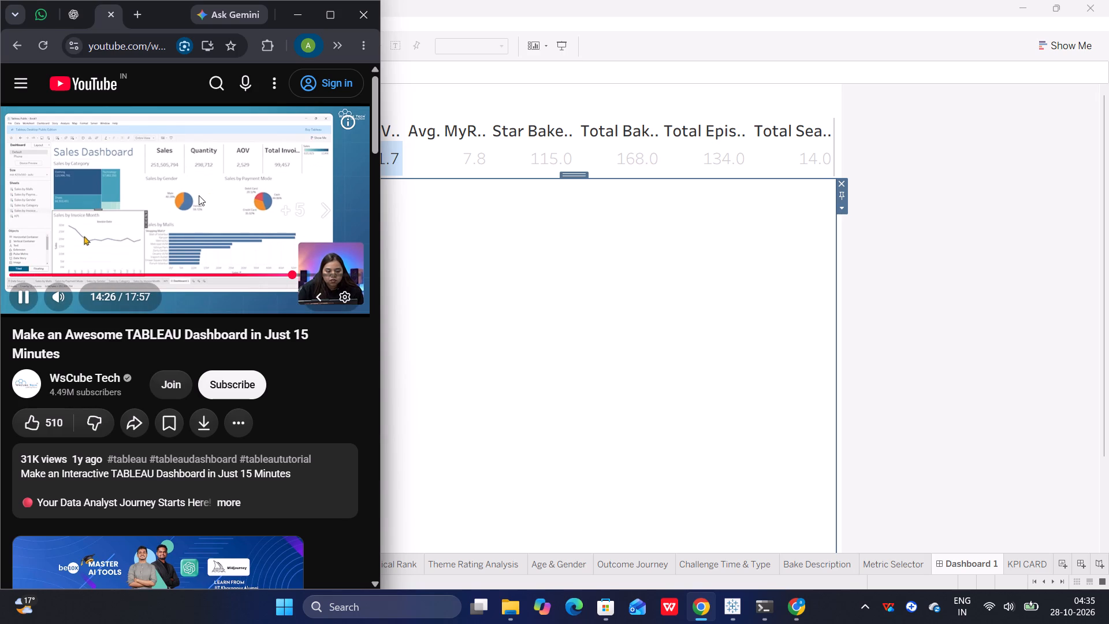
key("Right")
key("Right")
key("Right")
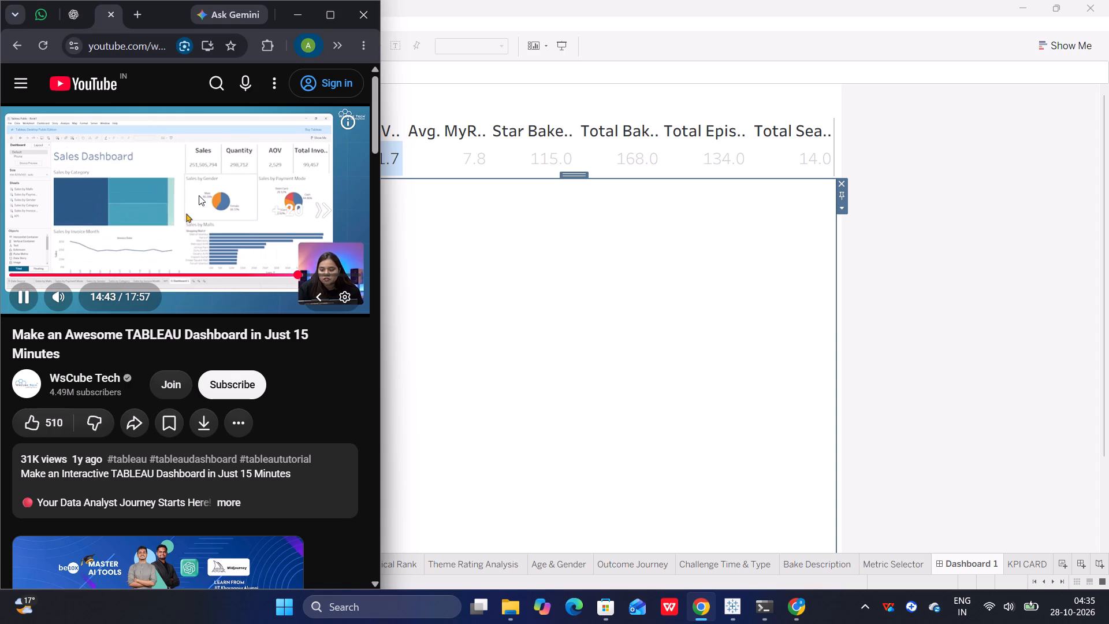
Skip through the tutorial's section on formatting the dashboard items' layout, borders and background colours.
key("Right")
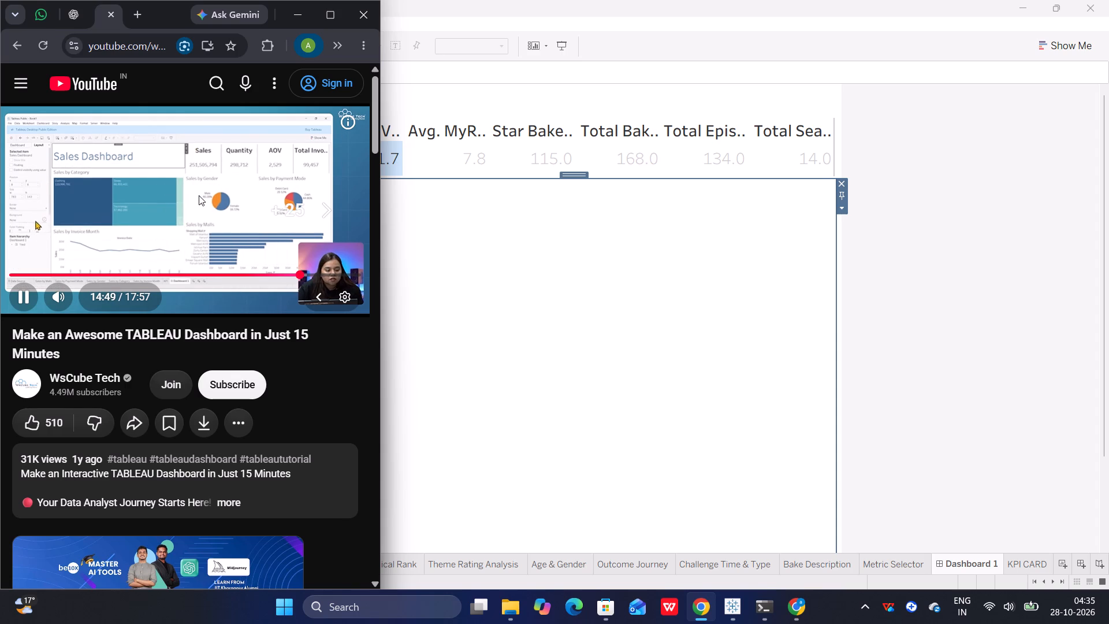
key("Right")
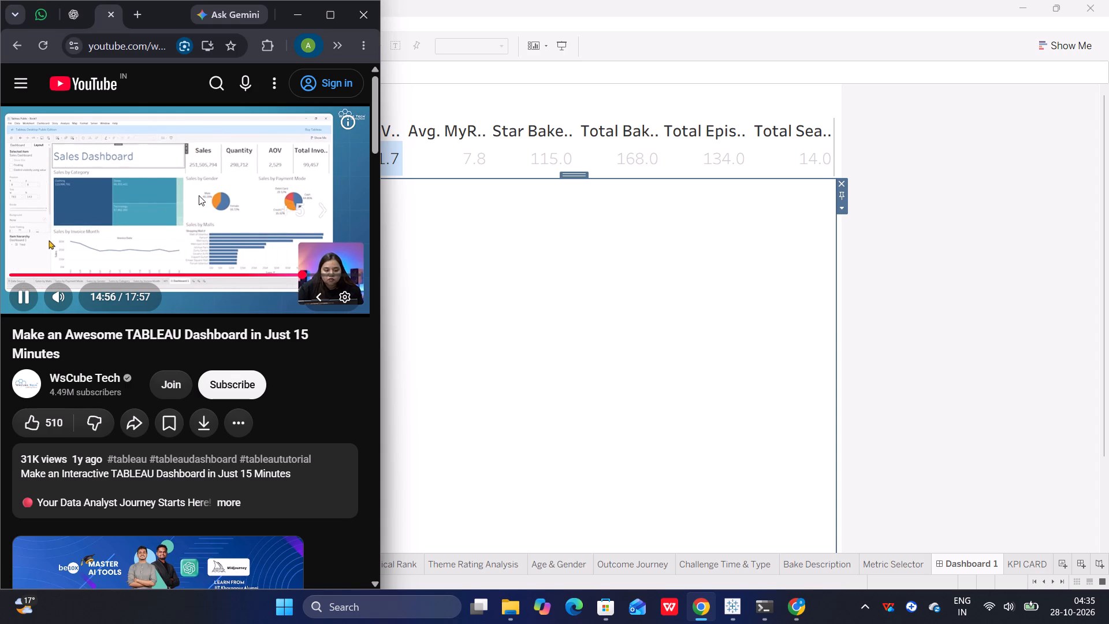
key("Right")
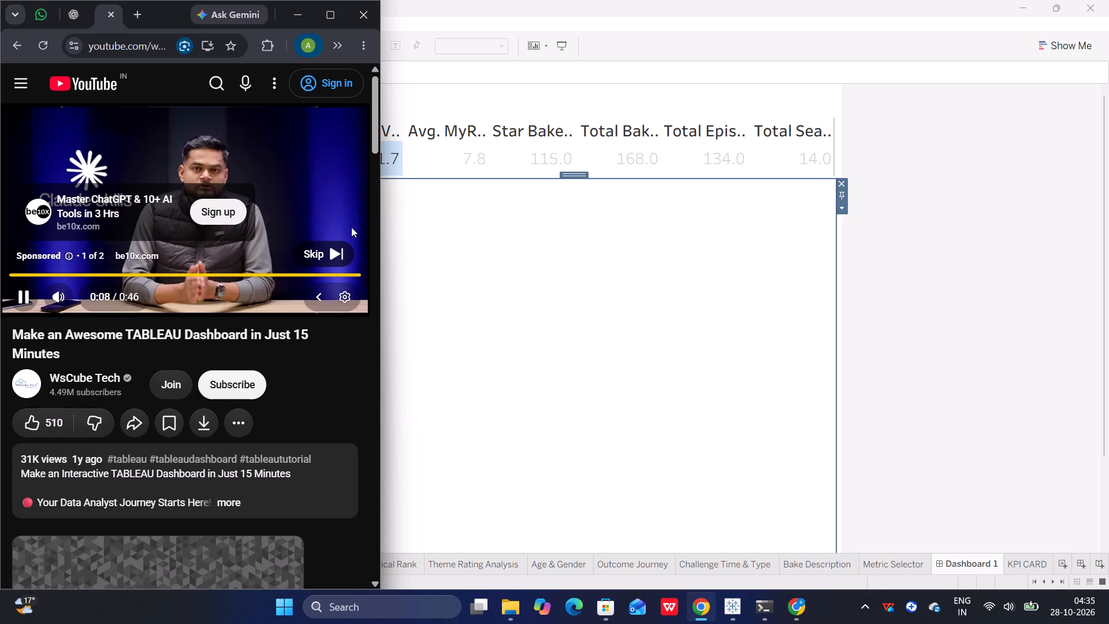
left_click(330, 249)
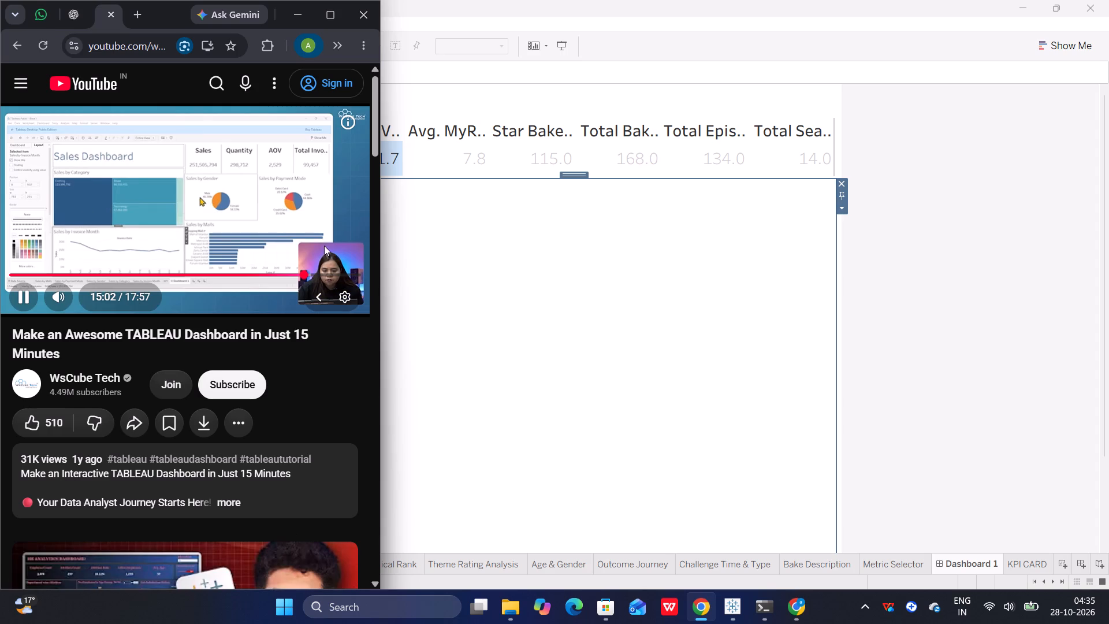
left_click(269, 199)
left_click(269, 199)
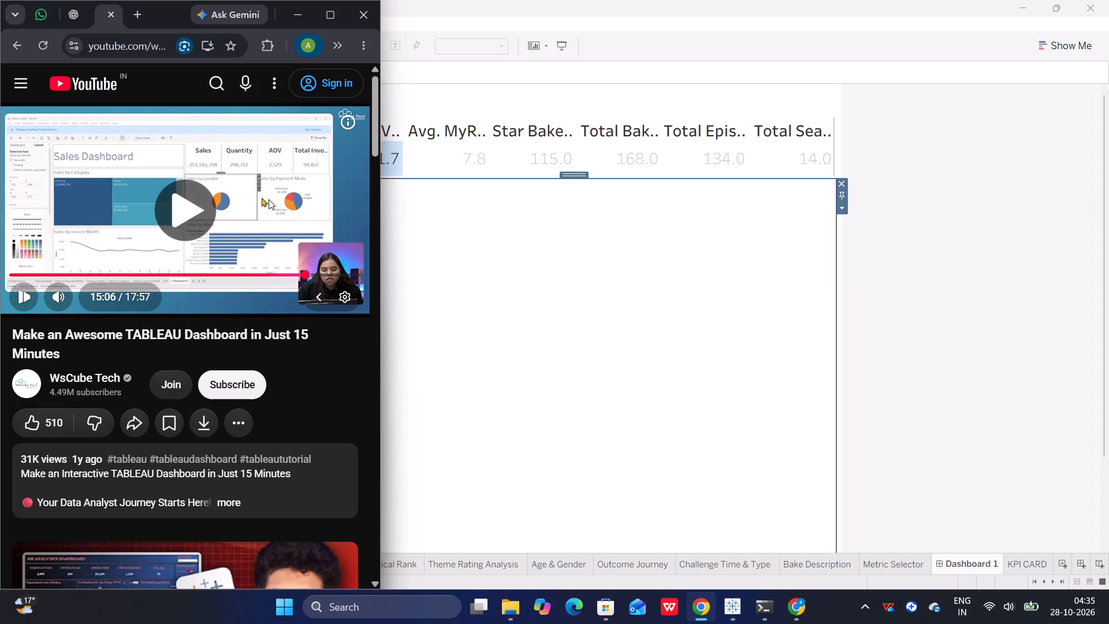
key("Right")
key("Right")
key("Right")
key("Right")
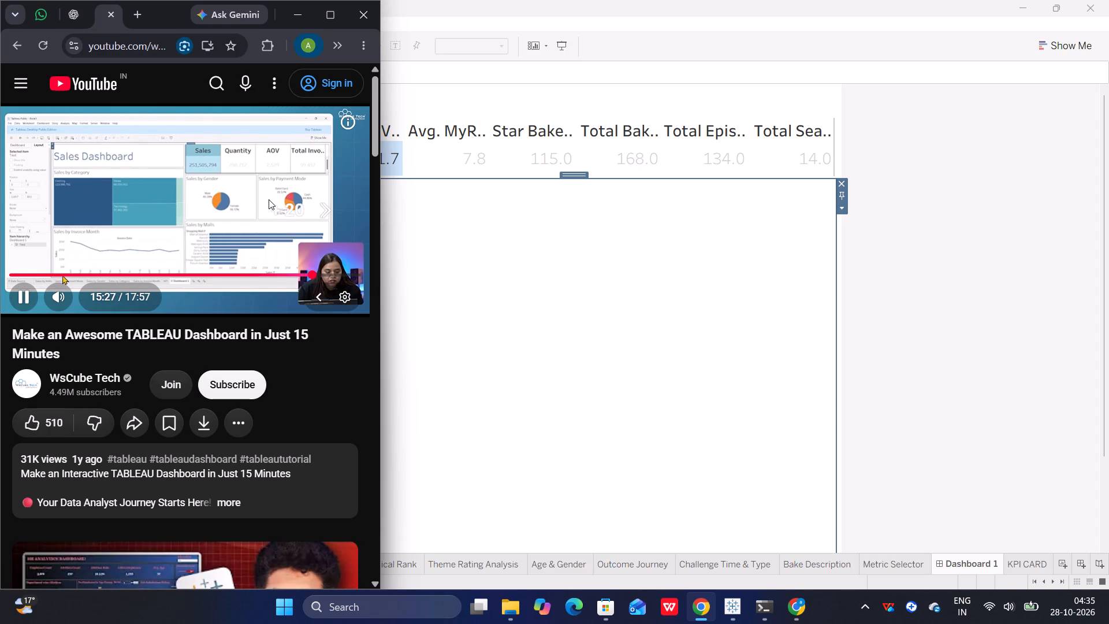
key("Right")
key("Right")
key("Right")
key("Right")
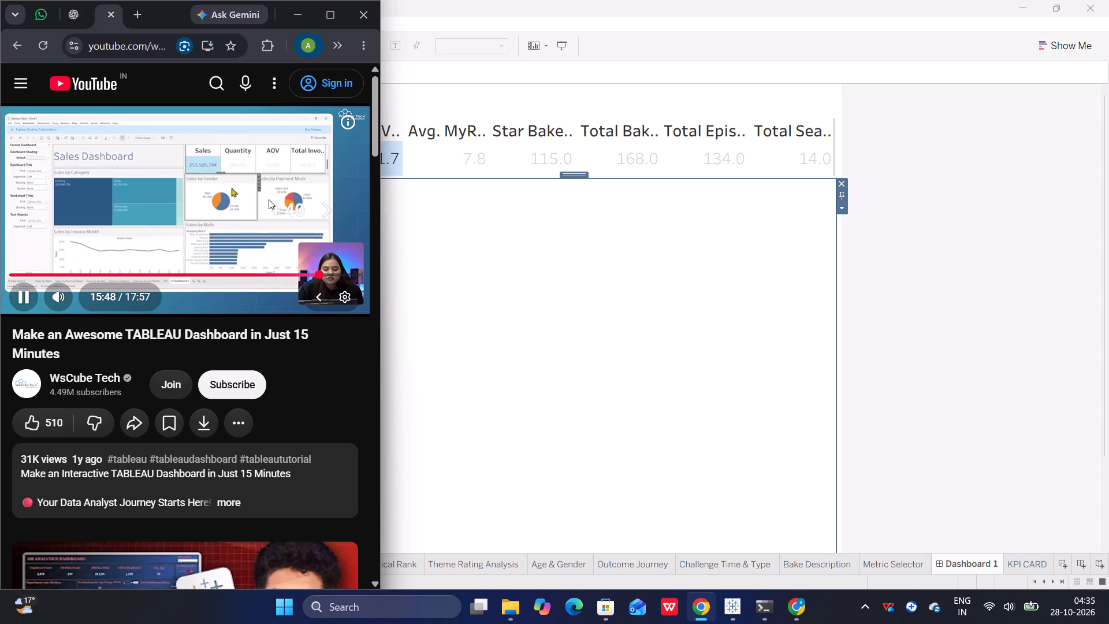
key("Right")
key("Right")
key("Right")
key("Right")
key("Right")
key("Right")
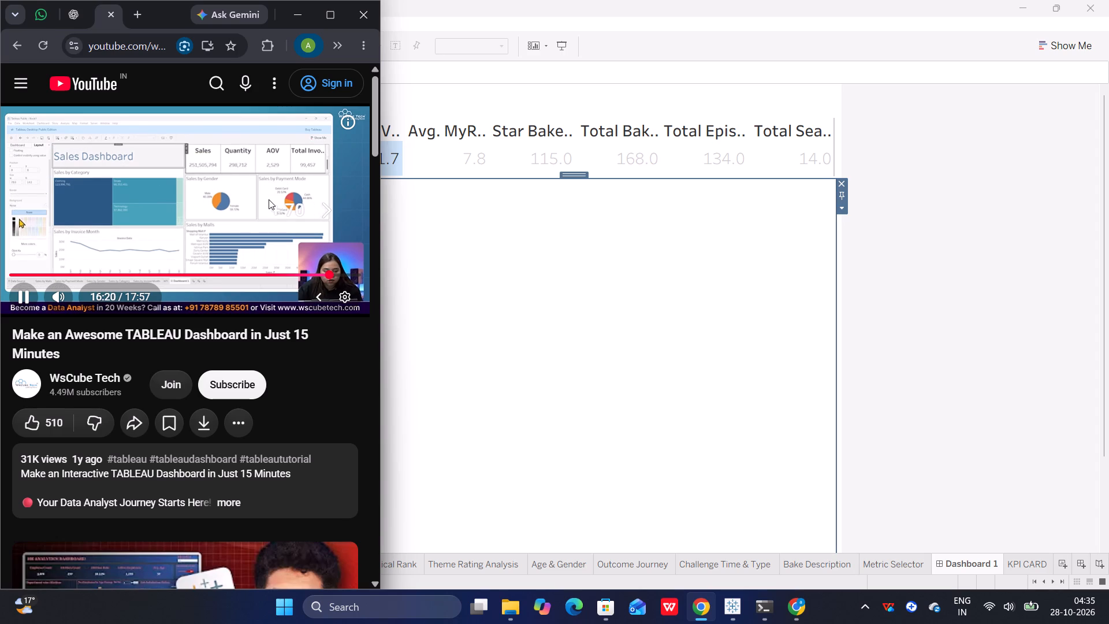
key("Right")
left_click(243, 186)
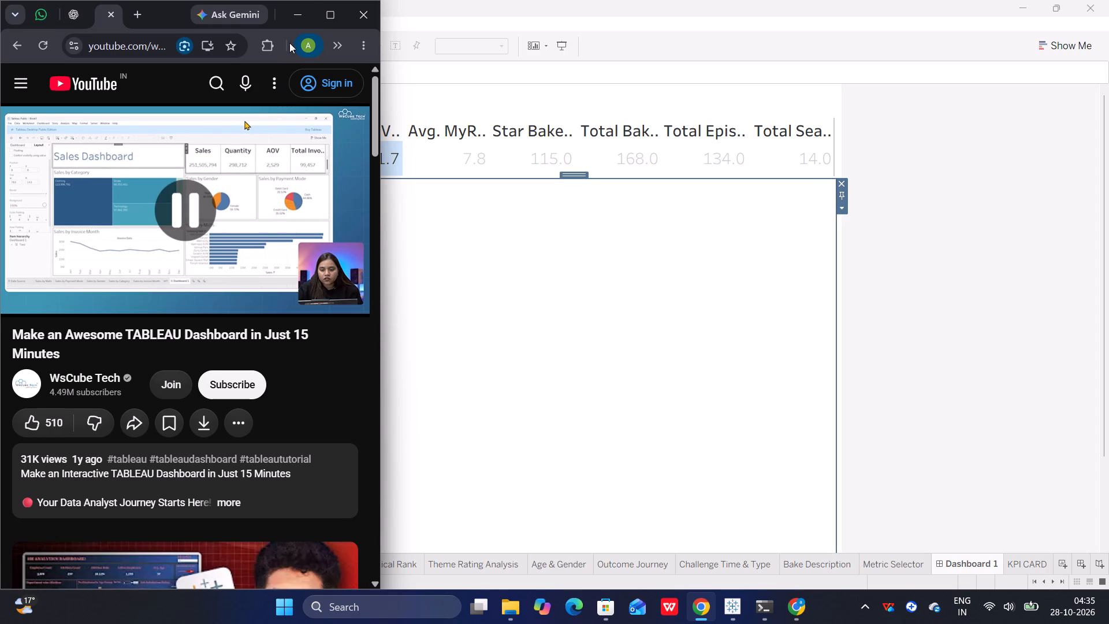
Return to Tableau and undo the recent layout changes on Dashboard 1, including the narrowing of the title column.
left_click(291, 12)
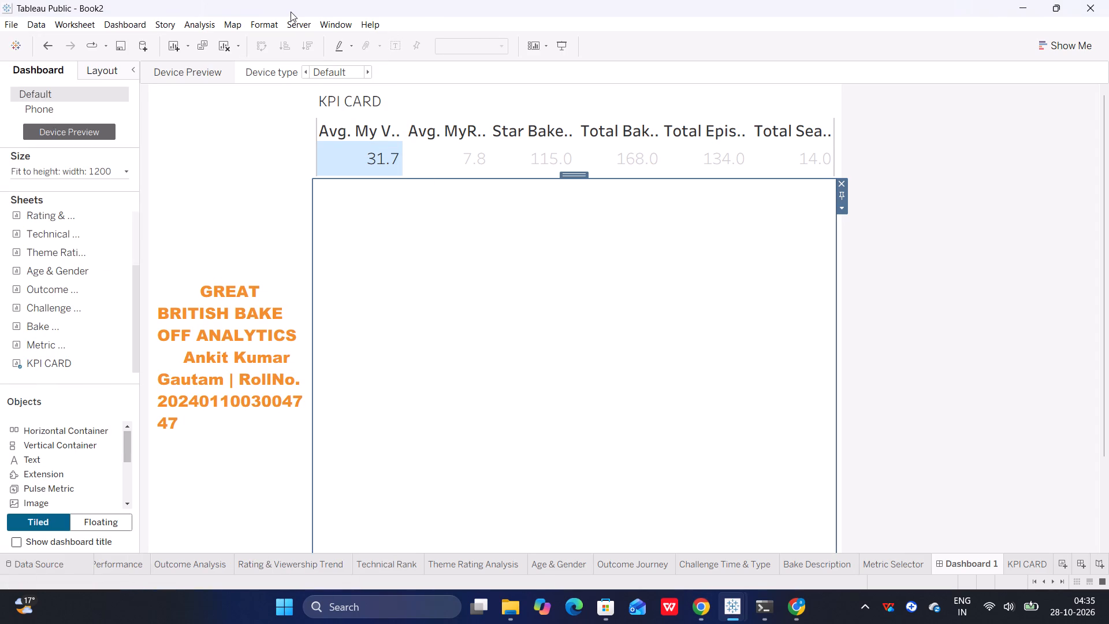
left_click(251, 231)
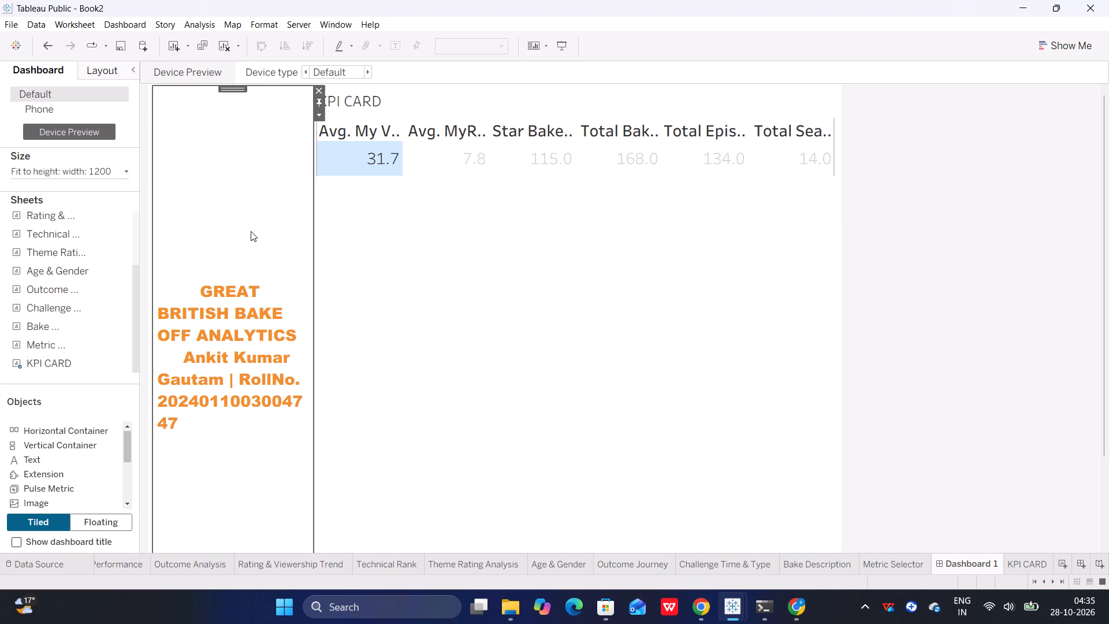
left_click(42, 46)
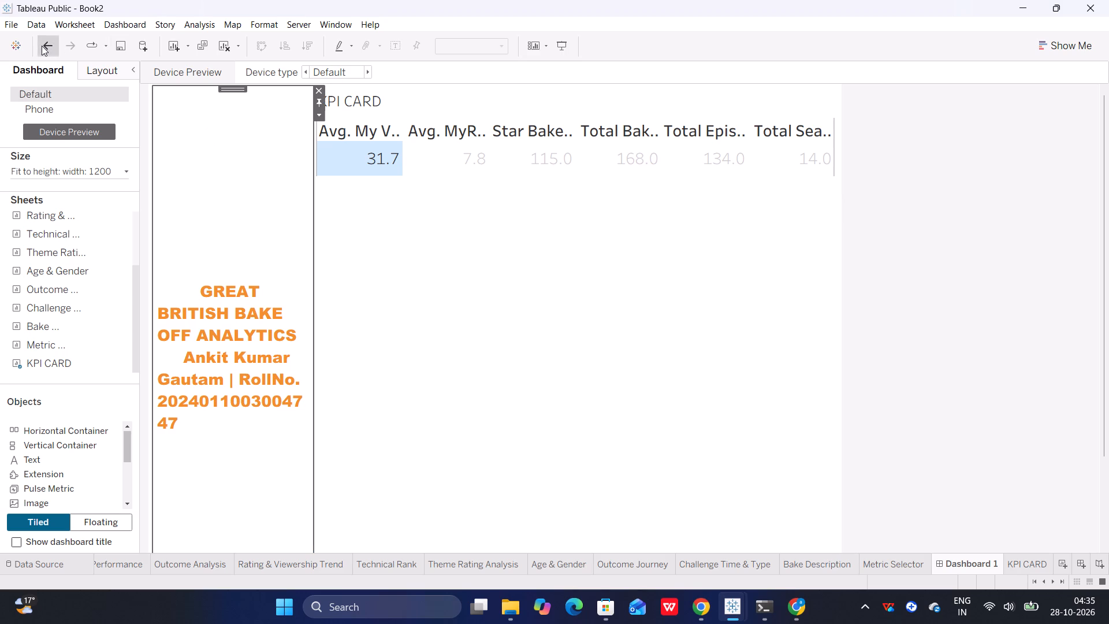
left_click(42, 46)
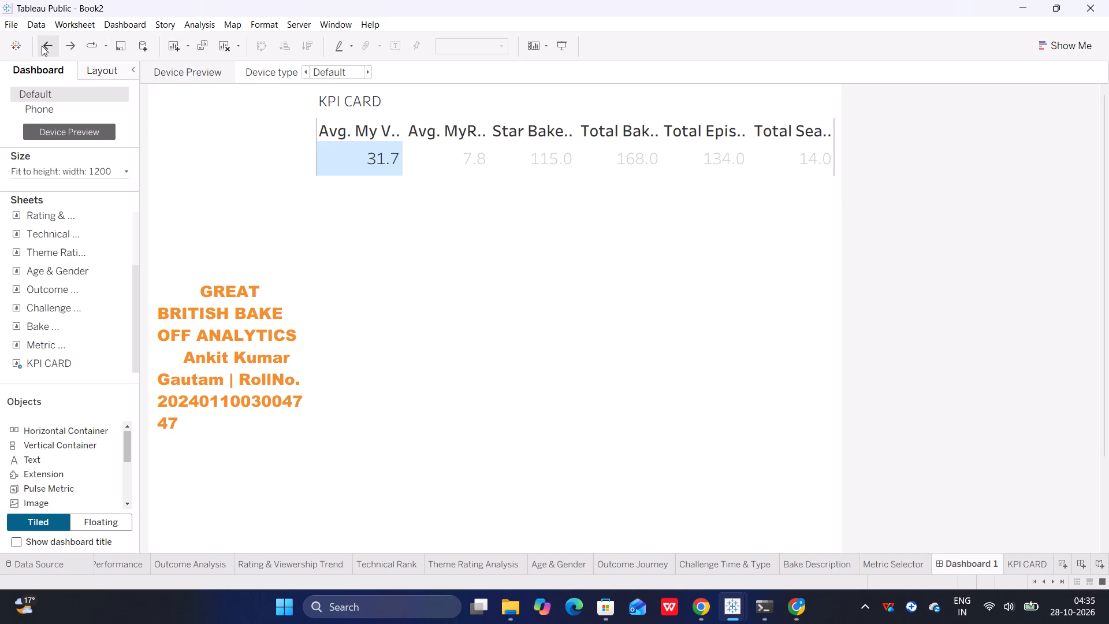
left_click(42, 46)
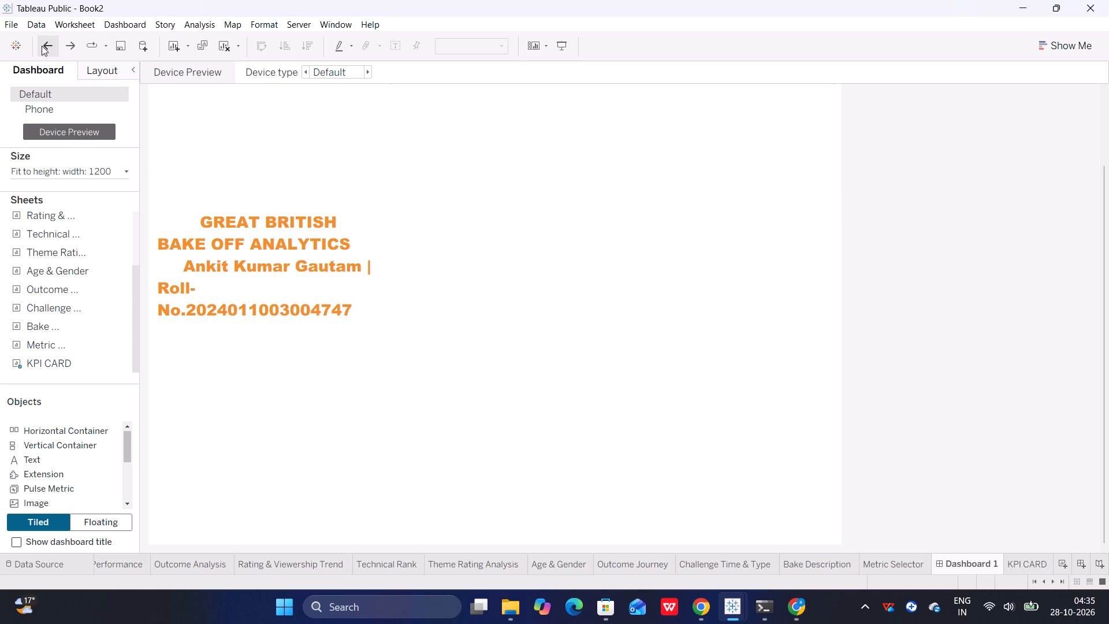
Widen the title text column until it spans almost the full width of the dashboard.
left_click(455, 291)
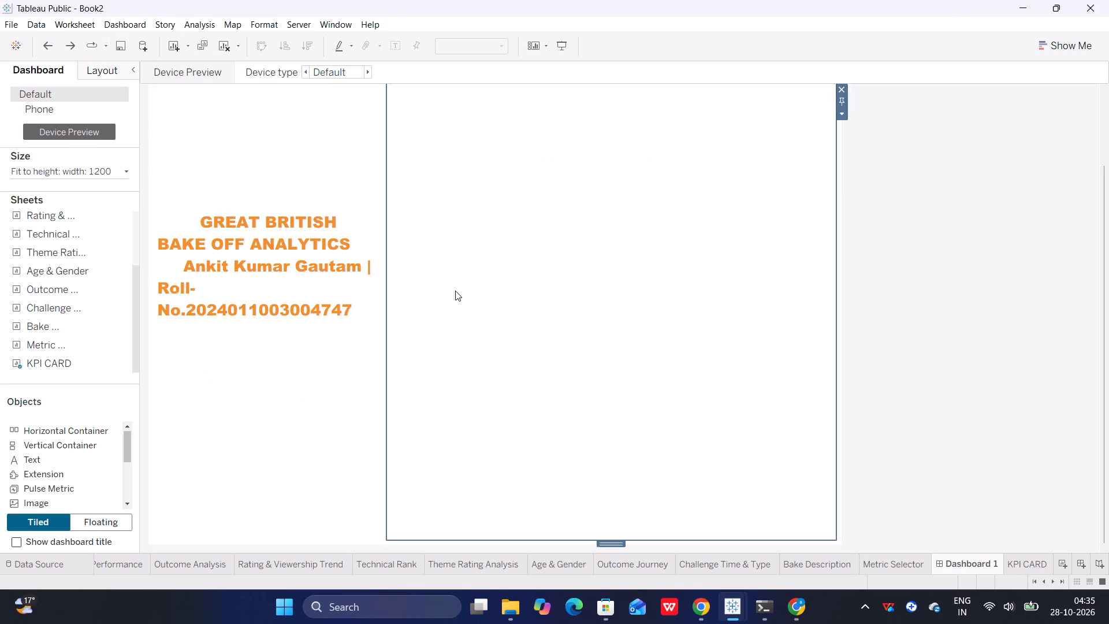
left_click(308, 405)
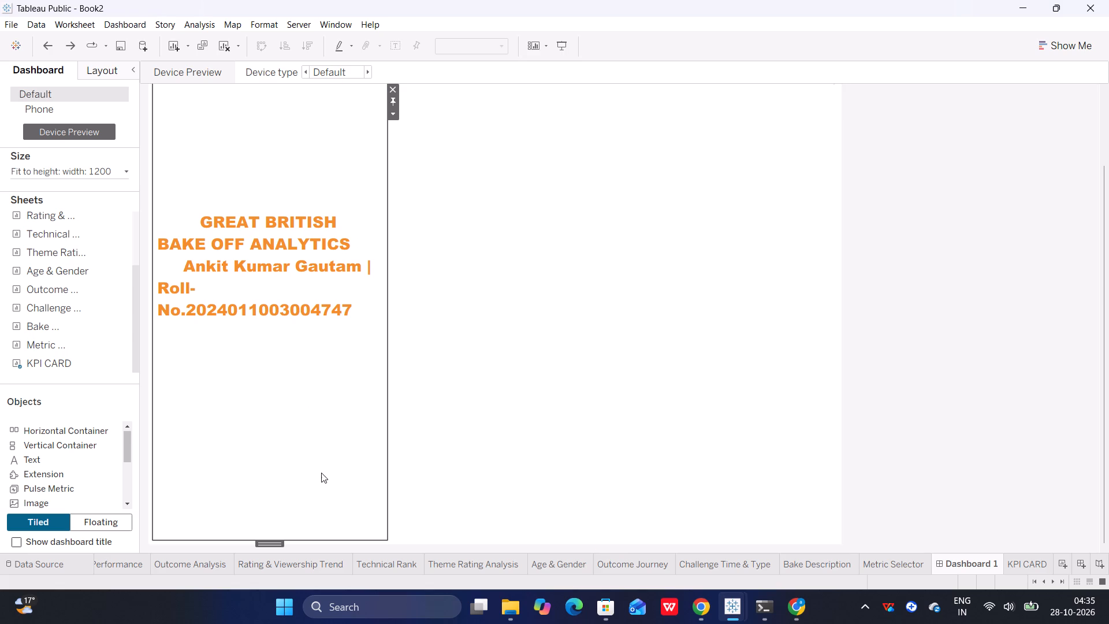
left_click_drag(387, 535, 425, 519)
left_click_drag(425, 519, 844, 529)
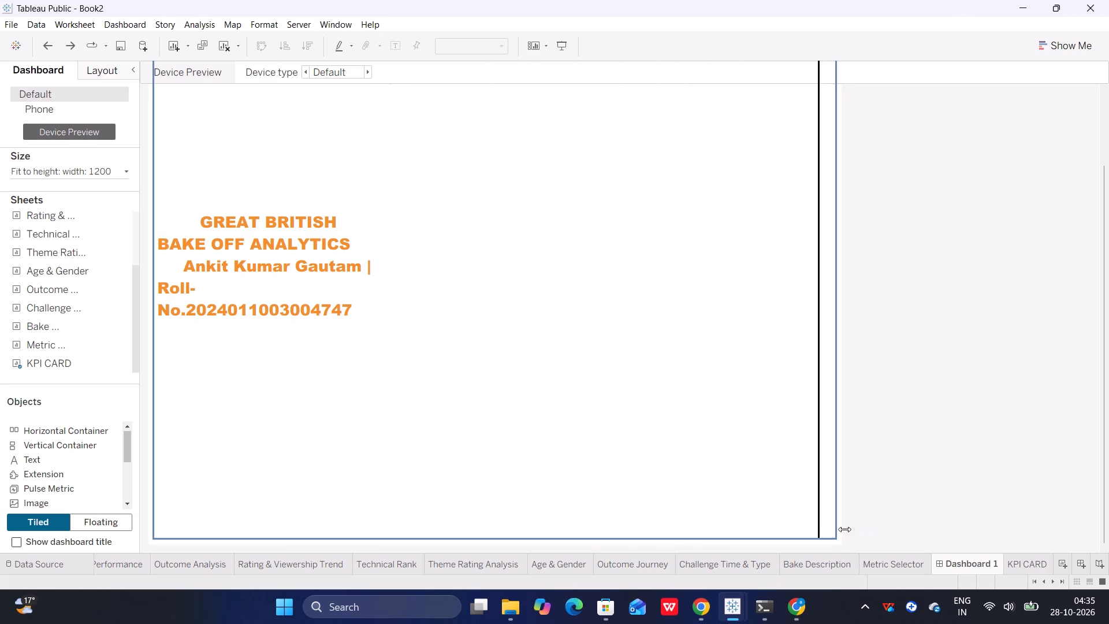
left_click_drag(844, 529, 847, 517)
left_click_drag(847, 517, 849, 517)
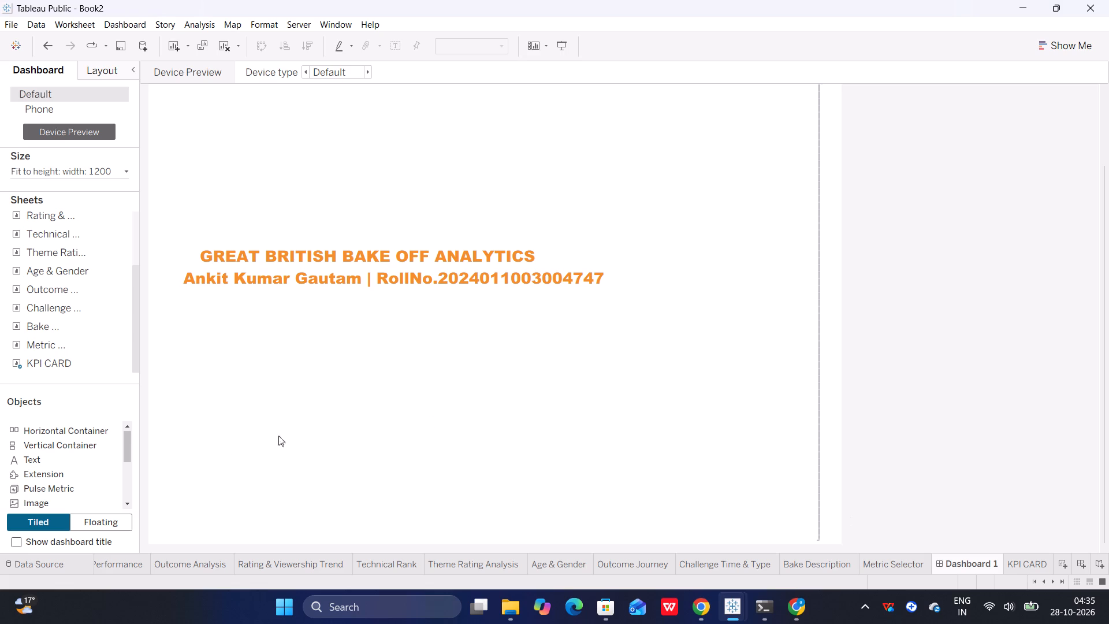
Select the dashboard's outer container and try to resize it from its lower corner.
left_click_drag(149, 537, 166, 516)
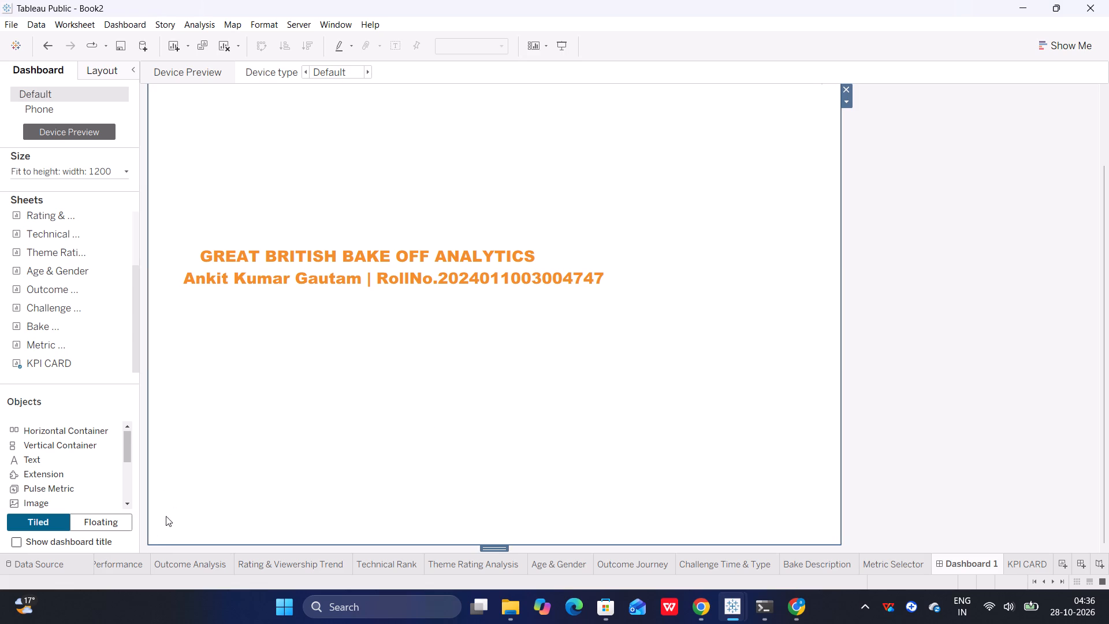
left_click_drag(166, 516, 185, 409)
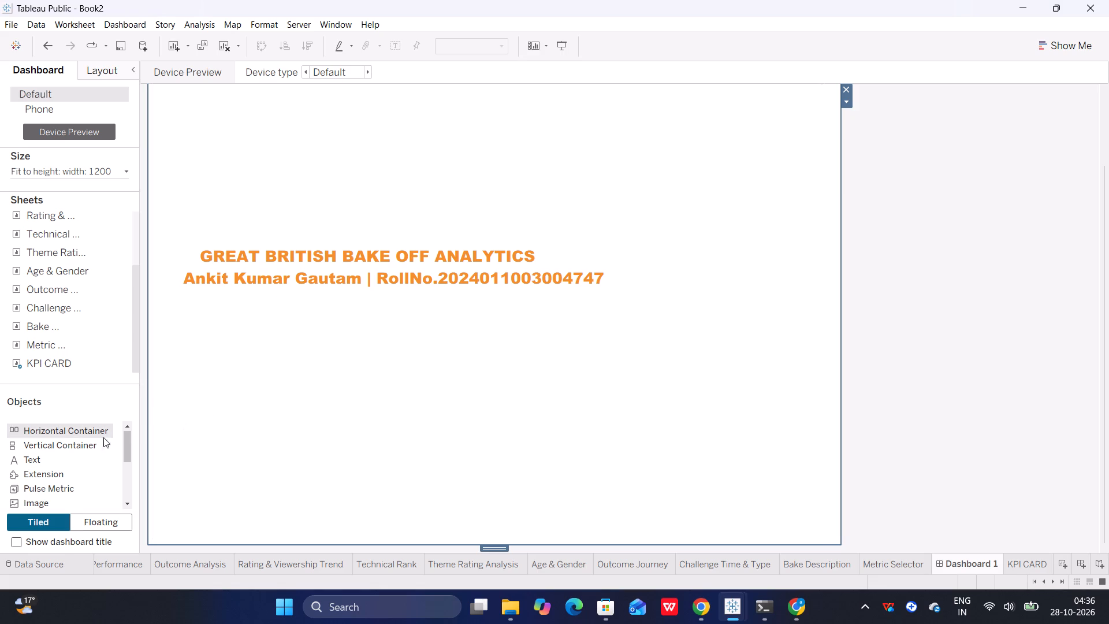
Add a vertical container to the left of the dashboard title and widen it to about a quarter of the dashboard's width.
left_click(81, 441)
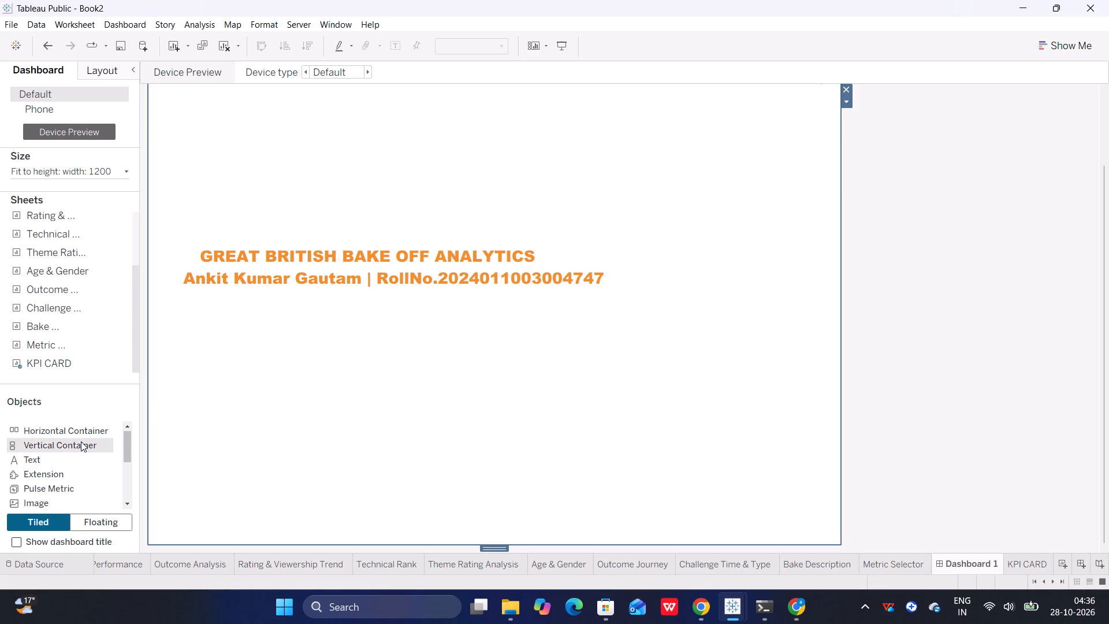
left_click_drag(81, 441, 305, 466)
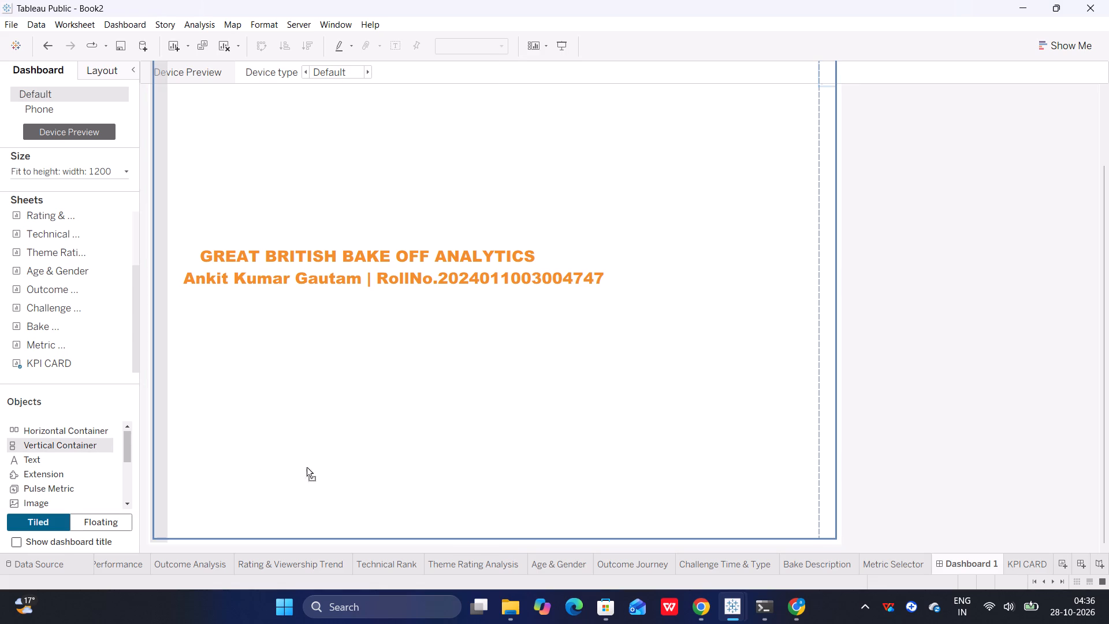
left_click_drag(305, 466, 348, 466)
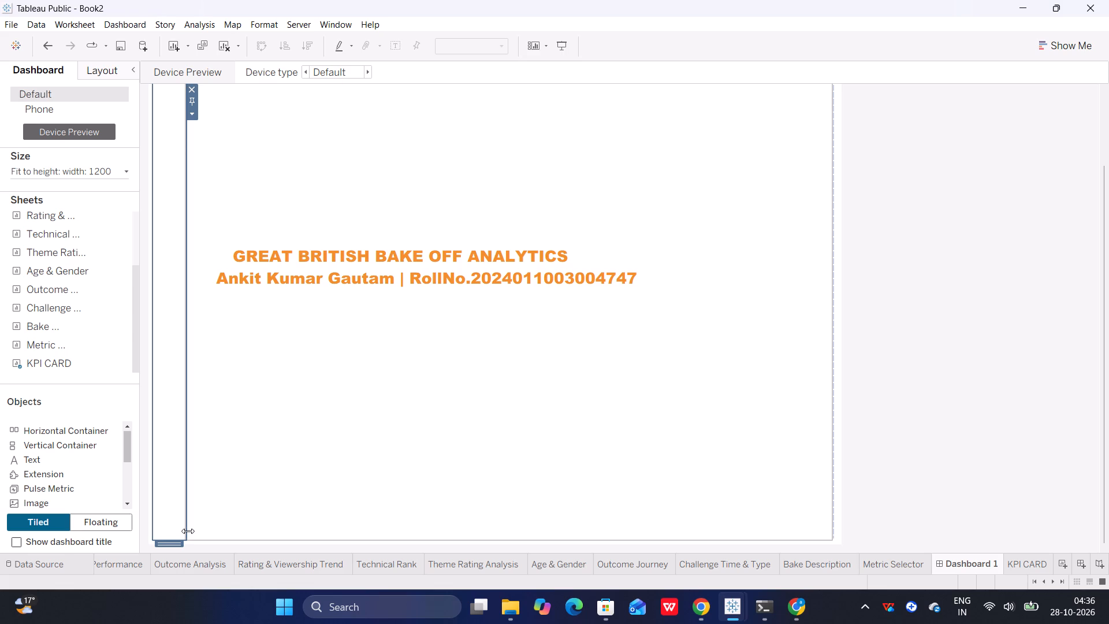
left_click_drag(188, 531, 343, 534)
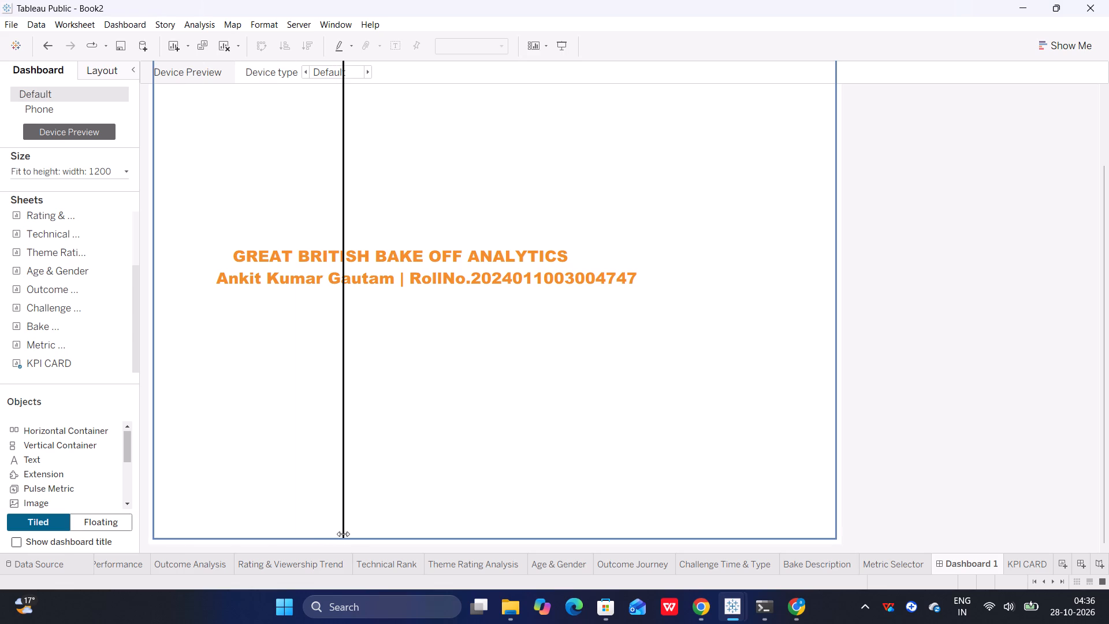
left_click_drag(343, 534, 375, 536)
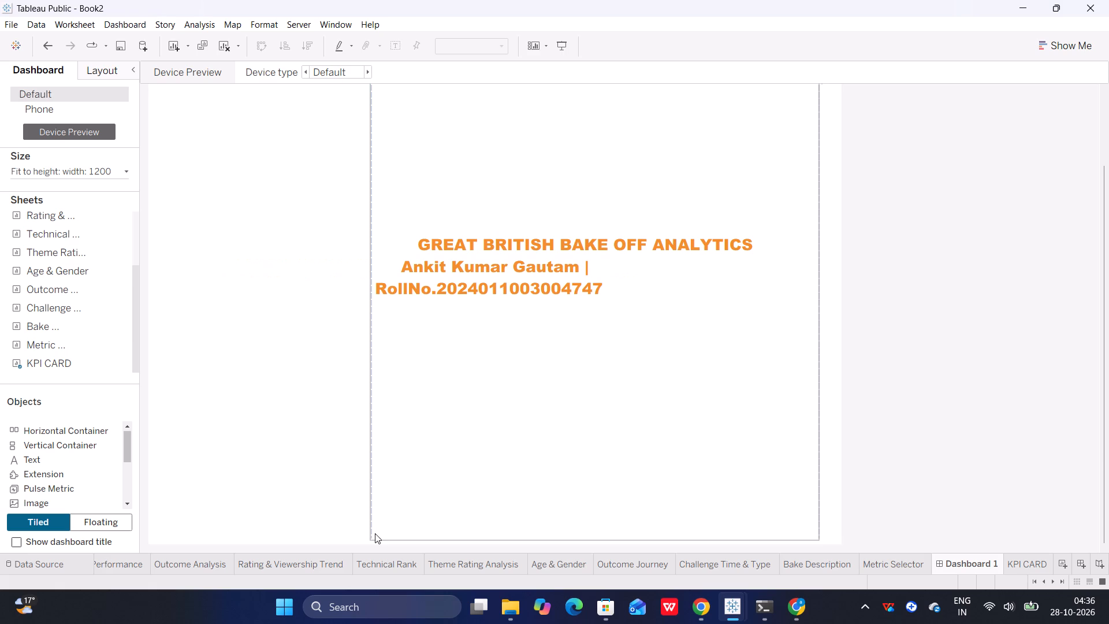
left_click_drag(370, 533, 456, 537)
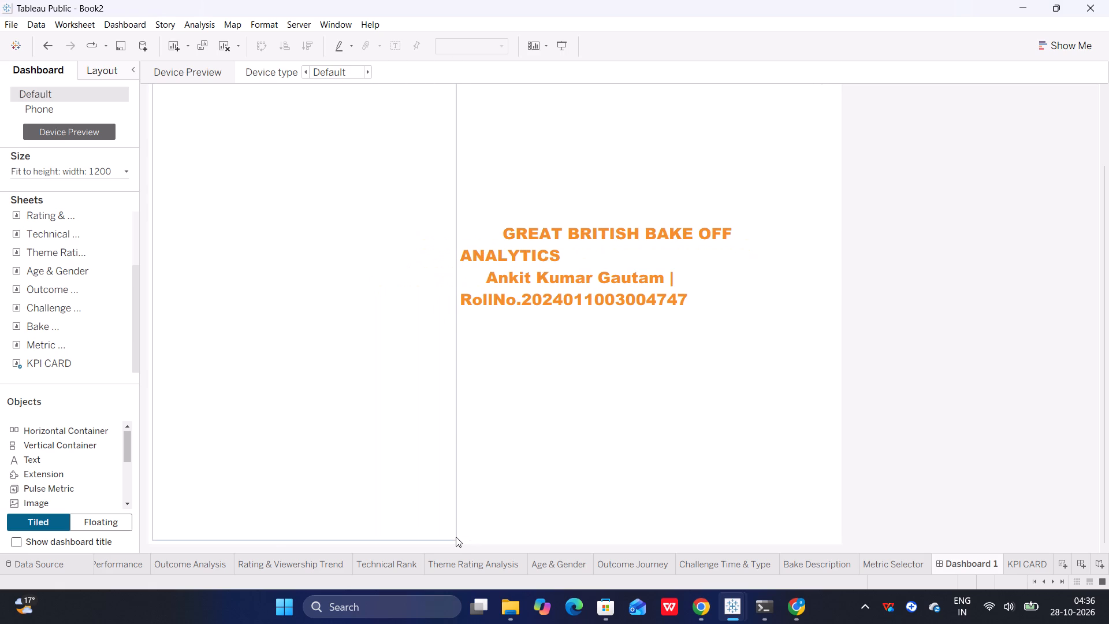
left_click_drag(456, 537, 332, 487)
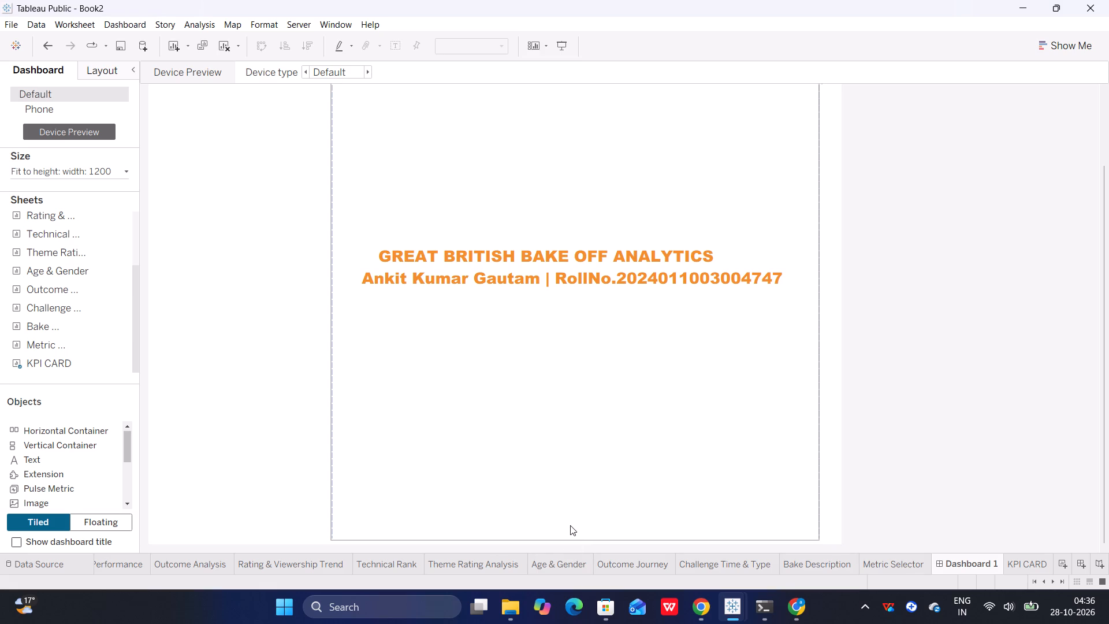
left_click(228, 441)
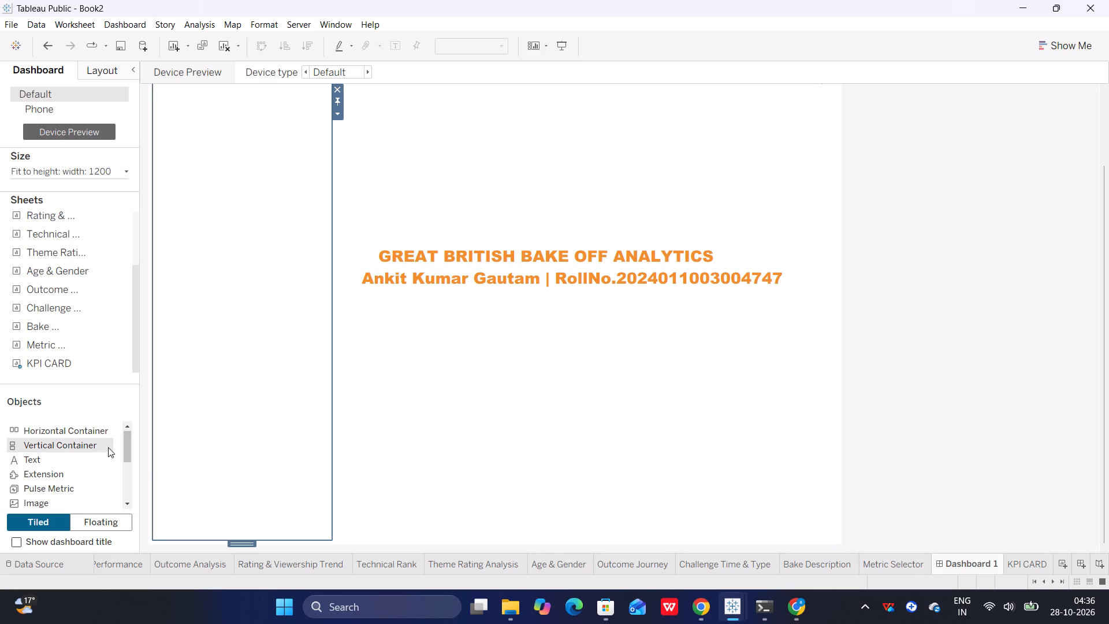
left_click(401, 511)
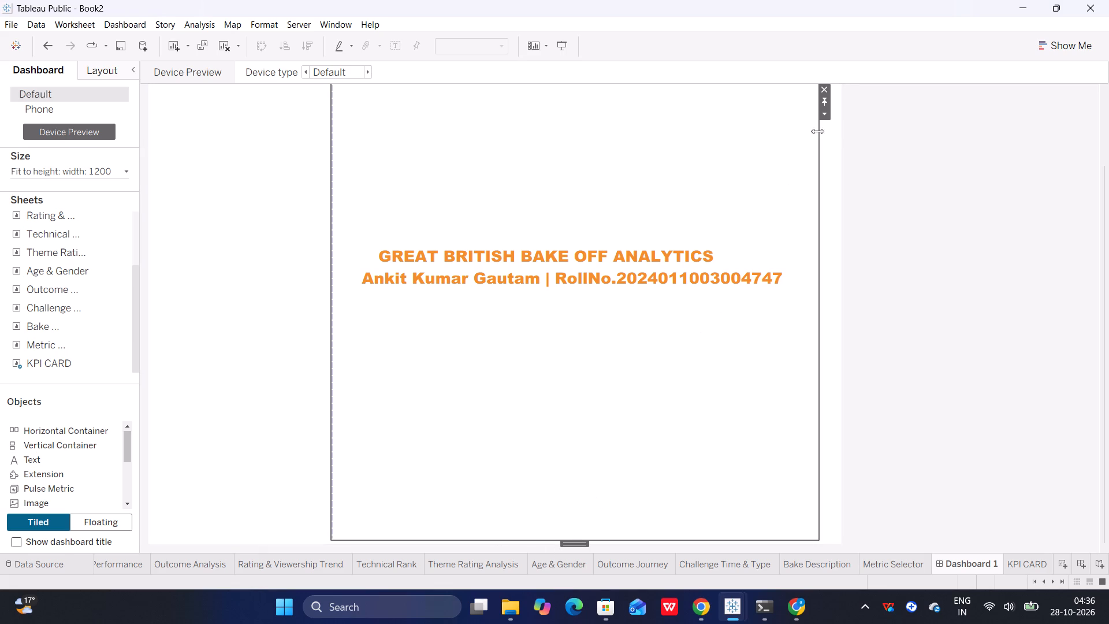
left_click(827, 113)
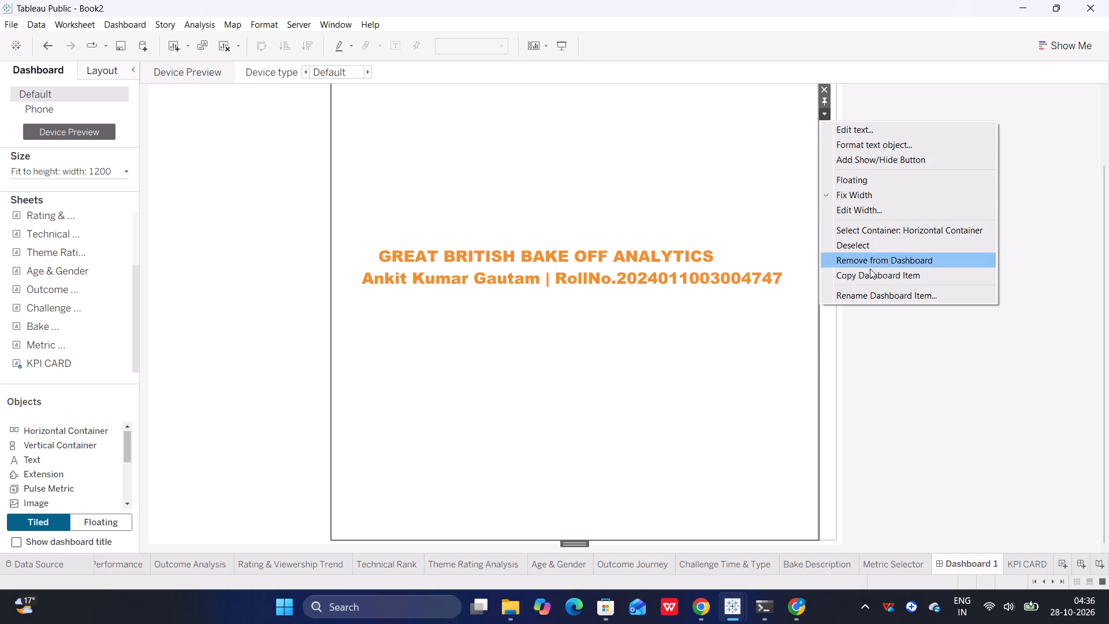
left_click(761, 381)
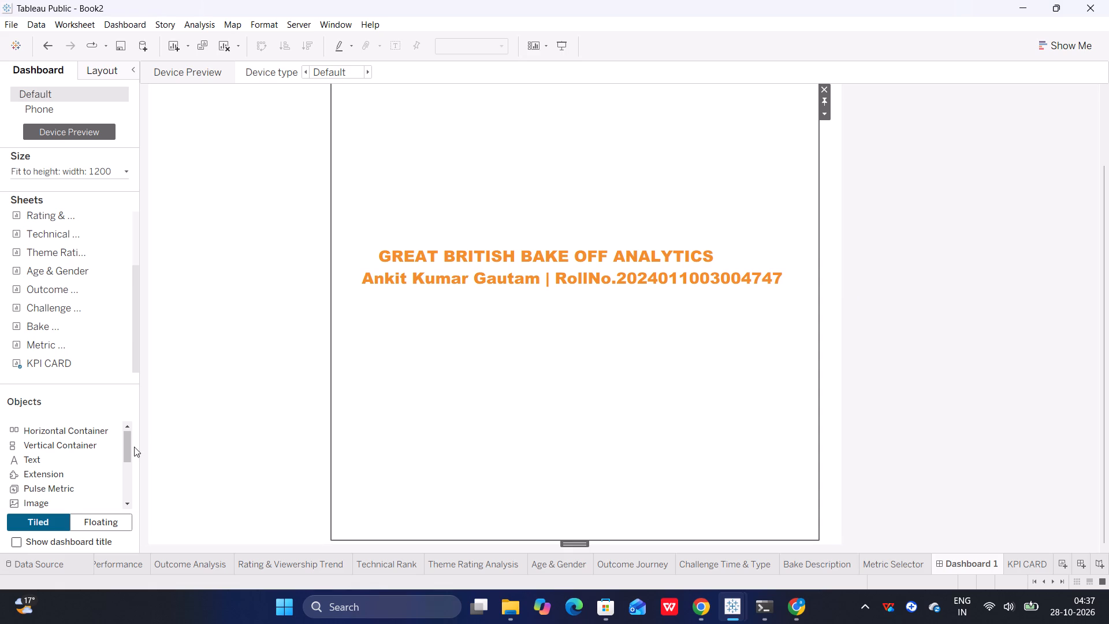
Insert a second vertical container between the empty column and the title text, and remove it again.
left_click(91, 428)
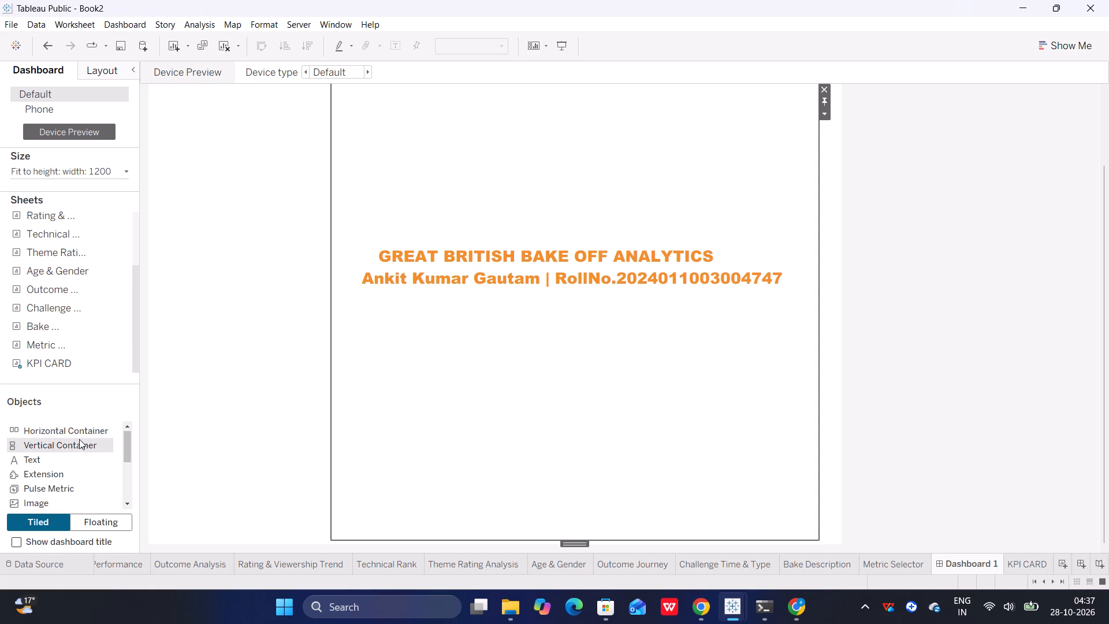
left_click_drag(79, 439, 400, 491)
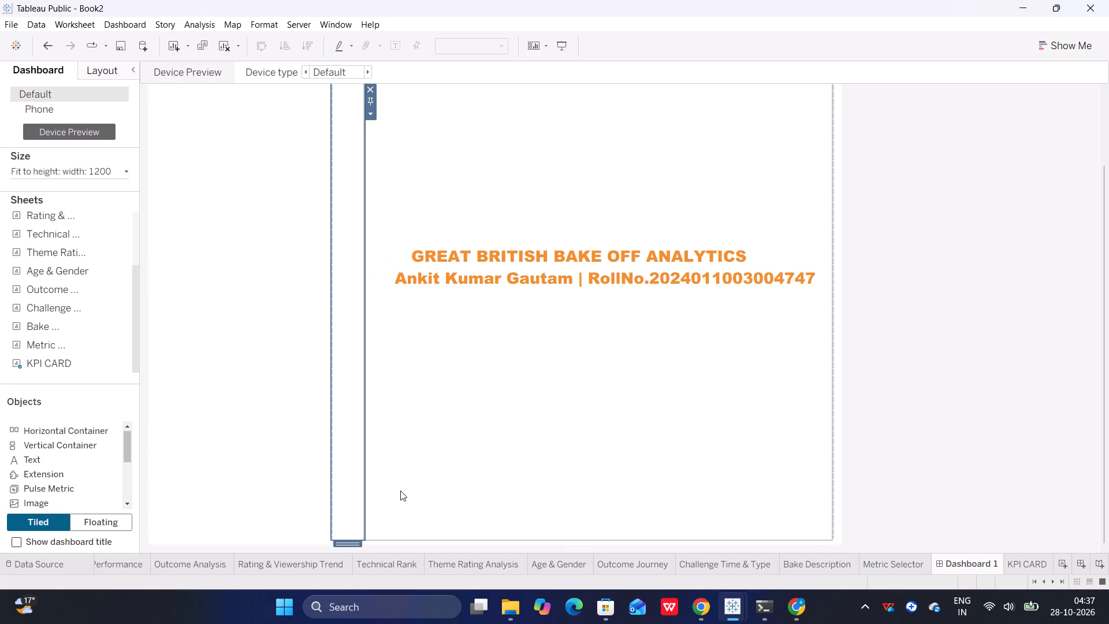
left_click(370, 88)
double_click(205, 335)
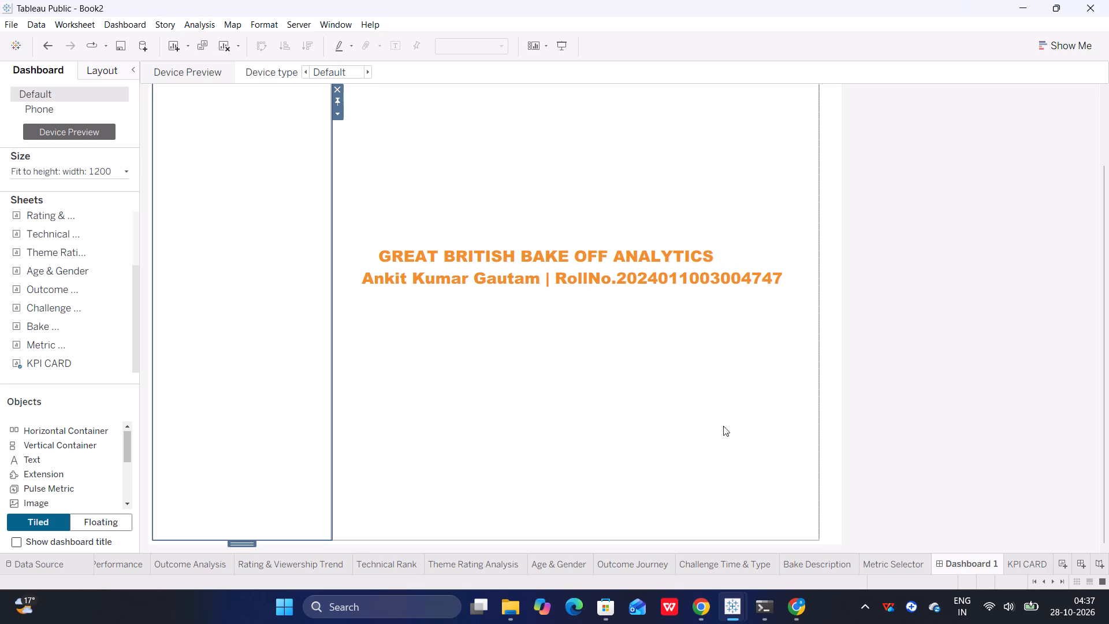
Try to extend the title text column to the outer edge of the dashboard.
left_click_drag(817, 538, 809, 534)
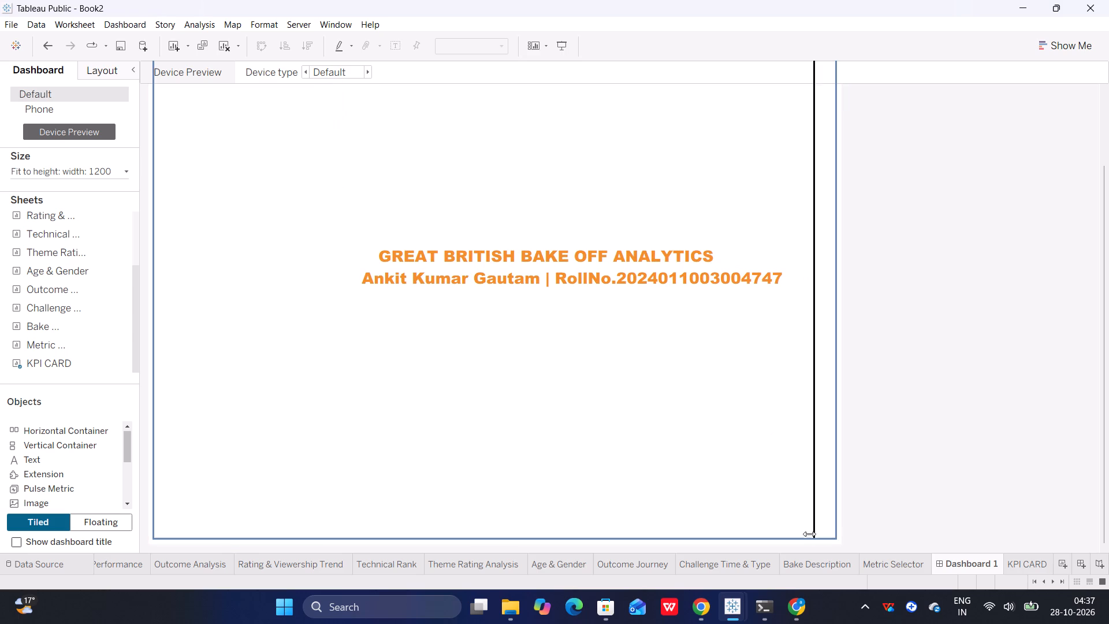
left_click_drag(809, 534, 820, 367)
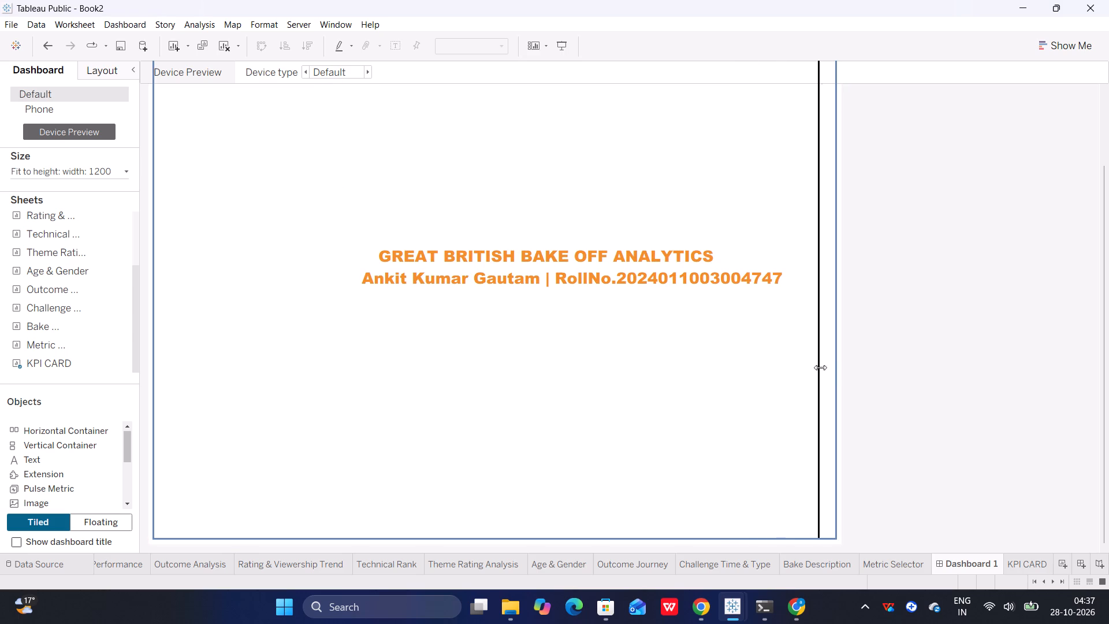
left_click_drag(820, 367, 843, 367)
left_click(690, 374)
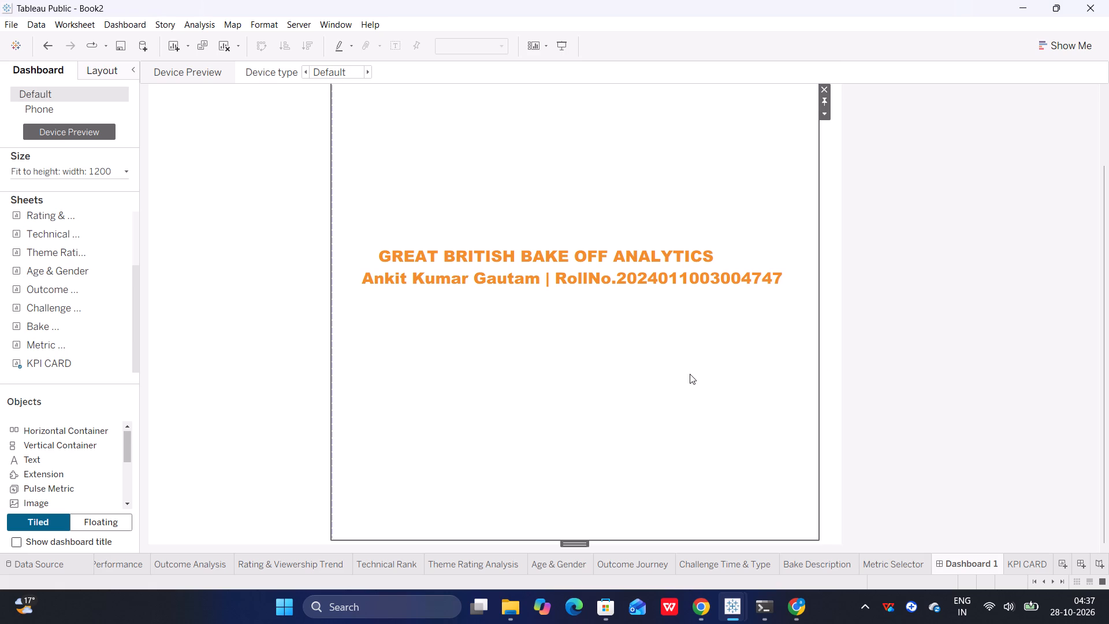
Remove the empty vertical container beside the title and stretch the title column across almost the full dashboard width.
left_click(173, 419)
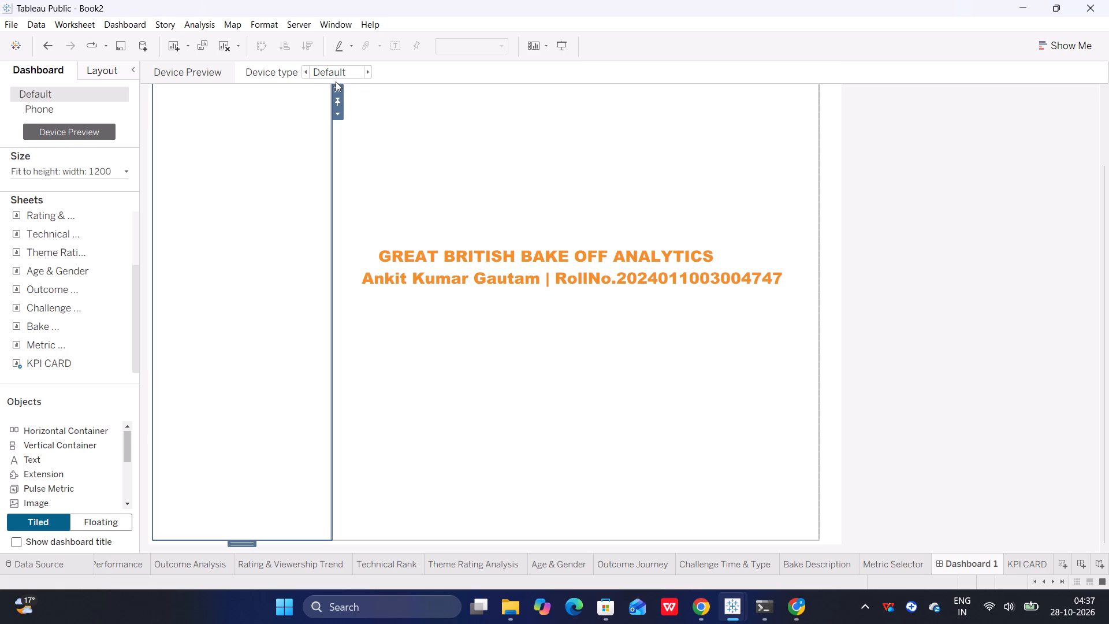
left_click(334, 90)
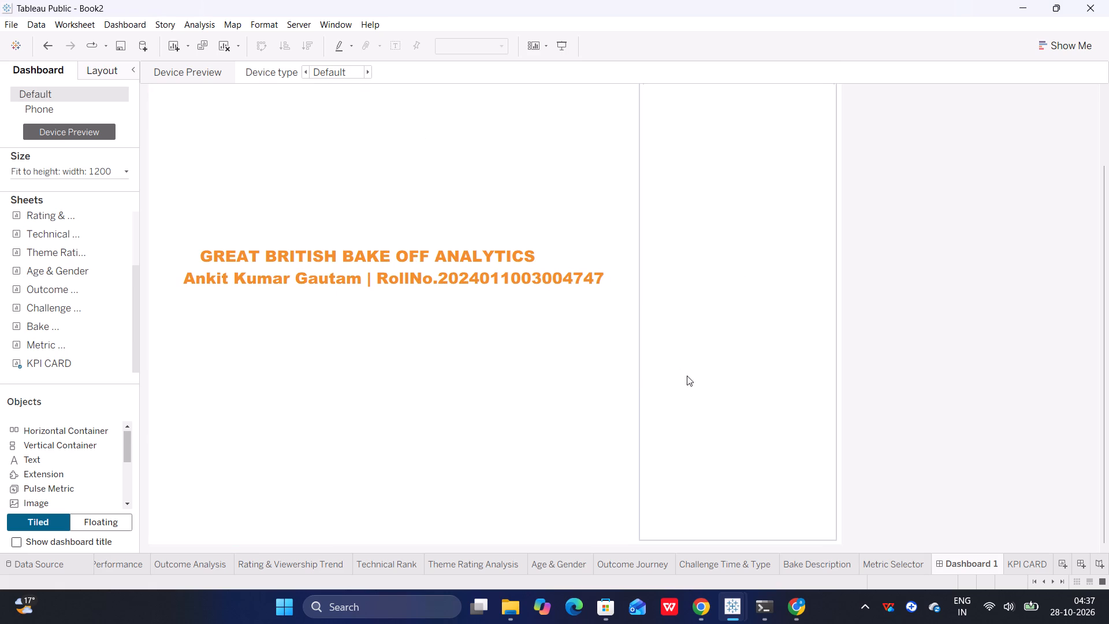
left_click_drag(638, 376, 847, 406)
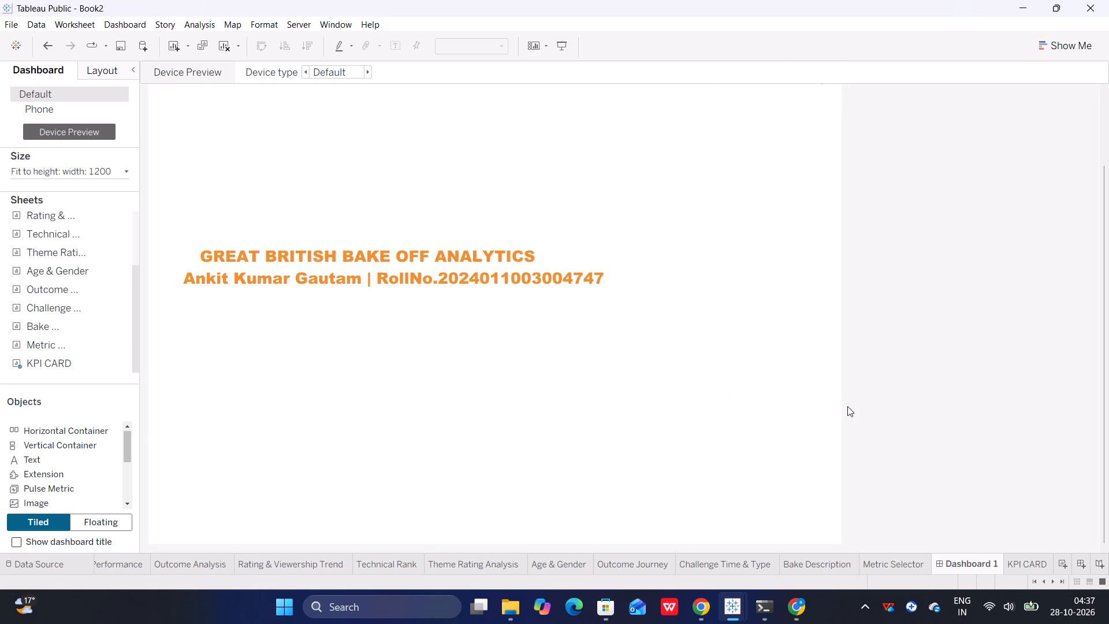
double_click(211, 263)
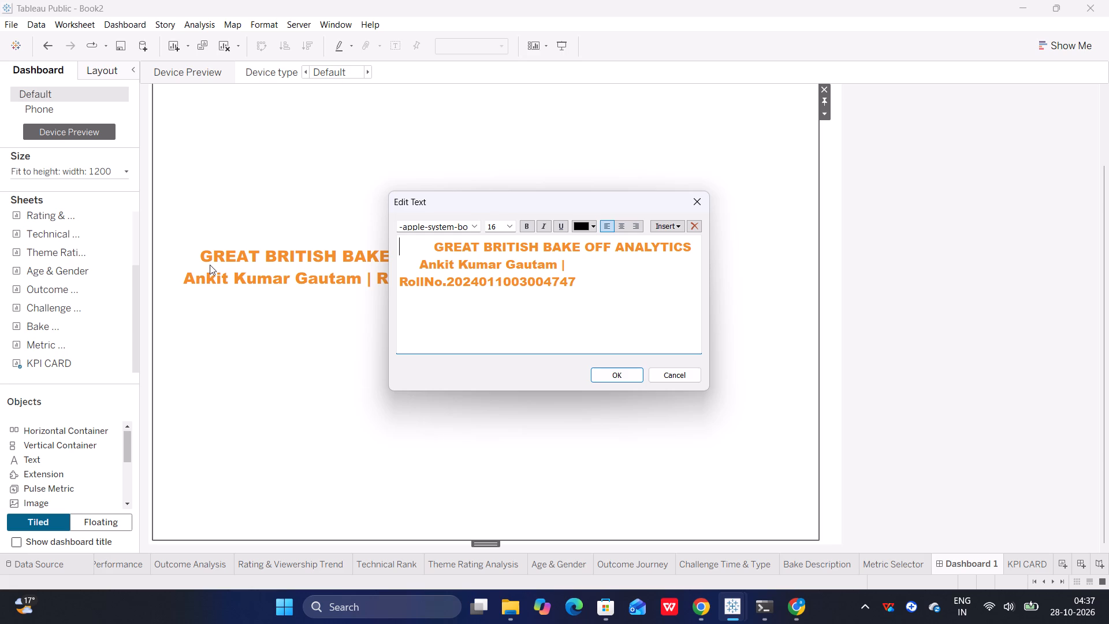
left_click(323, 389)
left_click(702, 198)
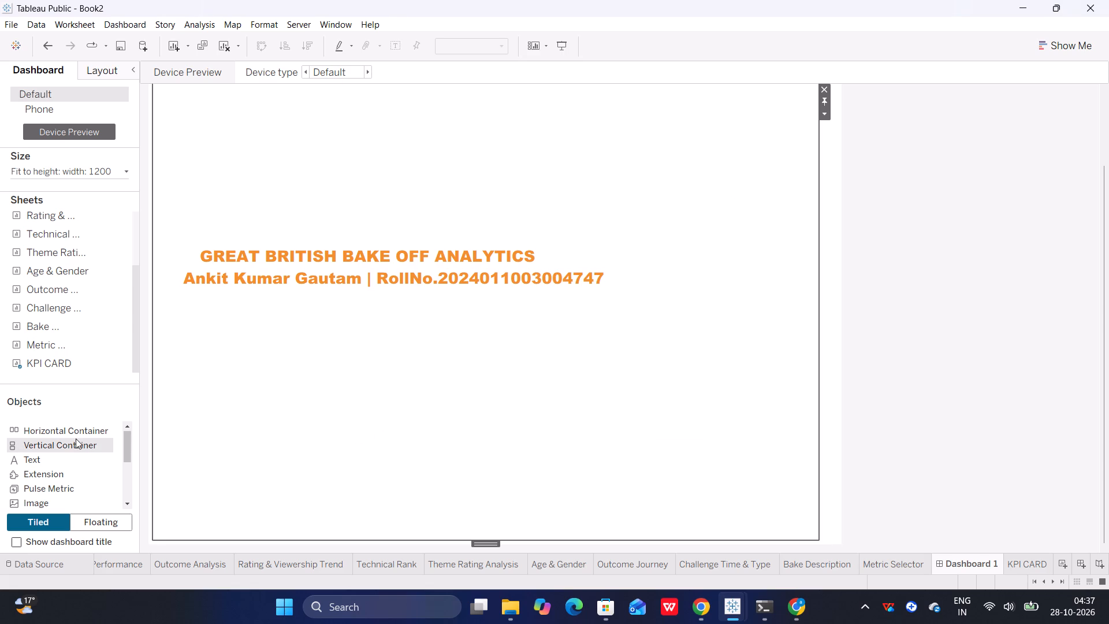
Add a horizontal container to the left of the dashboard title and size it as a narrow column.
left_click_drag(73, 432, 333, 425)
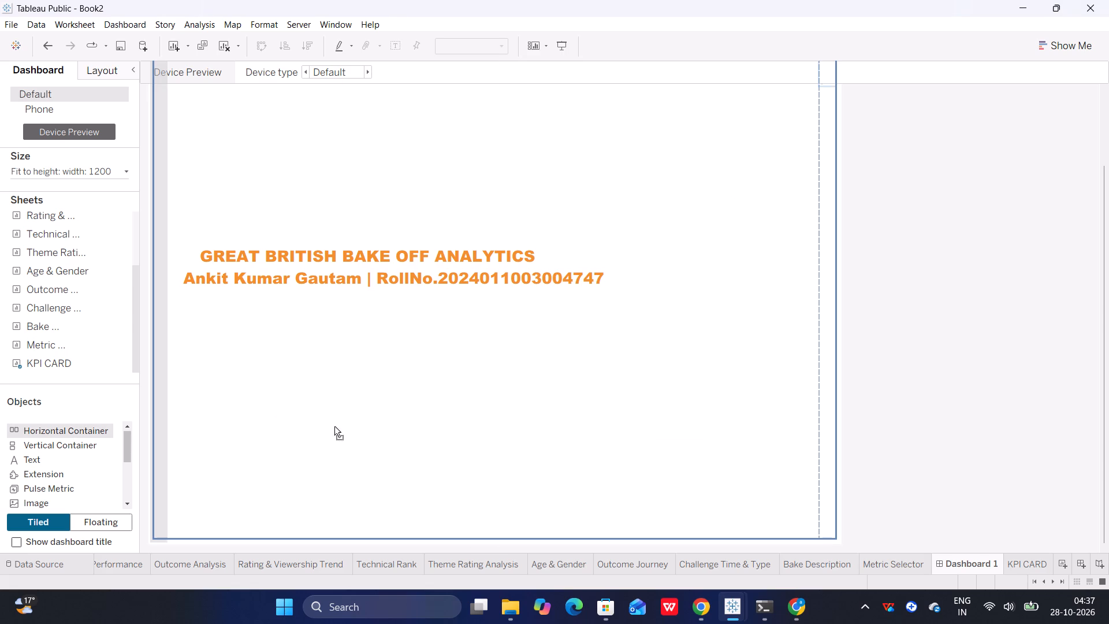
left_click_drag(333, 425, 353, 430)
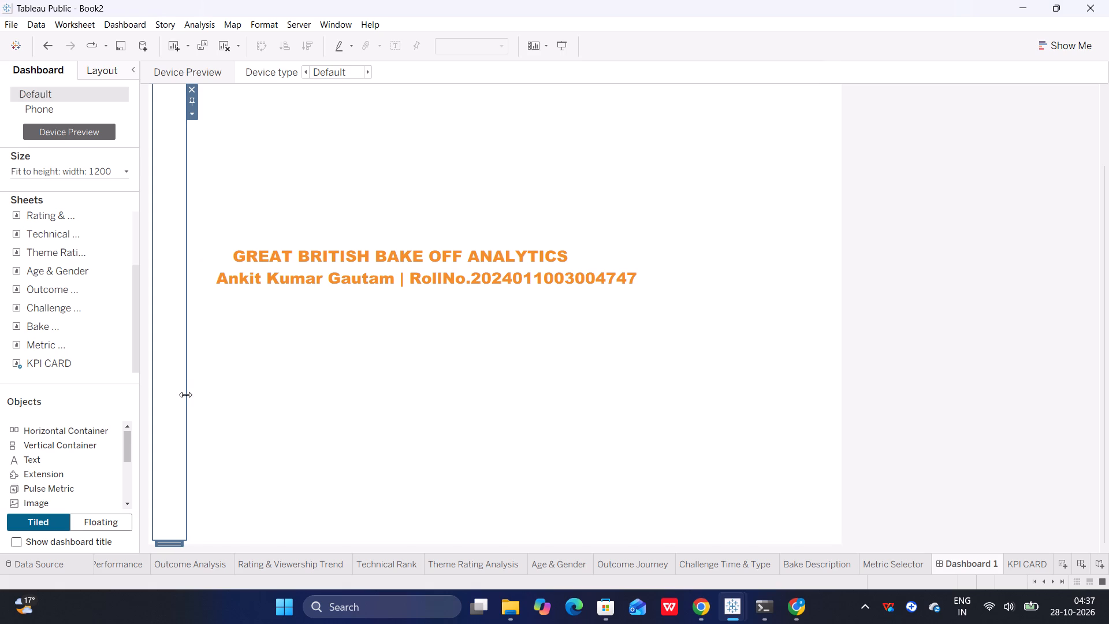
left_click_drag(186, 395, 272, 429)
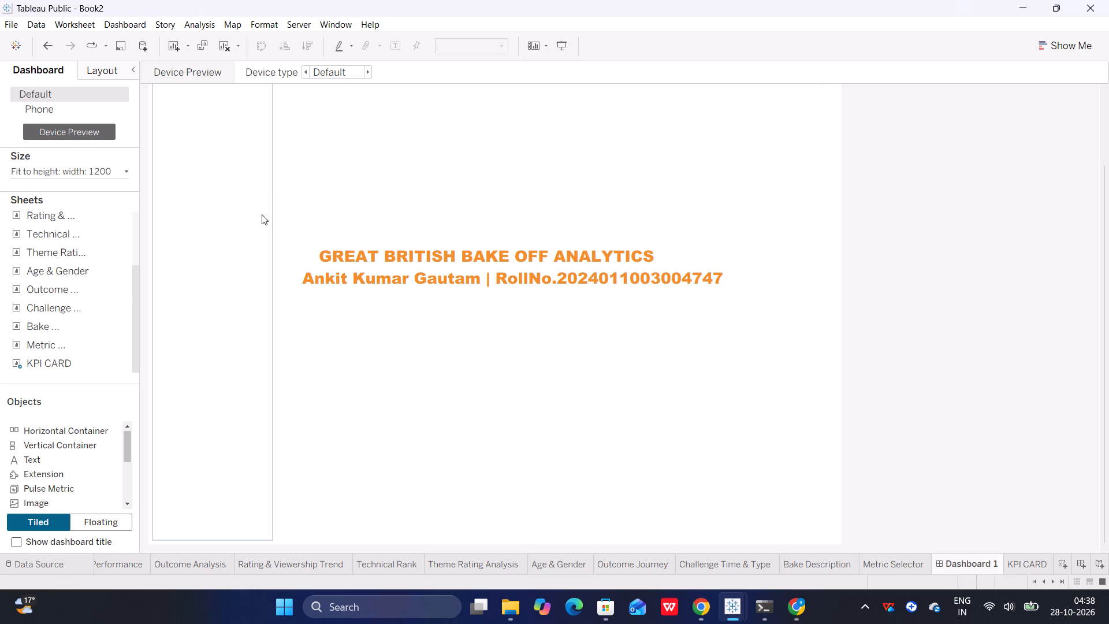
left_click_drag(271, 224, 211, 235)
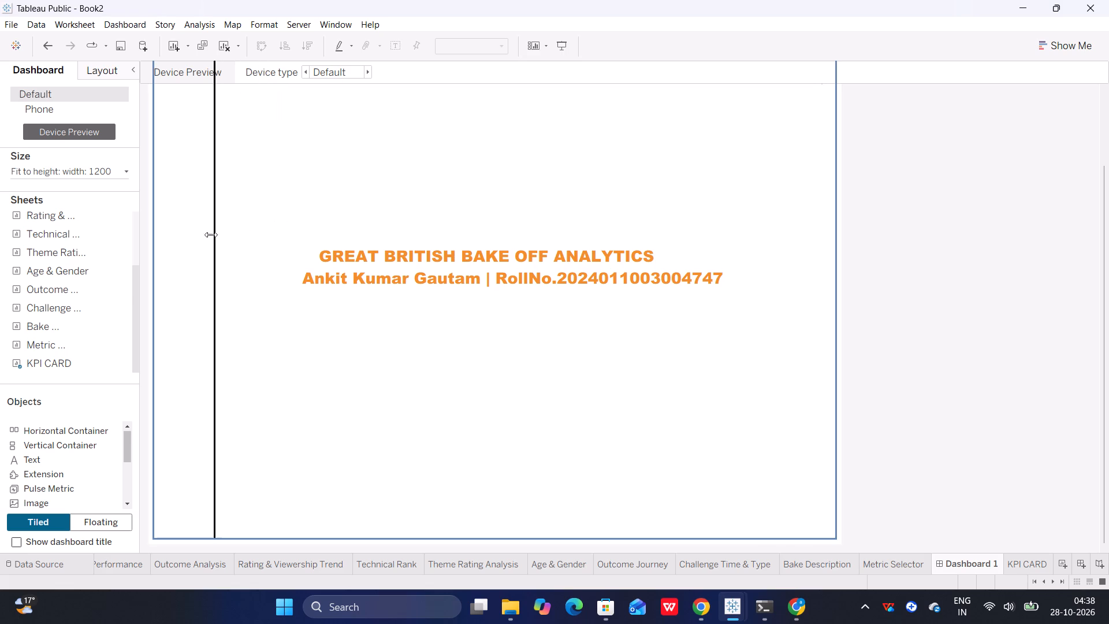
left_click_drag(211, 235, 207, 235)
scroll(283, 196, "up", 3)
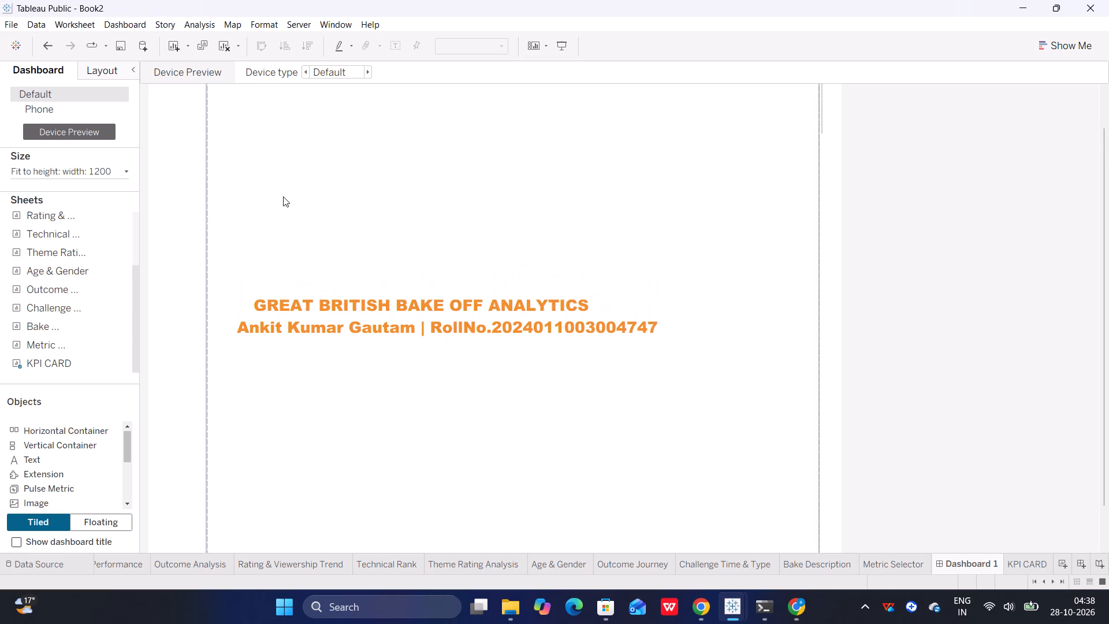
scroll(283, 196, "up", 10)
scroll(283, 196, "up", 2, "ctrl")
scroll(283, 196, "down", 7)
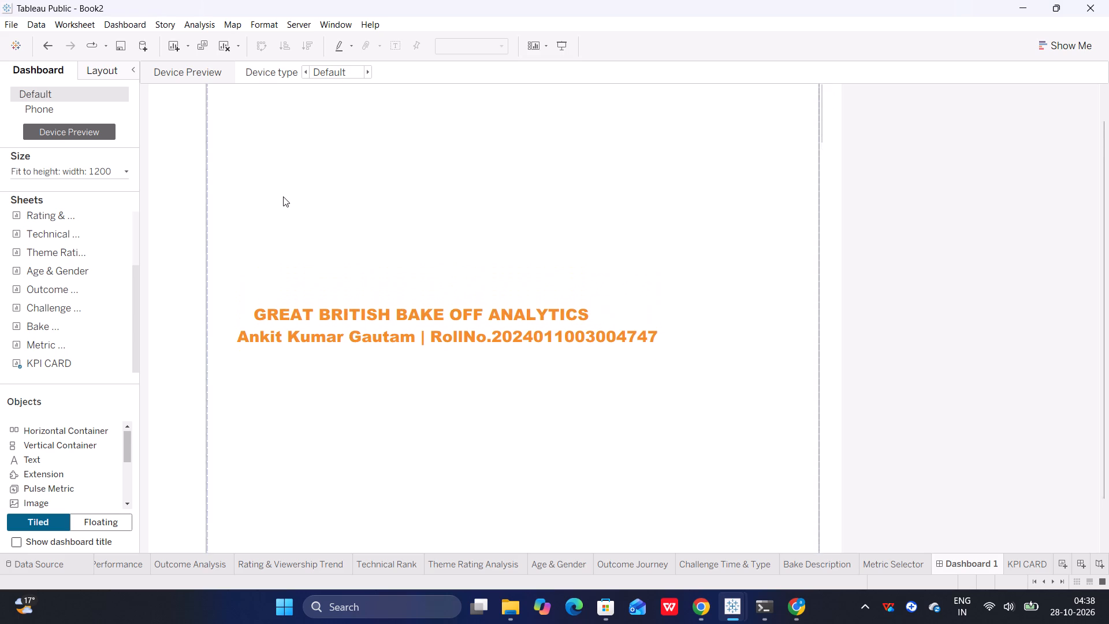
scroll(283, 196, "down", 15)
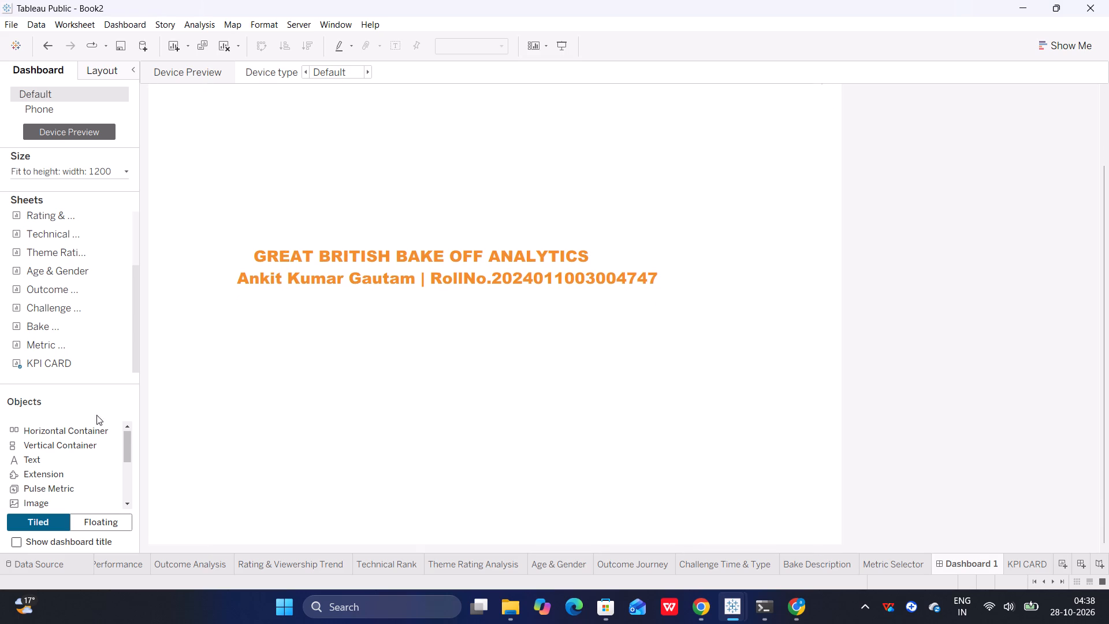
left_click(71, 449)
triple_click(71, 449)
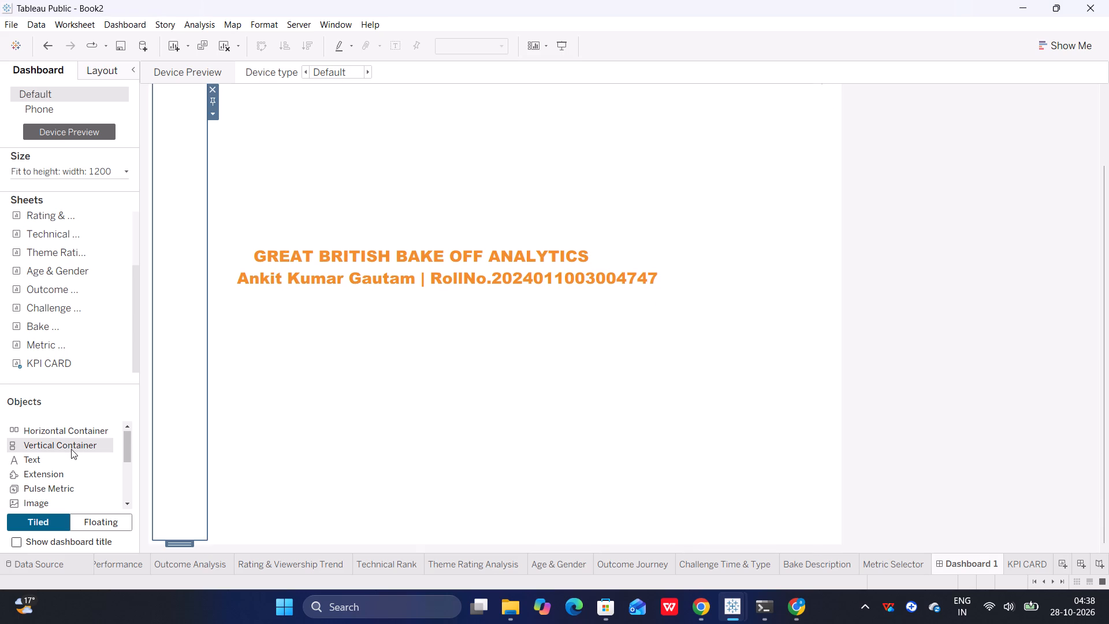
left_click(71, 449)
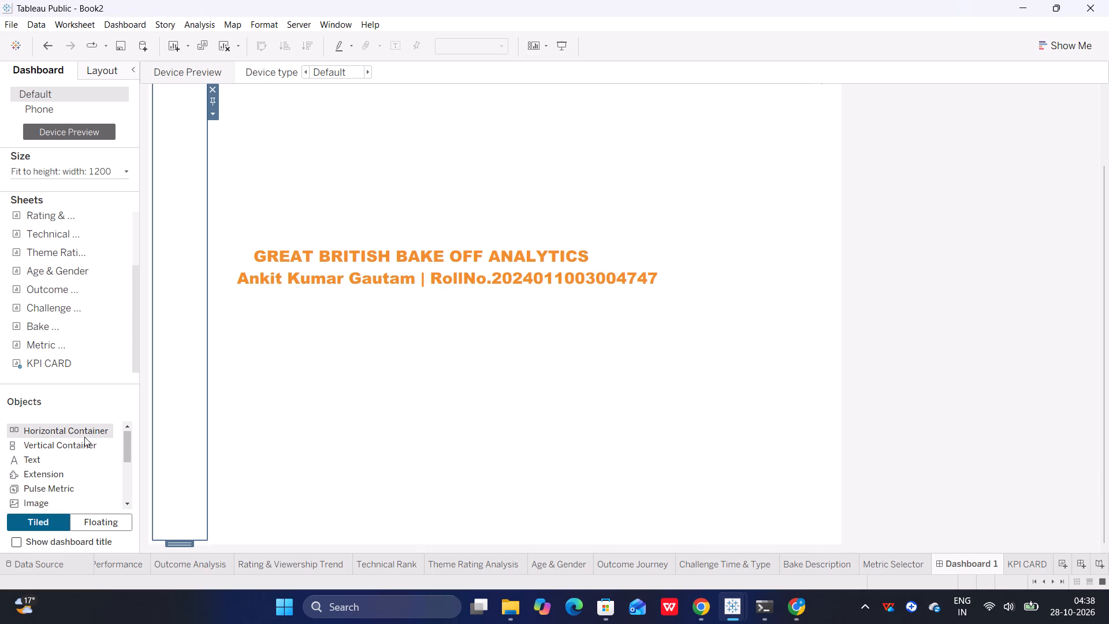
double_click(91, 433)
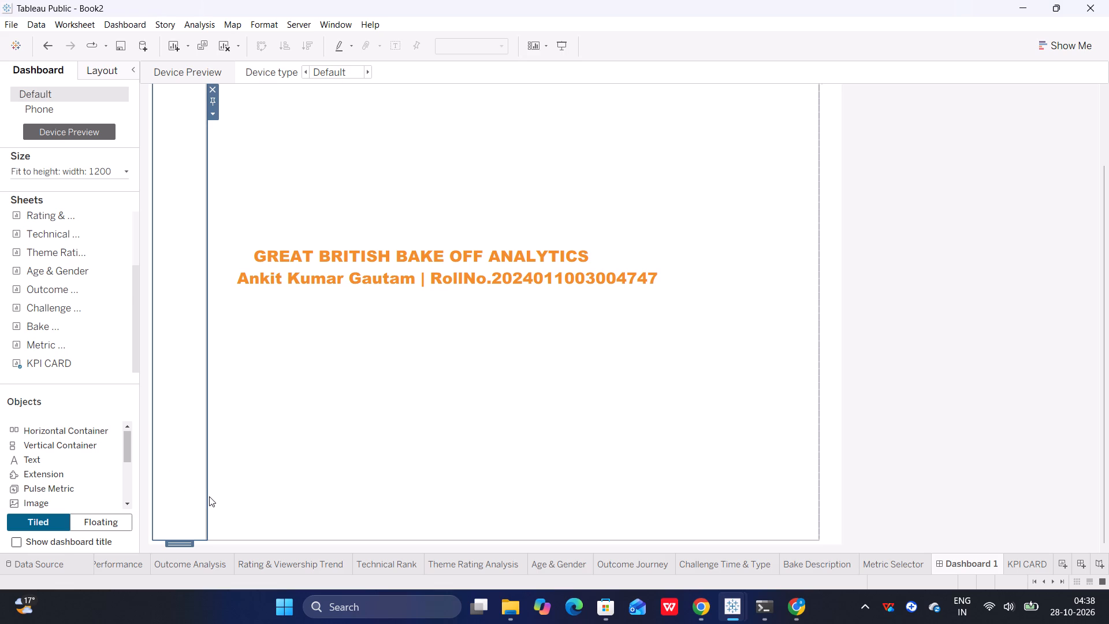
Widen the horizontal container beside the title to about a quarter of the dashboard's width.
left_click(204, 497)
left_click_drag(206, 497, 284, 486)
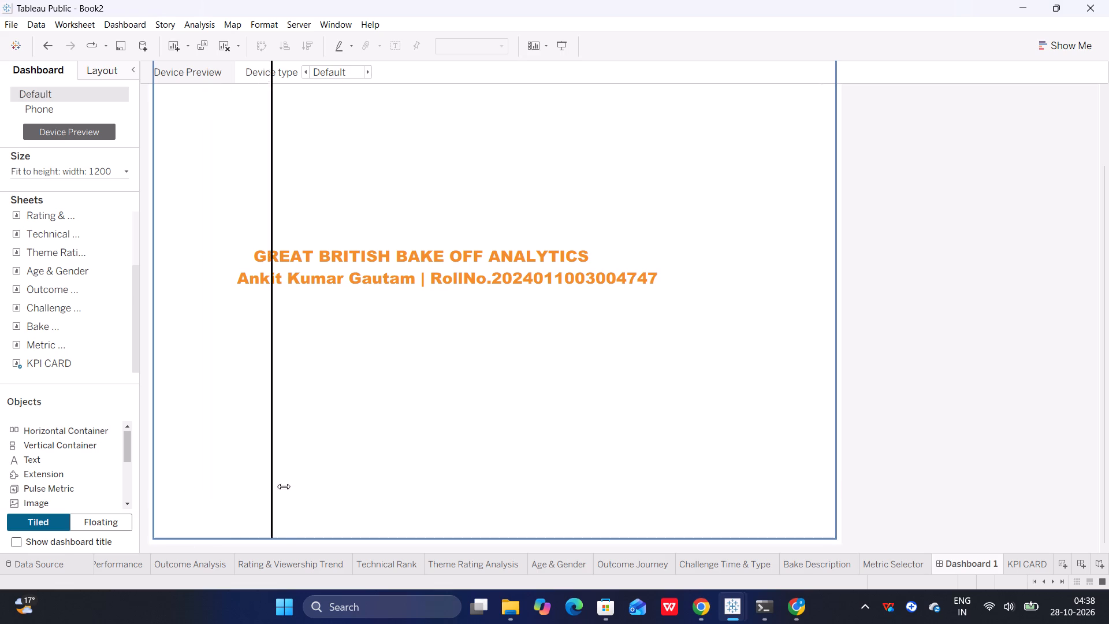
left_click_drag(284, 486, 327, 493)
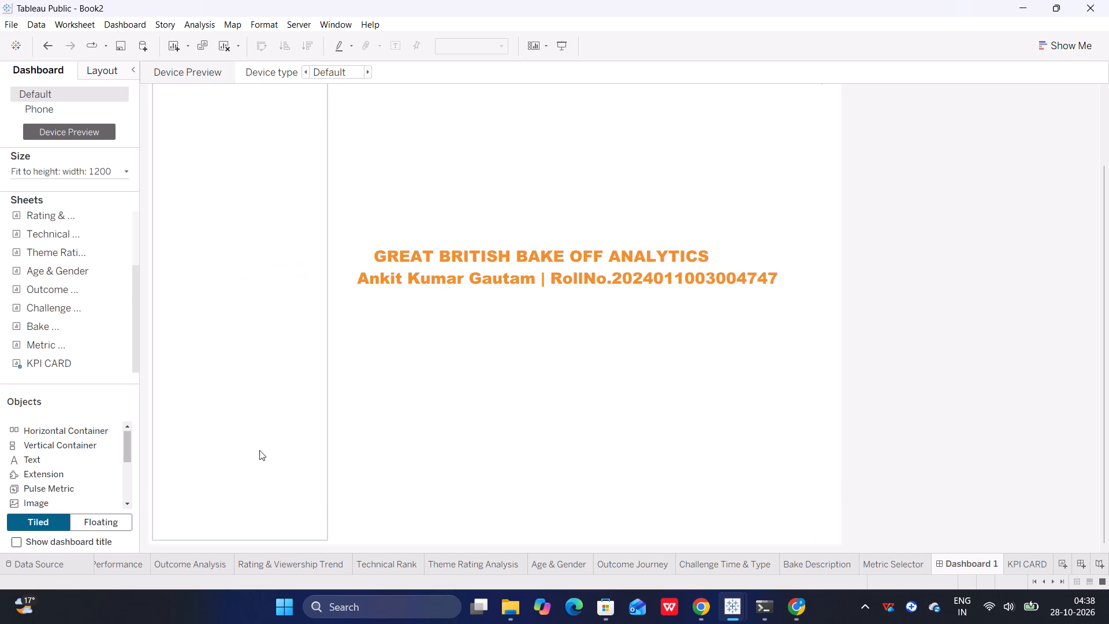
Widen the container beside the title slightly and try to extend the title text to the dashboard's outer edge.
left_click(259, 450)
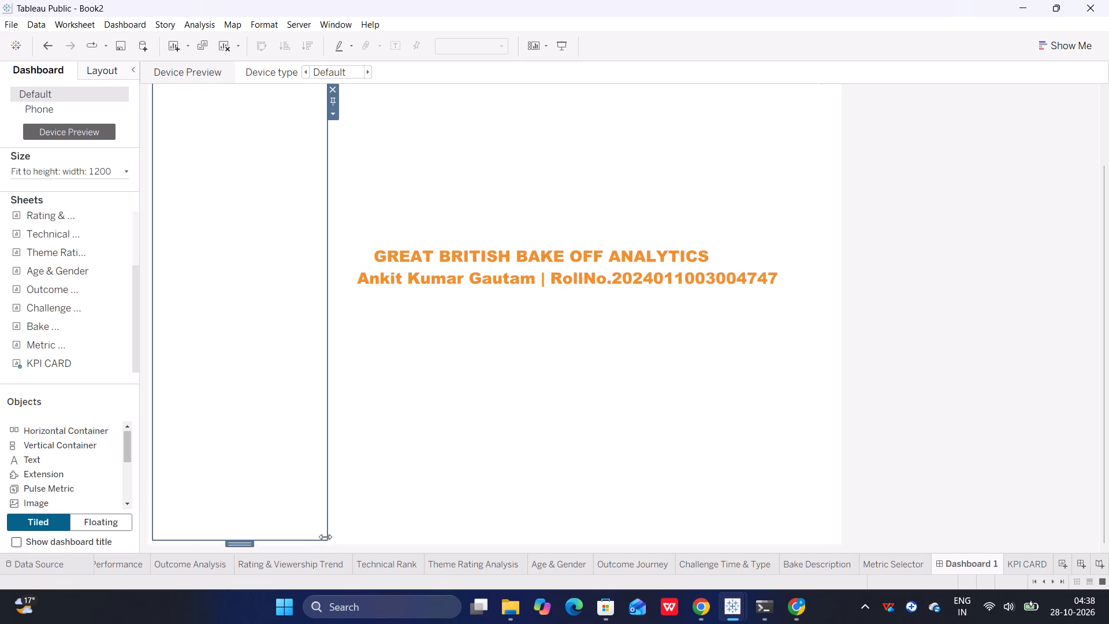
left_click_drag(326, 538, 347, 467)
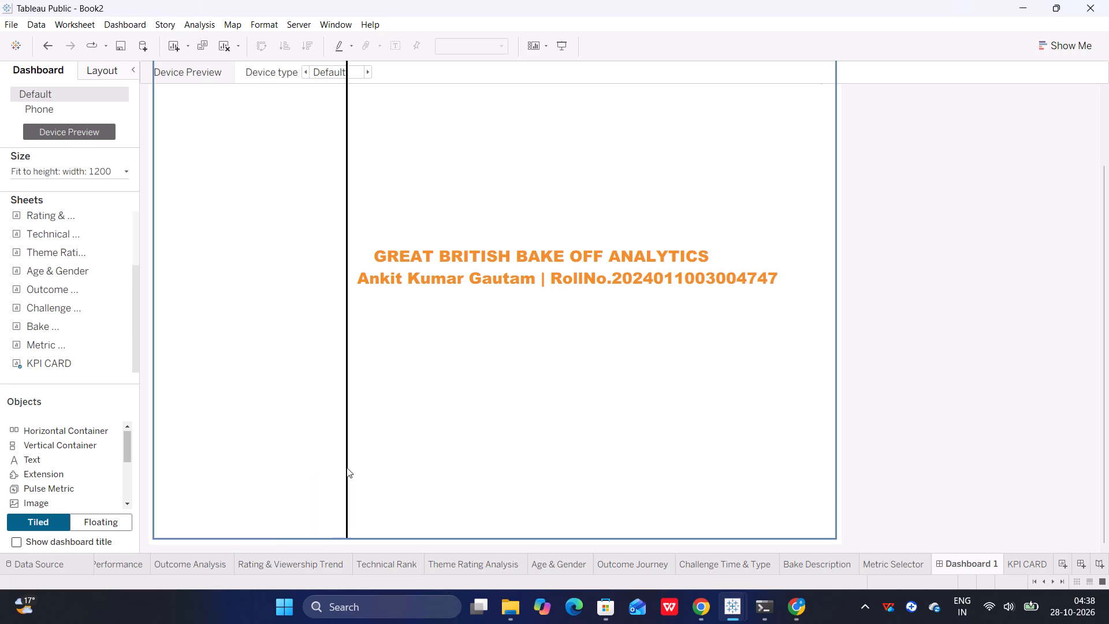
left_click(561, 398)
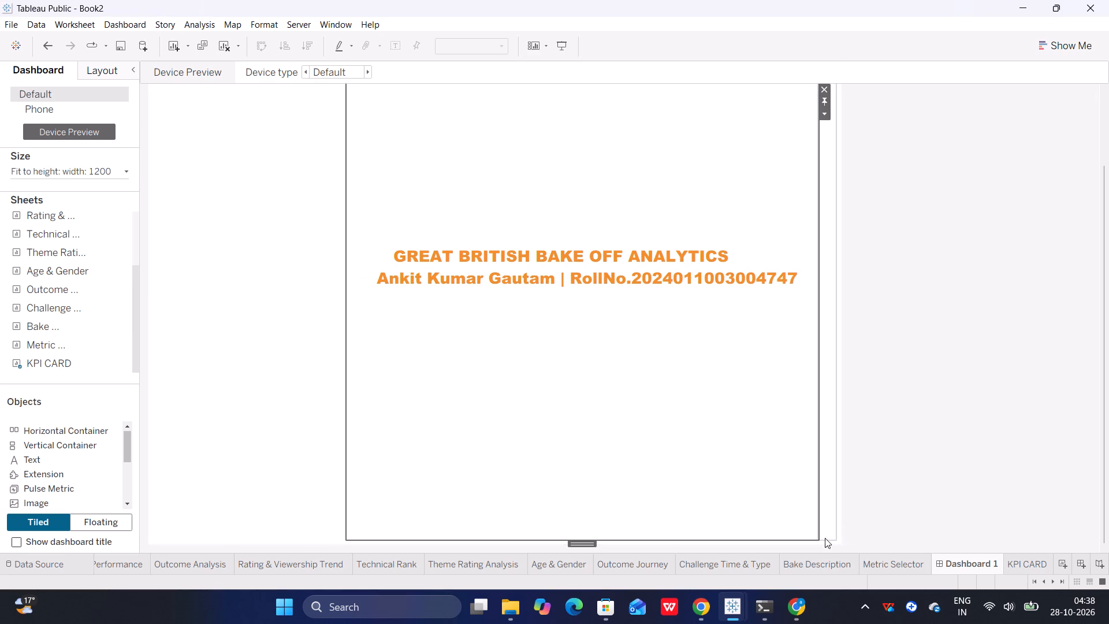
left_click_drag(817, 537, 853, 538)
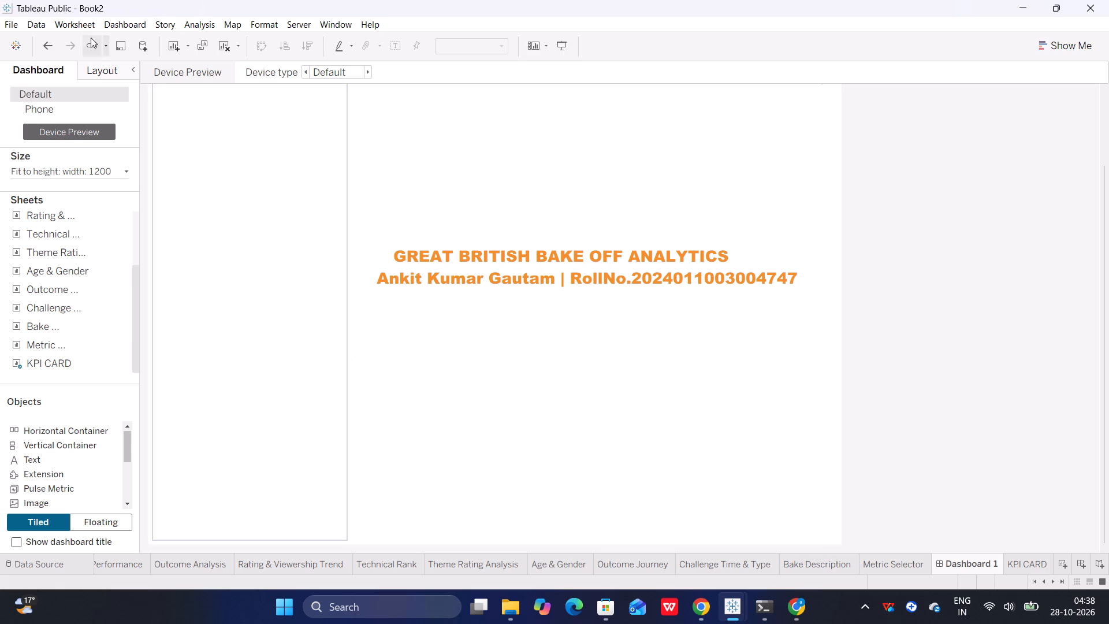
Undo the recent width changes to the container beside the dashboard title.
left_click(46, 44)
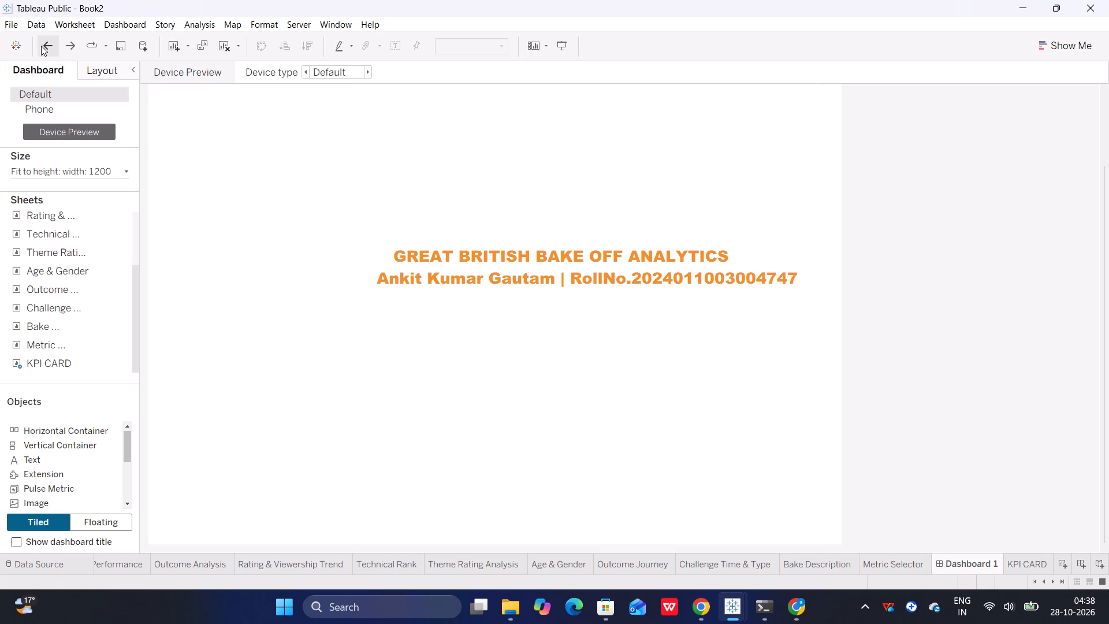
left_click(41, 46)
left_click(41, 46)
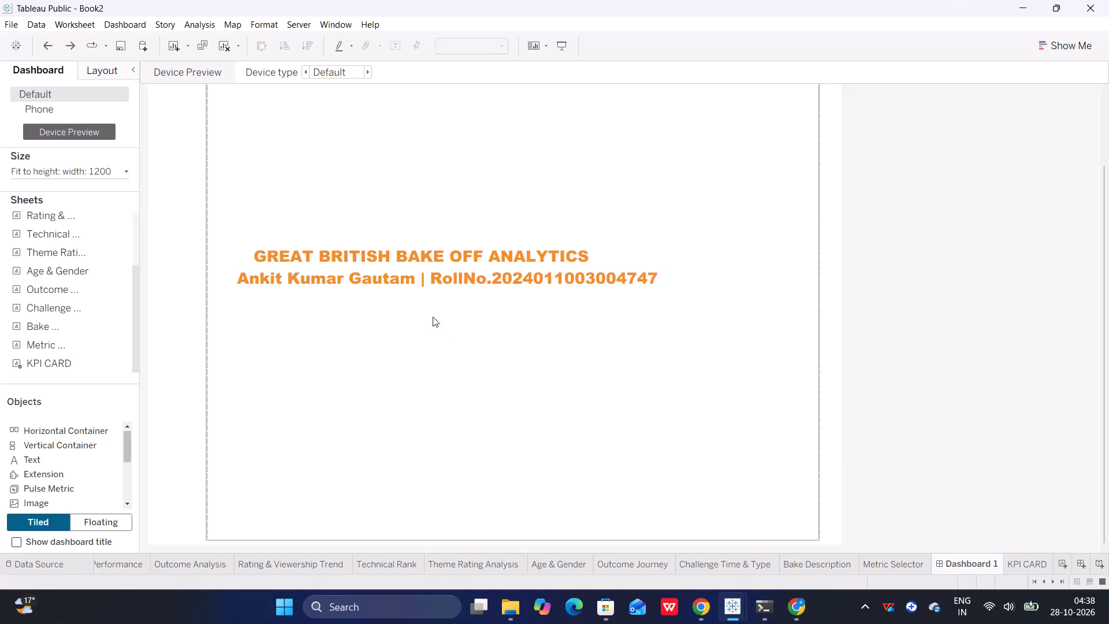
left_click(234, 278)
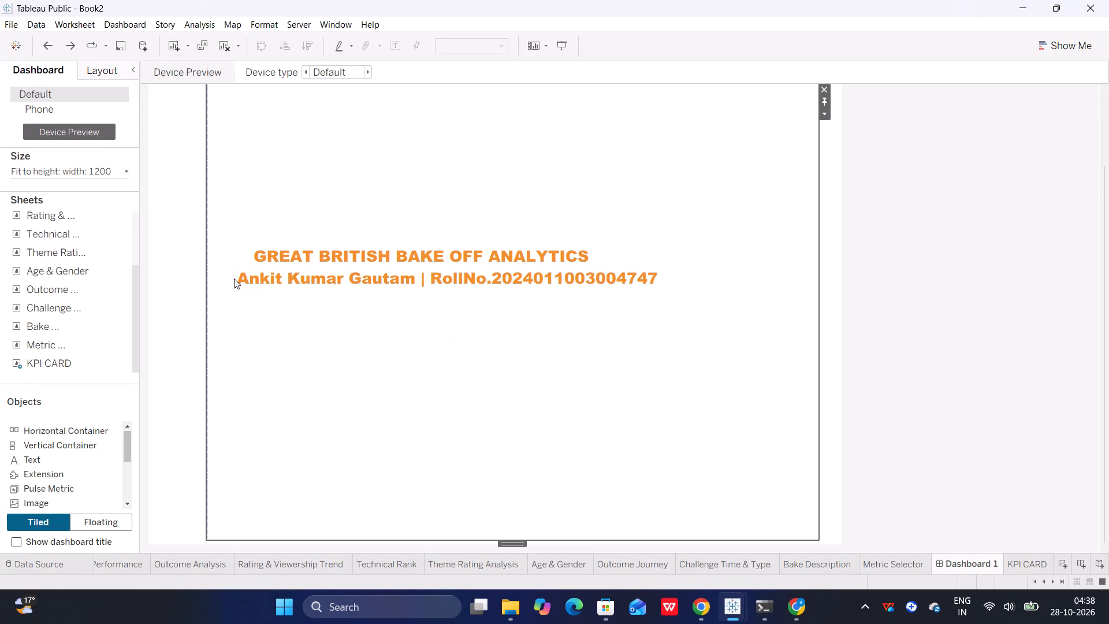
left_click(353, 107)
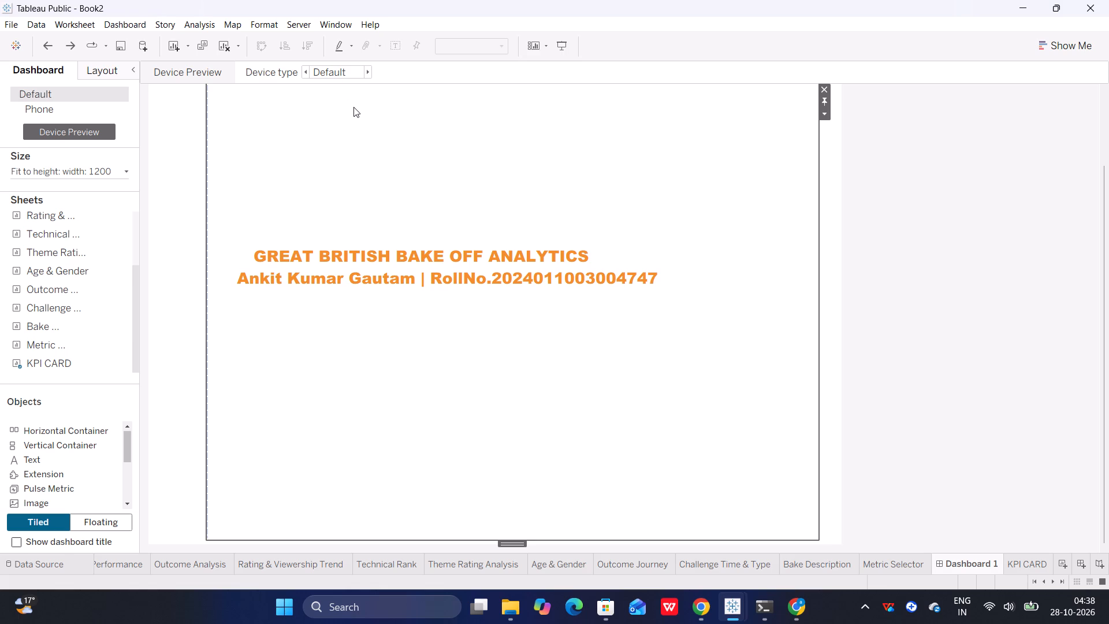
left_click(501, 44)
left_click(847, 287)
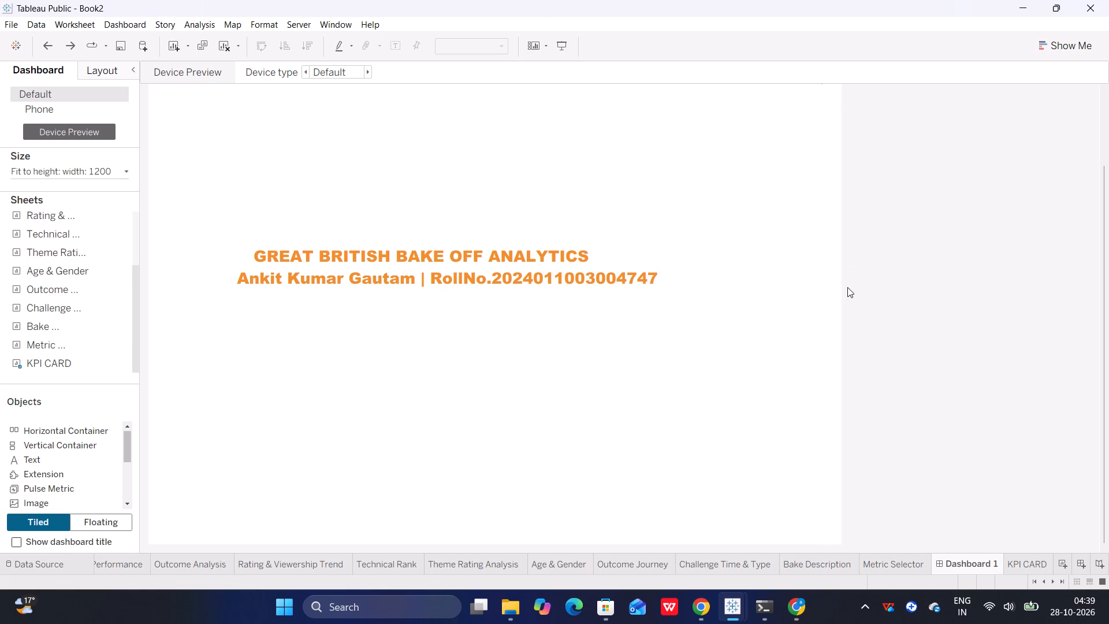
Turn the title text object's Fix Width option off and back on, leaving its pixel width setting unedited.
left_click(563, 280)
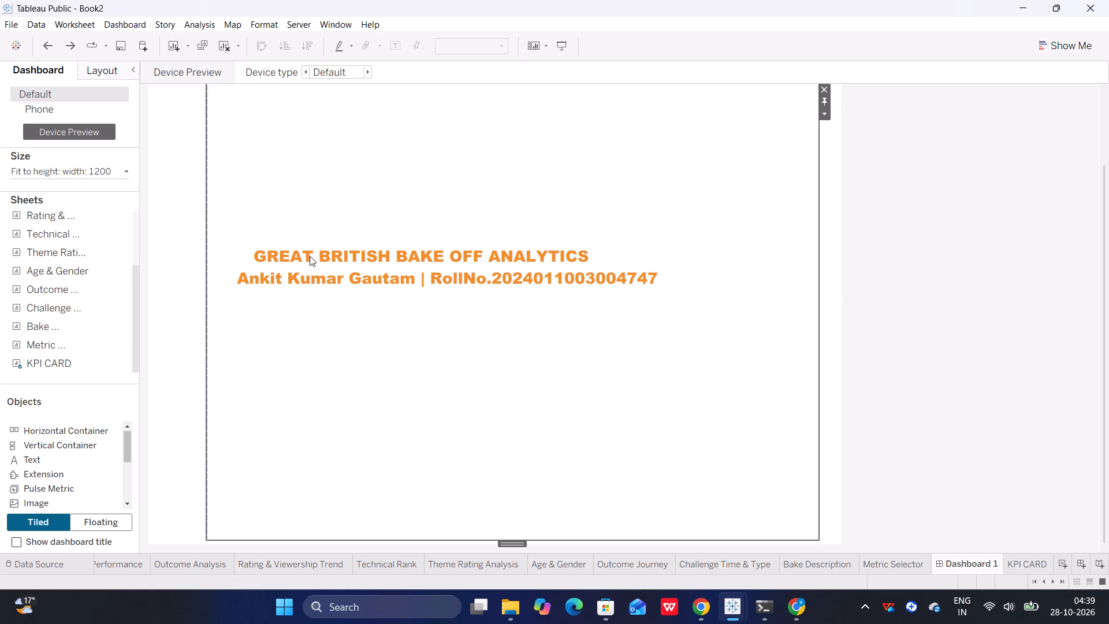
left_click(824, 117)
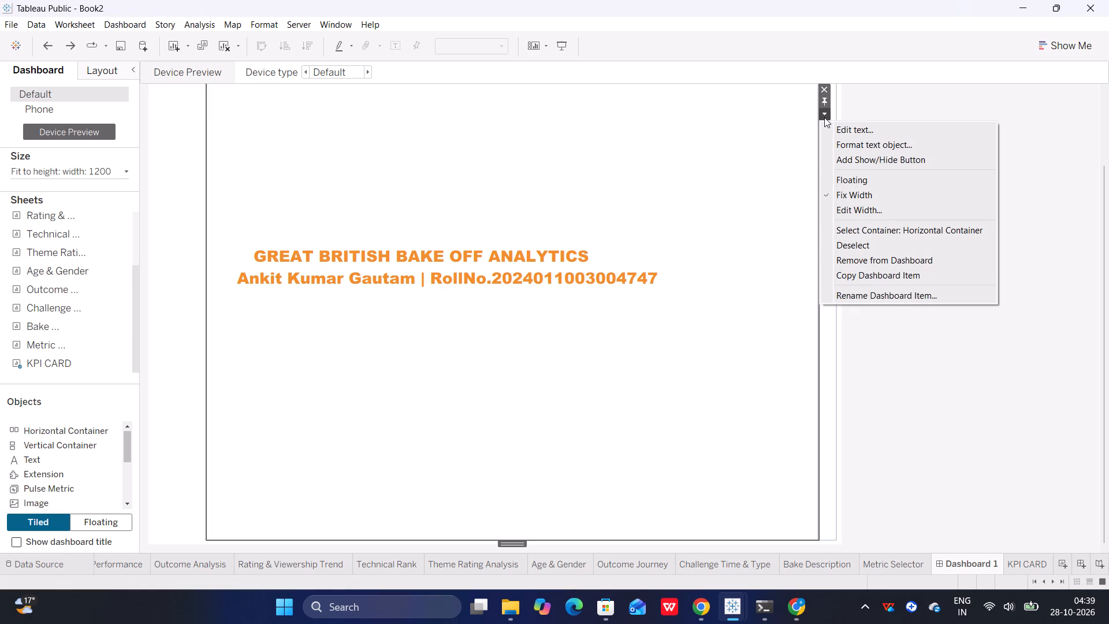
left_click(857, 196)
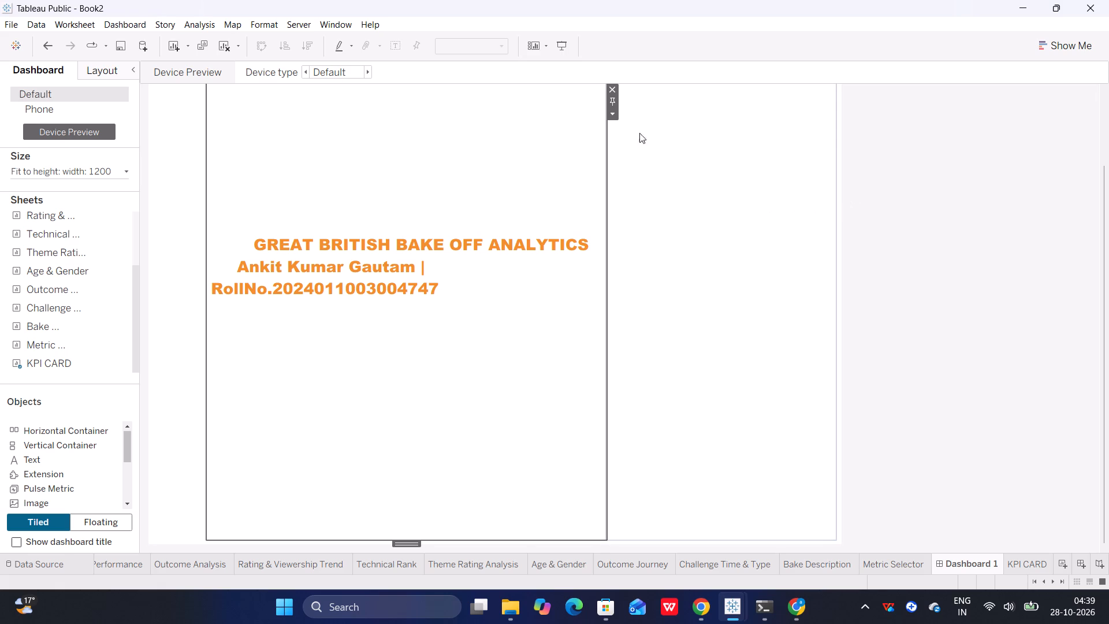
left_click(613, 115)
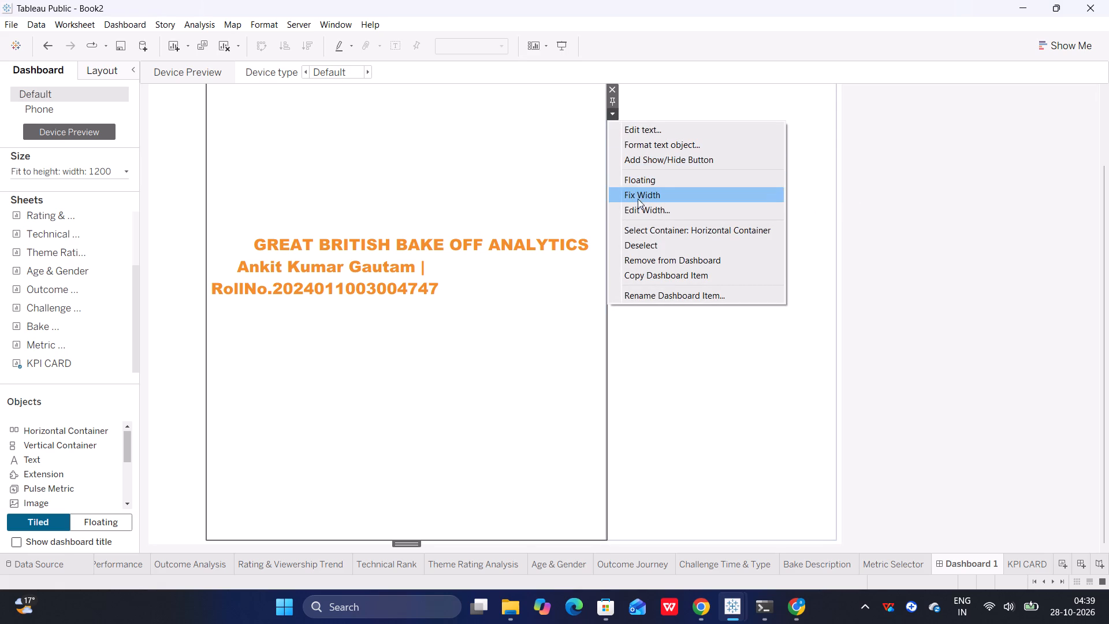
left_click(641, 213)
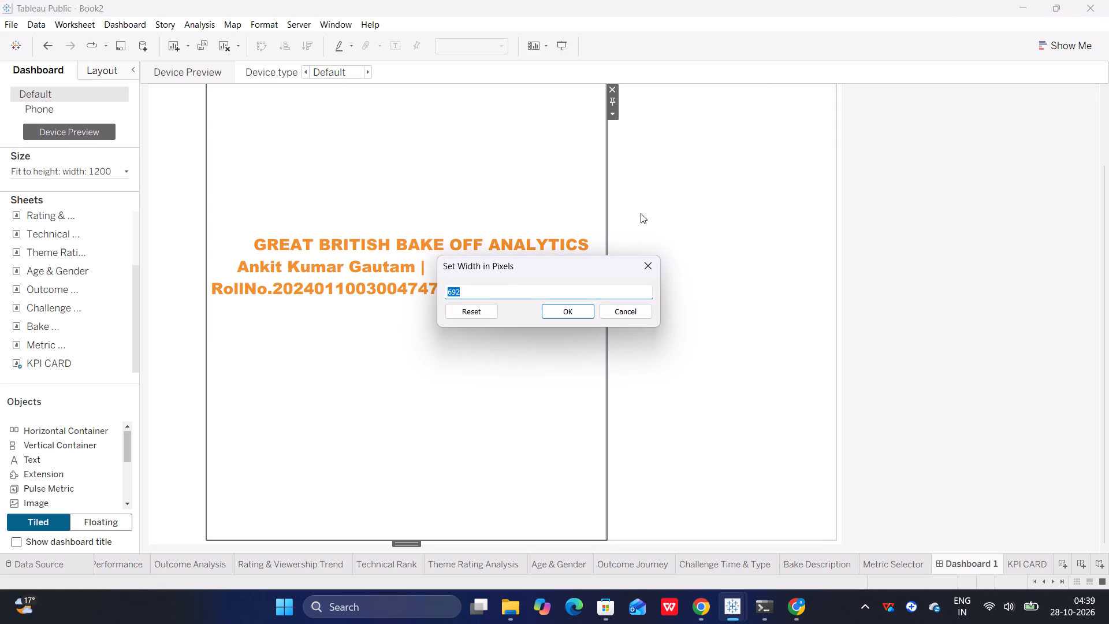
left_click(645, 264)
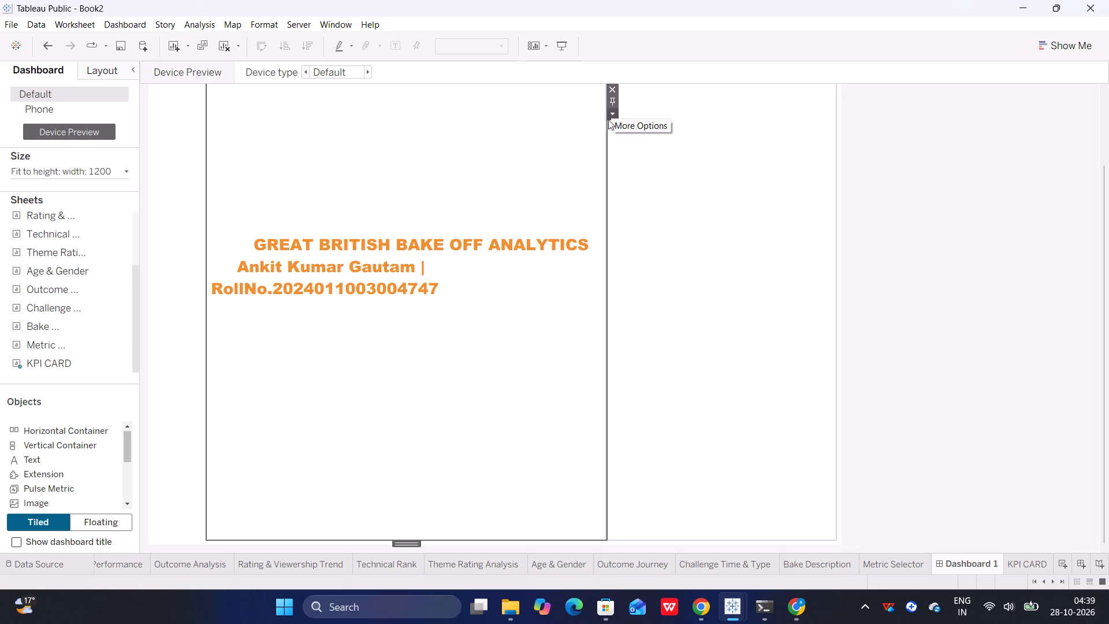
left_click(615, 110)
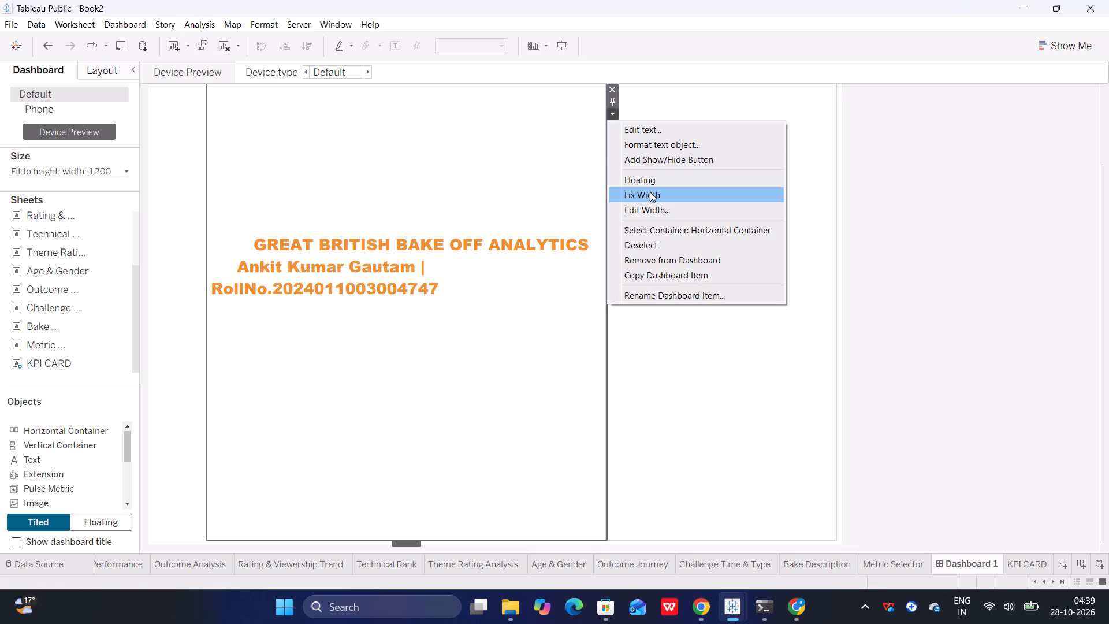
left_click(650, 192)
Make the title text object floating and enlarge it to span most of the dashboard's width.
left_click(613, 112)
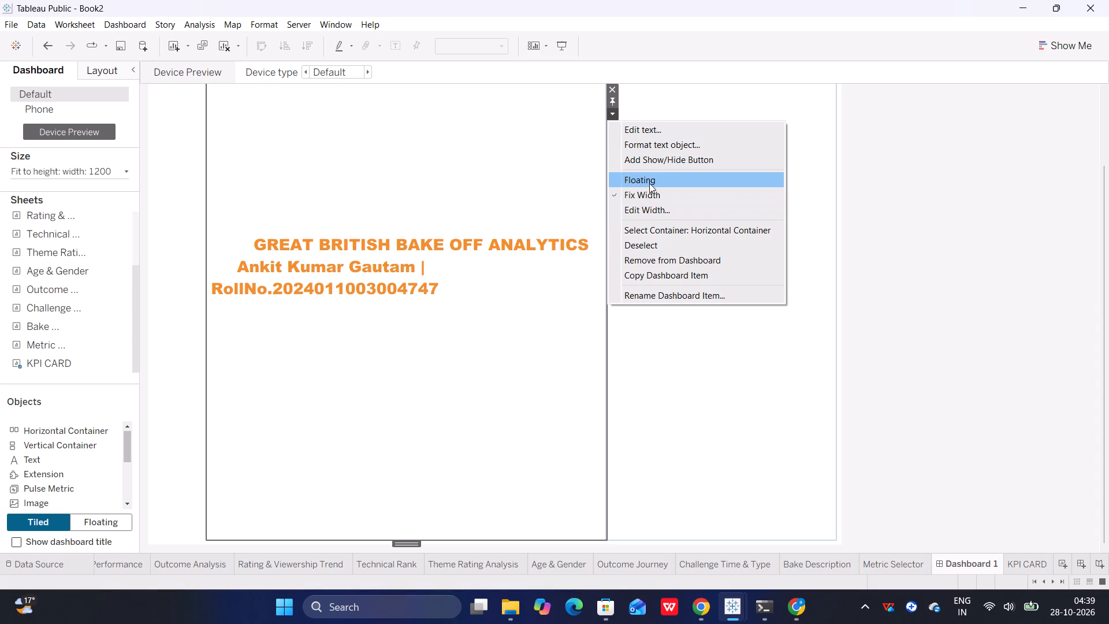
left_click(650, 183)
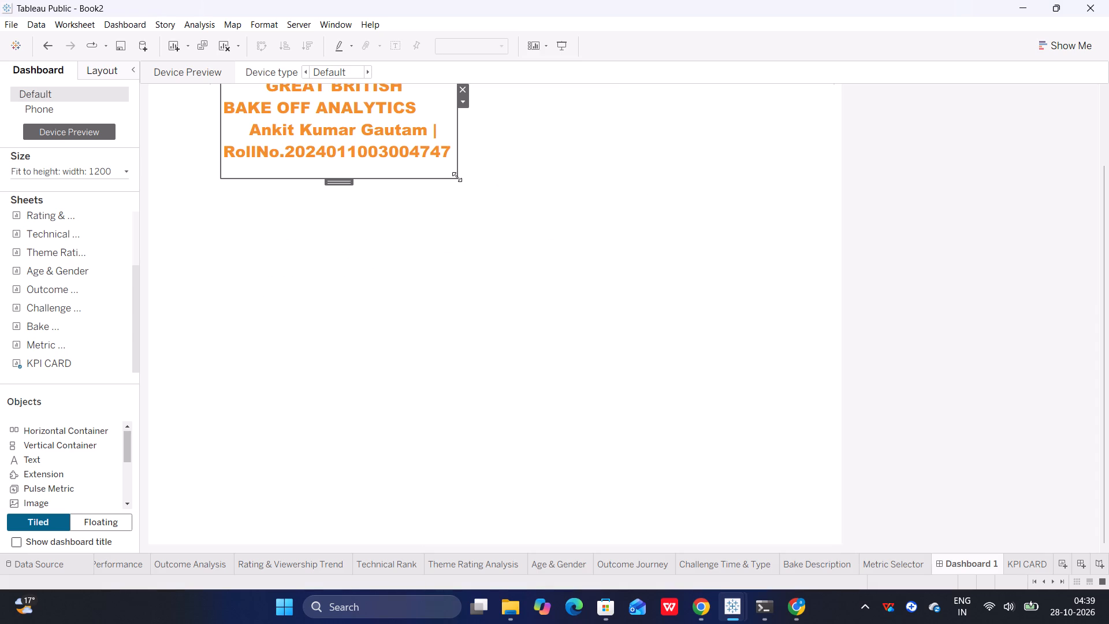
left_click_drag(457, 177, 807, 250)
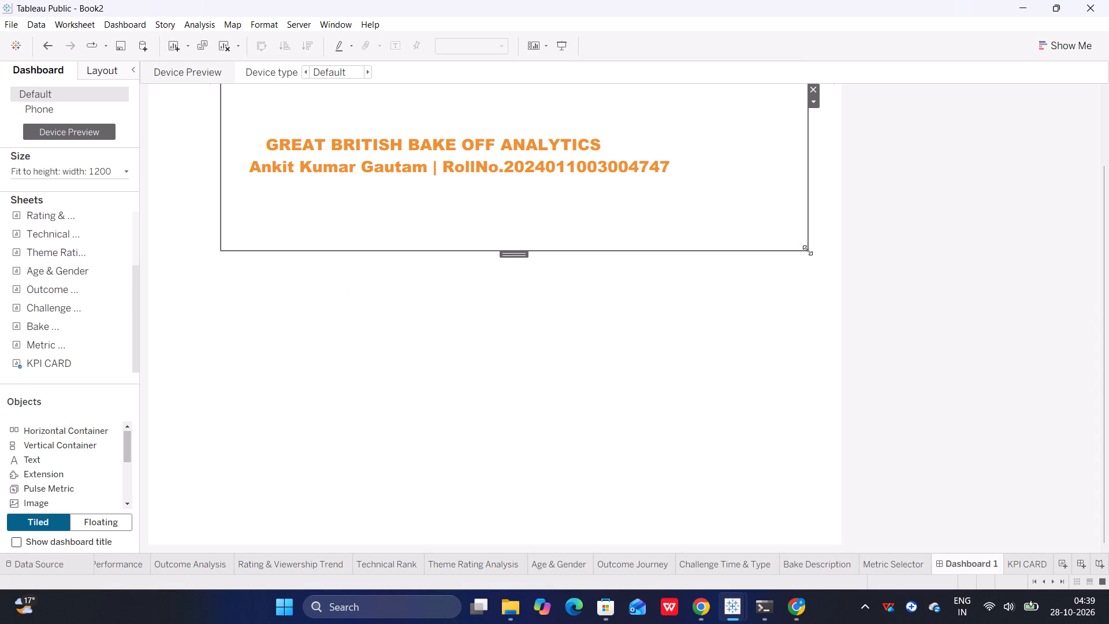
Resize the floating title box so its top edge sits below the KPI CARD and its bottom edge extends further down.
scroll(594, 126, "up", 5)
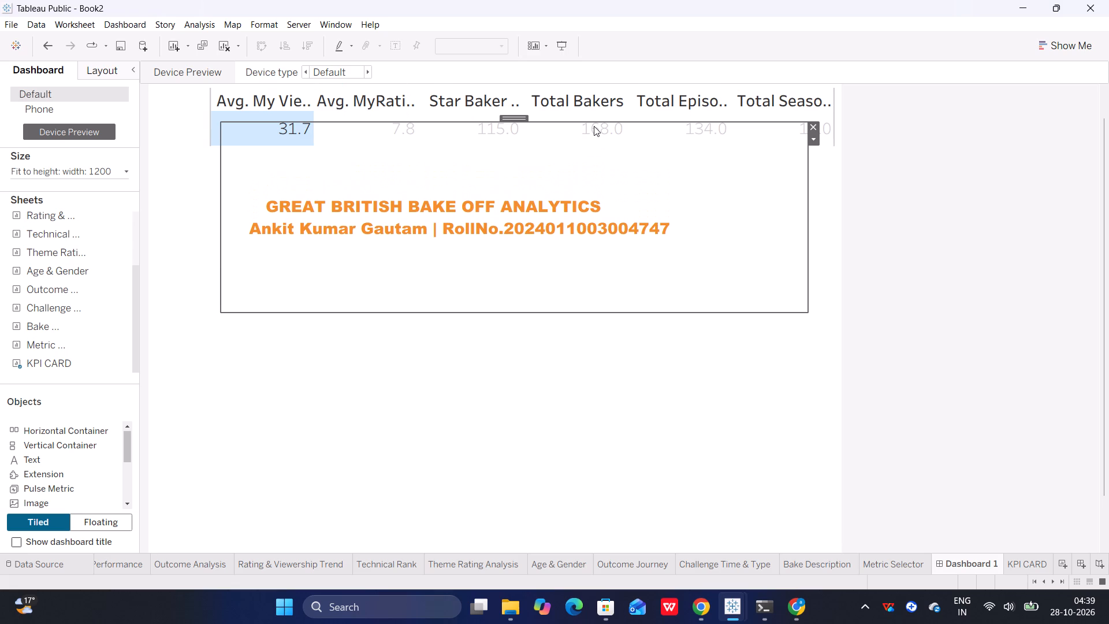
scroll(594, 126, "up", 12)
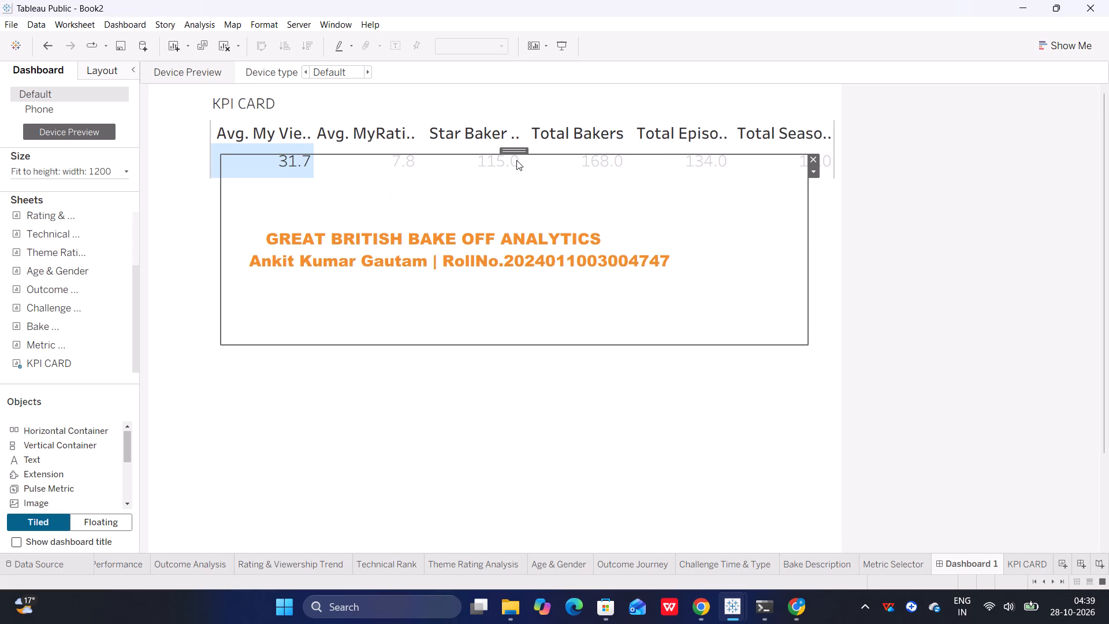
left_click_drag(517, 154, 512, 205)
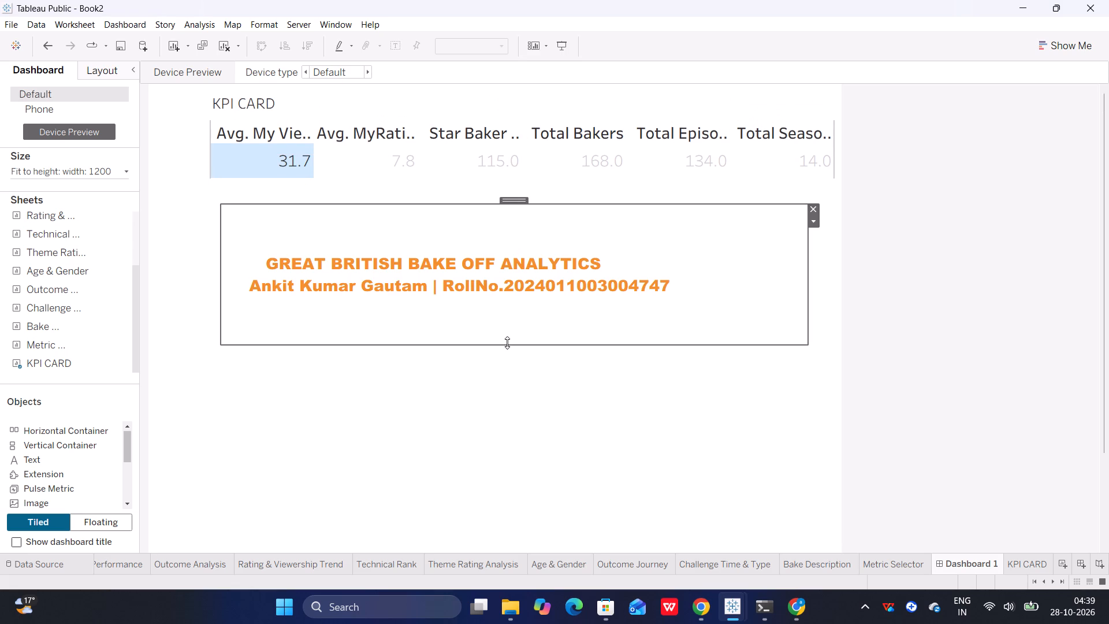
left_click_drag(508, 347, 489, 465)
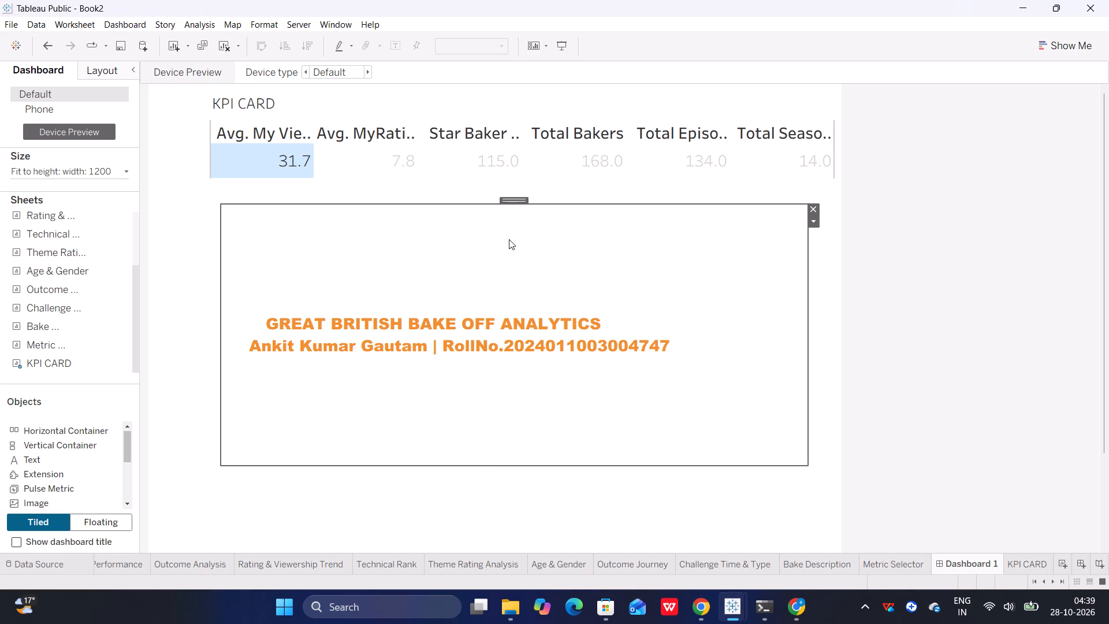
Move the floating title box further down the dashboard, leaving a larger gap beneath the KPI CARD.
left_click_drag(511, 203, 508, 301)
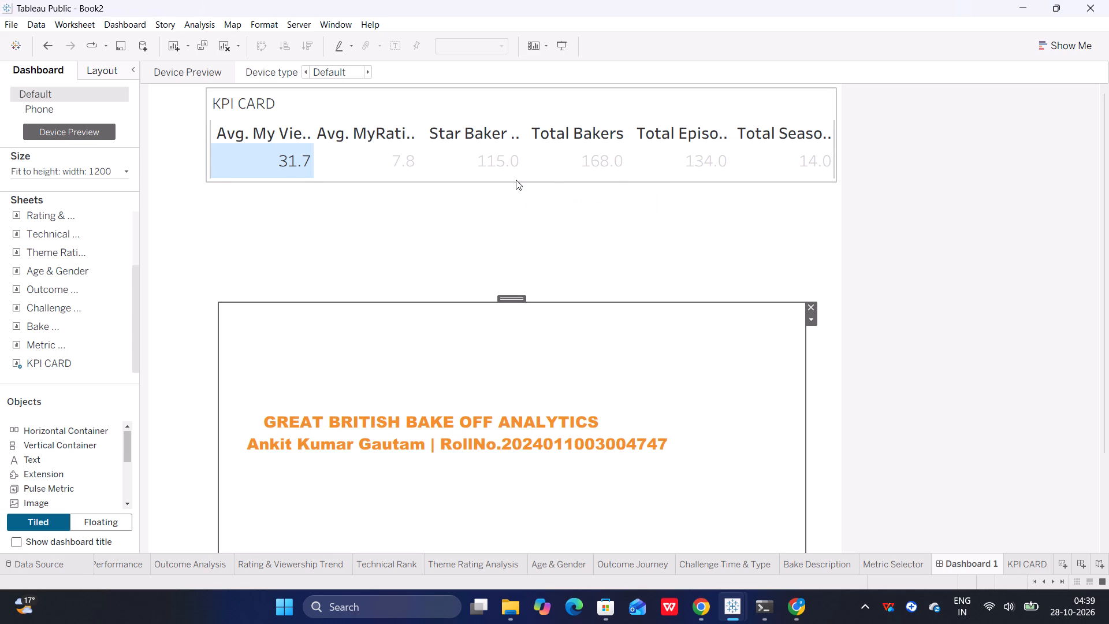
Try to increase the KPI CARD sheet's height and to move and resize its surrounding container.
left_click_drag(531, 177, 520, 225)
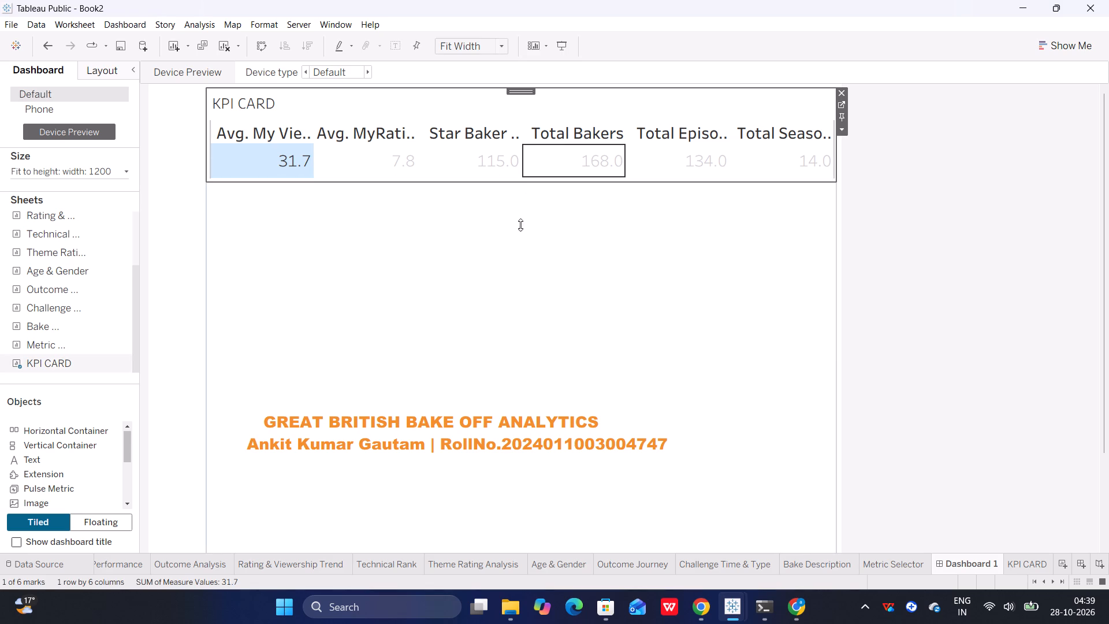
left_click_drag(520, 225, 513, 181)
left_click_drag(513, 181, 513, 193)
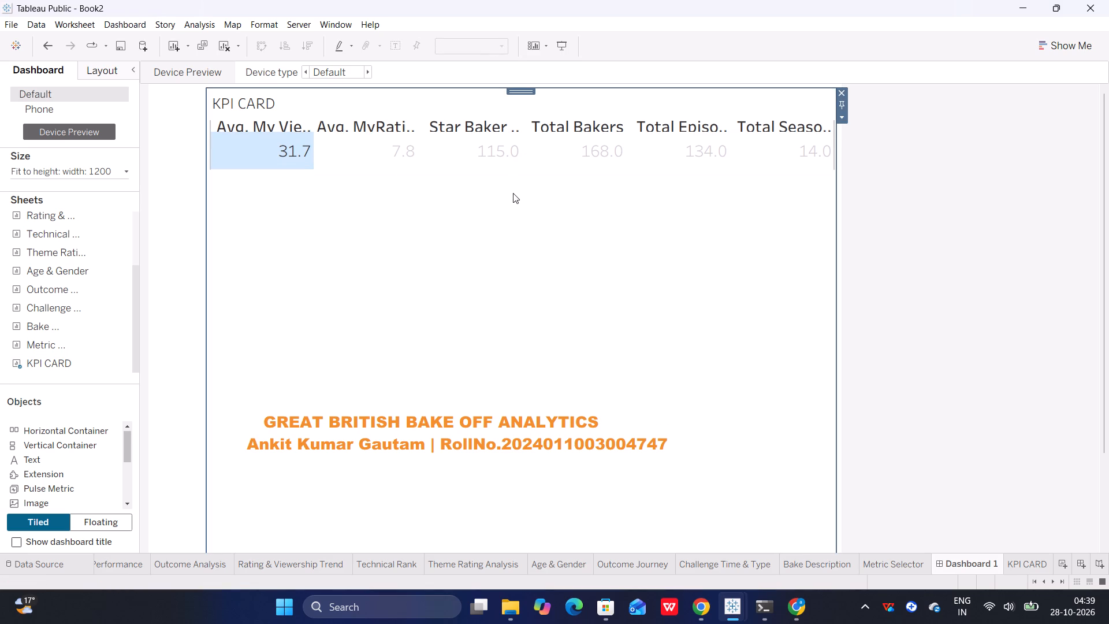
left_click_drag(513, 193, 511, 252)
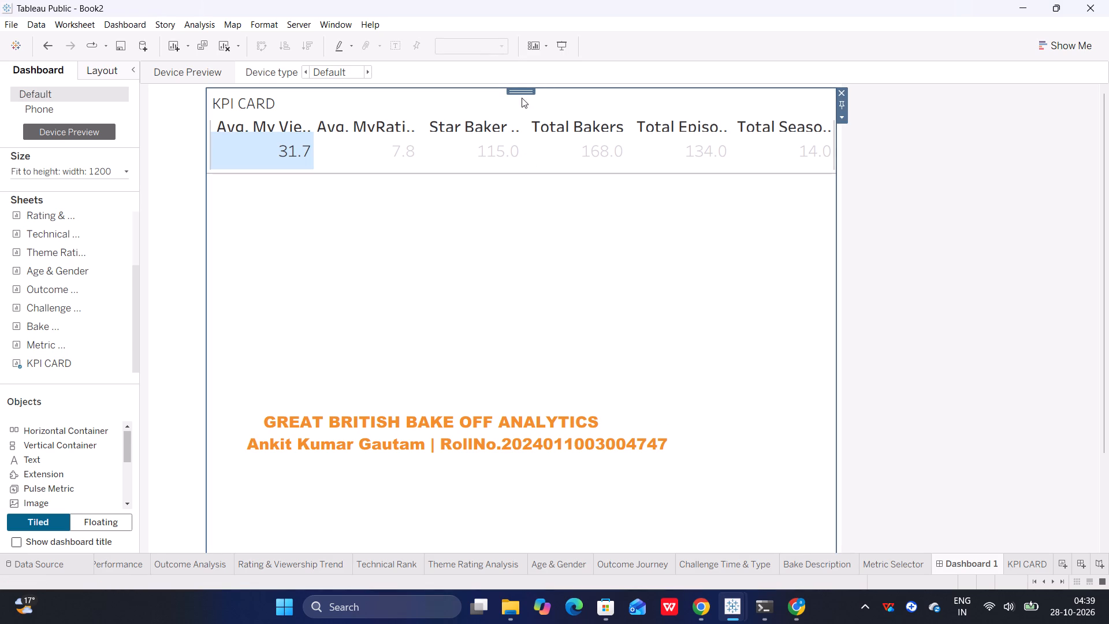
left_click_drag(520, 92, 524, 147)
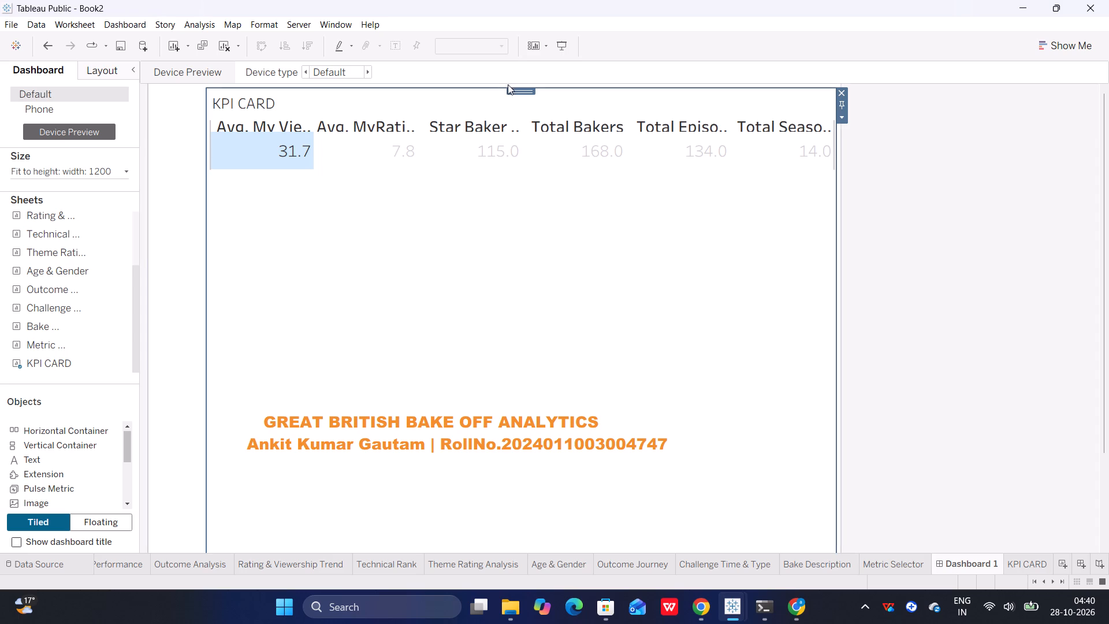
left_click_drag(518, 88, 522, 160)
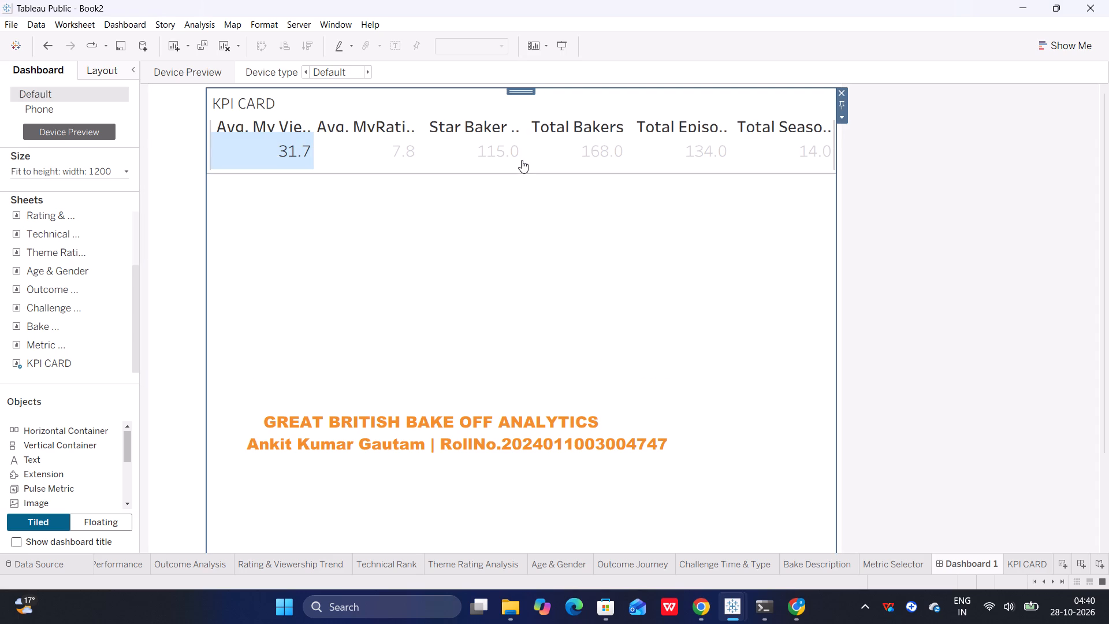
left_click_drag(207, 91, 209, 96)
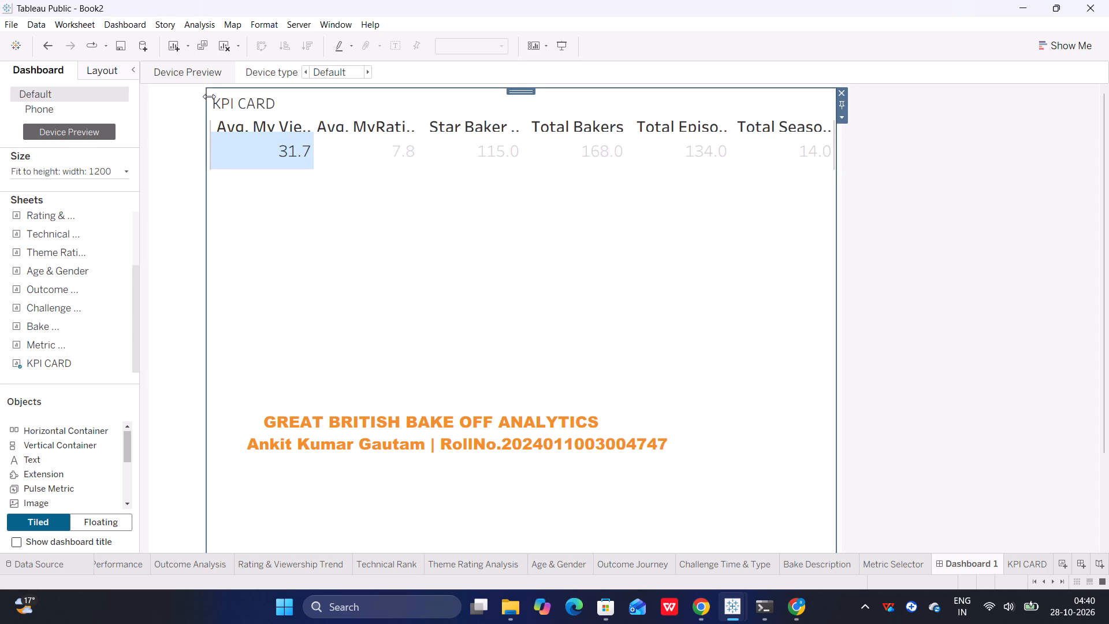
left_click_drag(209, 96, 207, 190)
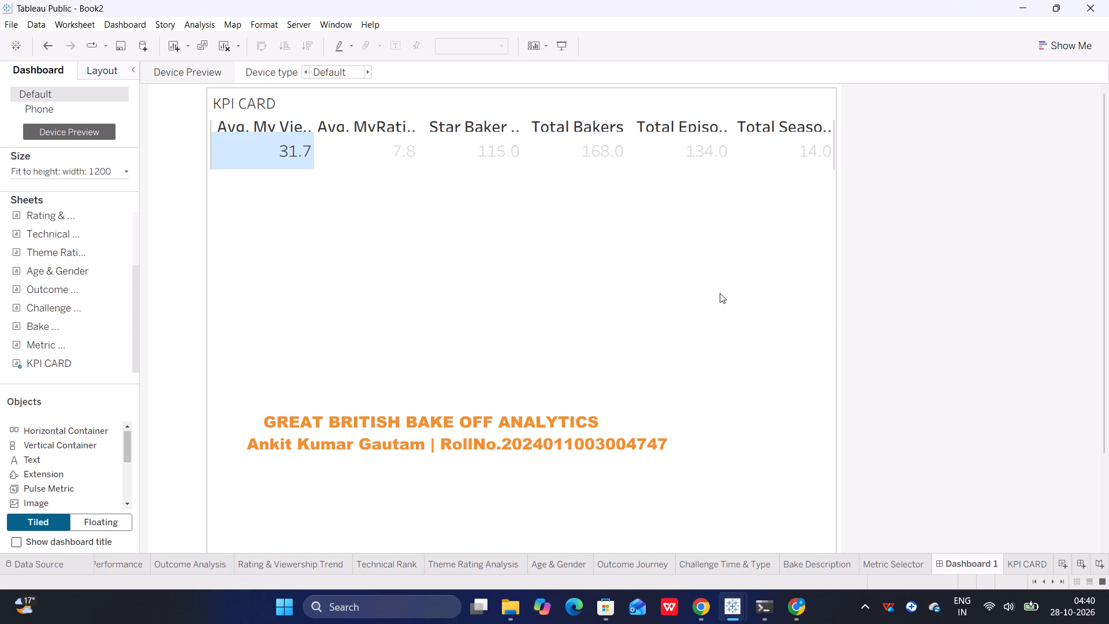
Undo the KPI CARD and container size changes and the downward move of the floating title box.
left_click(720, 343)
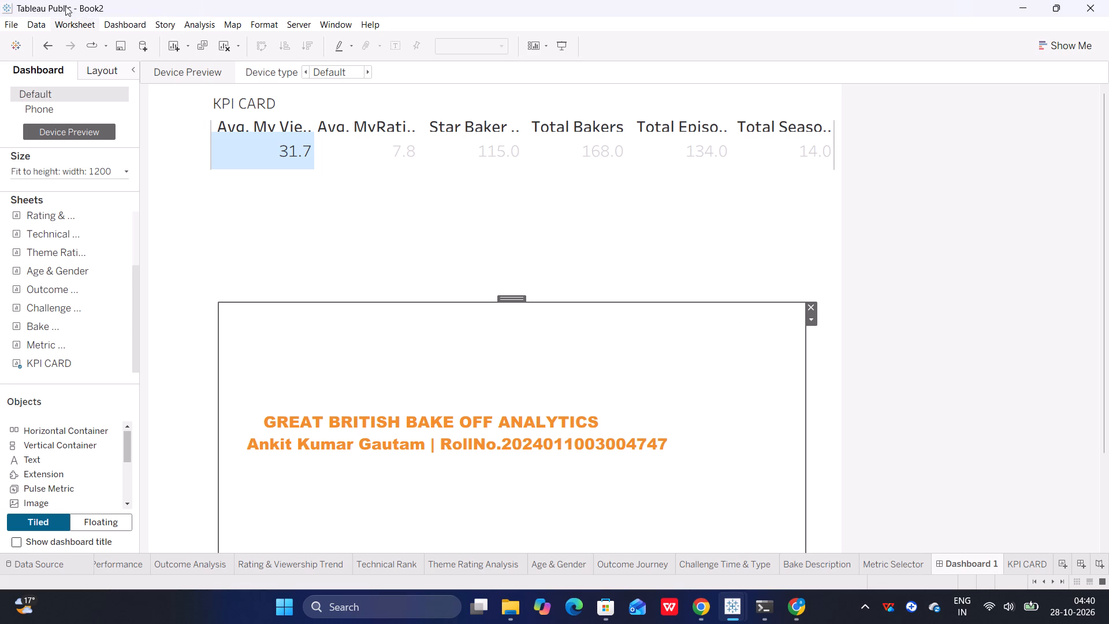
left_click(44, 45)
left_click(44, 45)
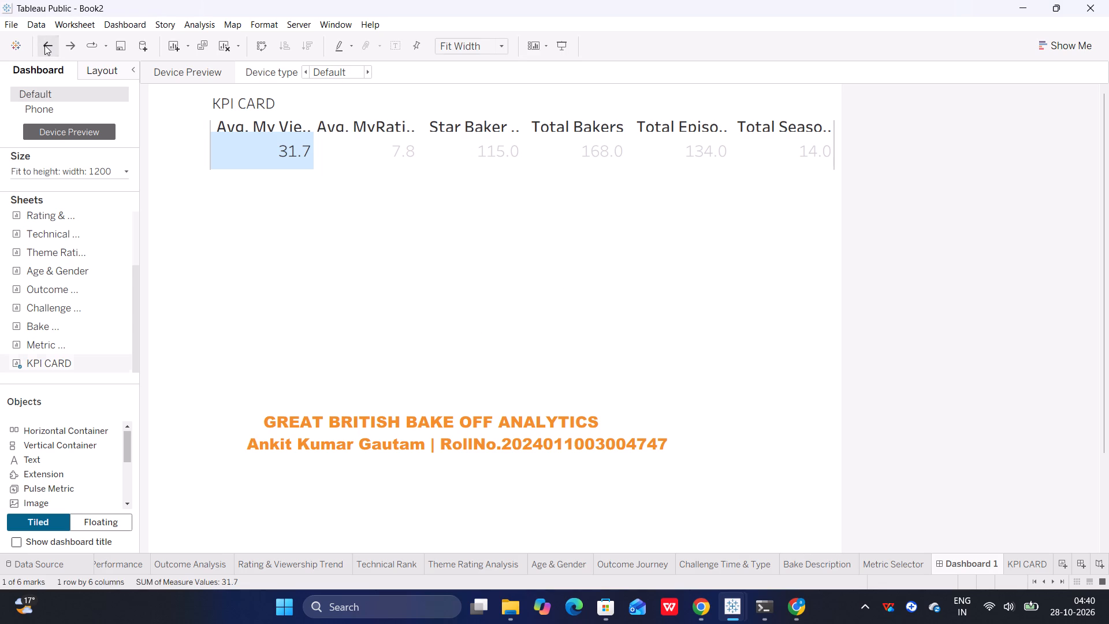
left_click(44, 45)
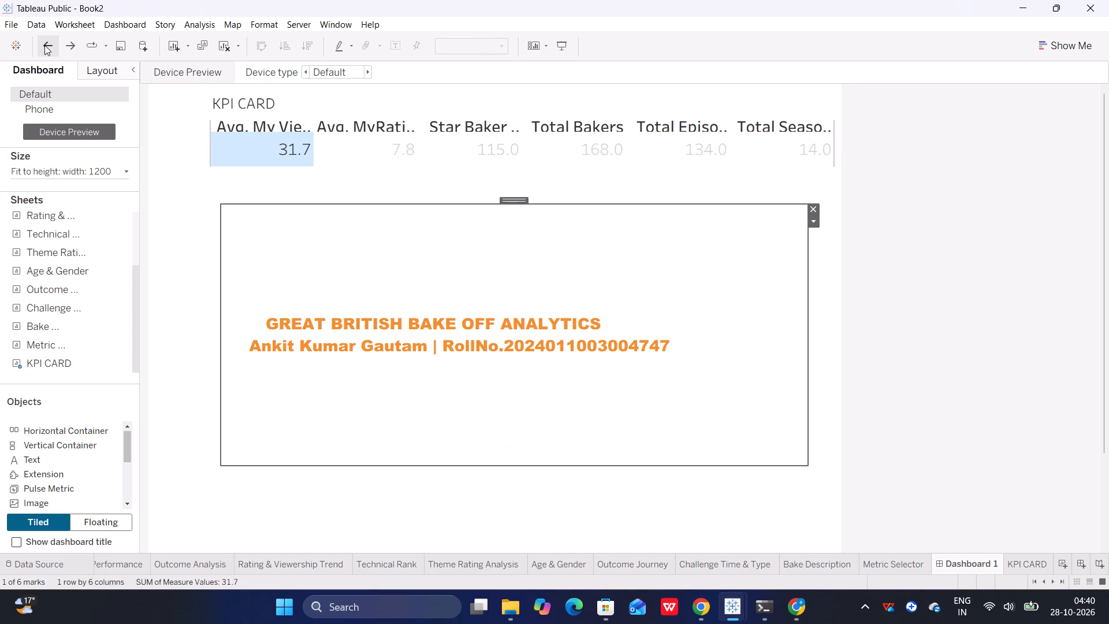
Undo the floating title's moves, resizes and floating state until it is tiled beside the KPI CARD again.
left_click(44, 45)
left_click(44, 45)
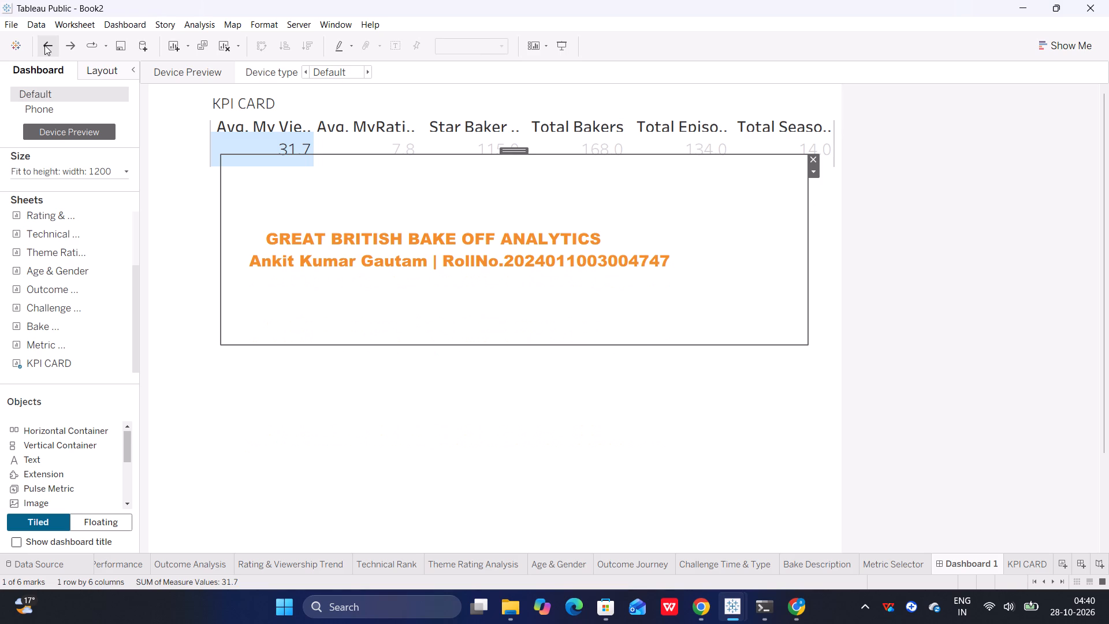
left_click(44, 45)
scroll(446, 330, "up", 4)
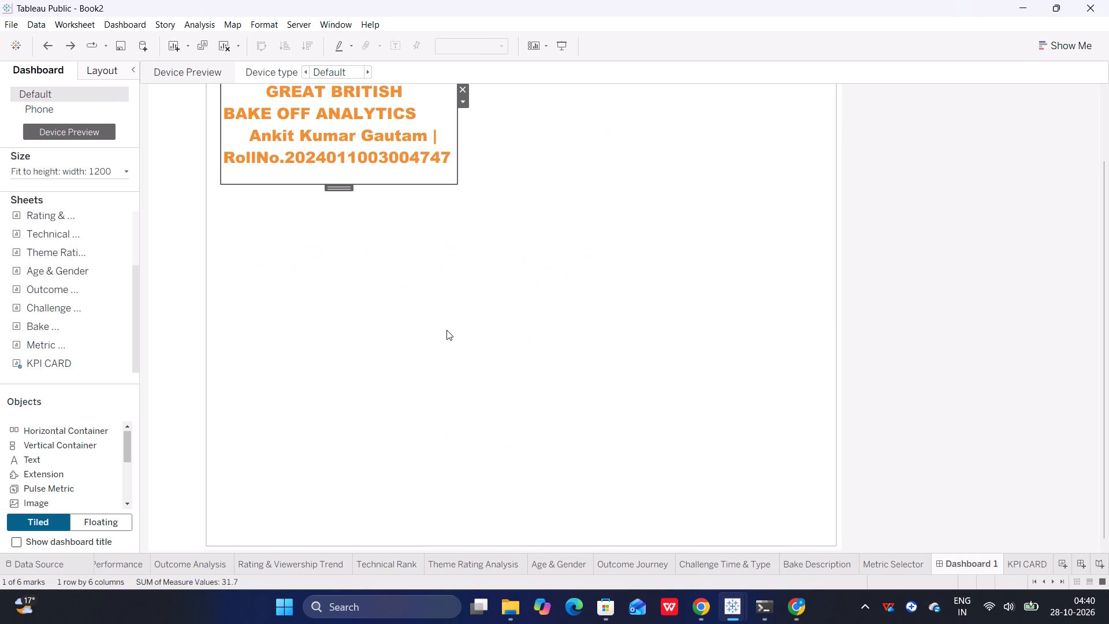
scroll(446, 330, "up", 6)
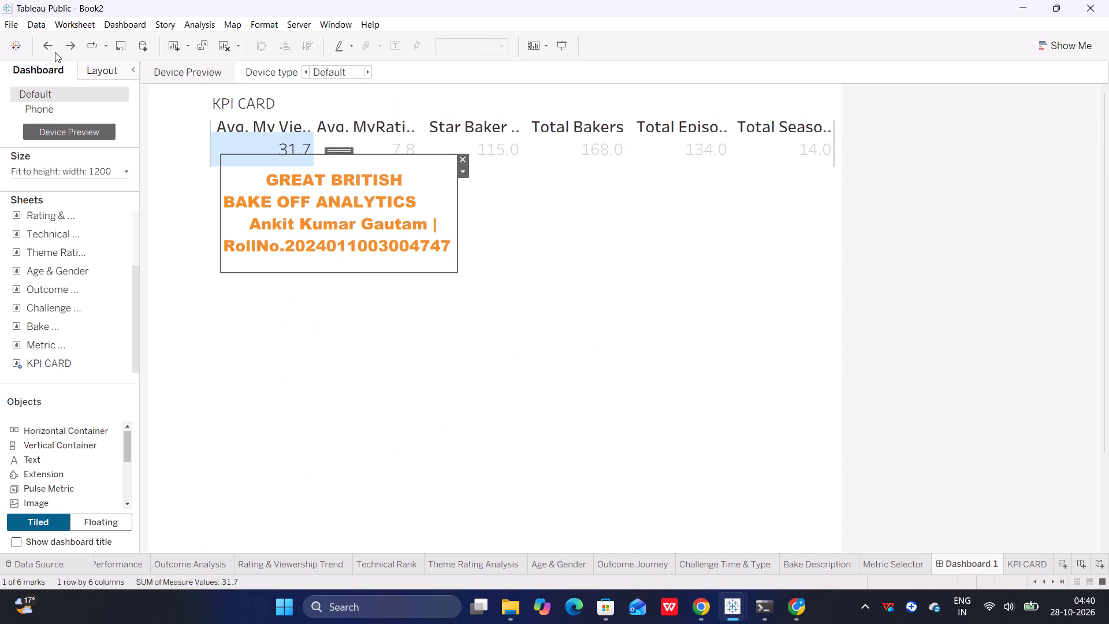
left_click(53, 50)
scroll(434, 298, "up", 5)
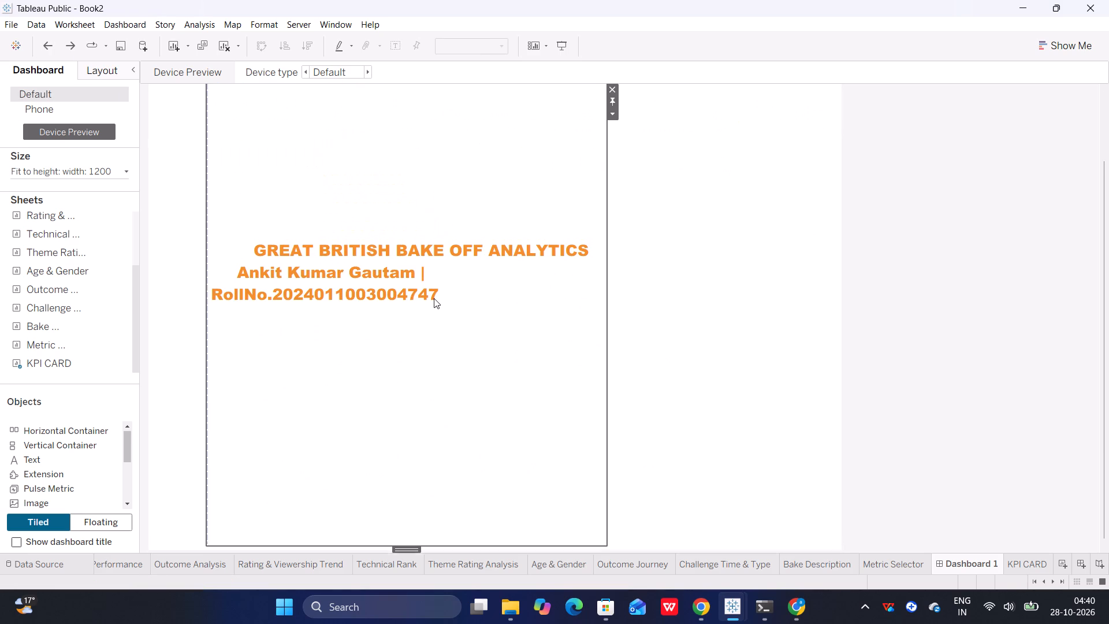
scroll(434, 298, "up", 19)
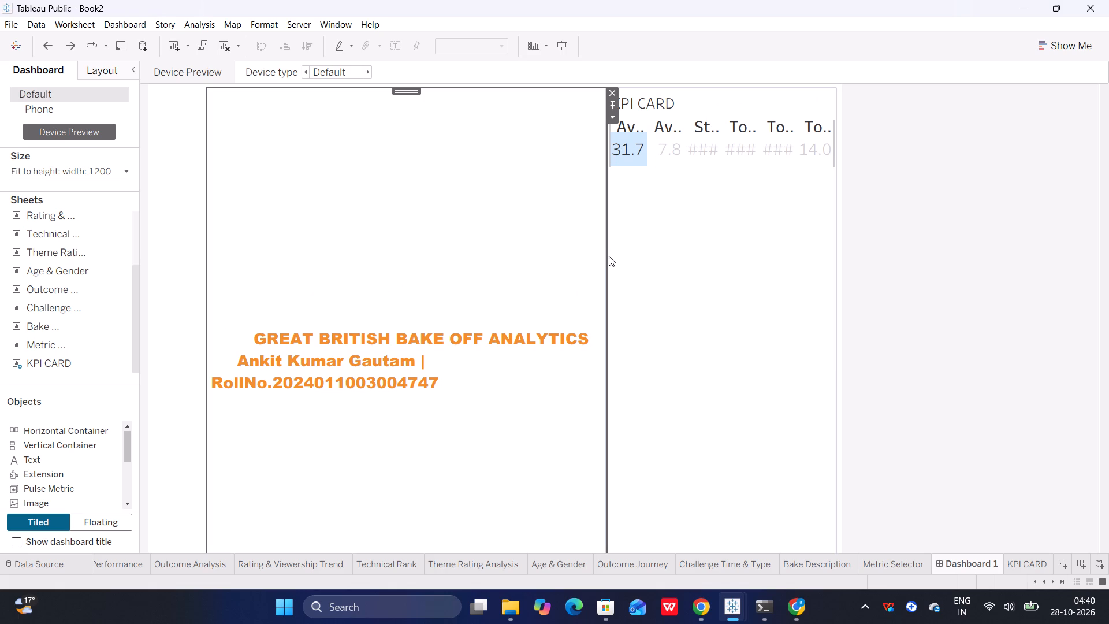
Make the title text object floating and resize it into a wide, short box directly beneath the KPI CARD.
left_click(611, 117)
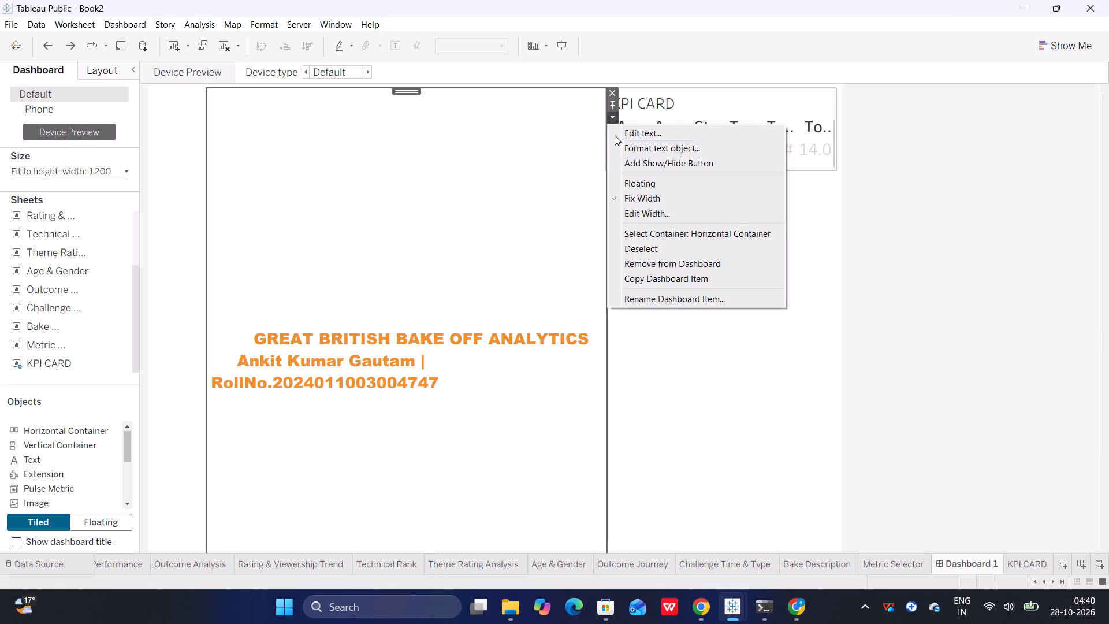
left_click(631, 180)
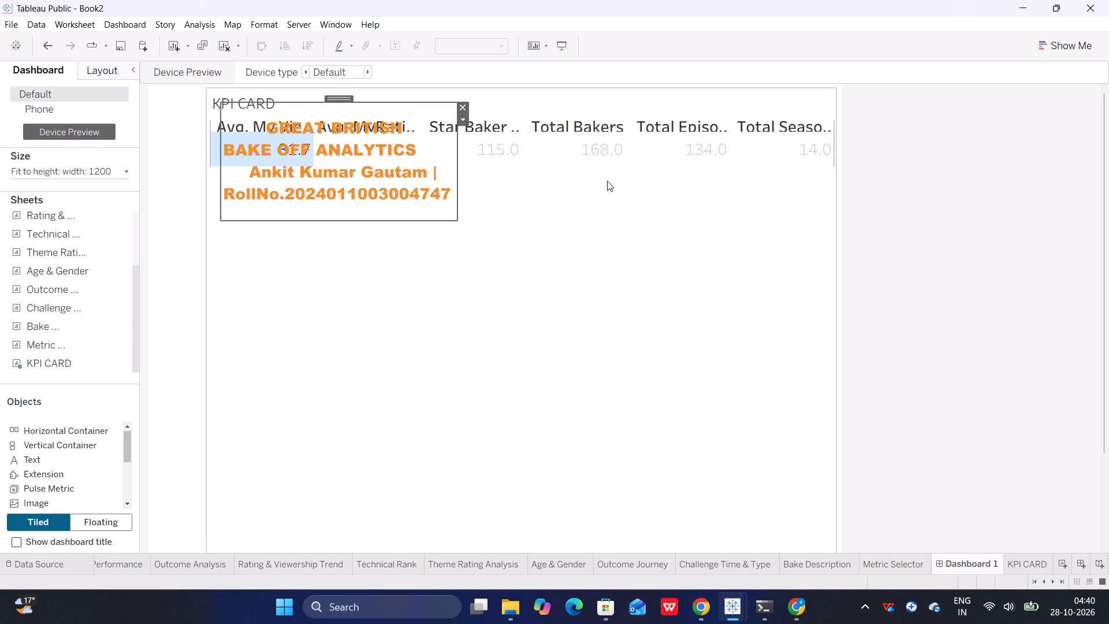
left_click_drag(454, 220, 664, 216)
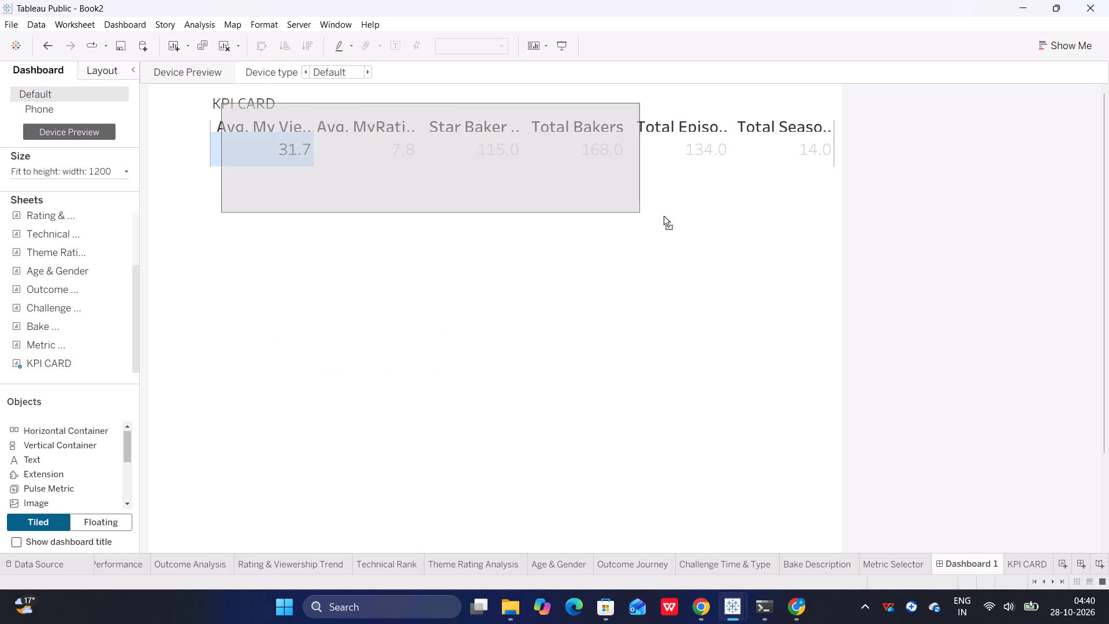
left_click_drag(664, 216, 739, 222)
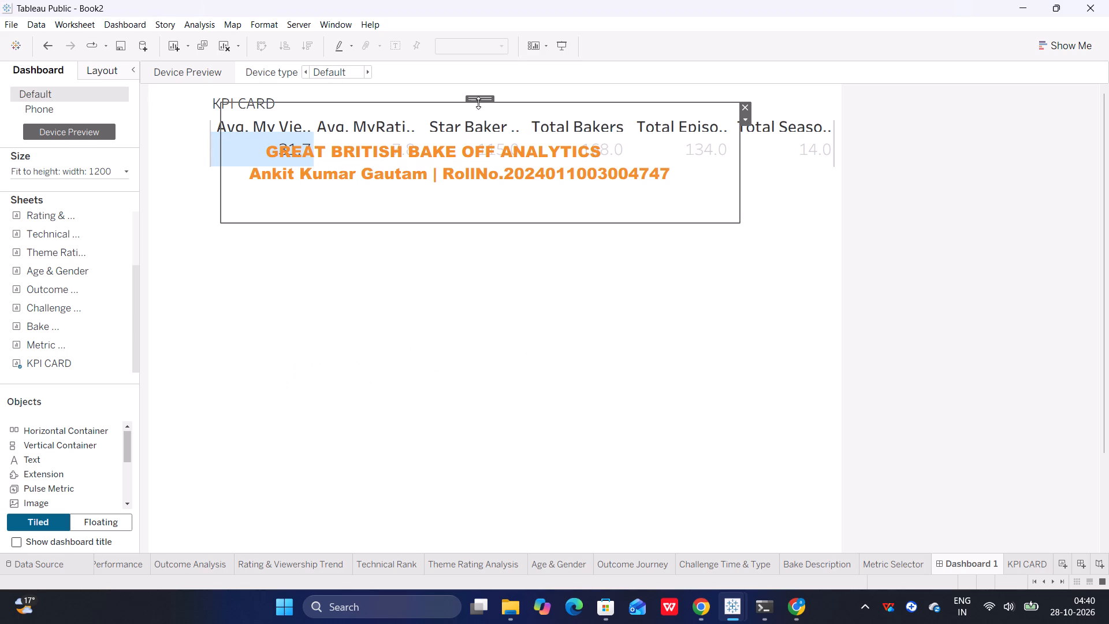
left_click_drag(480, 104, 485, 203)
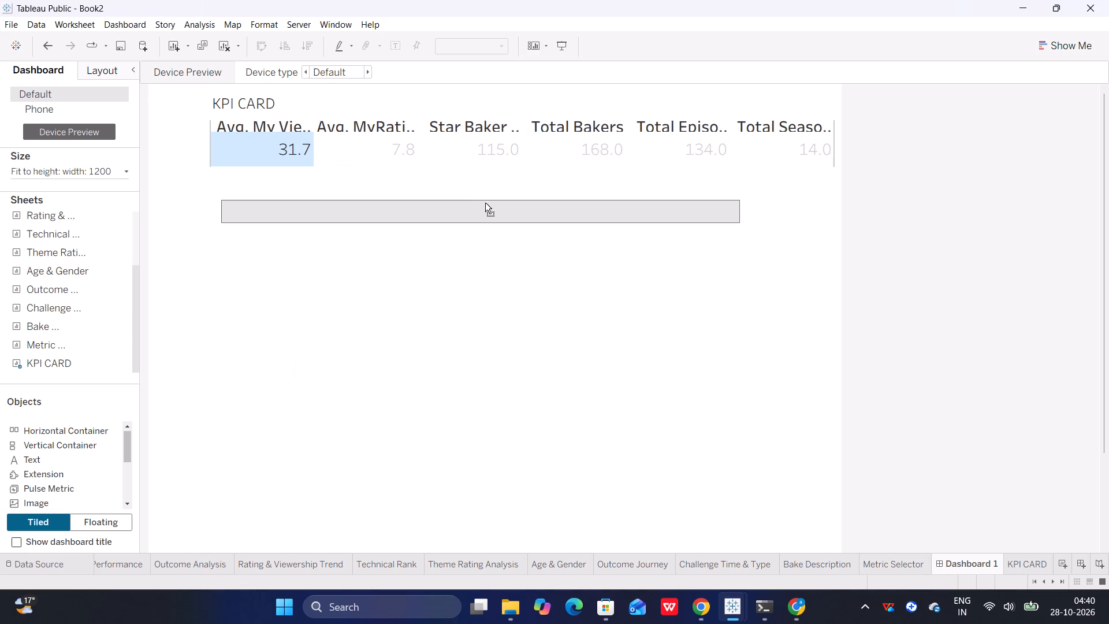
left_click_drag(485, 203, 475, 175)
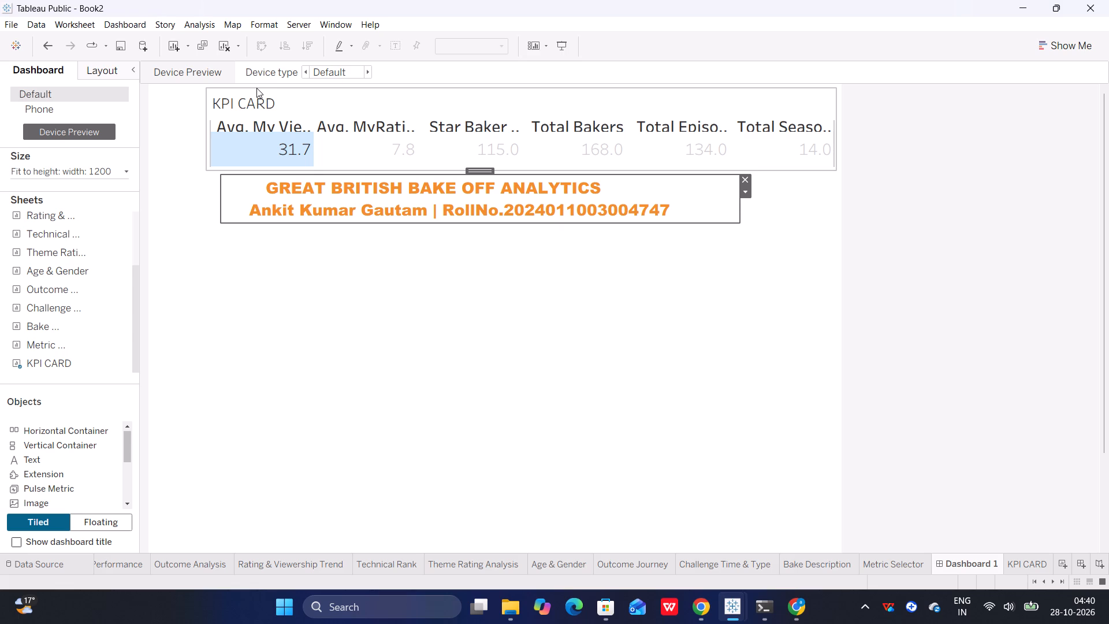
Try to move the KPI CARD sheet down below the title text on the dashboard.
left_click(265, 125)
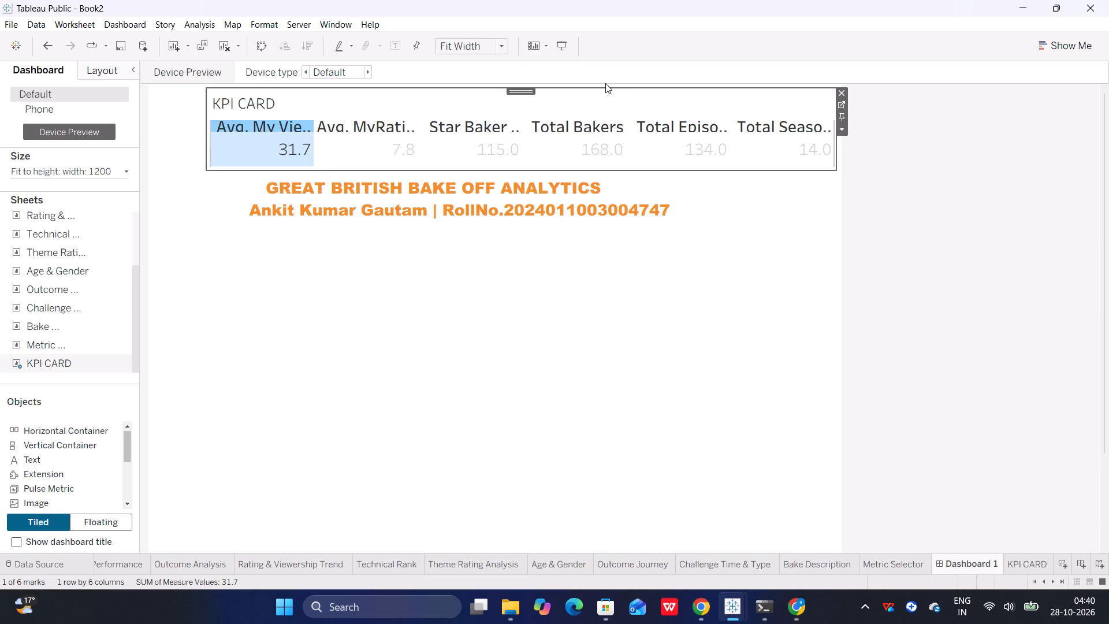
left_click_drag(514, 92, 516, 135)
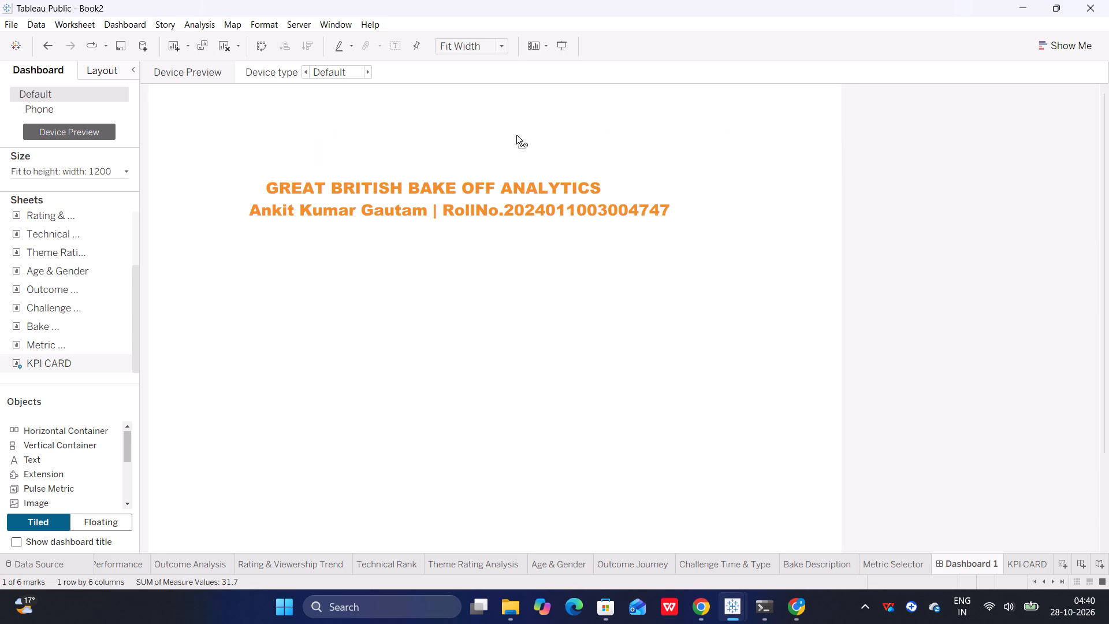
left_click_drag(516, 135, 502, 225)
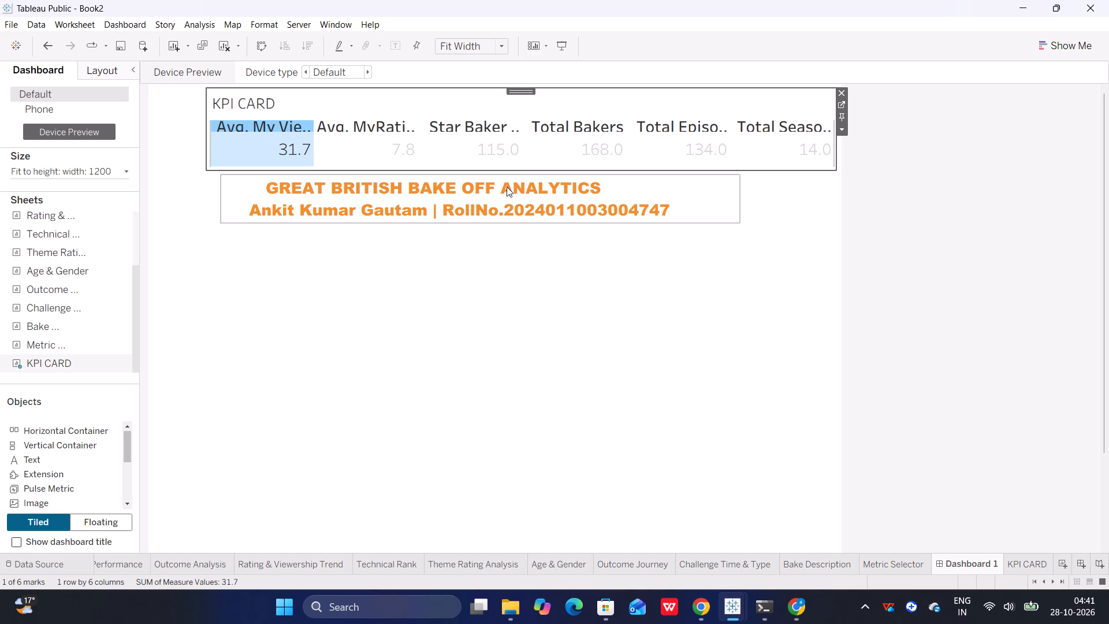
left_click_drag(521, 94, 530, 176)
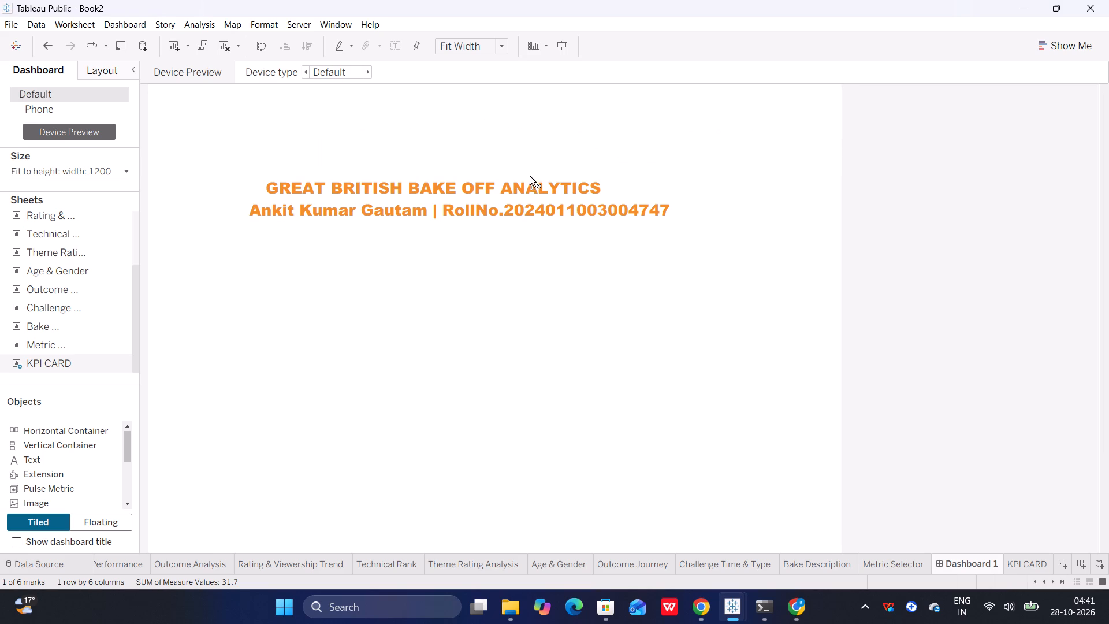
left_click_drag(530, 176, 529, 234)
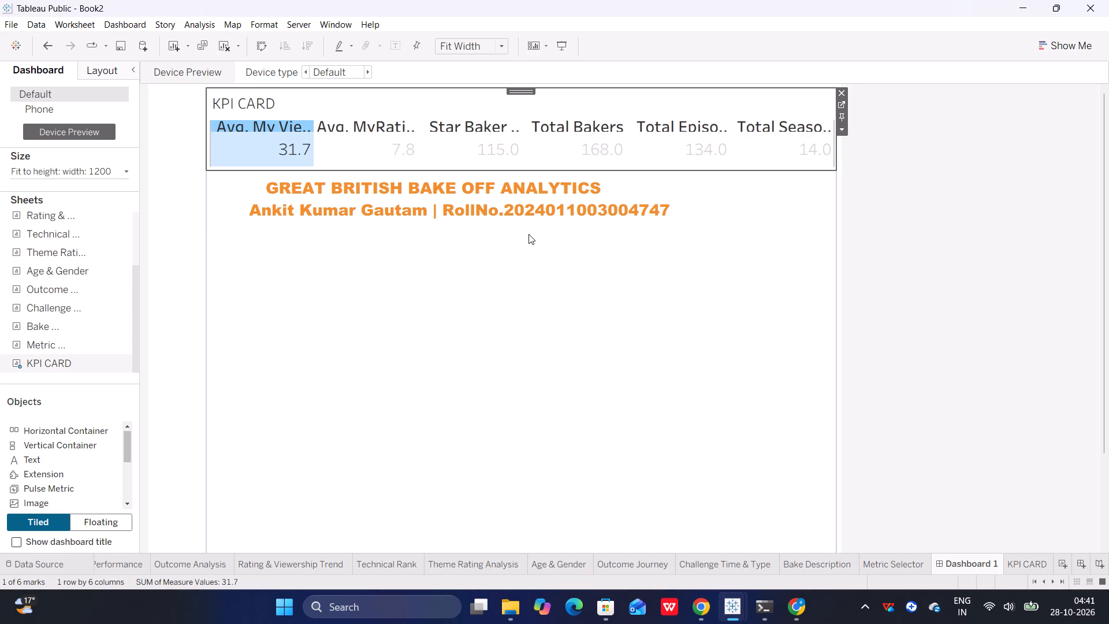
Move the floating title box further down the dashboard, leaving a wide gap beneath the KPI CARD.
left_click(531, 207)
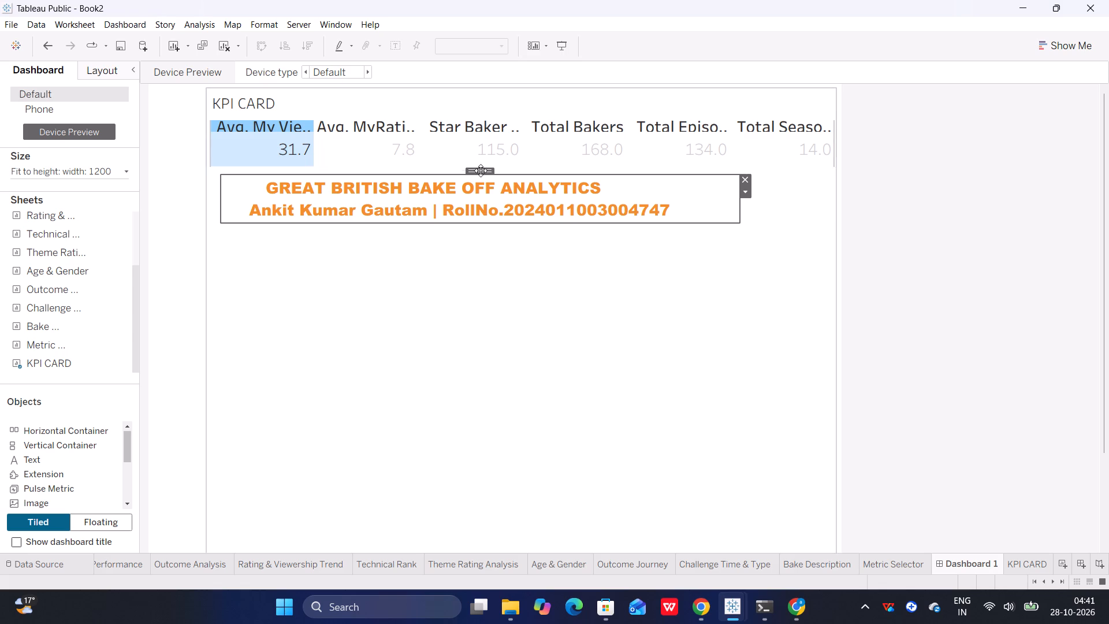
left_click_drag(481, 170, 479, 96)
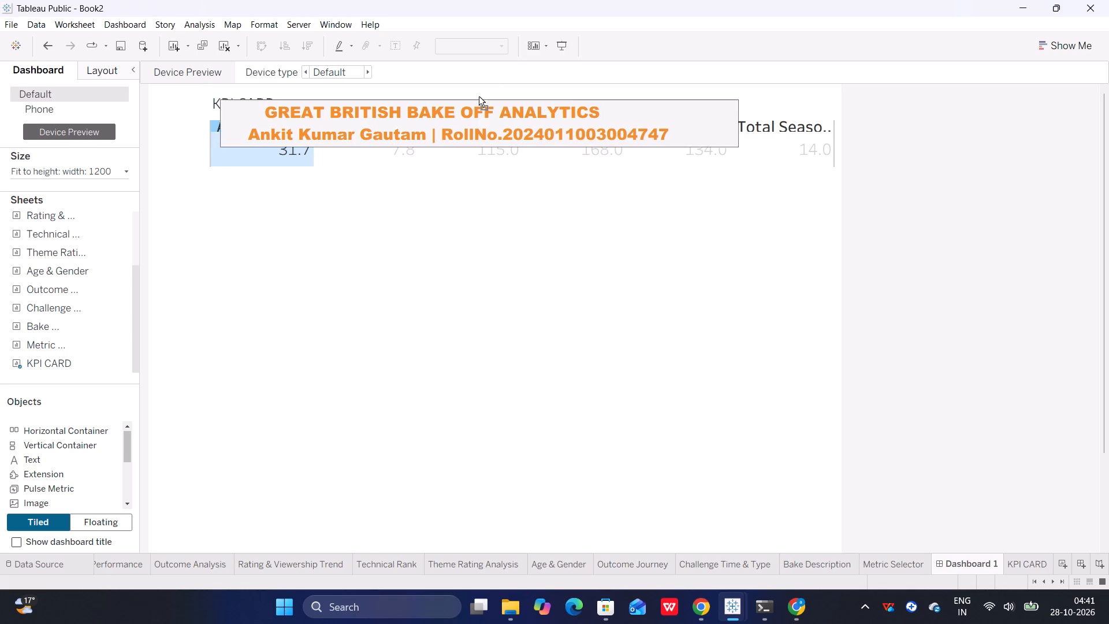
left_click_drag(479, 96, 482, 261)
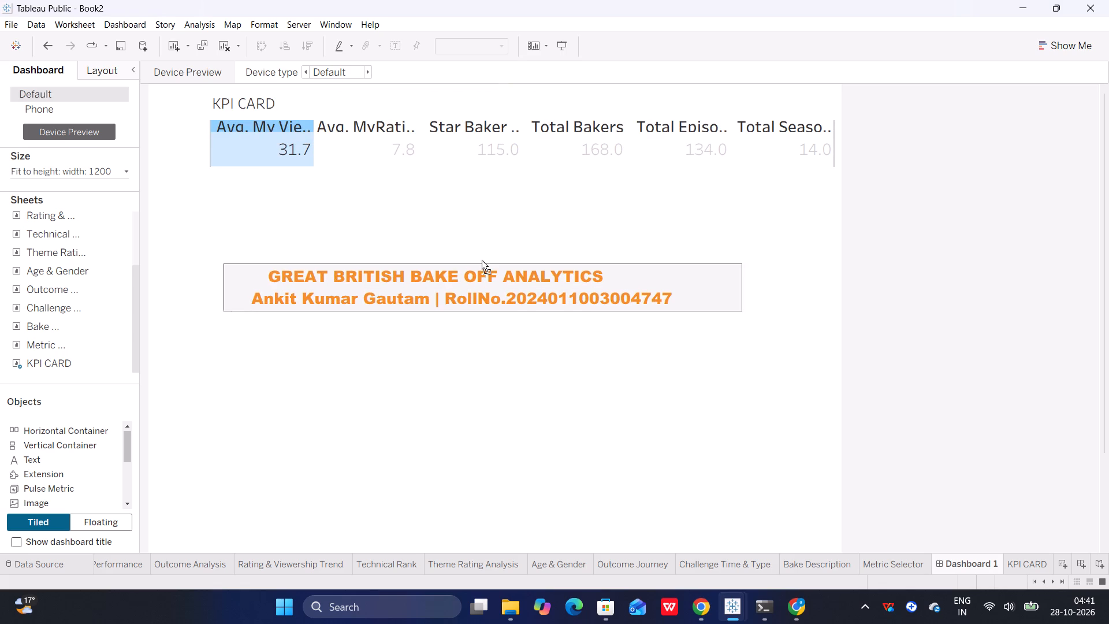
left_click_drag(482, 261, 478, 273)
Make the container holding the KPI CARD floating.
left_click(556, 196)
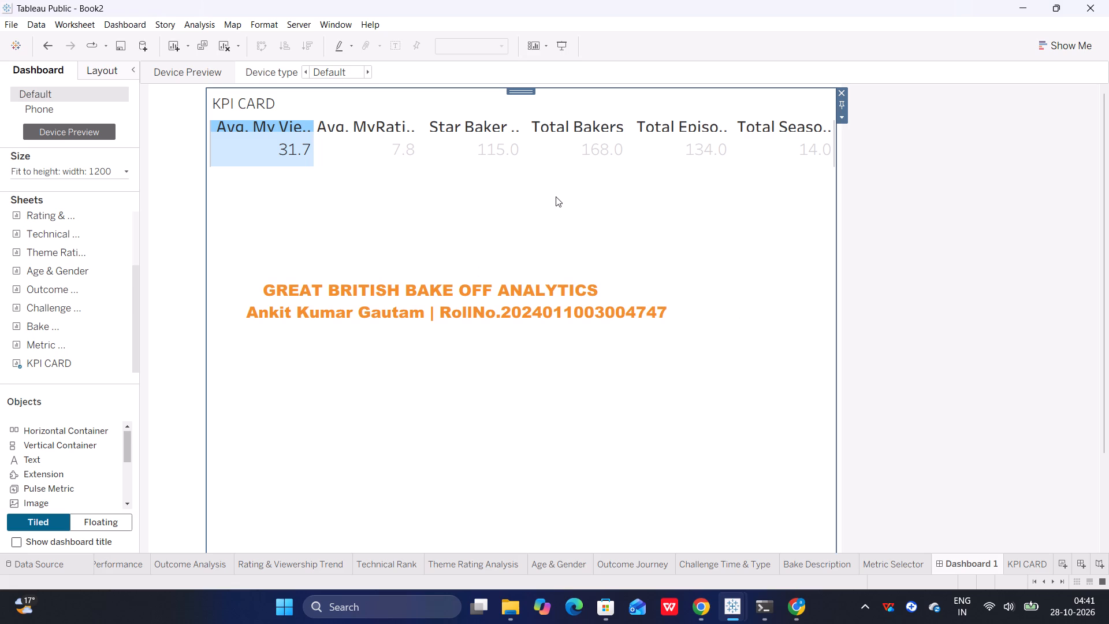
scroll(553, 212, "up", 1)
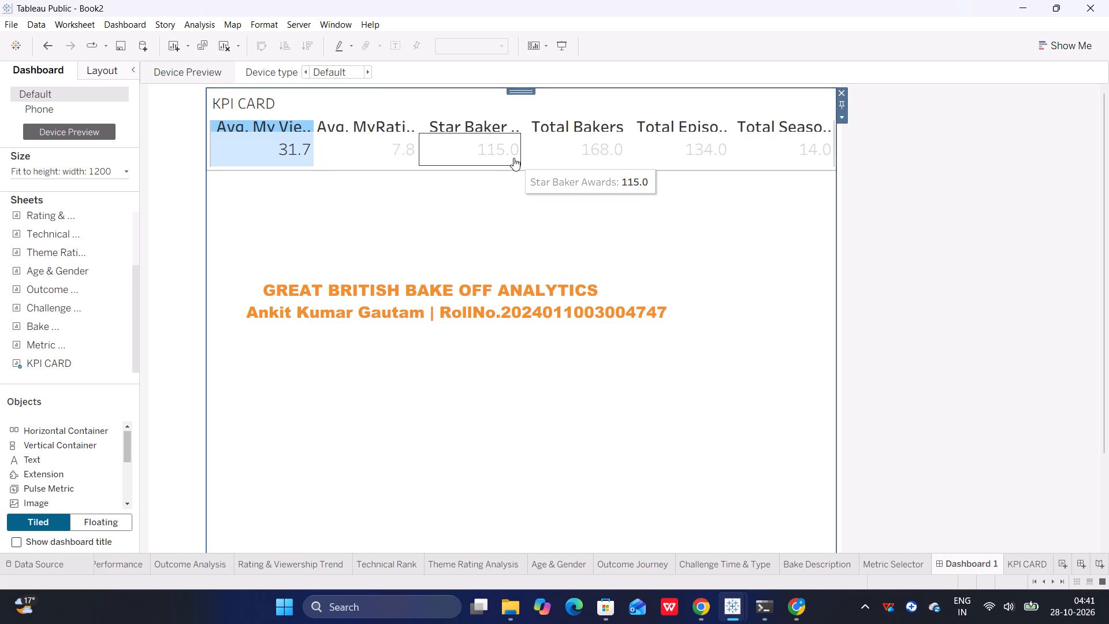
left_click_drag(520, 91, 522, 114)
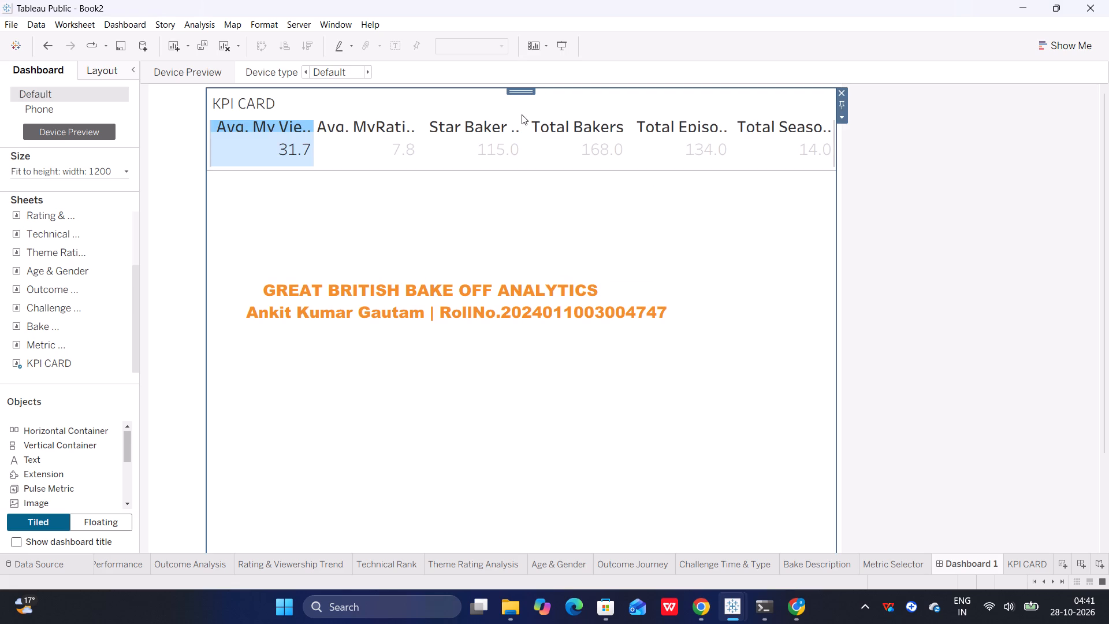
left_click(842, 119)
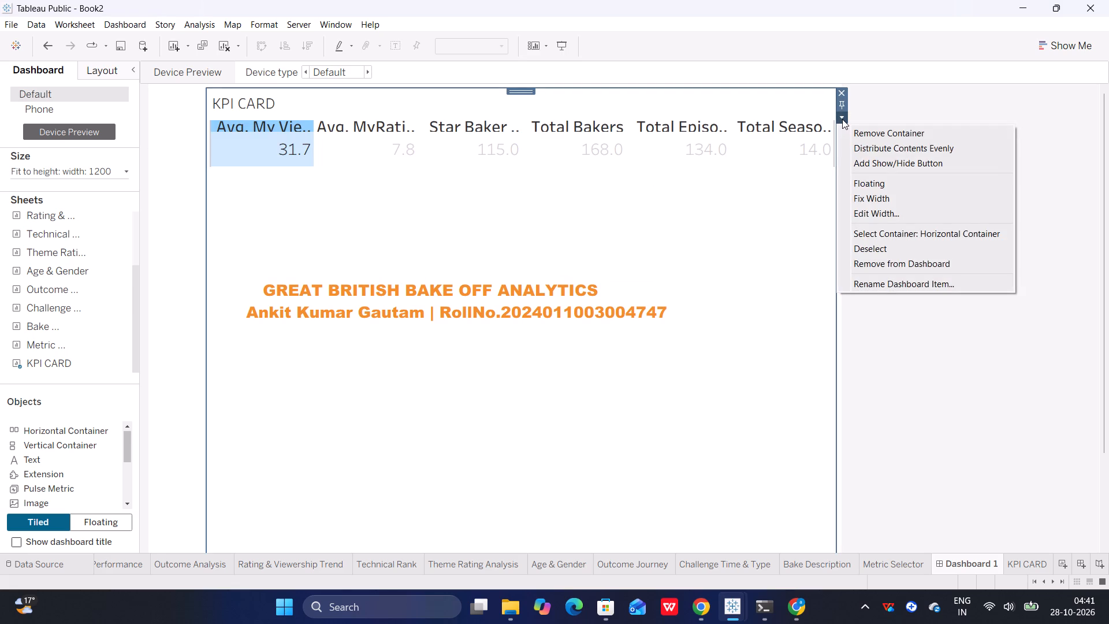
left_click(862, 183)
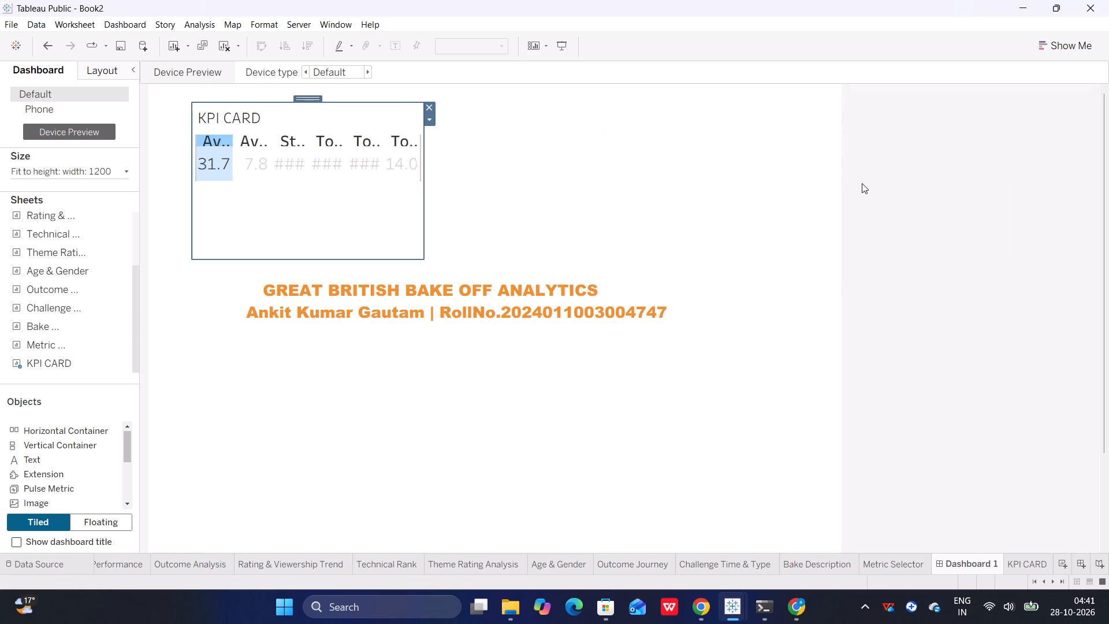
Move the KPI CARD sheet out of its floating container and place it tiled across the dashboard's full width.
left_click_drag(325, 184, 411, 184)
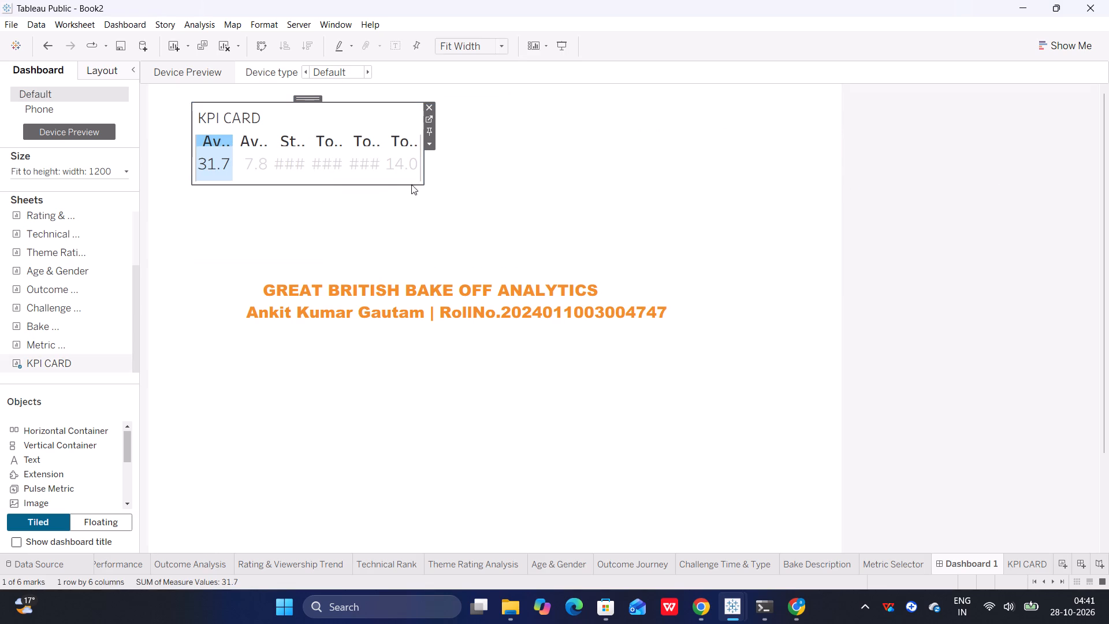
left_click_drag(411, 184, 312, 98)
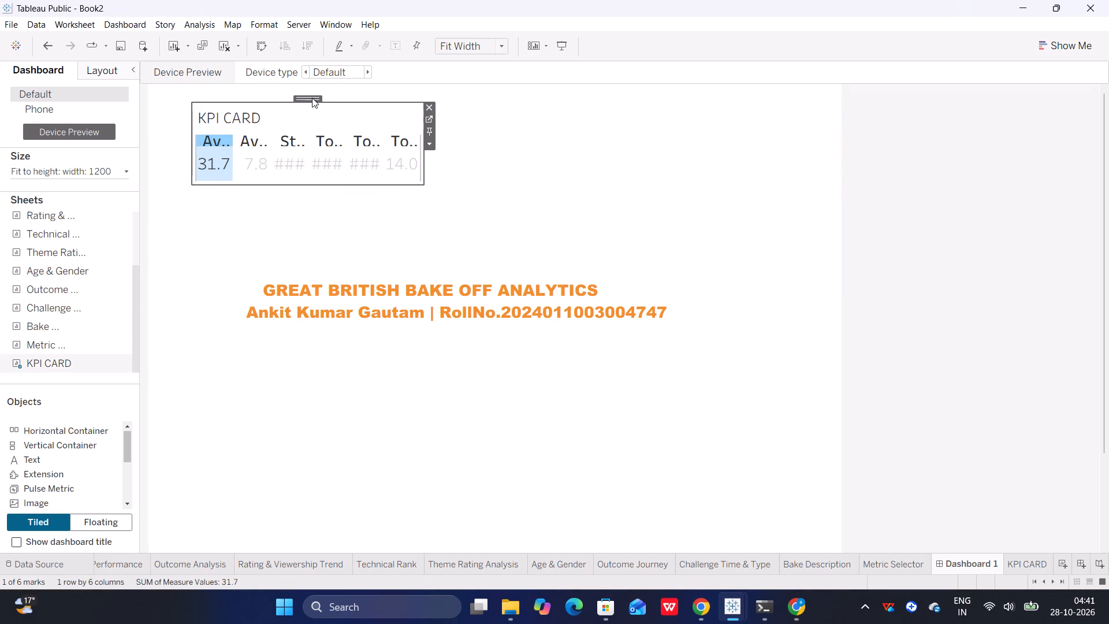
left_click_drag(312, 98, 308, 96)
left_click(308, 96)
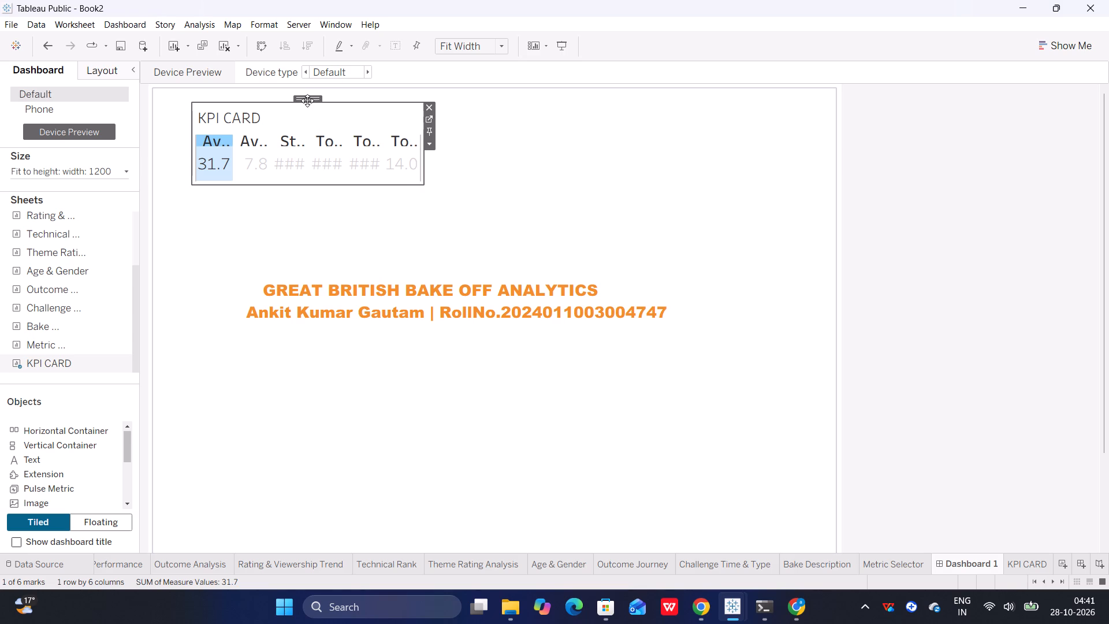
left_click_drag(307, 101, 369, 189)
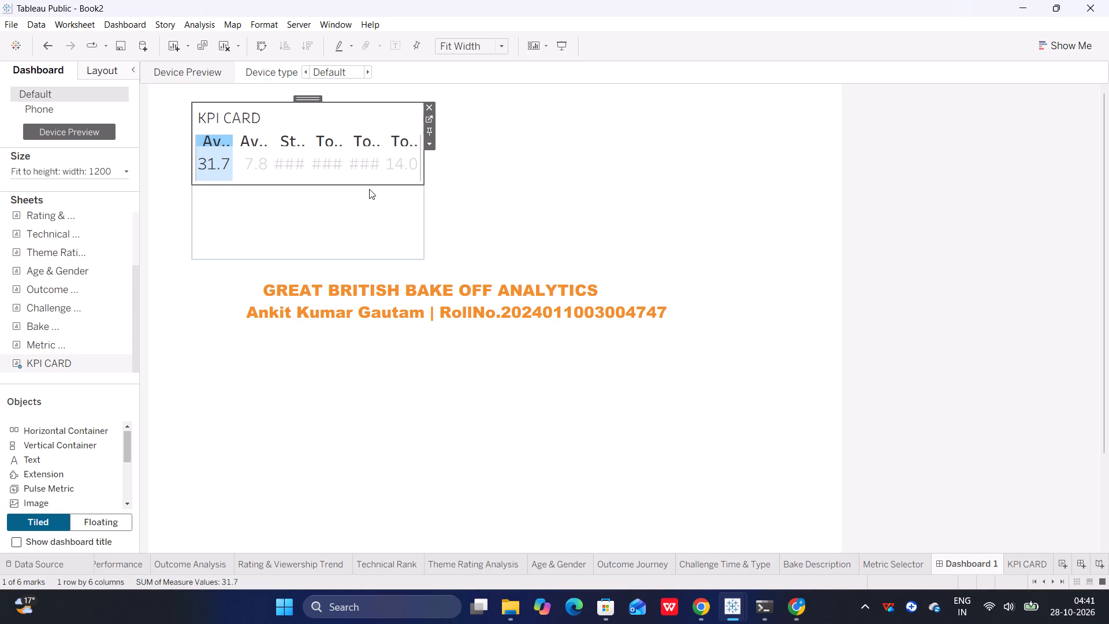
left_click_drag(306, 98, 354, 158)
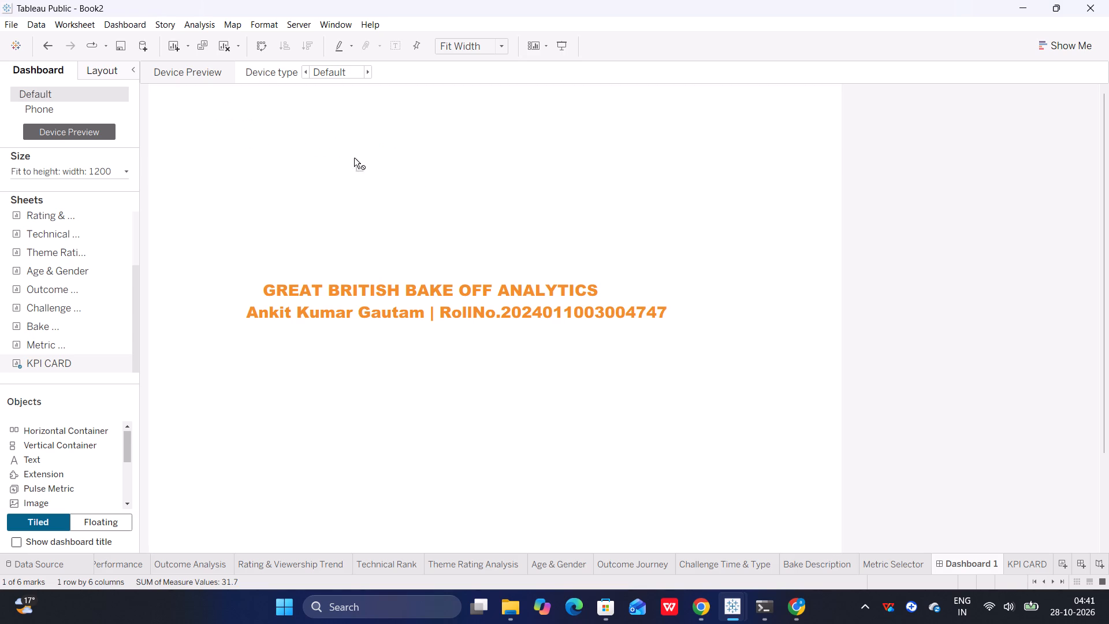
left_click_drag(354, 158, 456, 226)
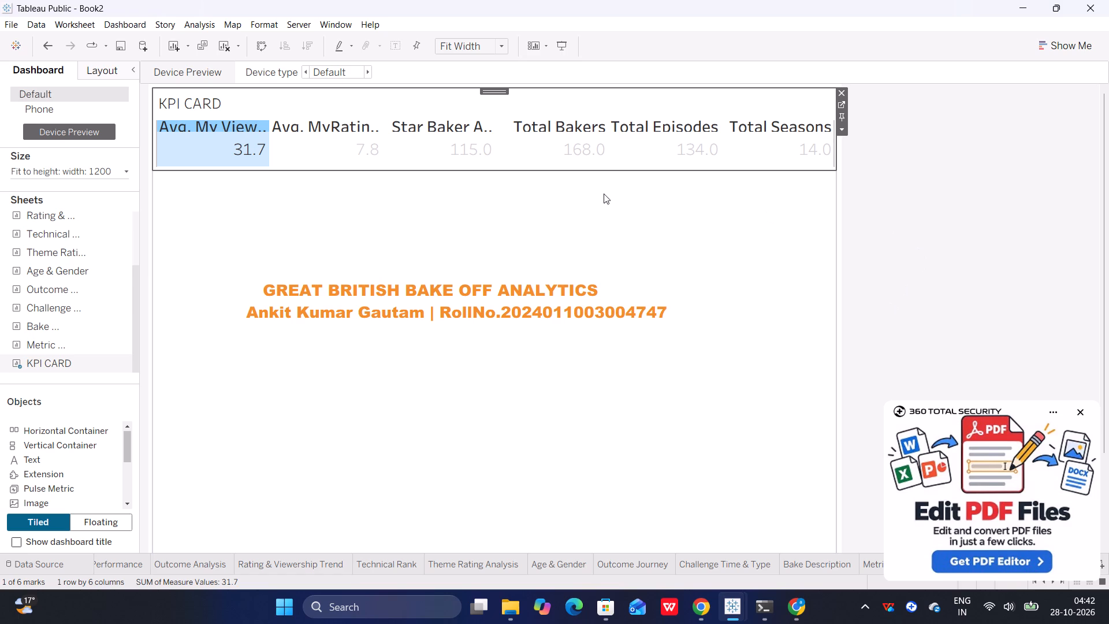
Remove the KPI CARD sheet from the dashboard.
left_click(841, 95)
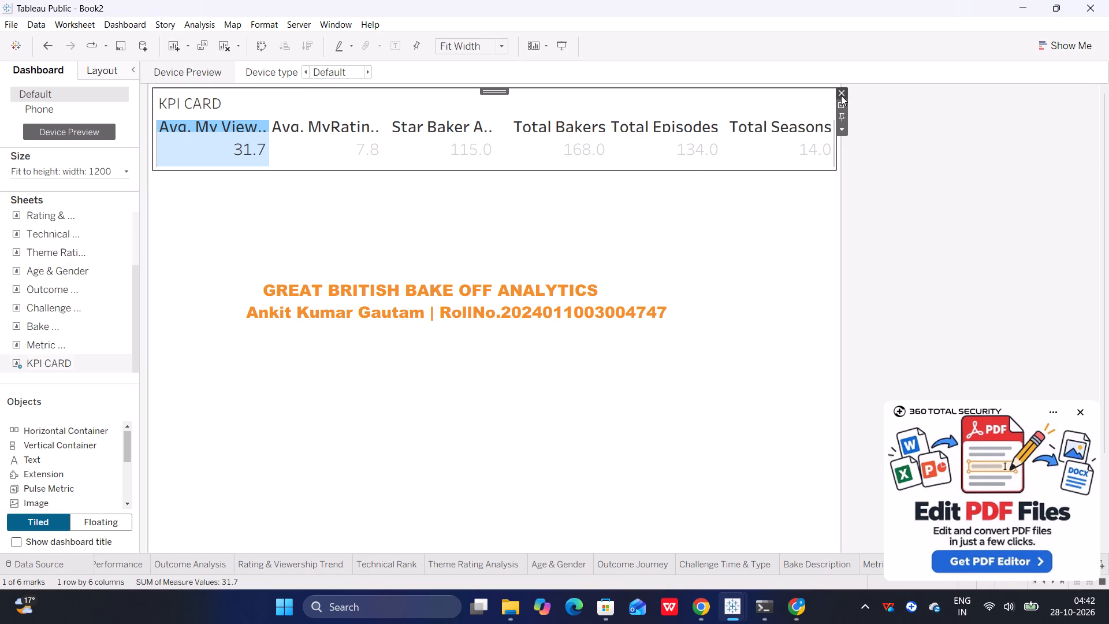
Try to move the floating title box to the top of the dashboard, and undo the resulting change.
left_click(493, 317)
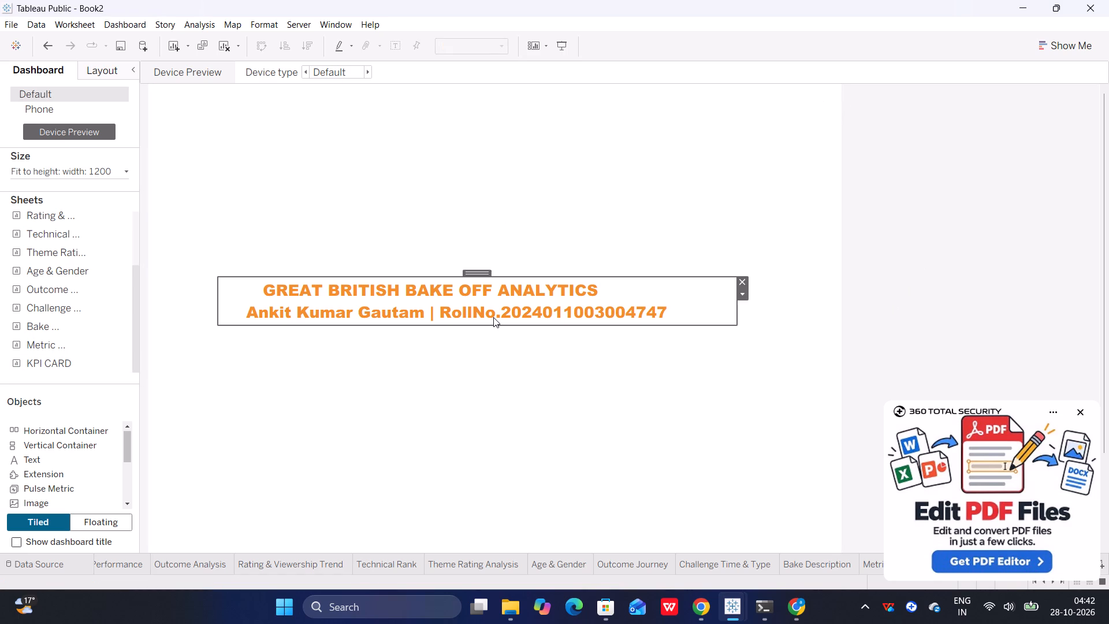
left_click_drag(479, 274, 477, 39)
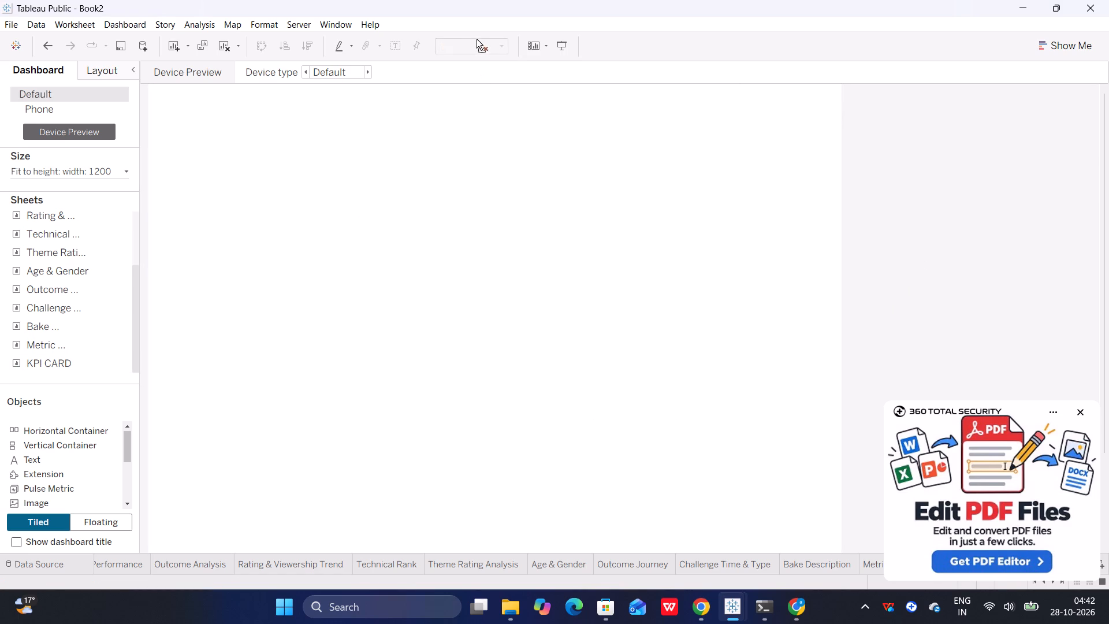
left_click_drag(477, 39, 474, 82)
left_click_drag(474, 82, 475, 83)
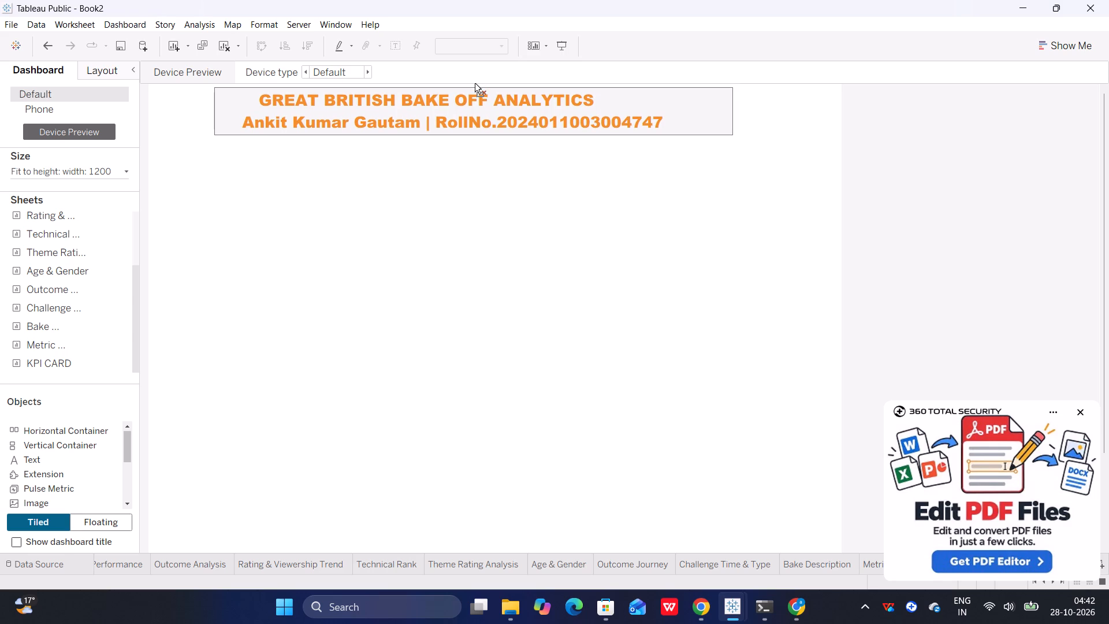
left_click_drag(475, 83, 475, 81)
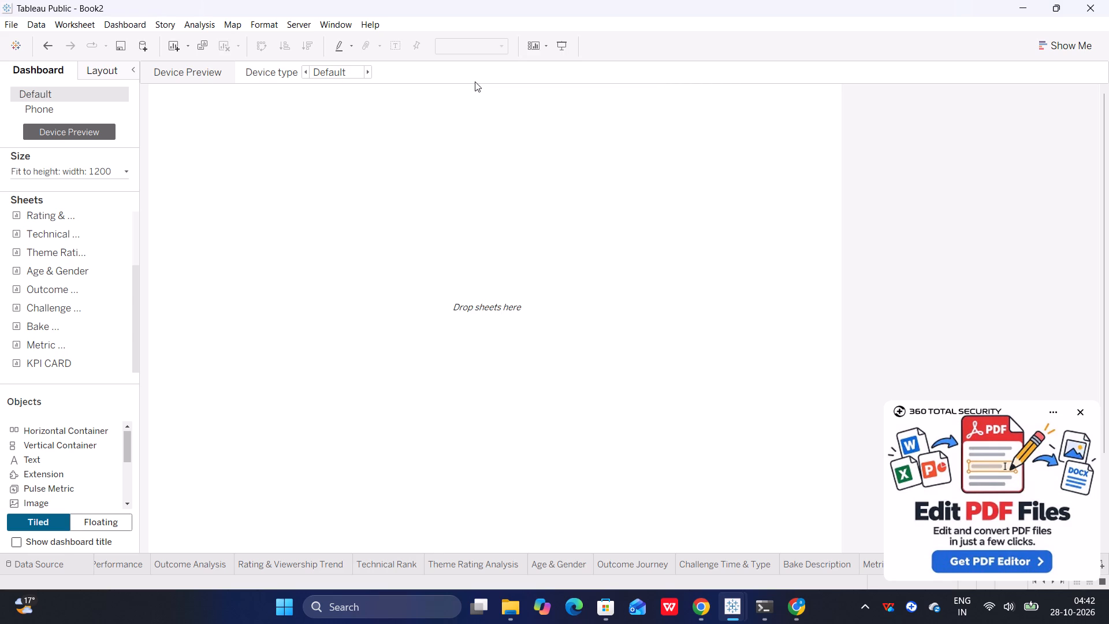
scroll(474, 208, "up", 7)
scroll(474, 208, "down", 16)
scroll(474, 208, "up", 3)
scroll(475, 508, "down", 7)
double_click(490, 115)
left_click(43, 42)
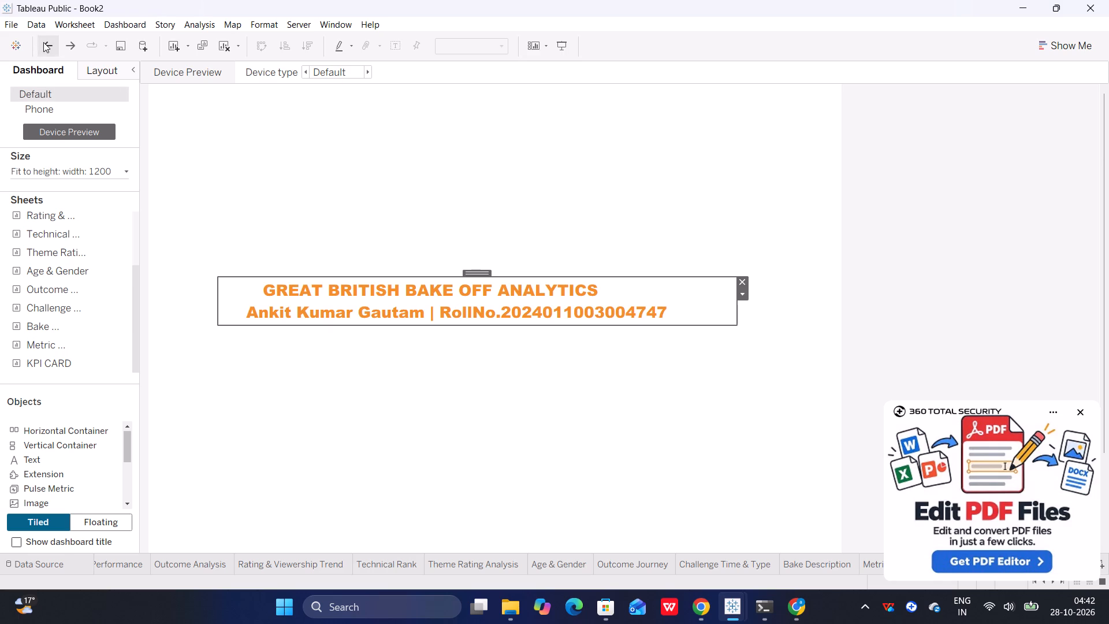
Move the floating title box up to the very top of the dashboard.
left_click_drag(482, 273, 481, 59)
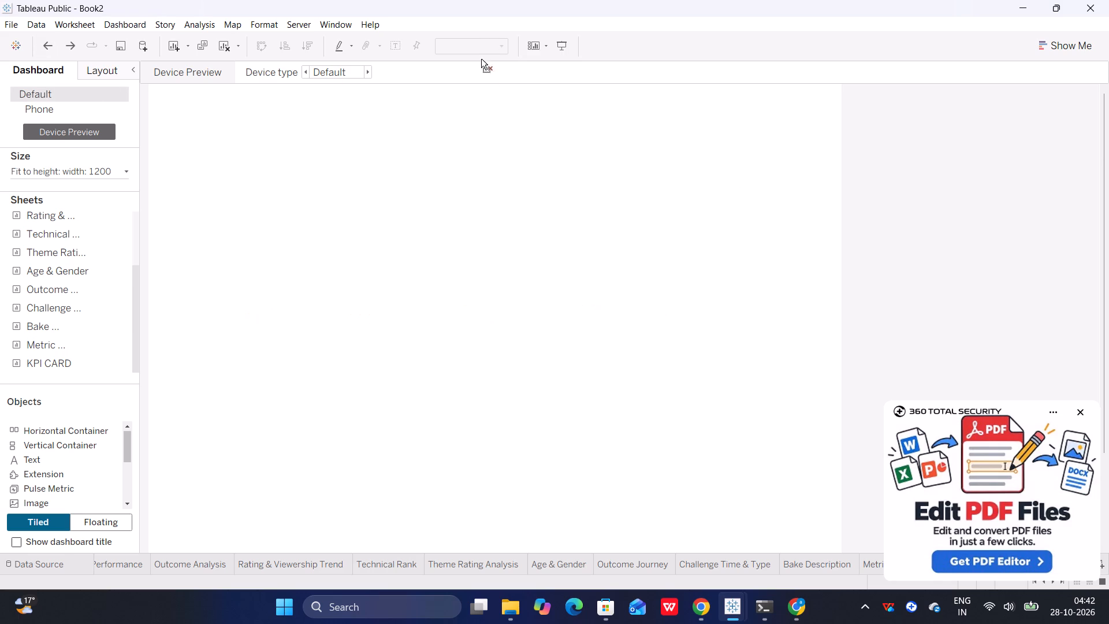
left_click_drag(481, 59, 478, 85)
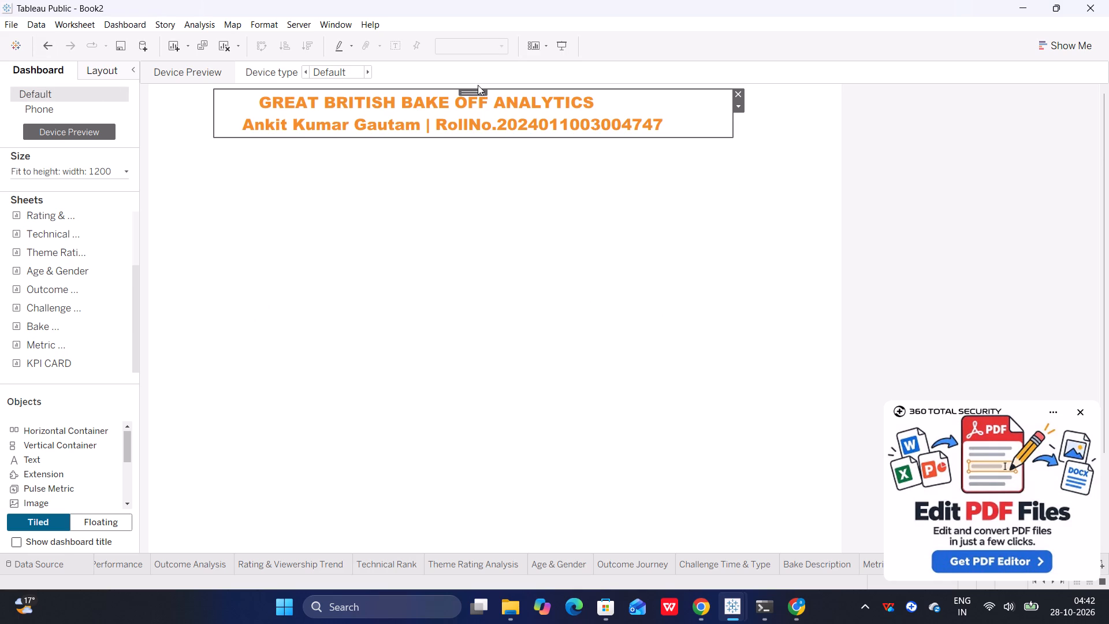
left_click(467, 211)
Look over the dashboard canvas from top to bottom and check its size range settings.
scroll(467, 211, "up", 1)
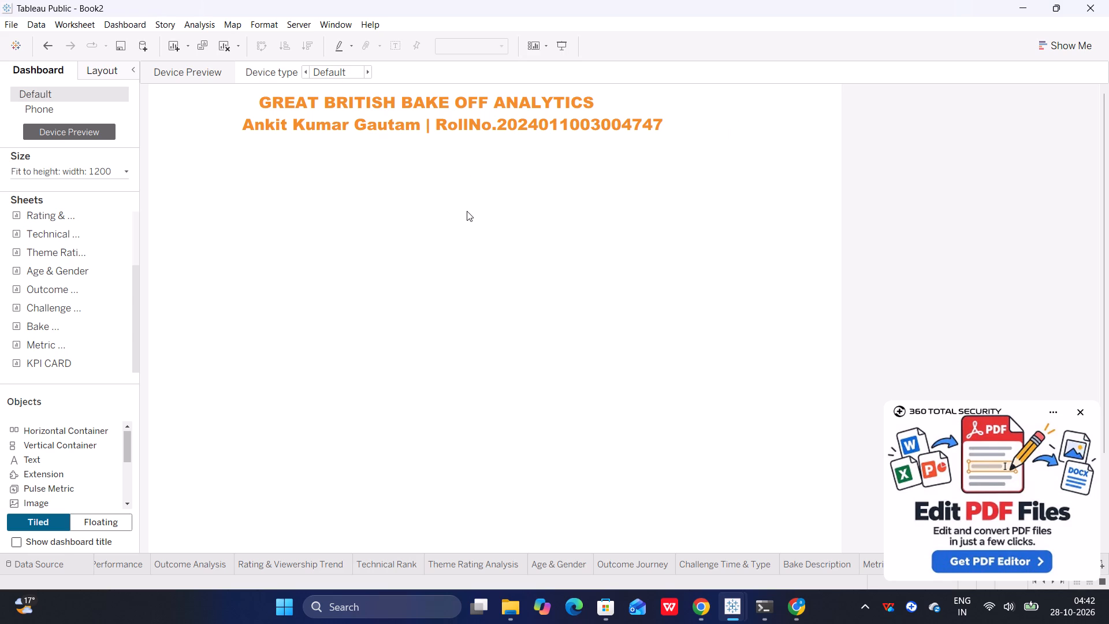
scroll(467, 211, "up", 1)
scroll(467, 211, "down", 1)
scroll(467, 211, "up", 1)
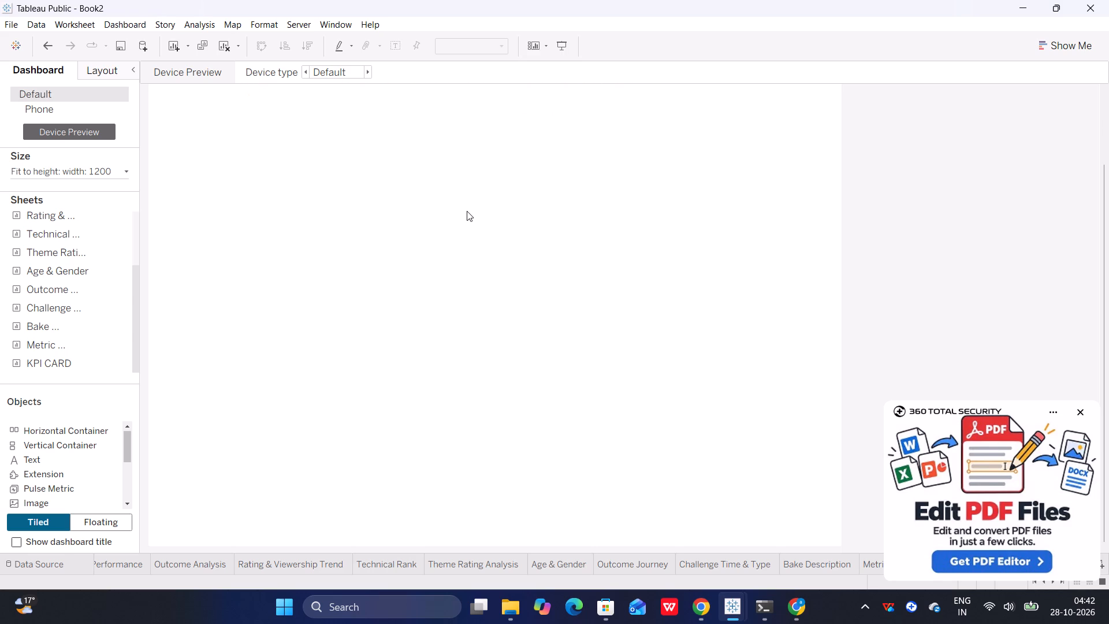
scroll(467, 211, "up", 1)
scroll(467, 211, "down", 4, "ctrl")
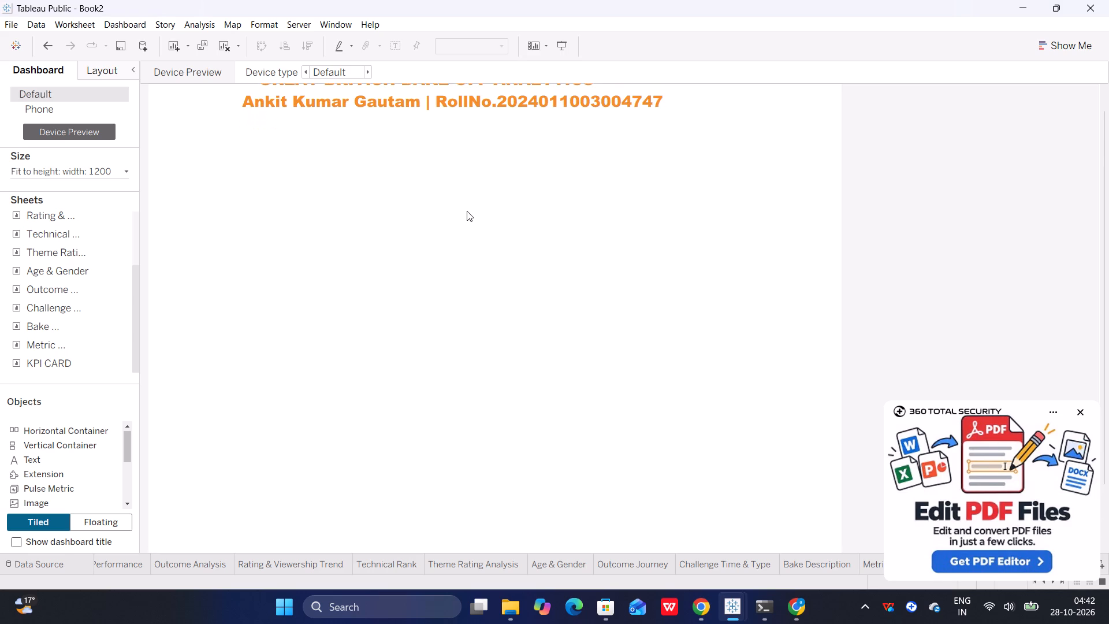
scroll(467, 211, "down", 4, "ctrl")
scroll(467, 211, "up", 3)
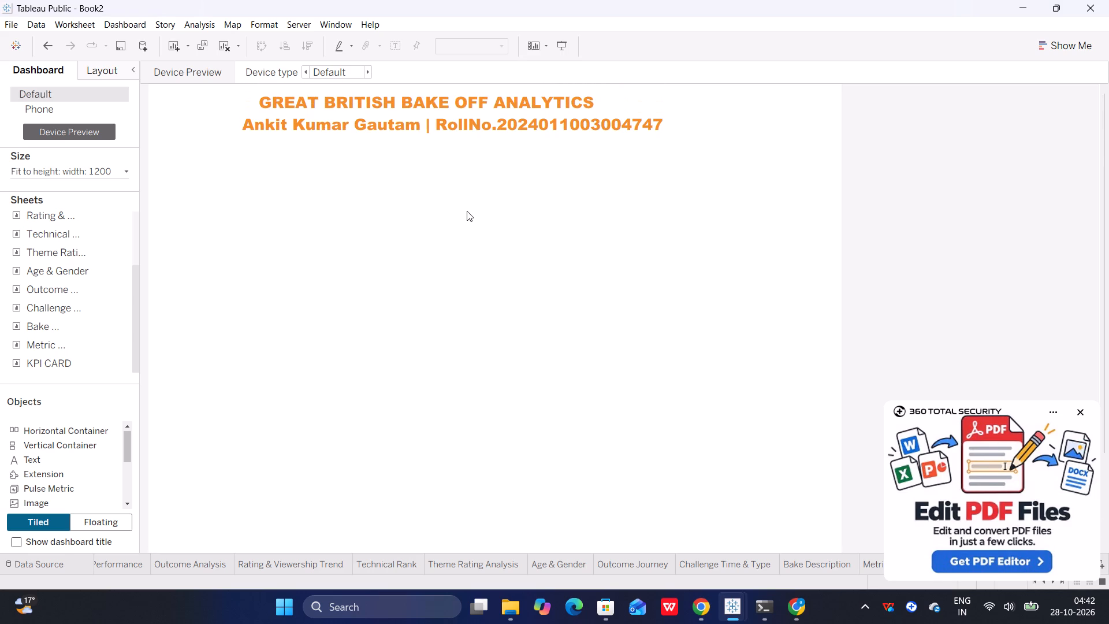
left_click(834, 372)
left_click(834, 372)
scroll(445, 218, "up", 2)
scroll(445, 218, "down", 5)
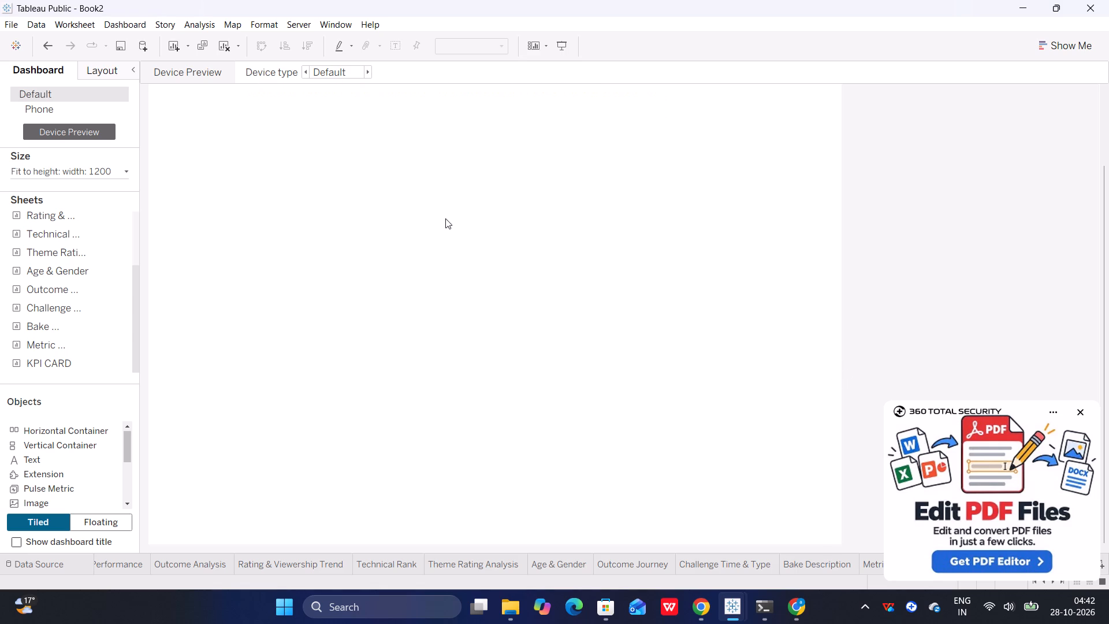
scroll(445, 218, "down", 4)
scroll(445, 218, "up", 11)
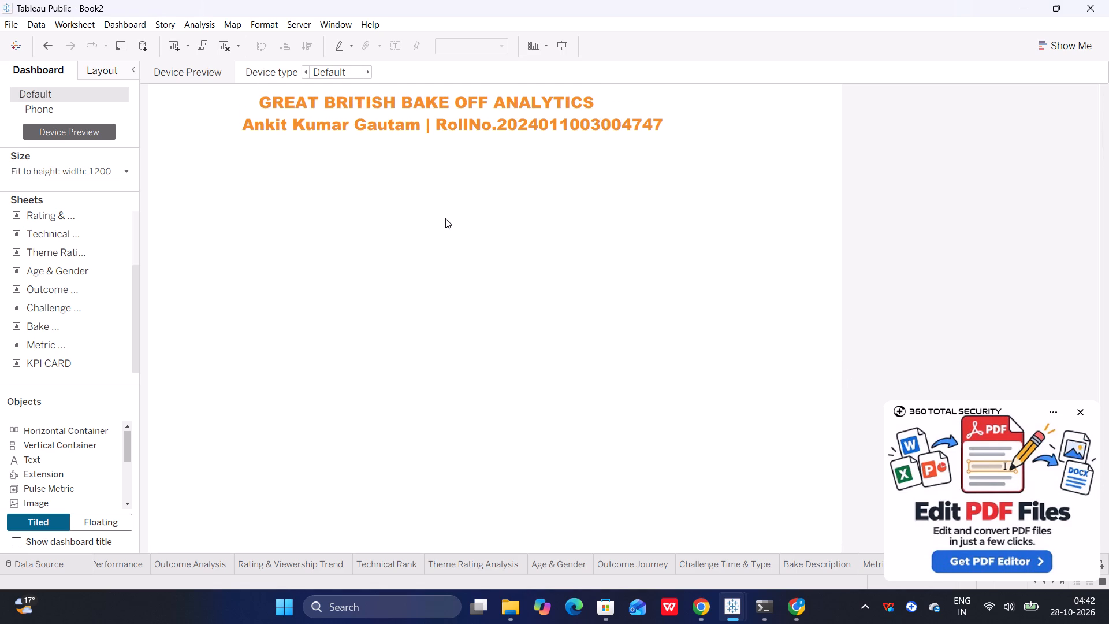
left_click(125, 165)
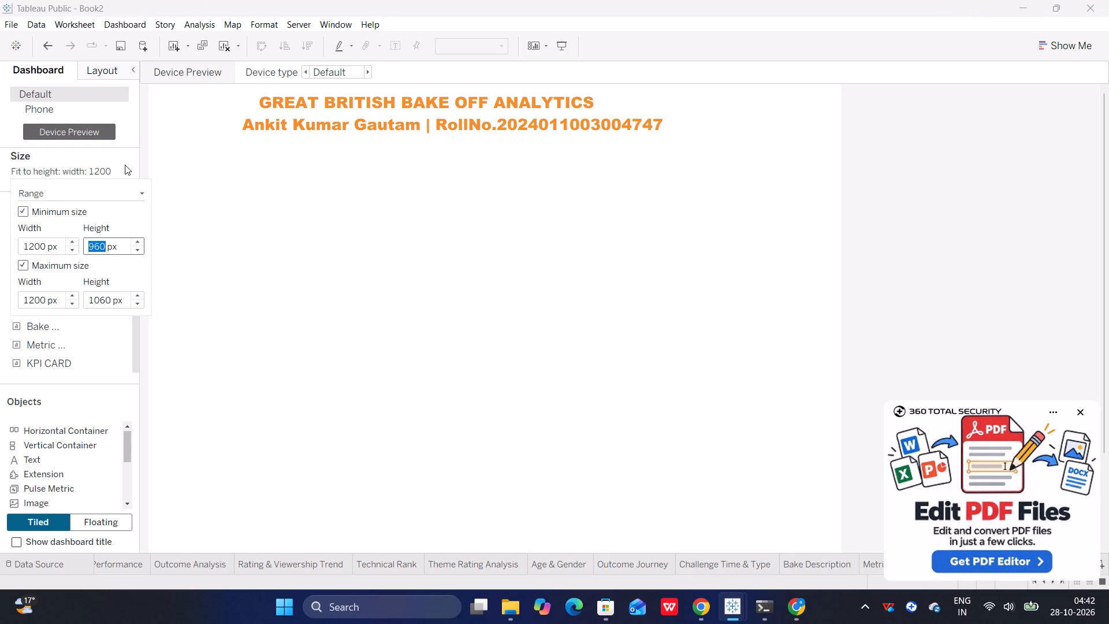
left_click(181, 265)
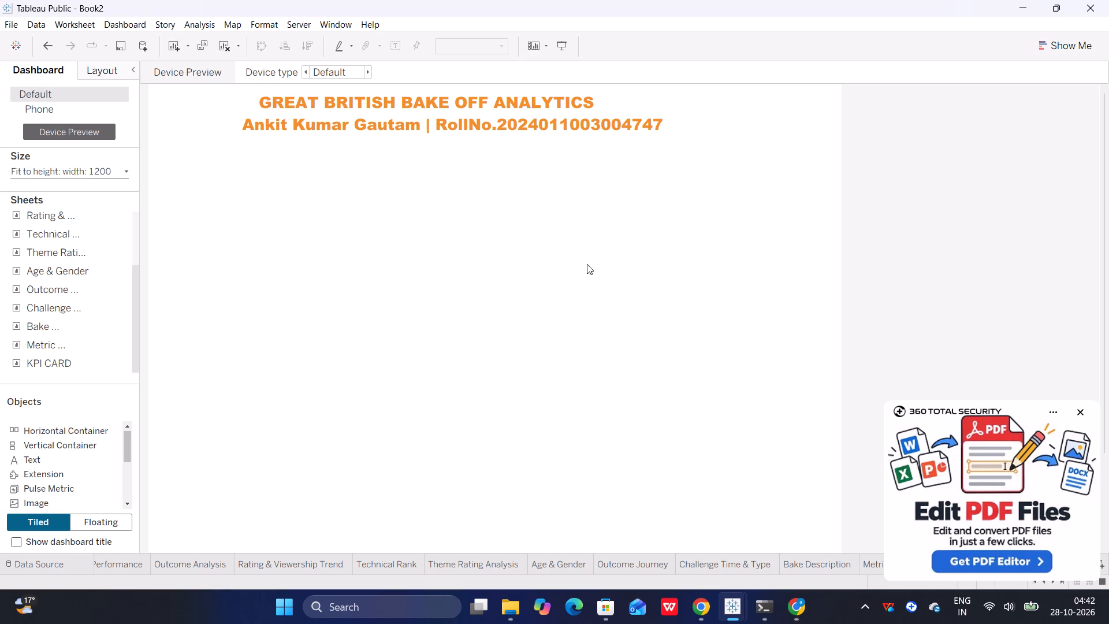
scroll(611, 268, "down", 8)
scroll(611, 268, "up", 9)
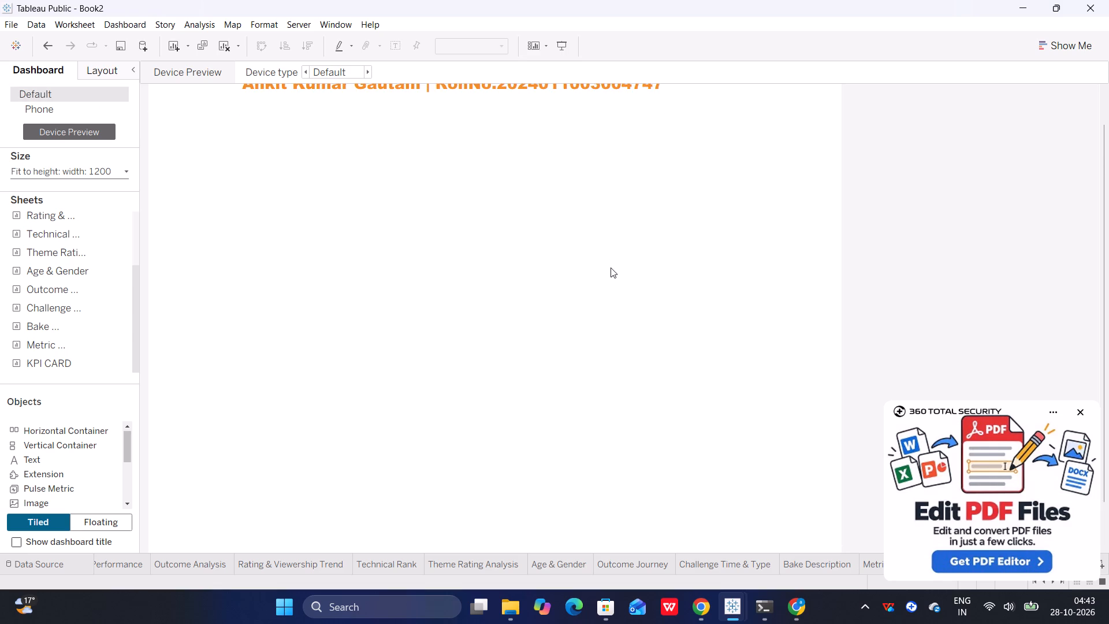
scroll(611, 268, "up", 8)
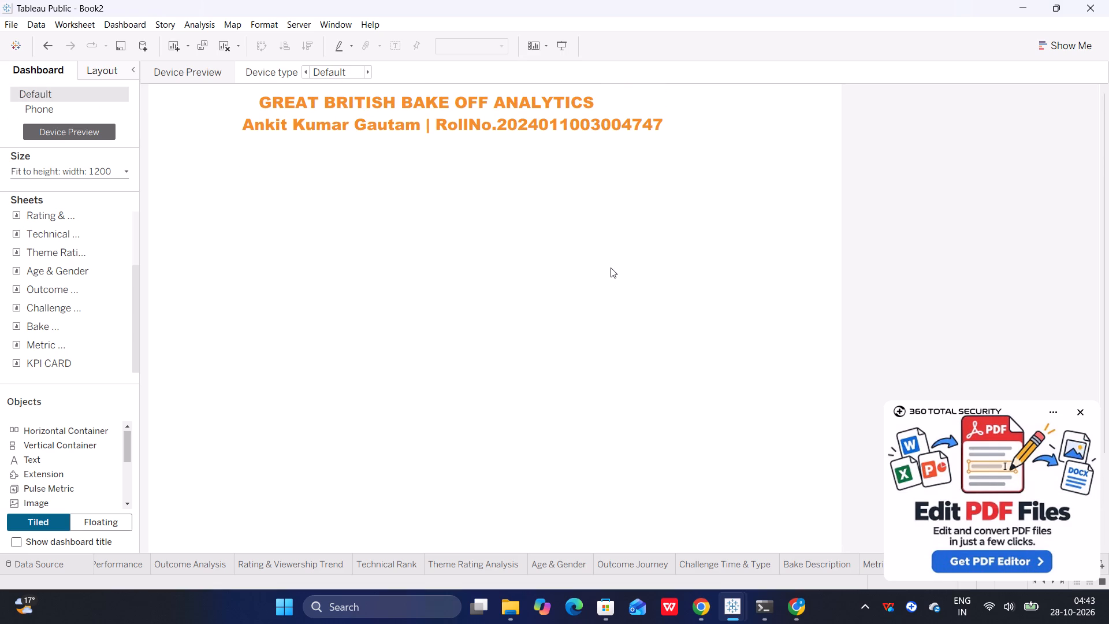
left_click(611, 268)
Add a tiled vertical container filling the dashboard and nest a second vertical container inside it.
left_click(65, 446)
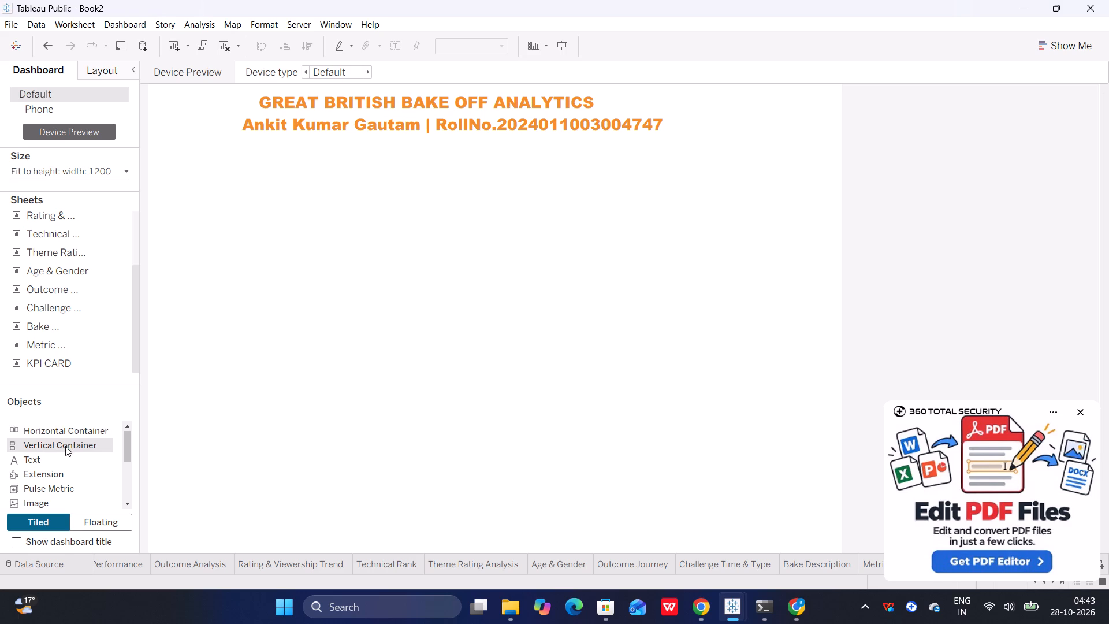
left_click_drag(65, 446, 415, 407)
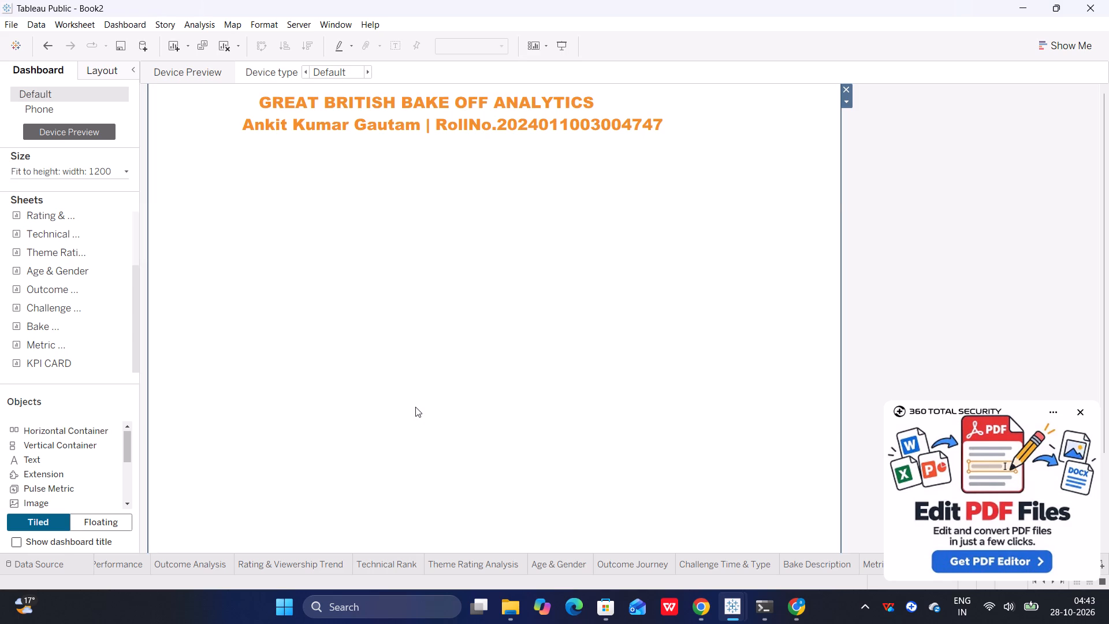
left_click(415, 407)
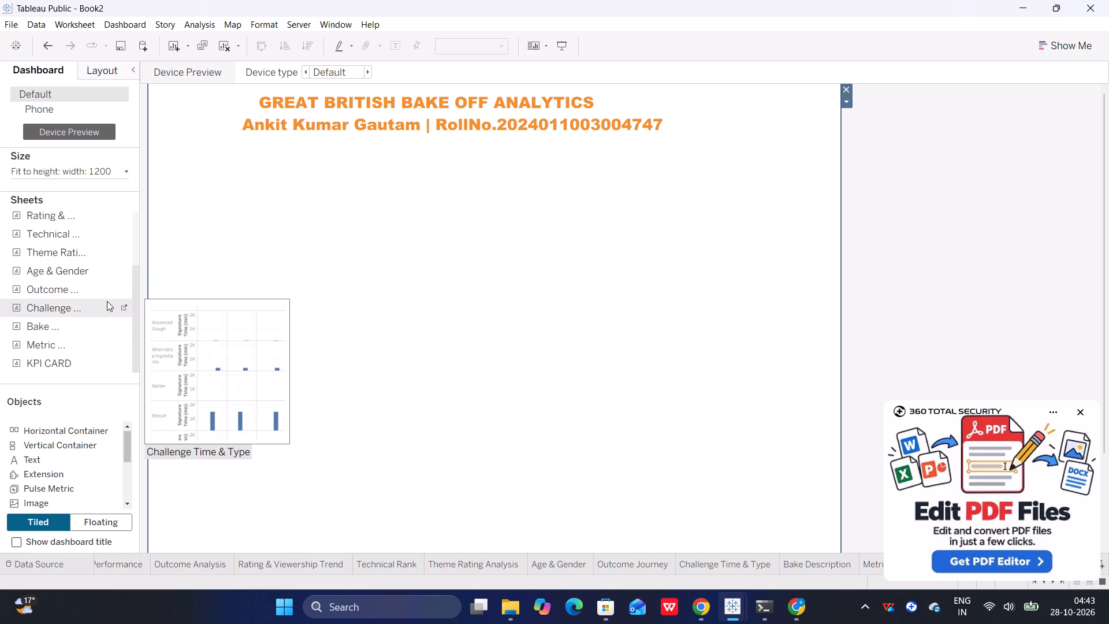
left_click_drag(62, 441, 287, 407)
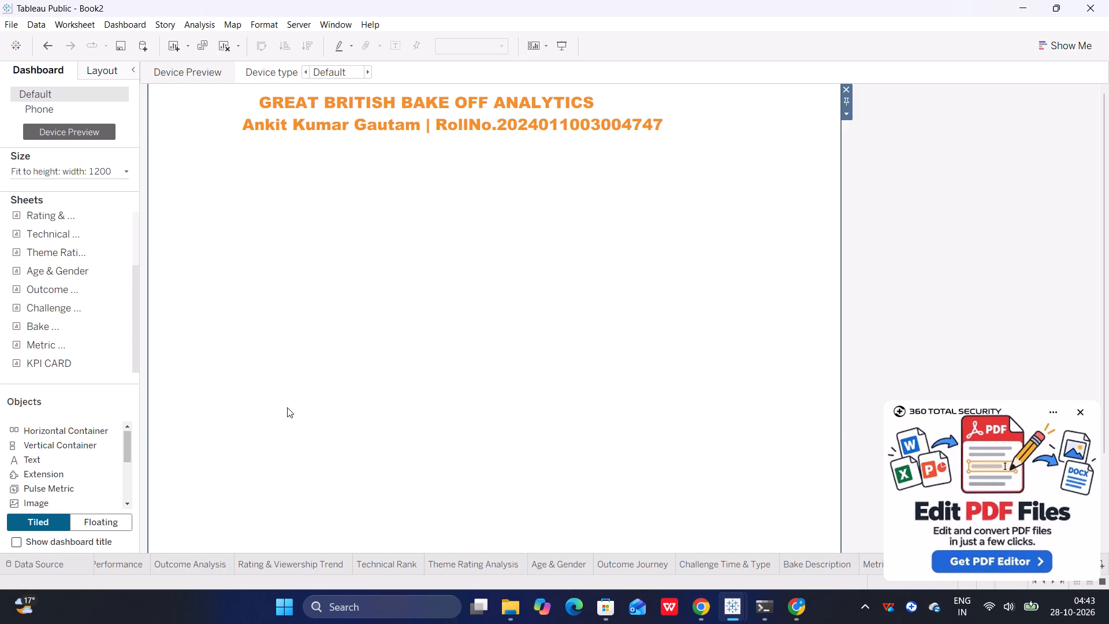
Place the KPI CARD sheet inside the vertical container.
left_click_drag(49, 359, 252, 353)
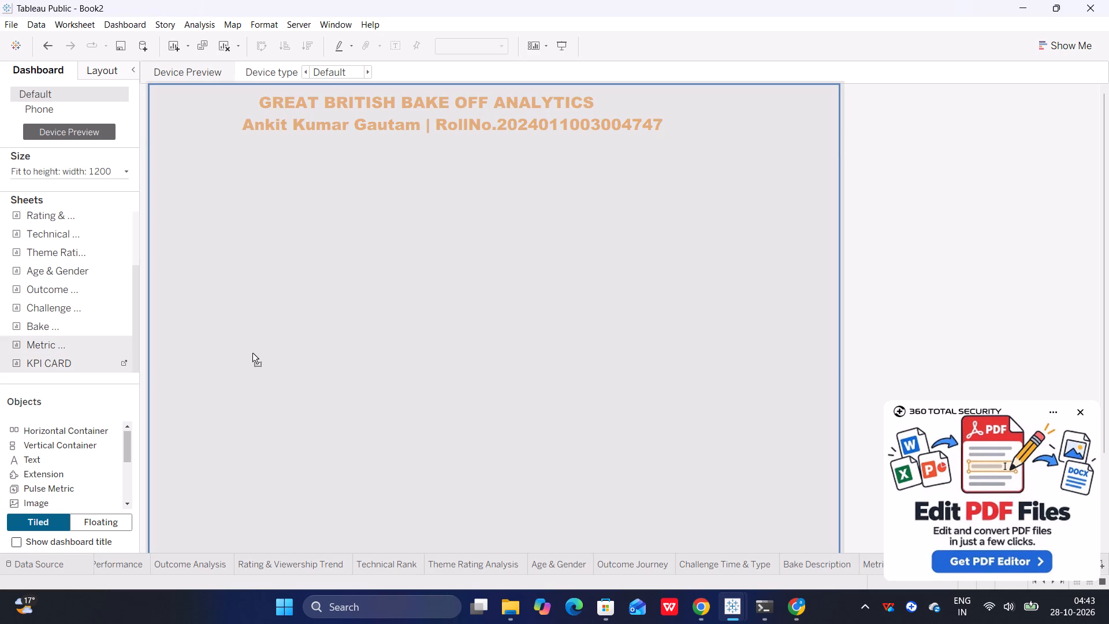
left_click_drag(252, 353, 366, 356)
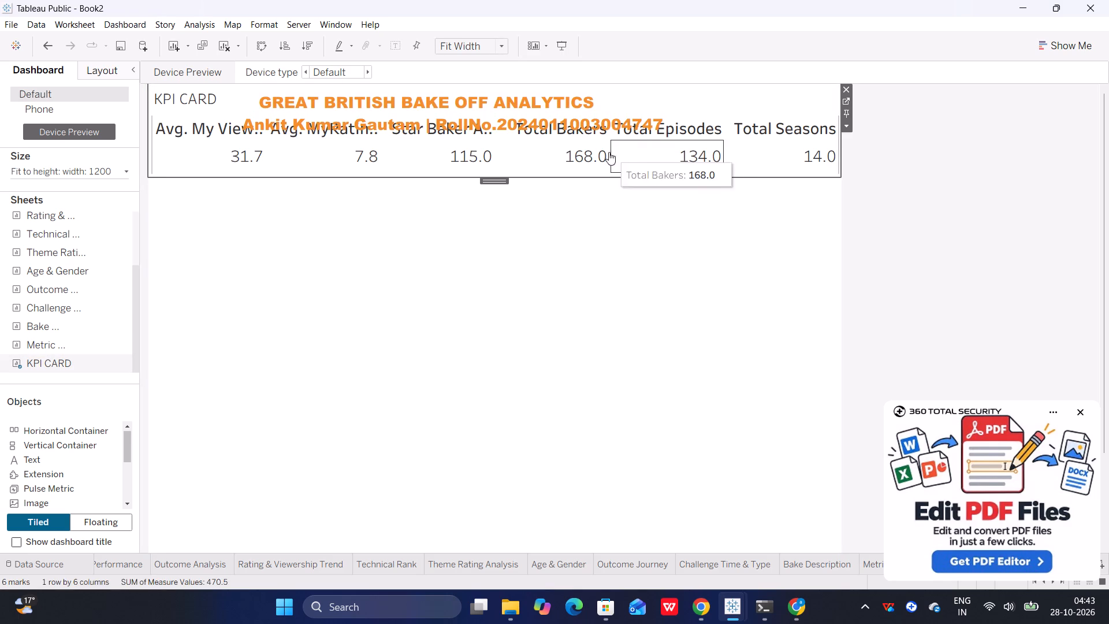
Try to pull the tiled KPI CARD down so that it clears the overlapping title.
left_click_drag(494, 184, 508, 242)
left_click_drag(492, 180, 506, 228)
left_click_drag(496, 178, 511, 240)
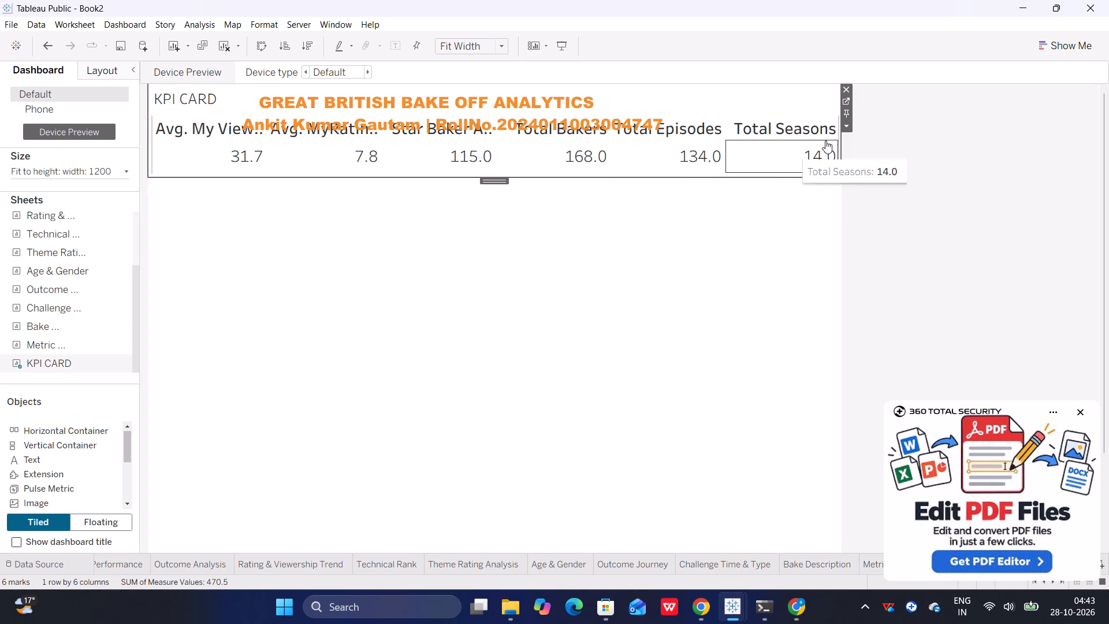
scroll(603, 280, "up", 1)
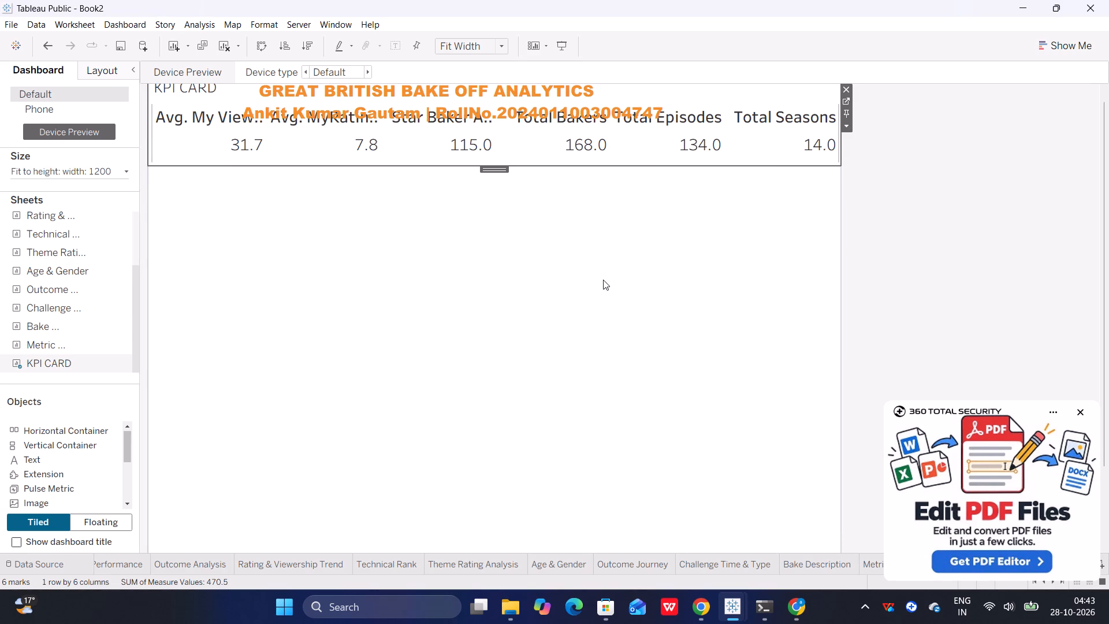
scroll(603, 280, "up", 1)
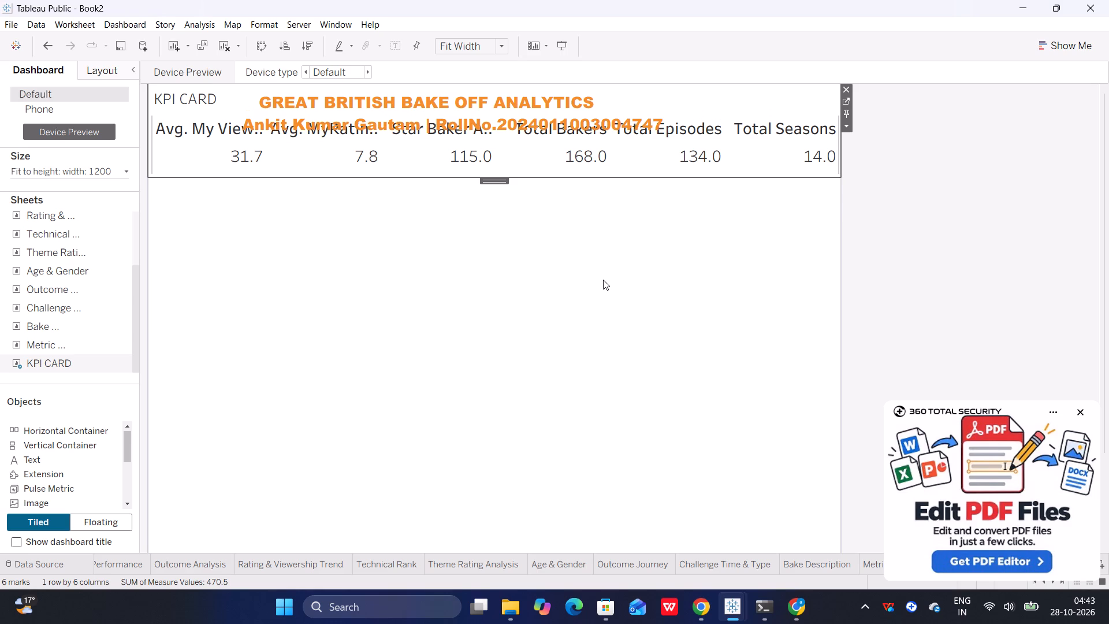
Make the KPI CARD sheet floating.
left_click(846, 127)
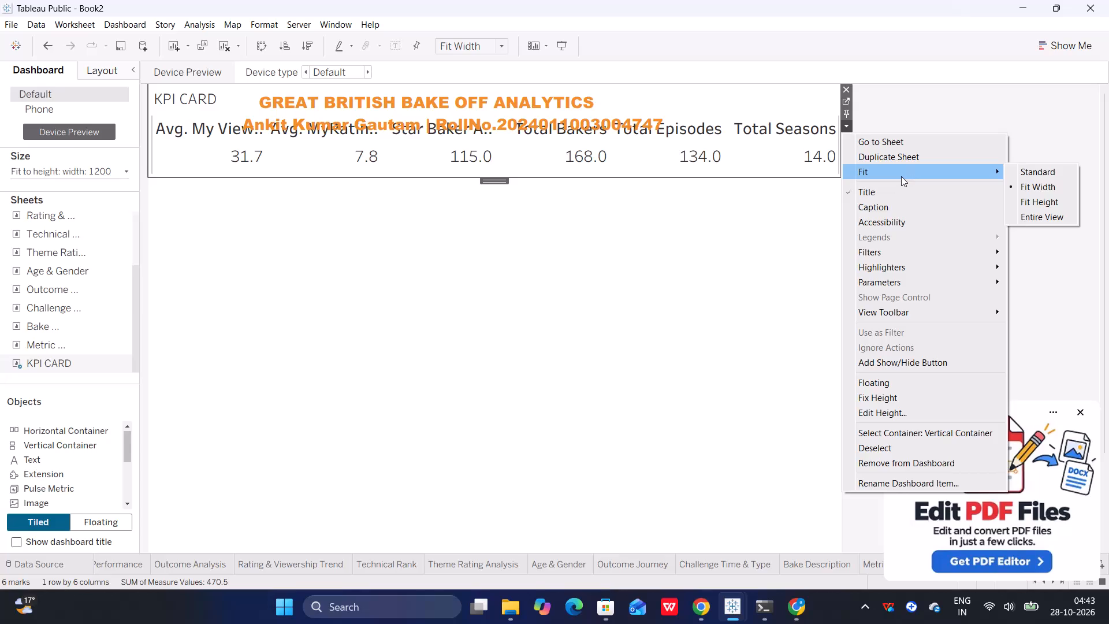
left_click(879, 384)
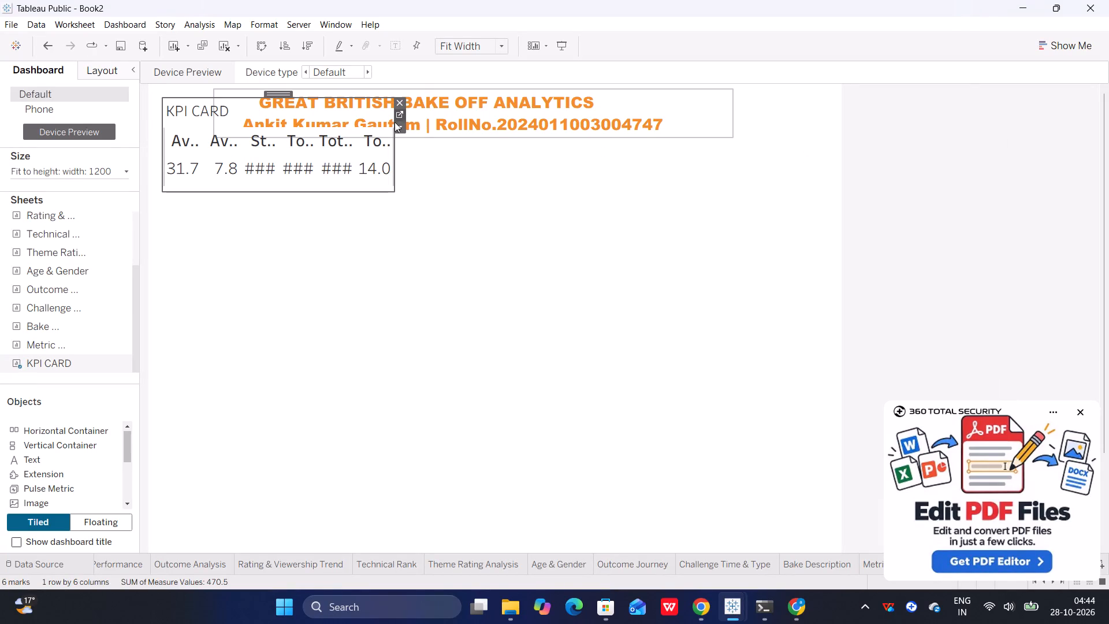
Resize and move the floating KPI CARD into a strip below the dashboard title, spanning the full dashboard width.
left_click_drag(395, 191, 638, 313)
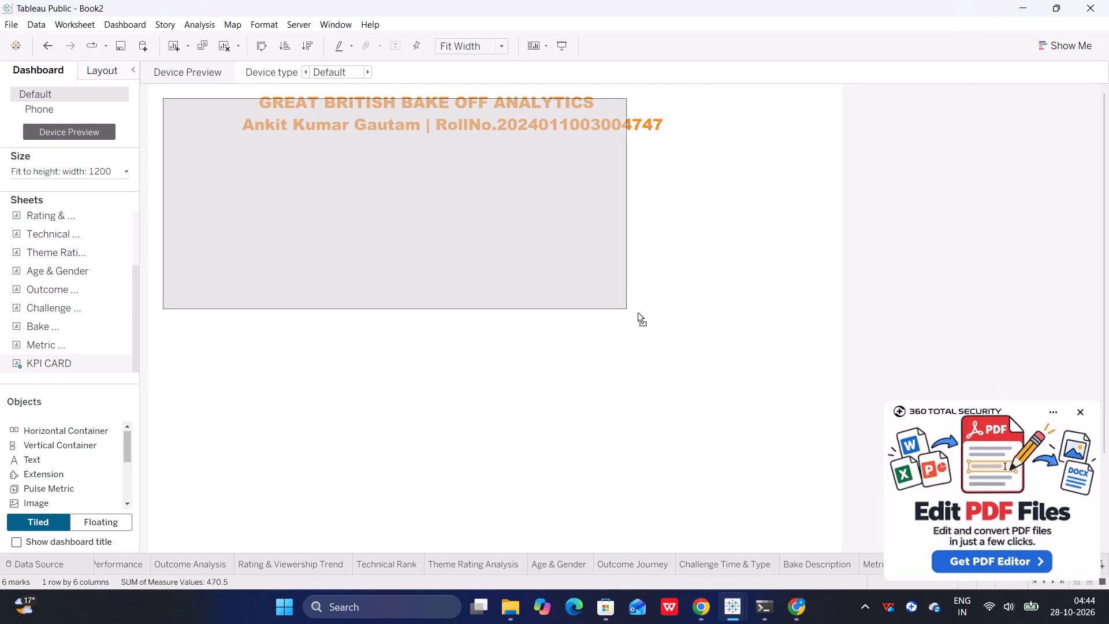
left_click_drag(638, 313, 804, 415)
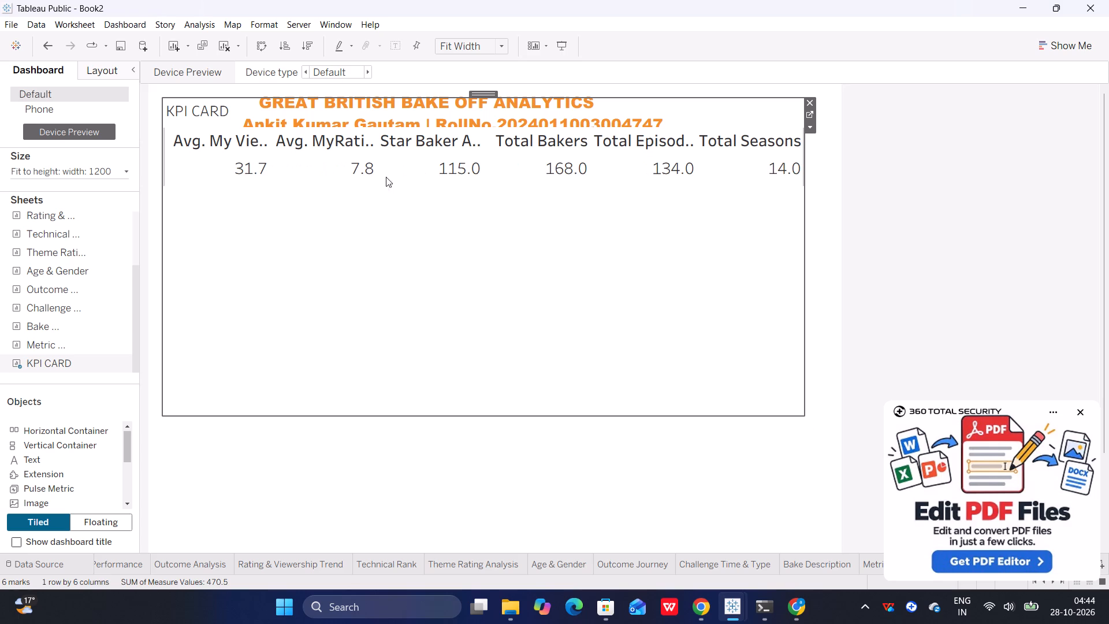
left_click_drag(161, 96, 157, 135)
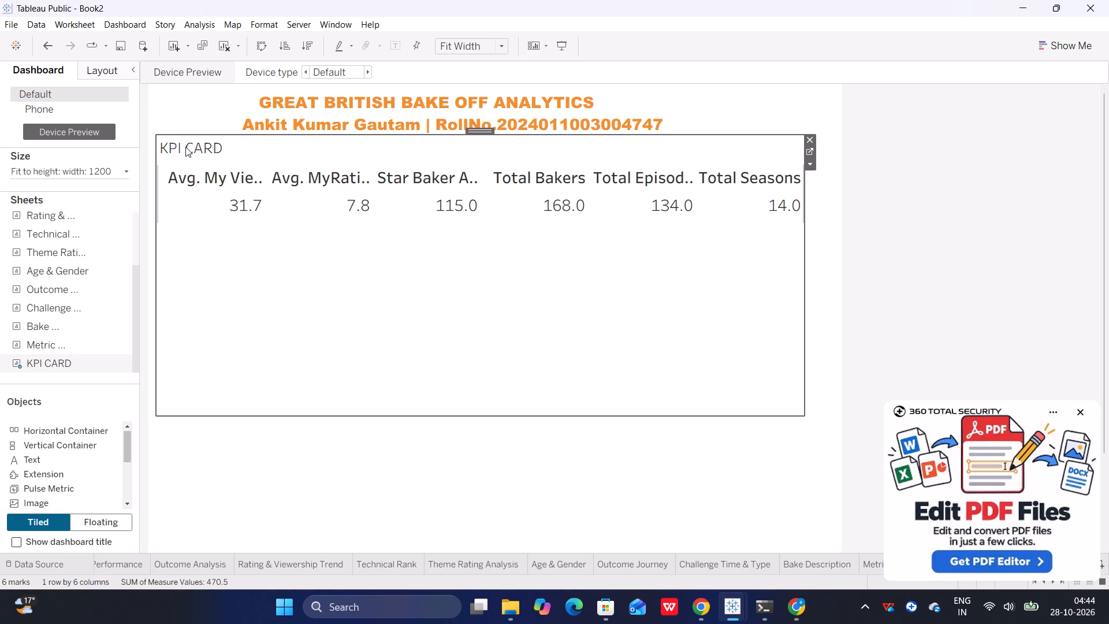
left_click_drag(804, 415, 827, 306)
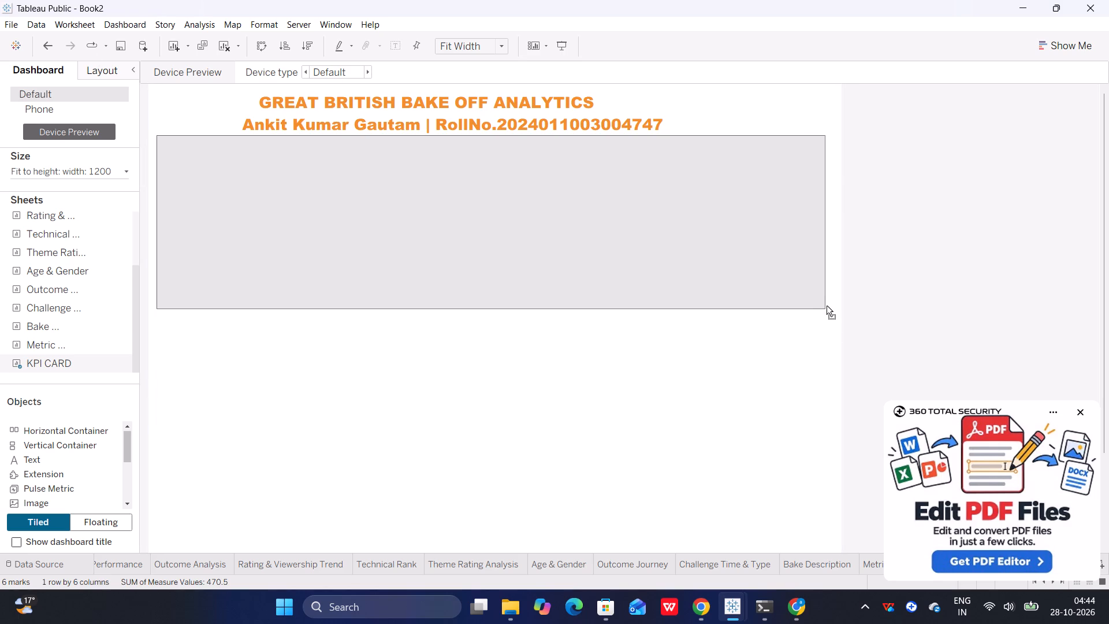
left_click_drag(827, 306, 832, 202)
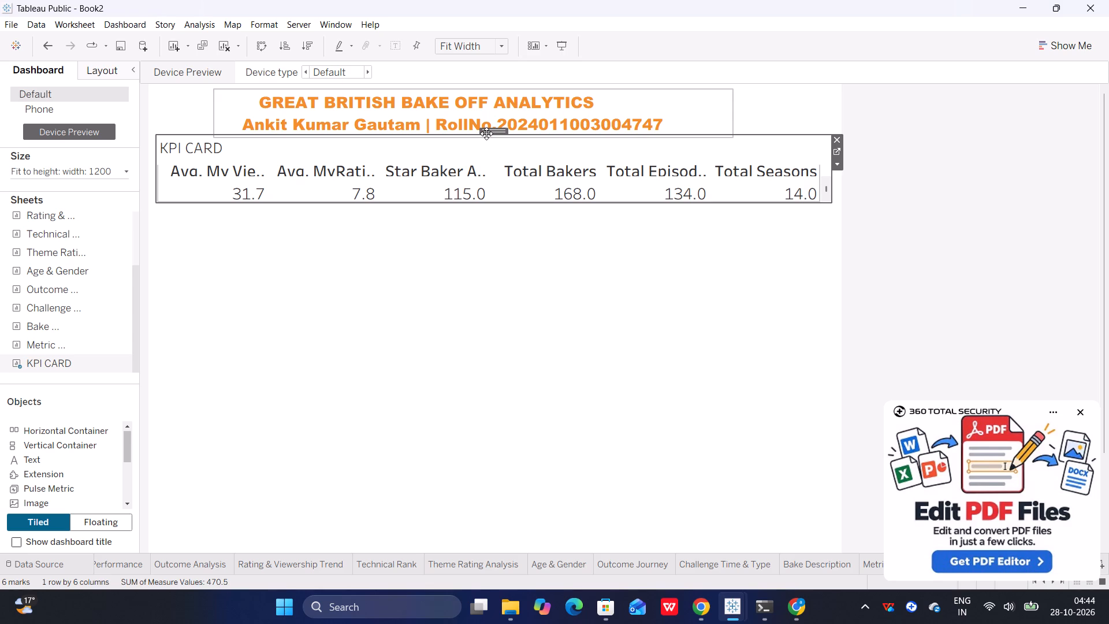
left_click_drag(486, 133, 481, 136)
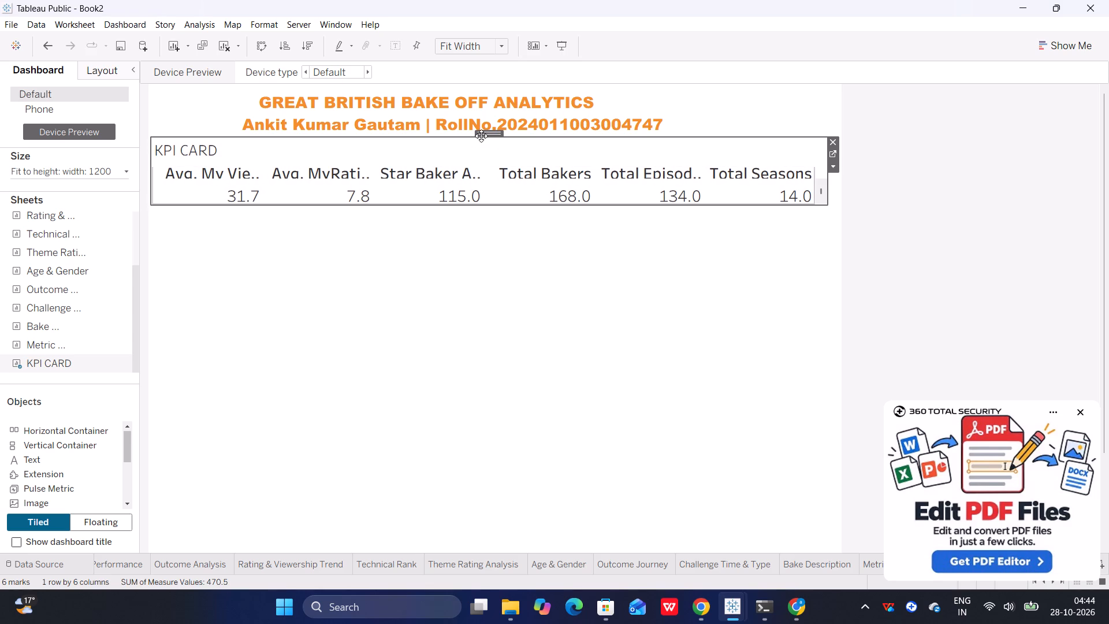
left_click_drag(483, 204, 482, 215)
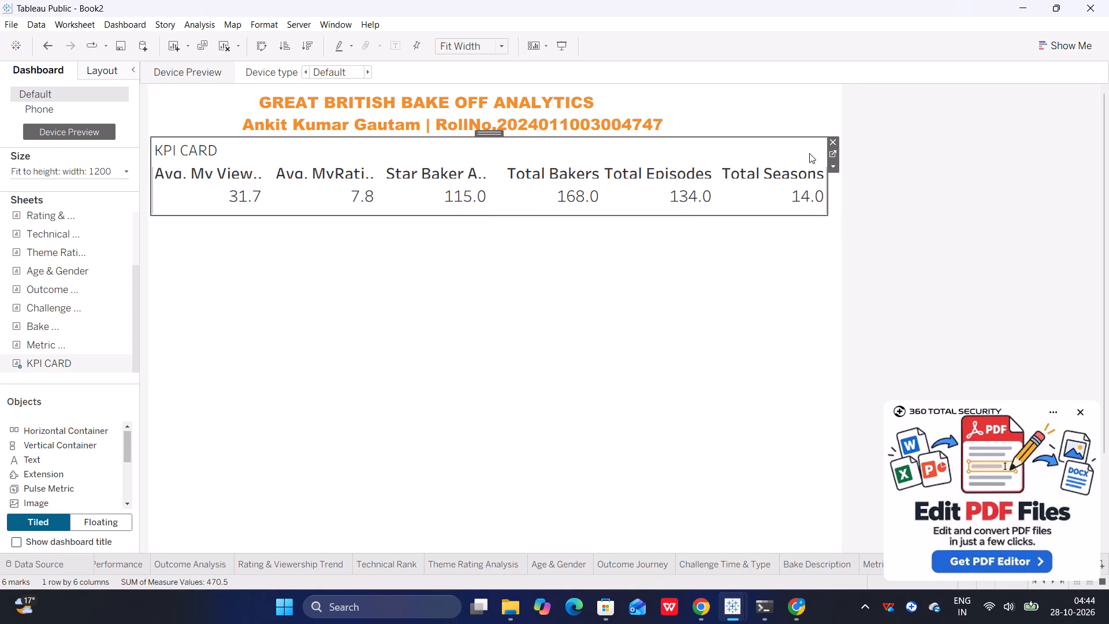
left_click_drag(827, 181, 840, 183)
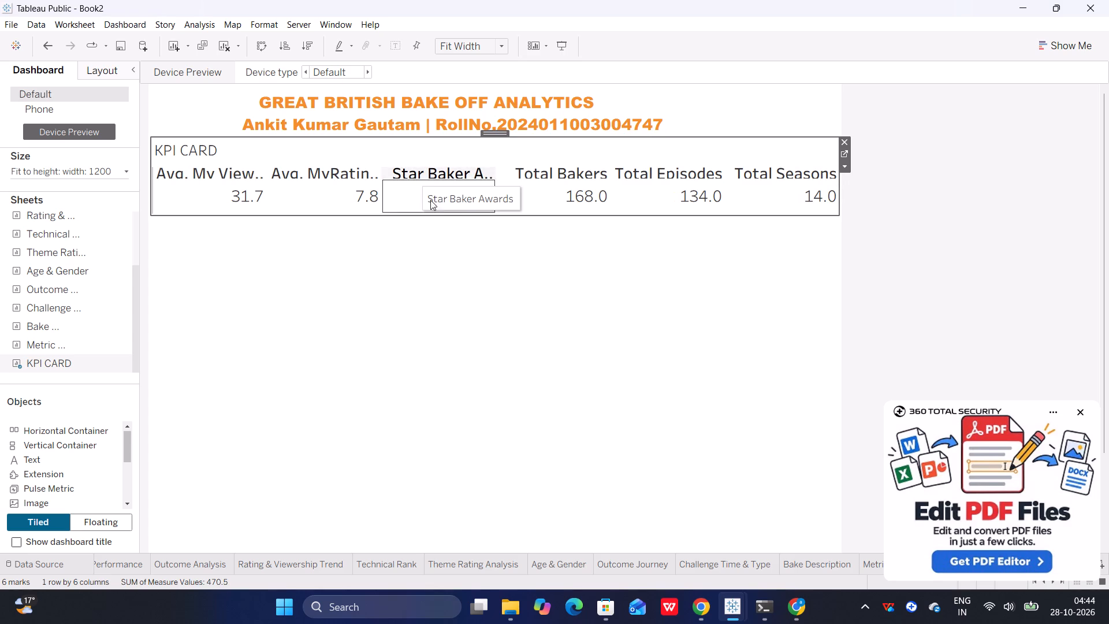
Fine-tune the KPI CARD's top and bottom edges to leave a small gap under the title and fit the column headers at full height.
left_click_drag(477, 215, 475, 205)
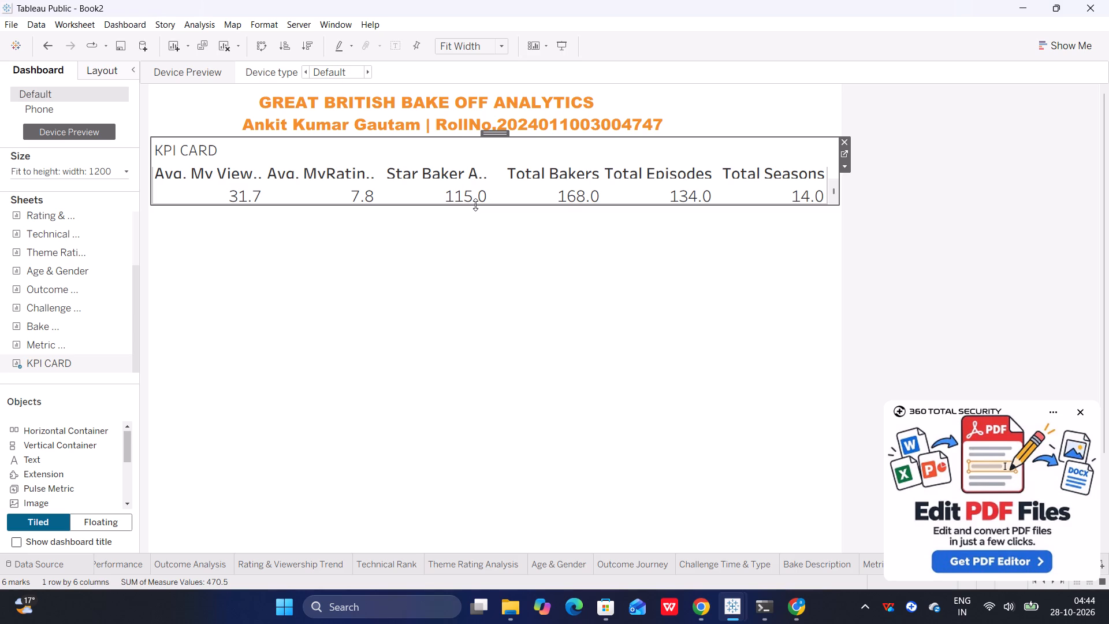
left_click_drag(475, 205, 474, 216)
left_click_drag(474, 216, 470, 231)
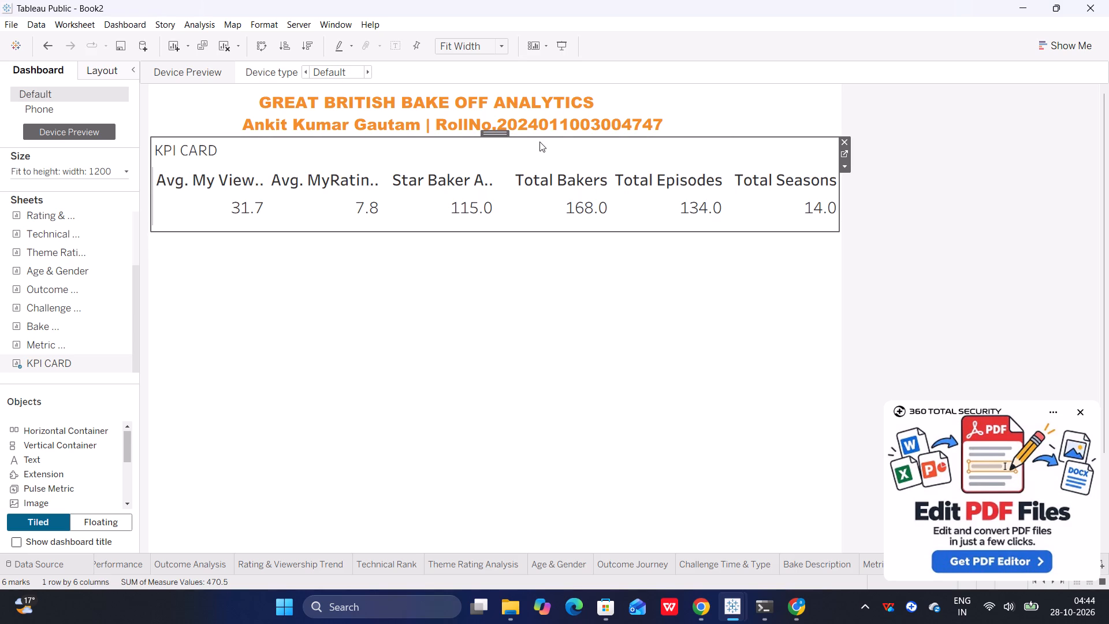
left_click_drag(542, 136, 541, 143)
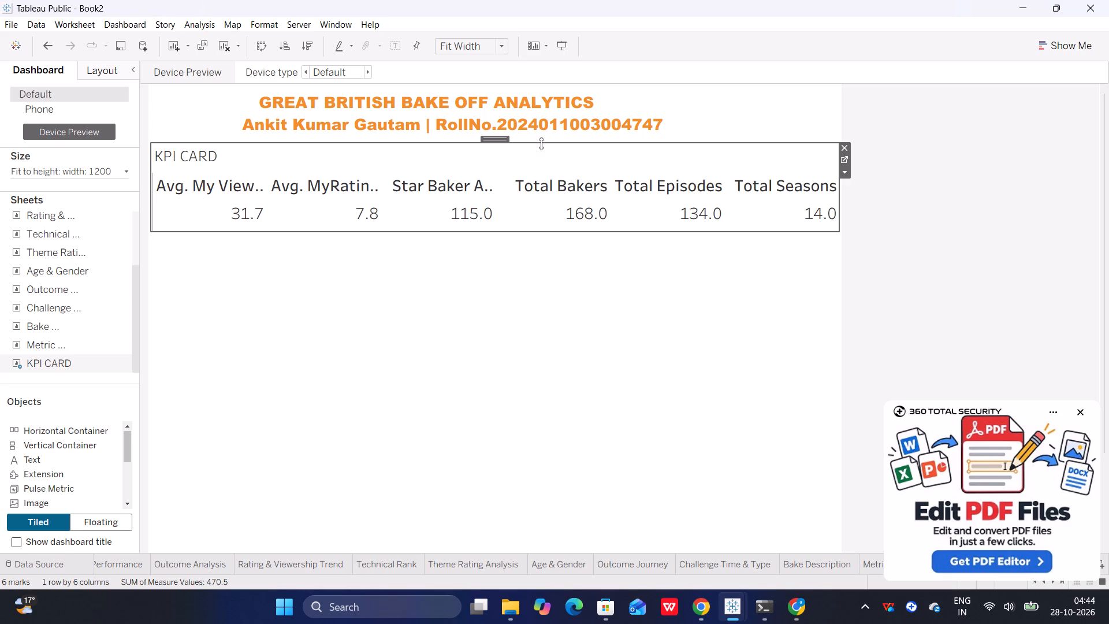
left_click_drag(541, 143, 540, 154)
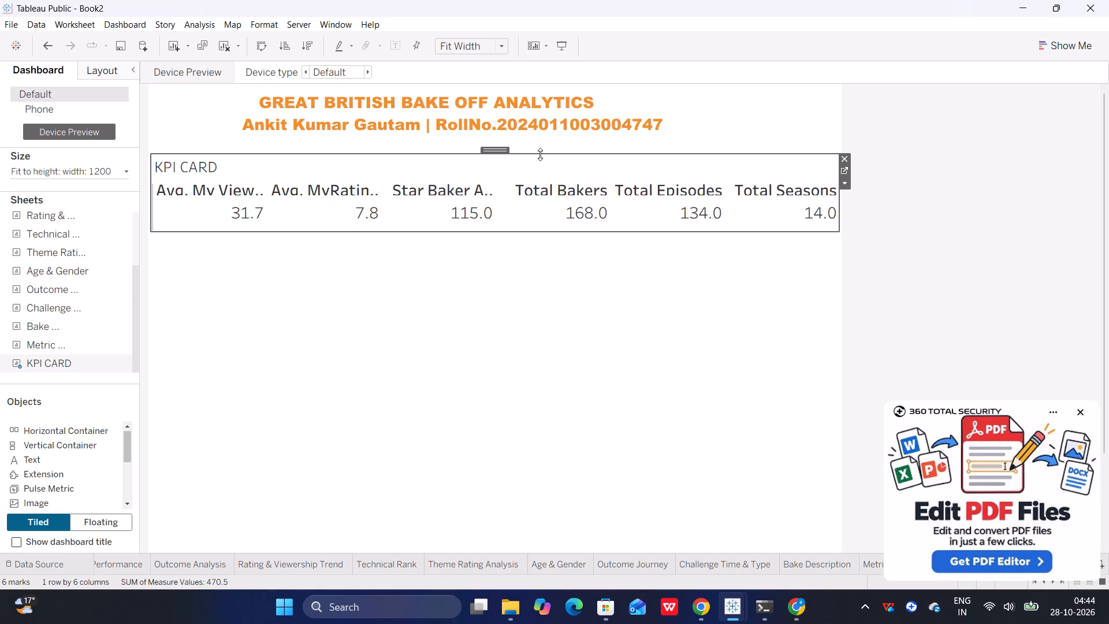
left_click_drag(540, 154, 541, 143)
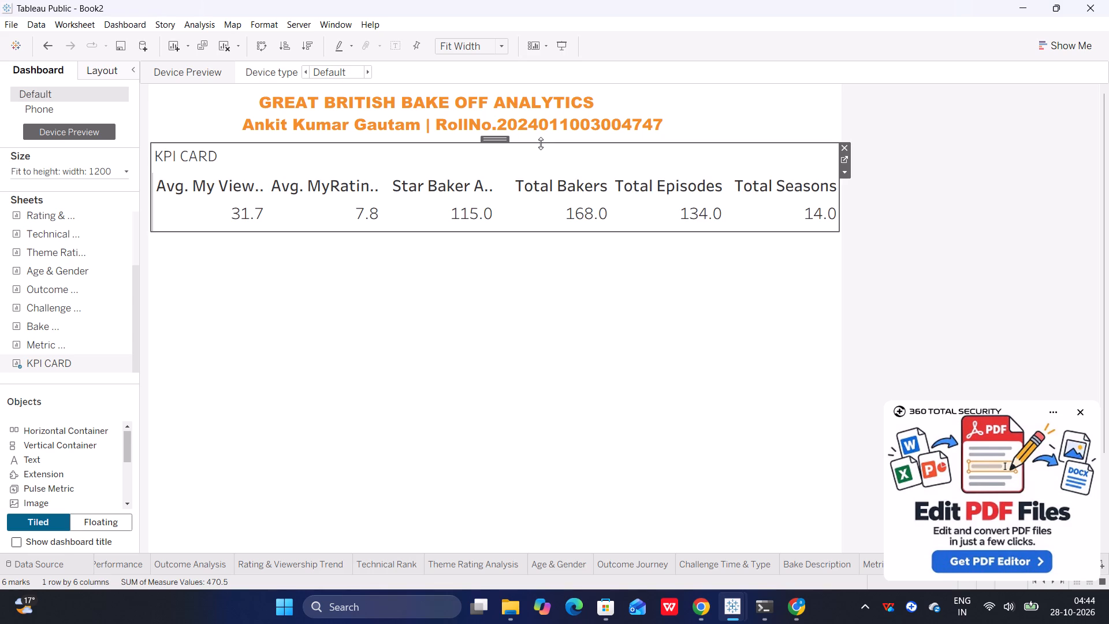
left_click(561, 335)
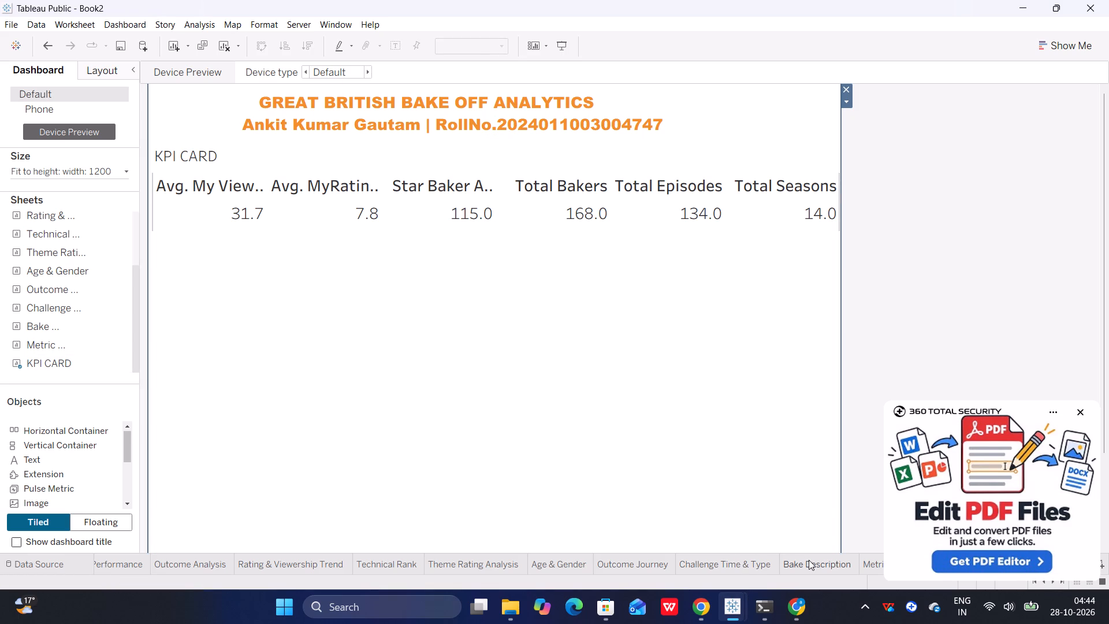
Close the 360 Total Security advertisement covering the last sheet tabs.
scroll(809, 560, "left", 7)
left_click(1078, 407)
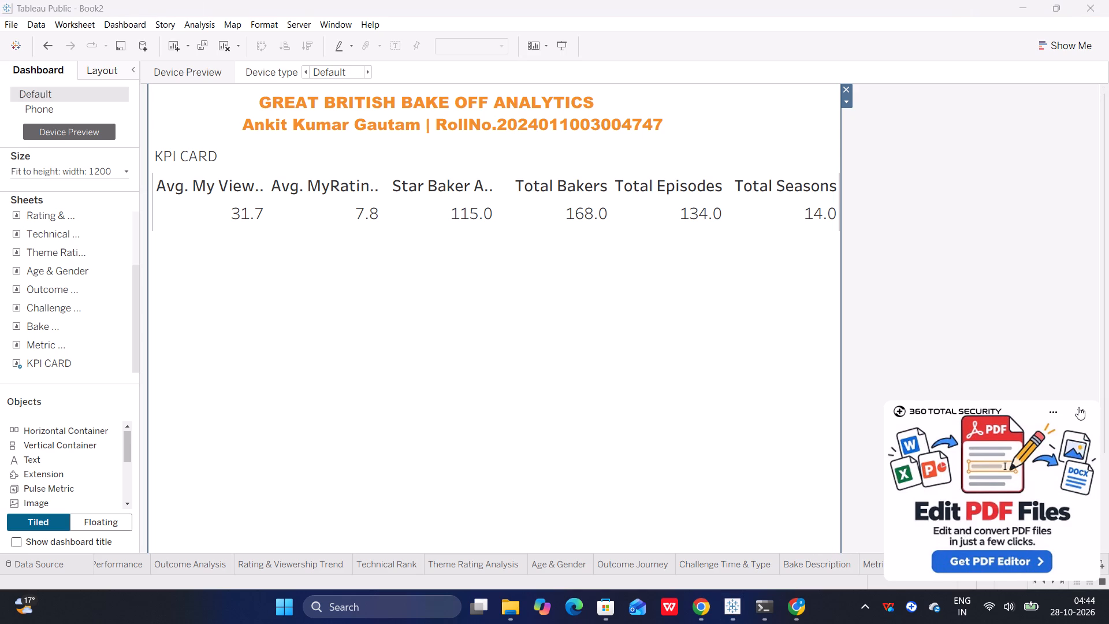
left_click(1078, 413)
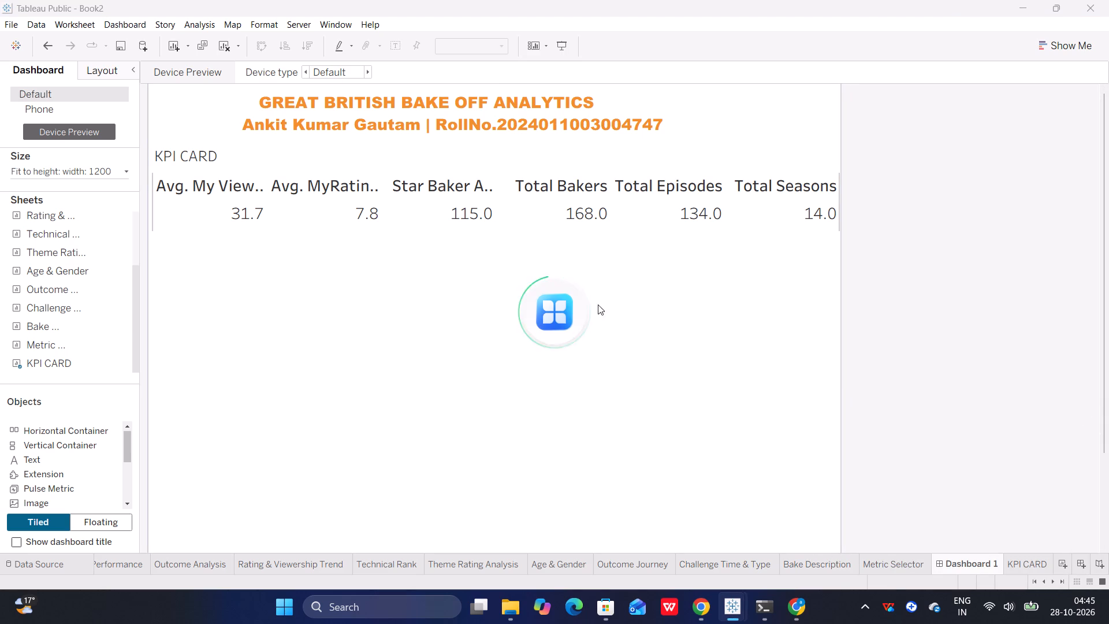
On the KPI CARD sheet, change the alias of the Avg. My Viewership header to Avg.Viewership.
left_click(1017, 563)
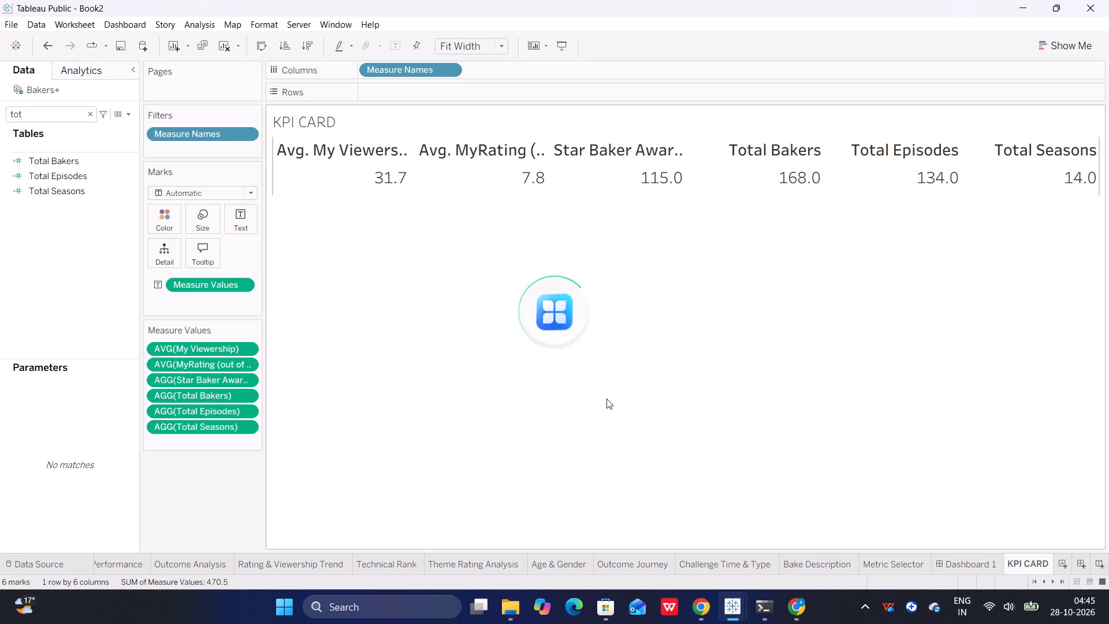
left_click(375, 145)
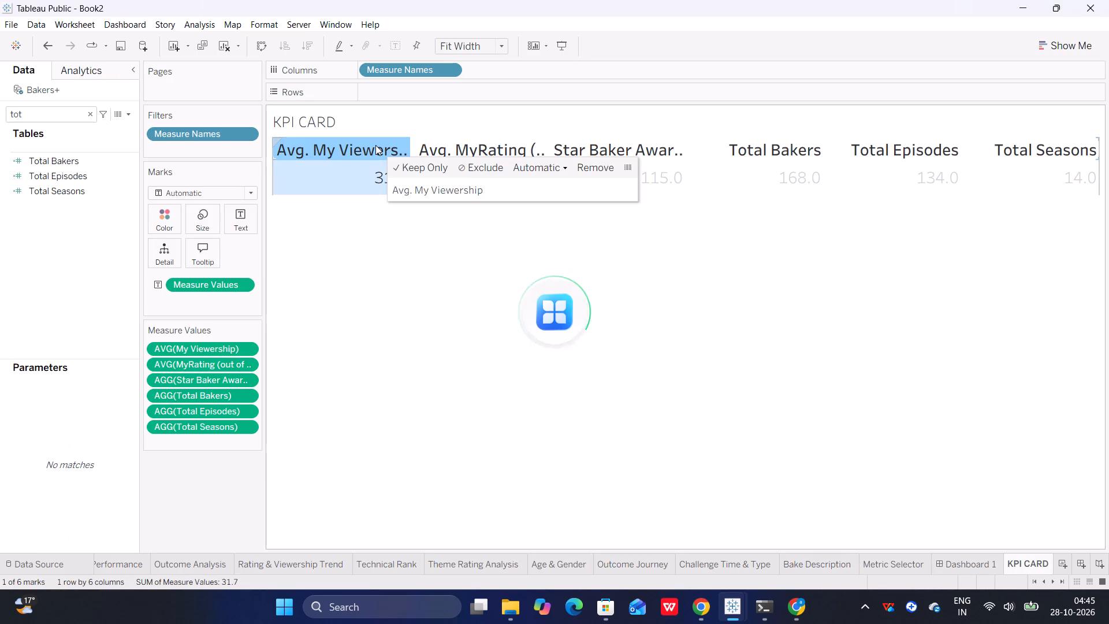
right_click(375, 145)
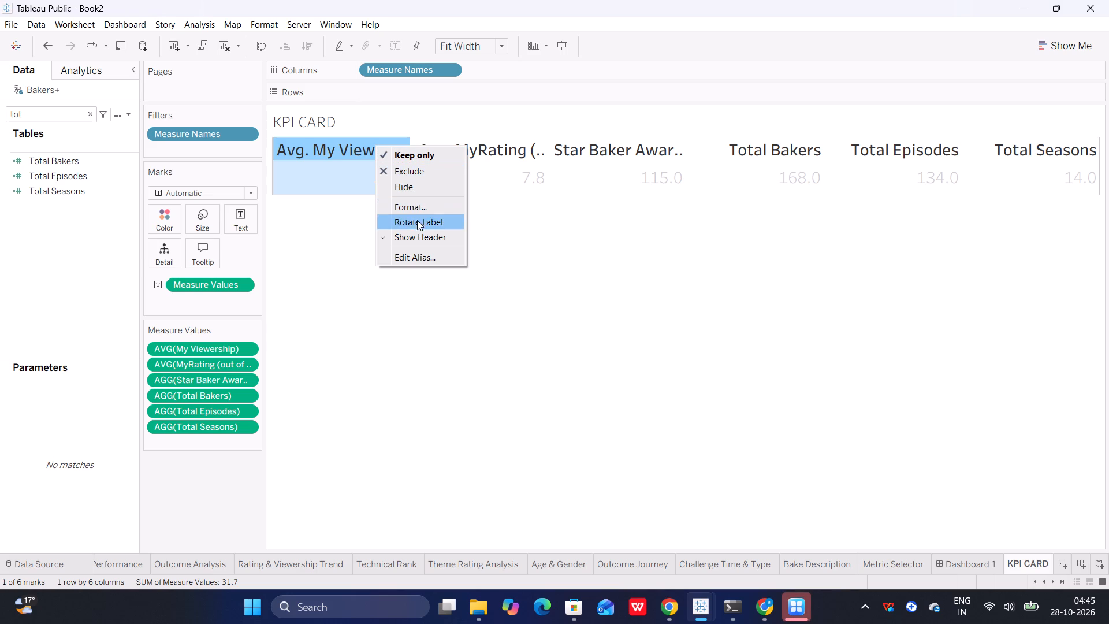
left_click(423, 259)
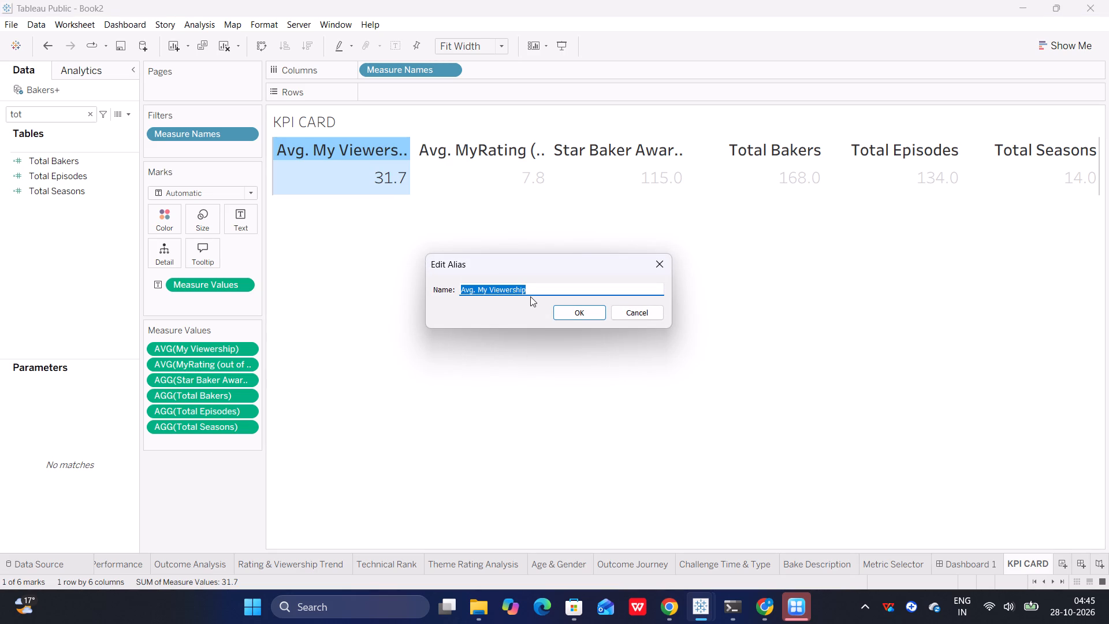
left_click(488, 291)
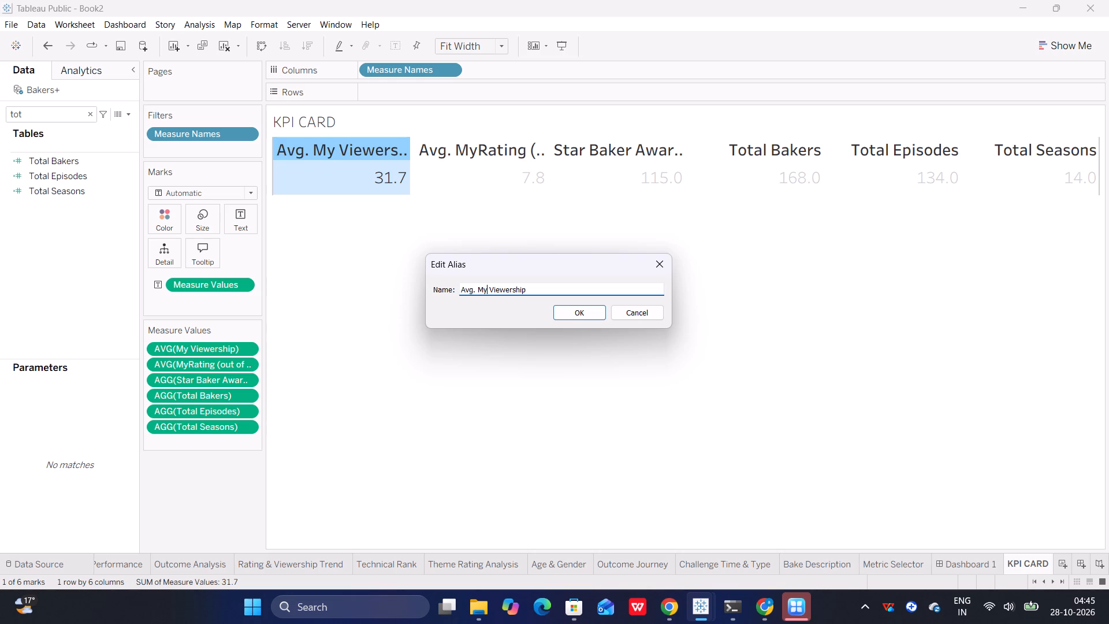
left_click(492, 291)
key("BackSpace")
key("BackSpace")
key("BackSpace")
key("BackSpace")
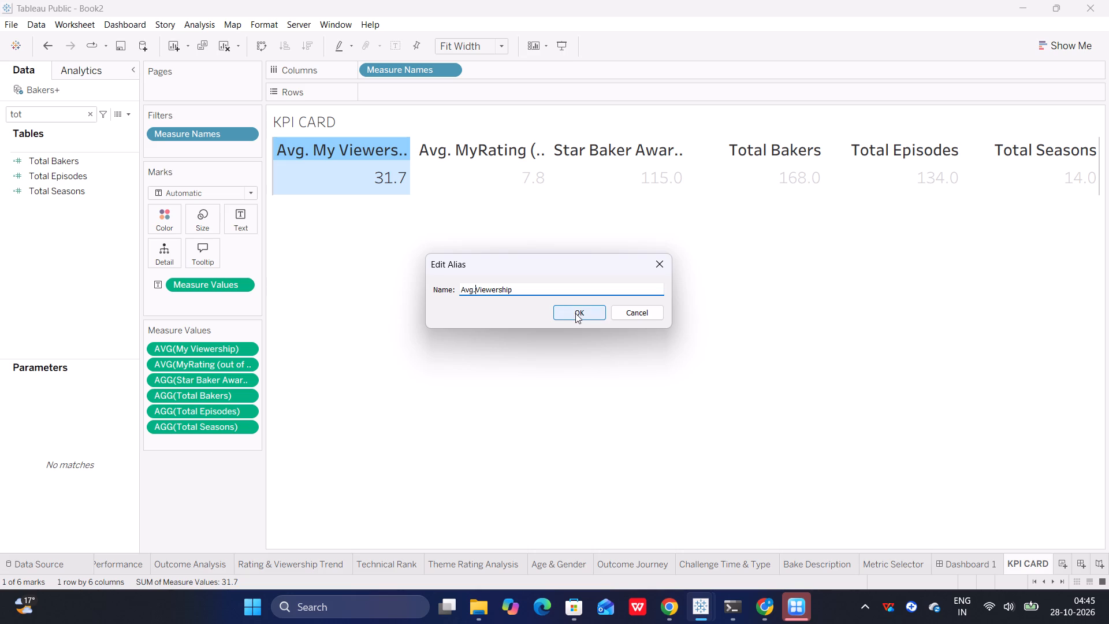
left_click(575, 313)
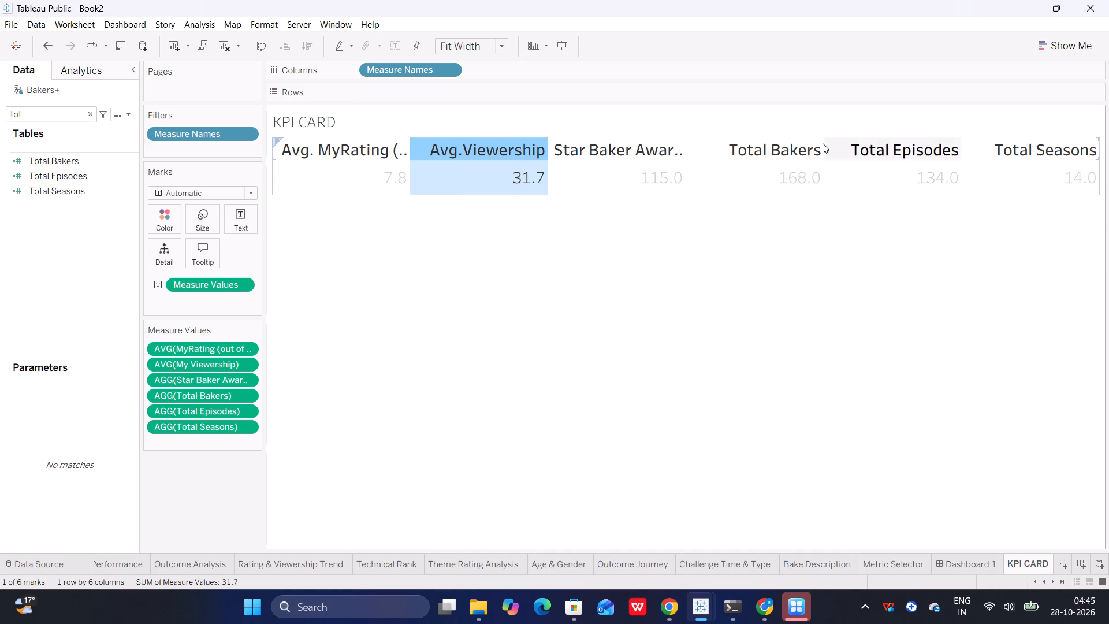
Change the alias of the Total Bakers header to Bakers.
right_click(807, 154)
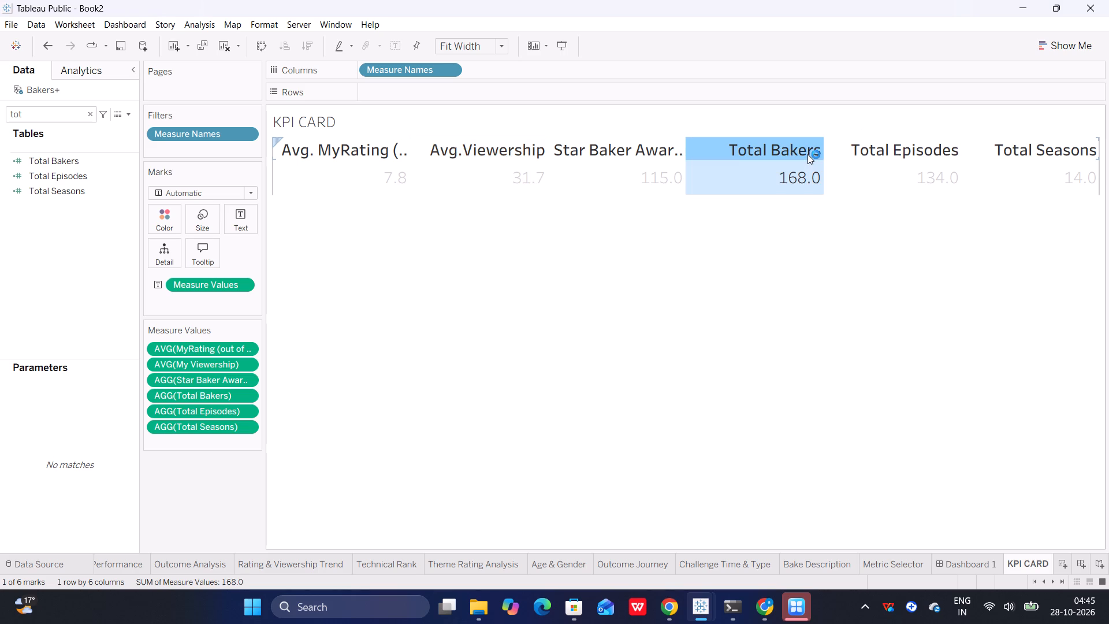
left_click(840, 275)
right_click(781, 151)
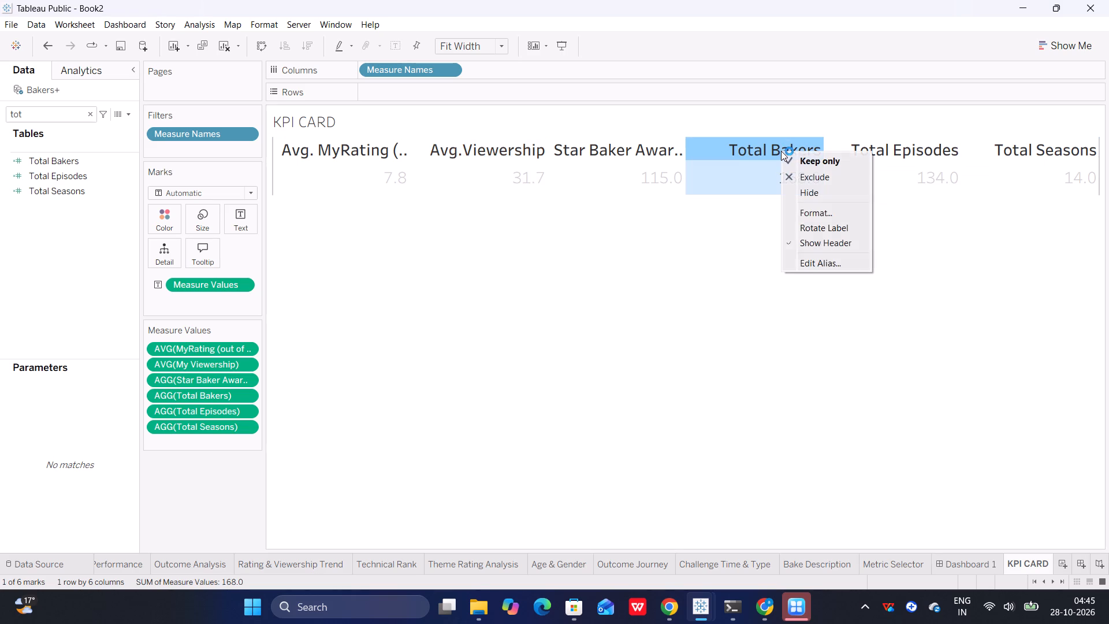
left_click(816, 265)
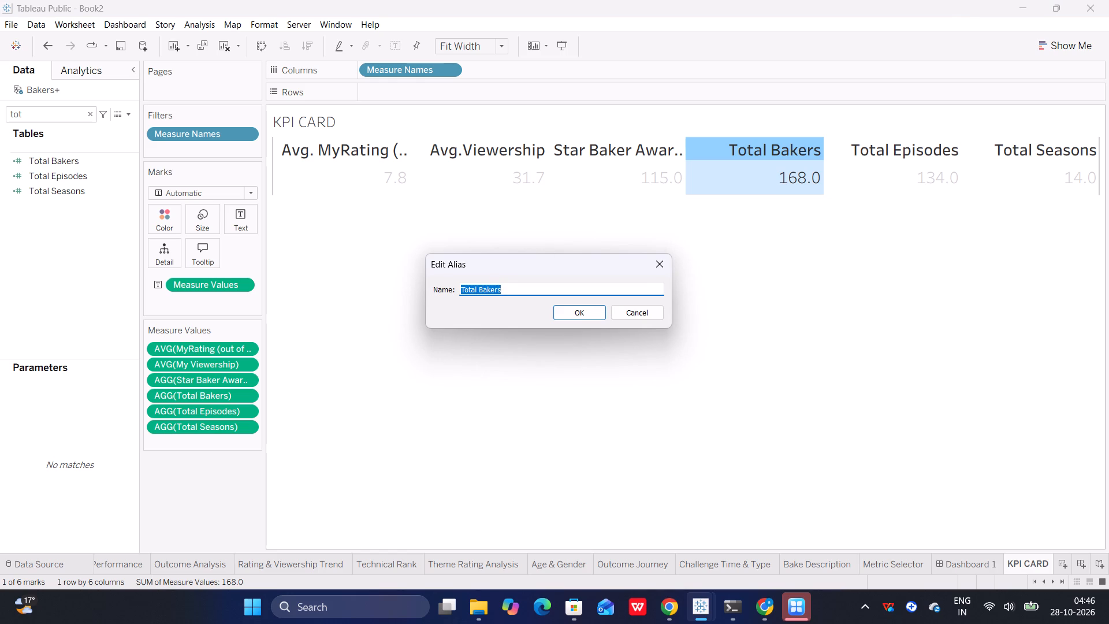
left_click(478, 291)
key("BackSpace")
key("BackSpace")
key("BackSpace")
key("BackSpace")
key("BackSpace")
key("BackSpace")
left_click(564, 316)
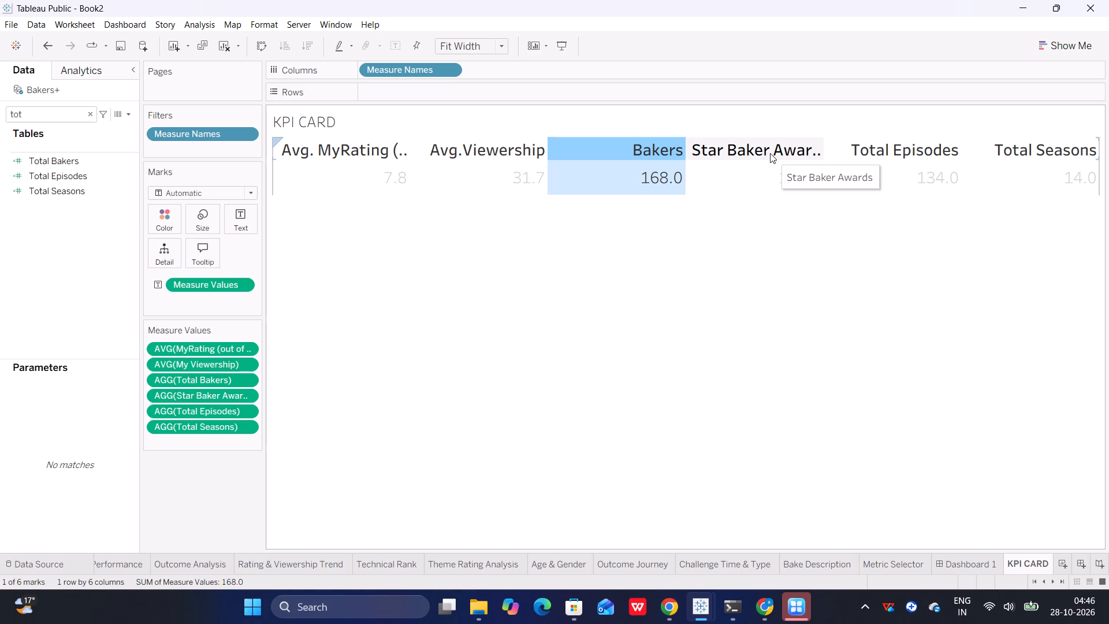
Change the alias of the Total Episodes header to Episodes.
right_click(894, 146)
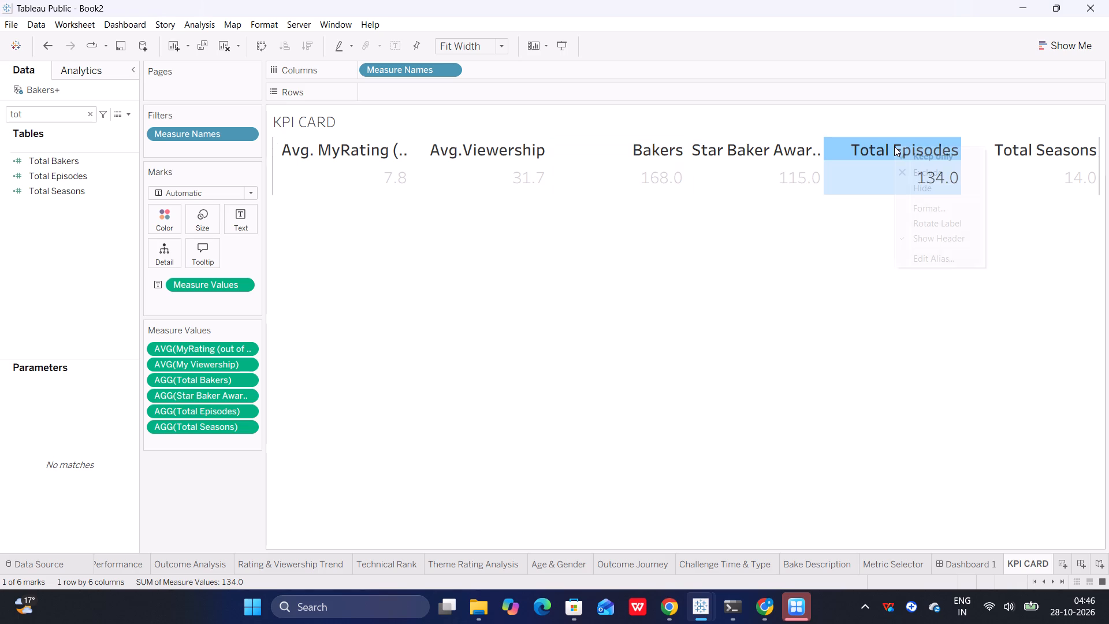
left_click(934, 259)
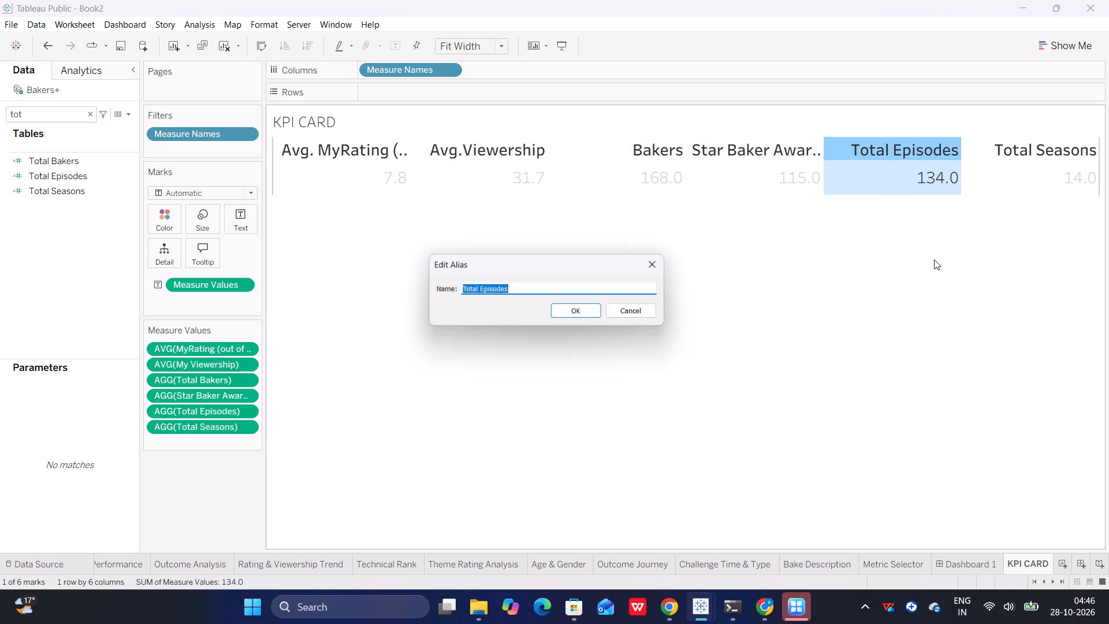
left_click(478, 292)
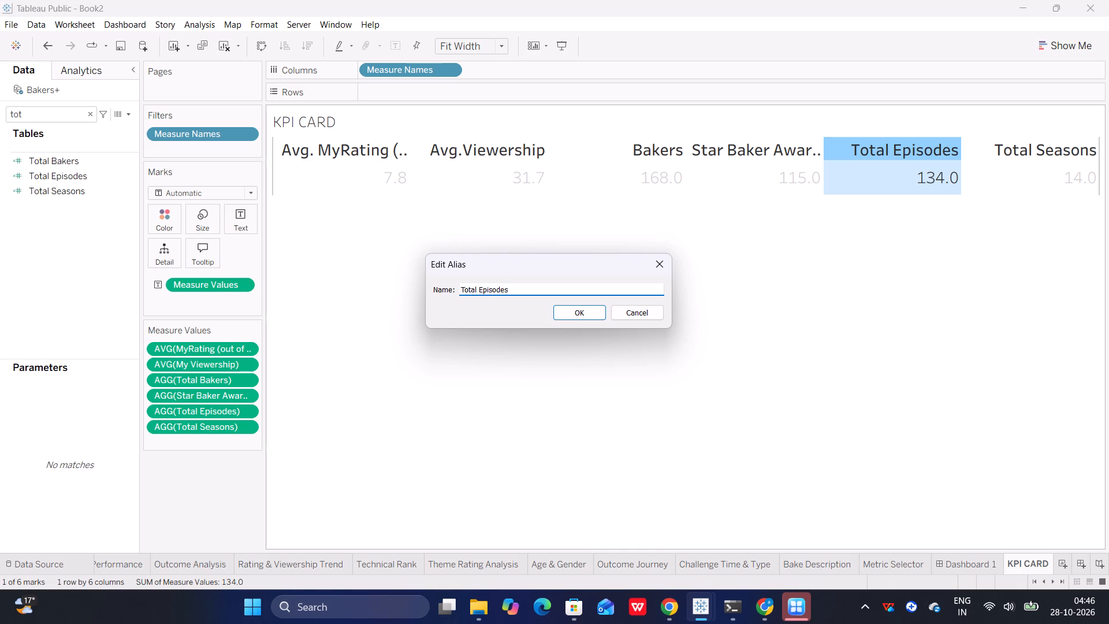
key("BackSpace")
key("BackSpace")
key("BackSpace")
key("BackSpace")
key("BackSpace")
key("BackSpace")
left_click(560, 312)
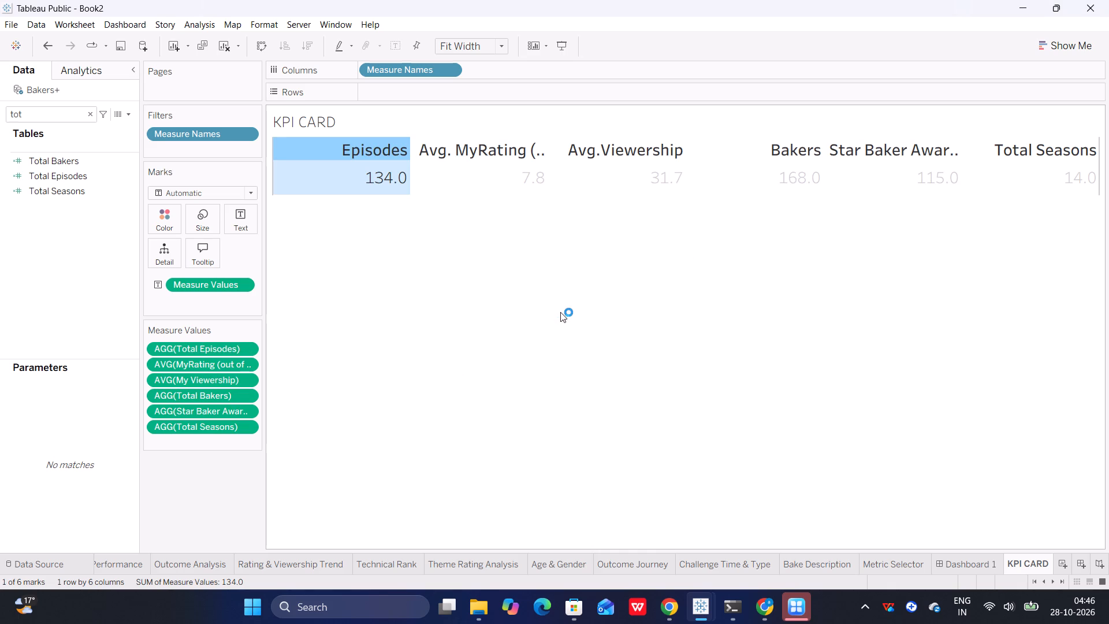
Change the alias of the Total Seasons header to Seasons.
left_click(1012, 150)
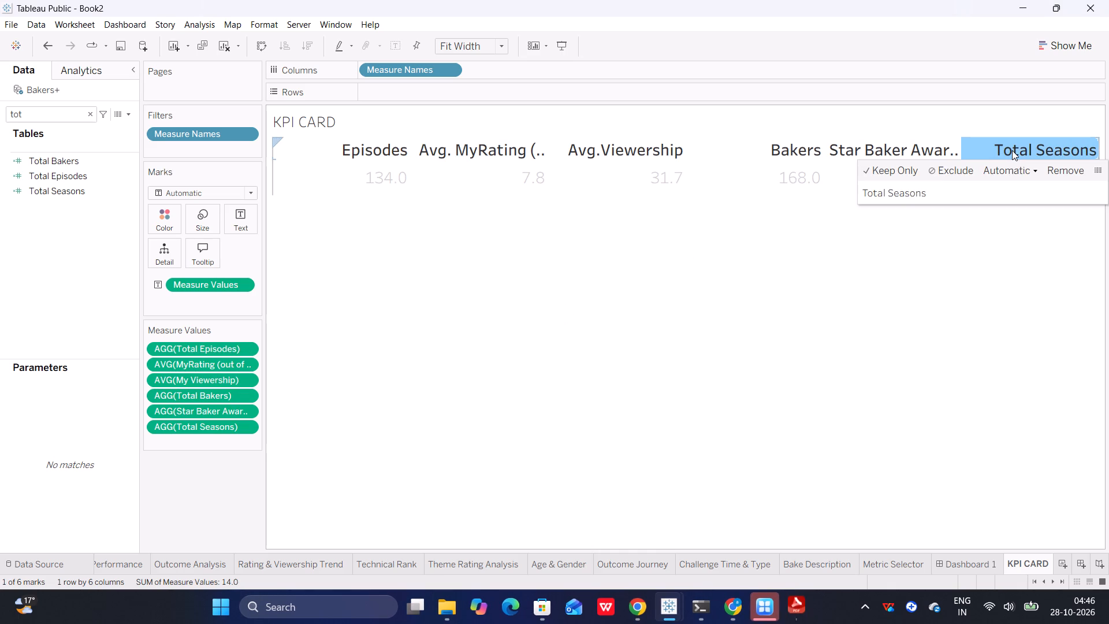
right_click(1012, 150)
left_click(1051, 268)
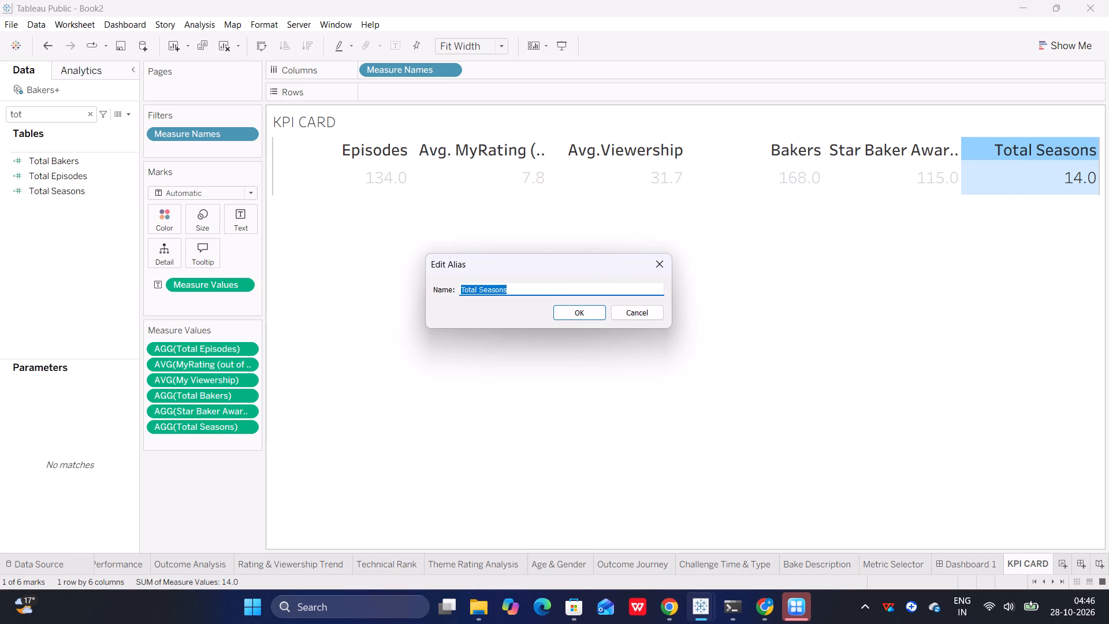
left_click(479, 291)
key("BackSpace")
key("BackSpace")
key("BackSpace")
key("BackSpace")
key("BackSpace")
key("BackSpace")
left_click(569, 316)
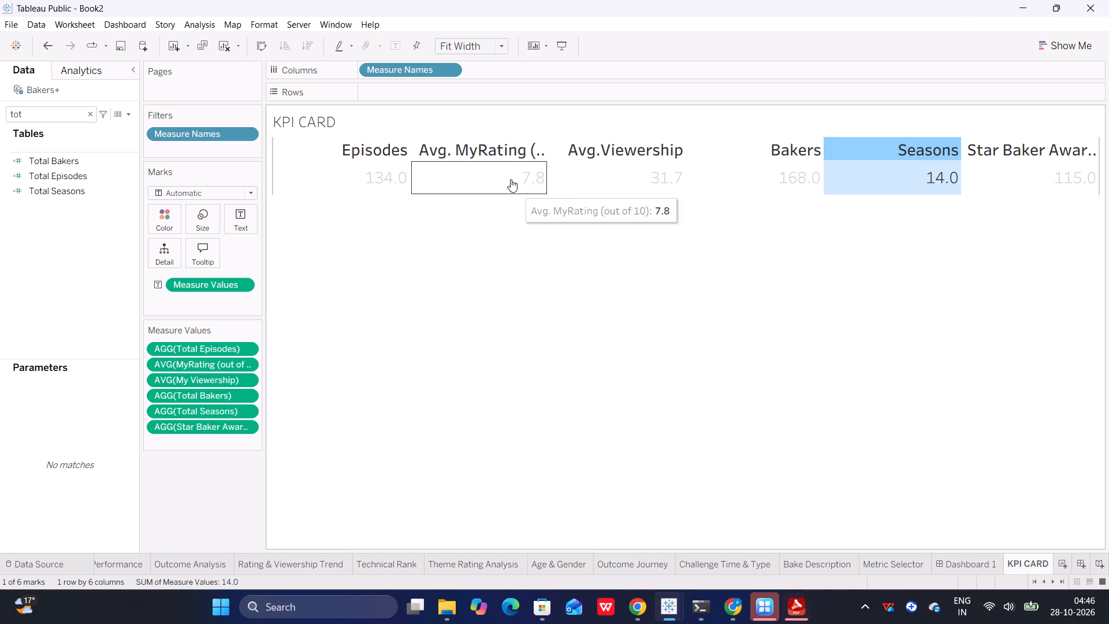
Change the alias of the Avg. MyRating (out of 10) header to Avg.MyRating.
right_click(483, 152)
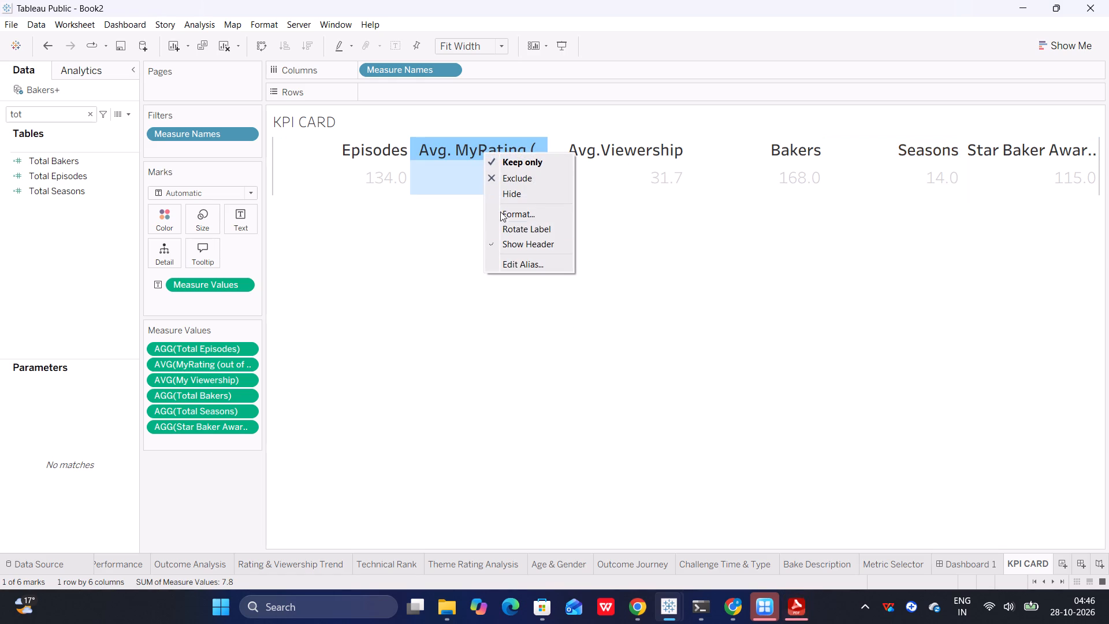
left_click(516, 264)
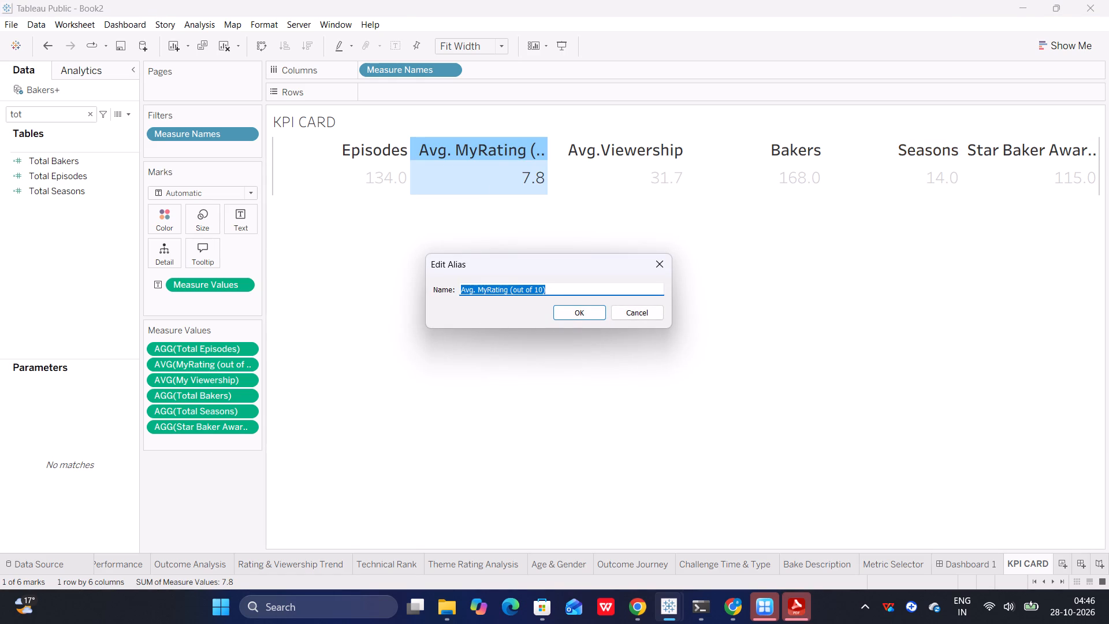
key("BackSpace")
key("BackSpace")
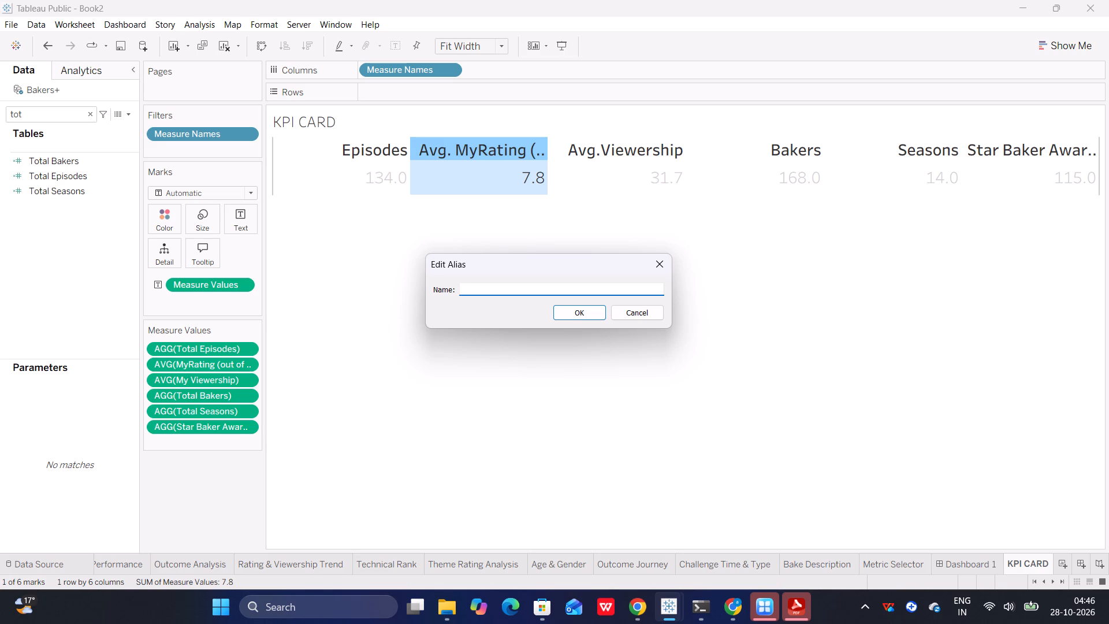
key("shift+a")
key("BackSpace")
key("shift+a")
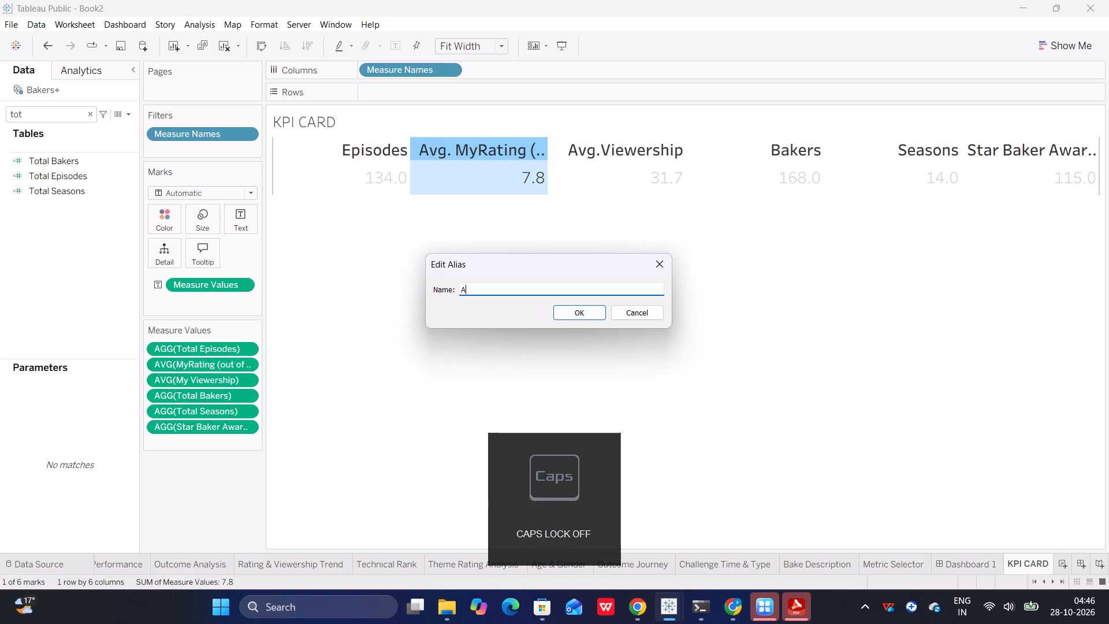
type("vg")
key("period")
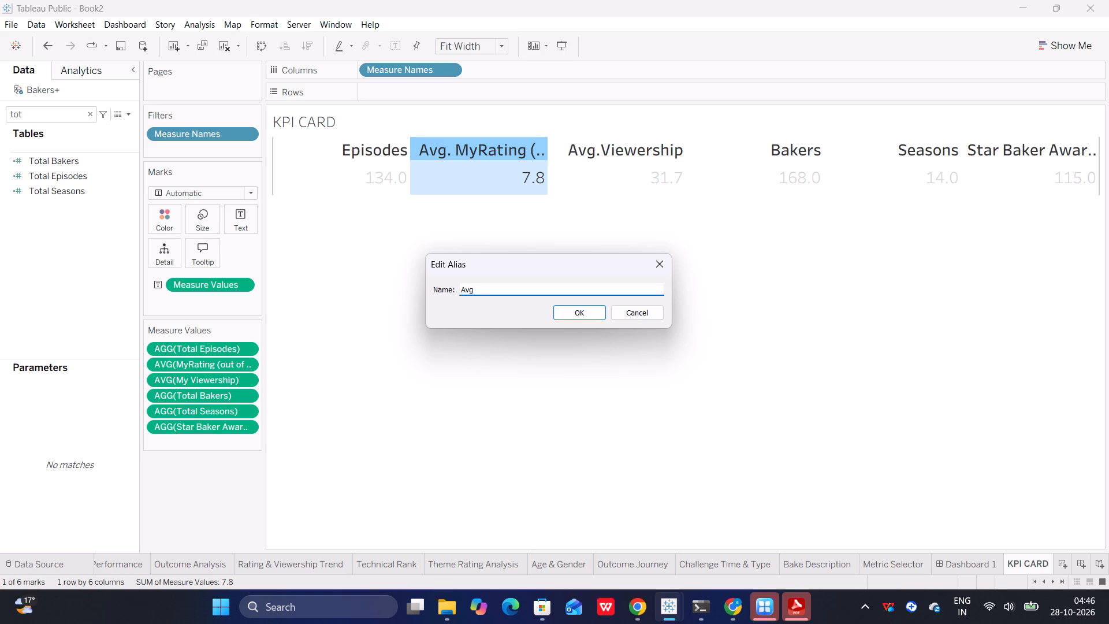
type("My")
type("Ra")
type("ting")
left_click(576, 311)
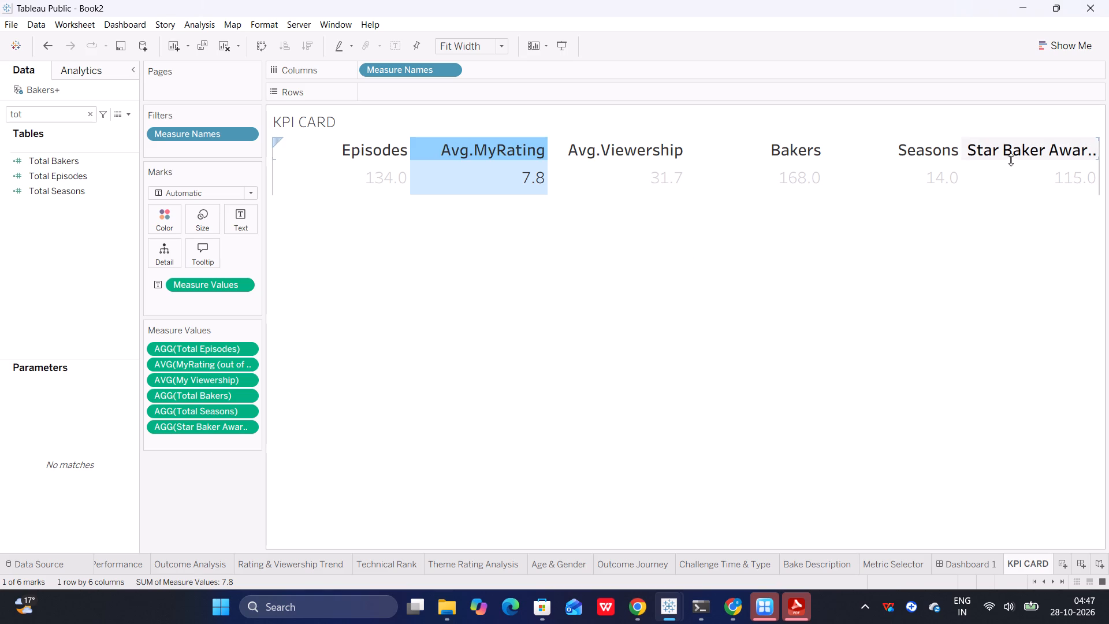
Close the PDF Editor and 360 AppHub windows running in the background.
scroll(955, 202, "left", 16)
left_click(684, 377)
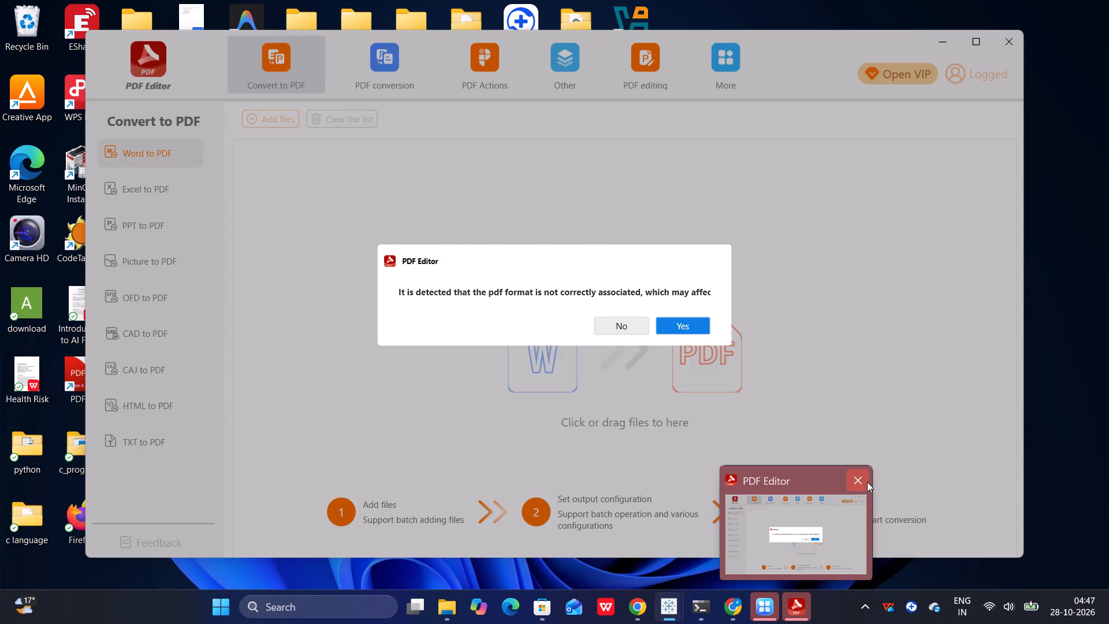
left_click(867, 482)
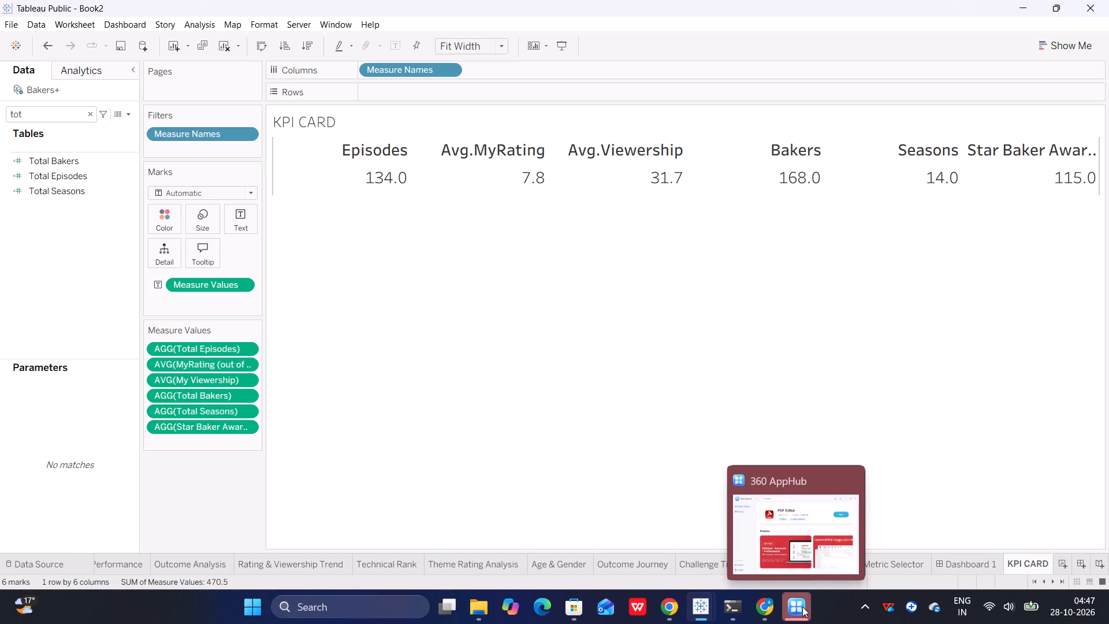
left_click(856, 482)
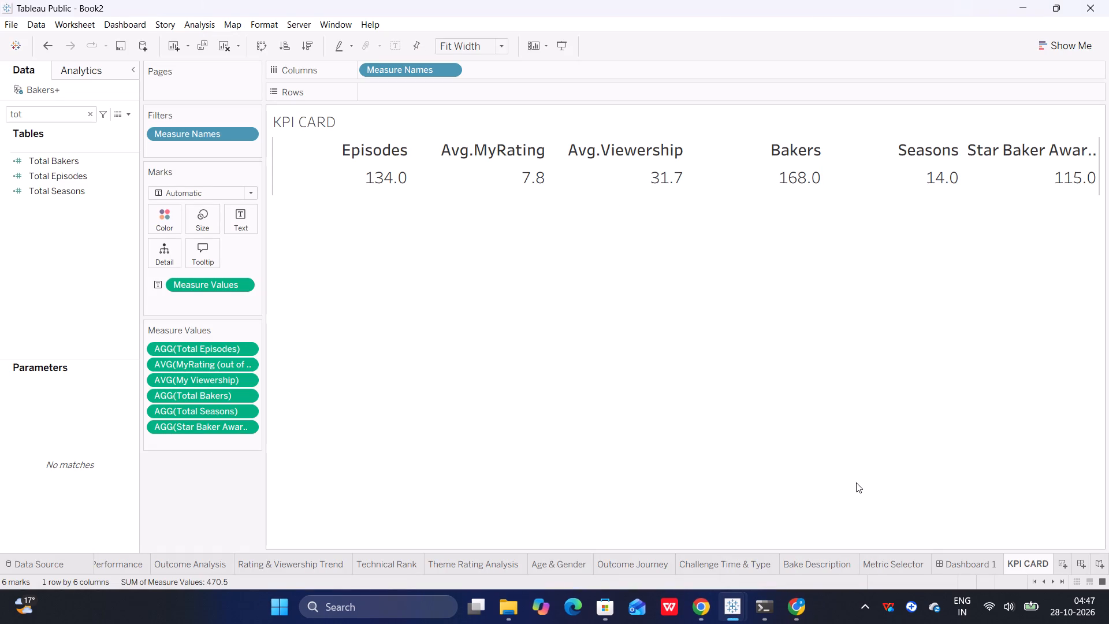
Check how the shortened KPI CARD headers fit on Dashboard 1, and return to the KPI CARD sheet.
left_click(967, 562)
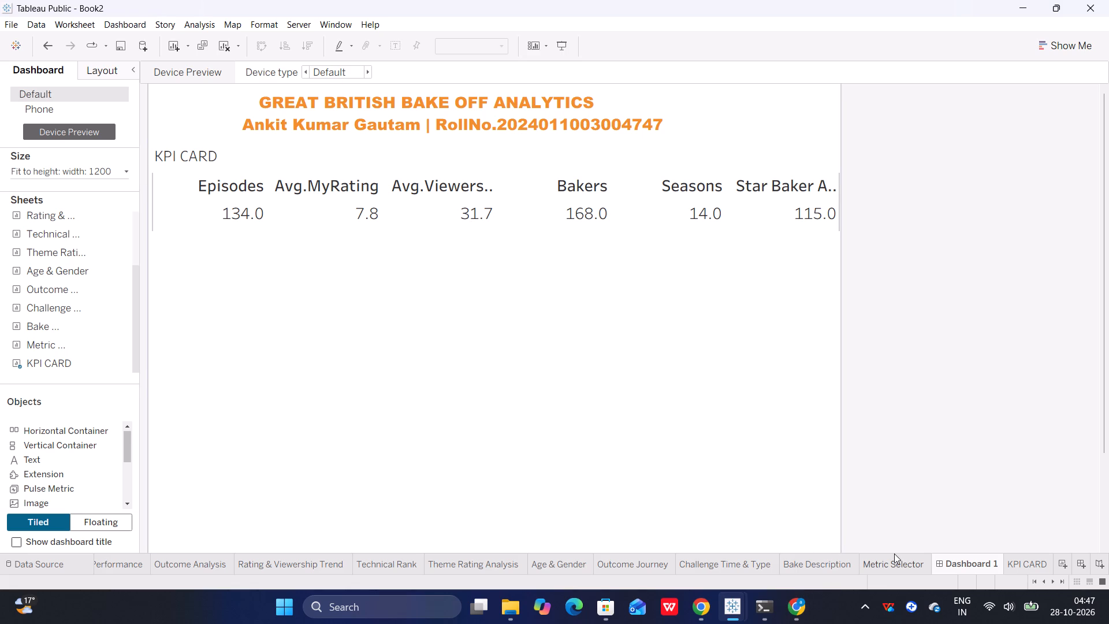
left_click(1021, 565)
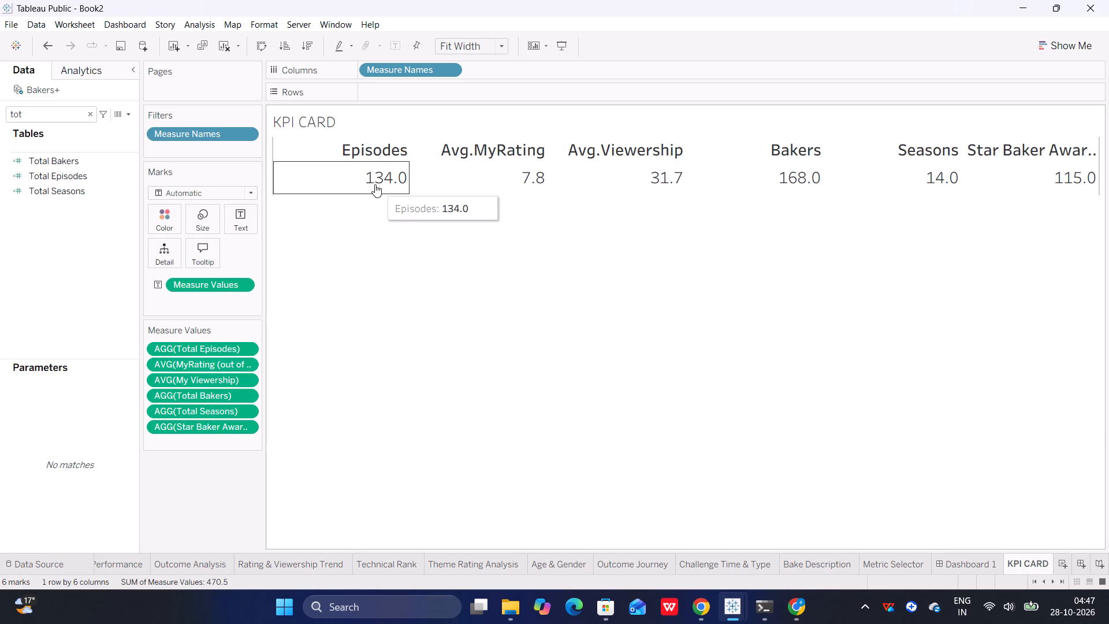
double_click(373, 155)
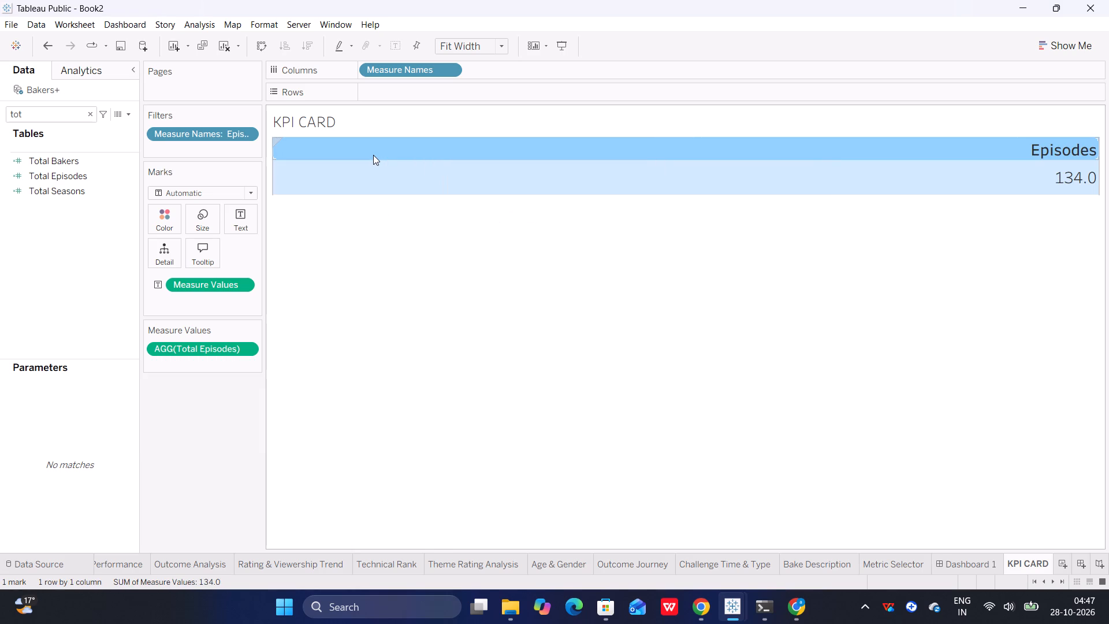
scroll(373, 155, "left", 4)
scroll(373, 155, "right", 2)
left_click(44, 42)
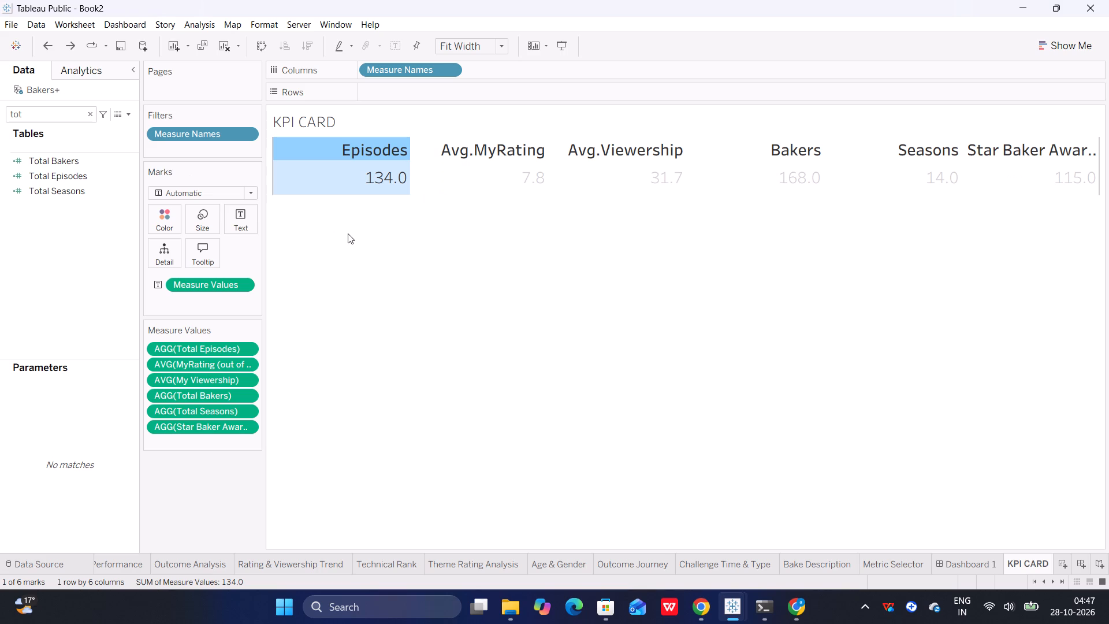
Look through the KPI CARD sheet's alignment, border, line, shading and font formatting options.
right_click(379, 142)
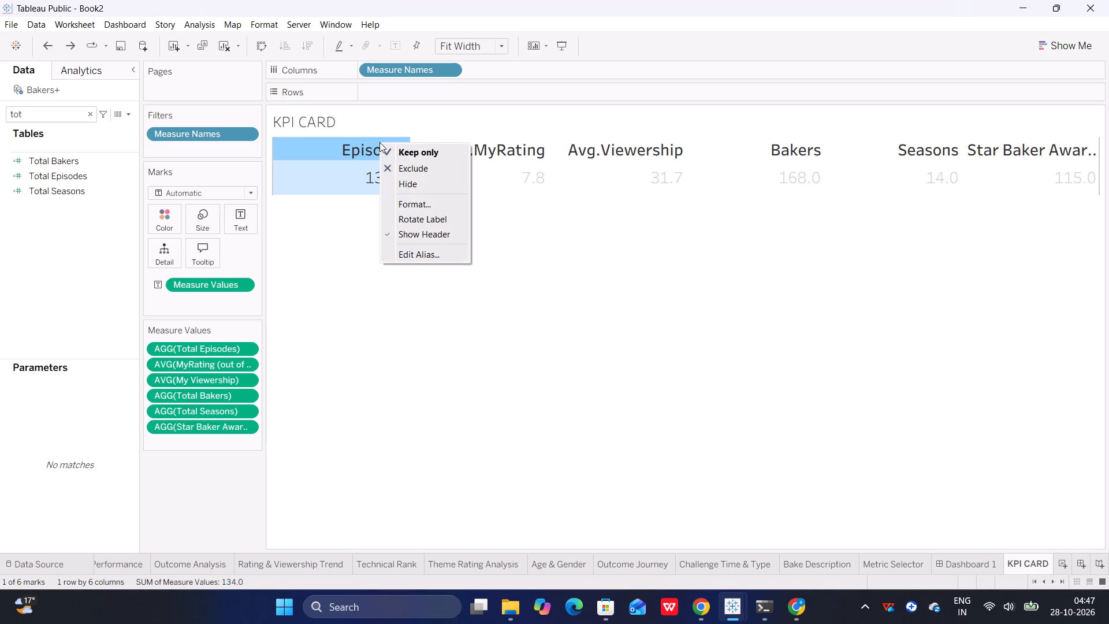
left_click(424, 200)
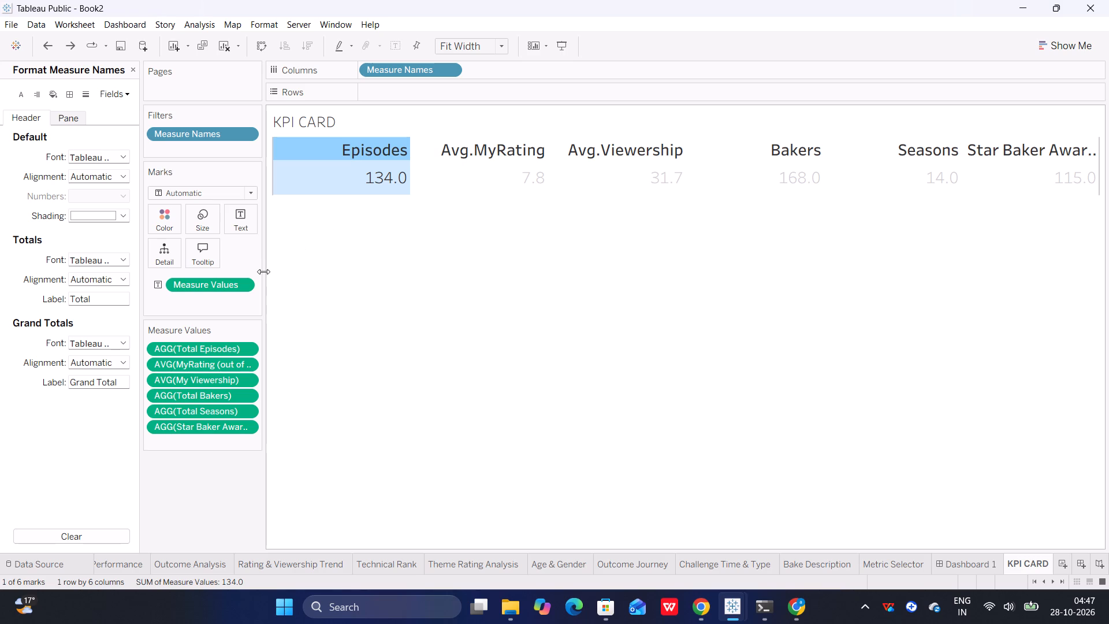
left_click(37, 94)
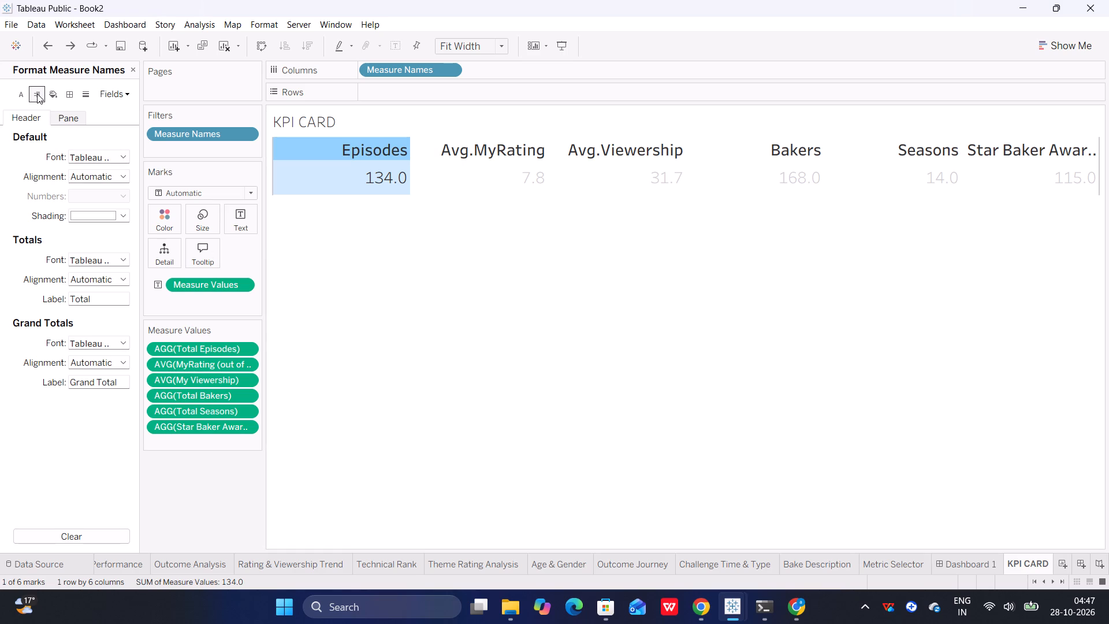
left_click(72, 95)
left_click(72, 95)
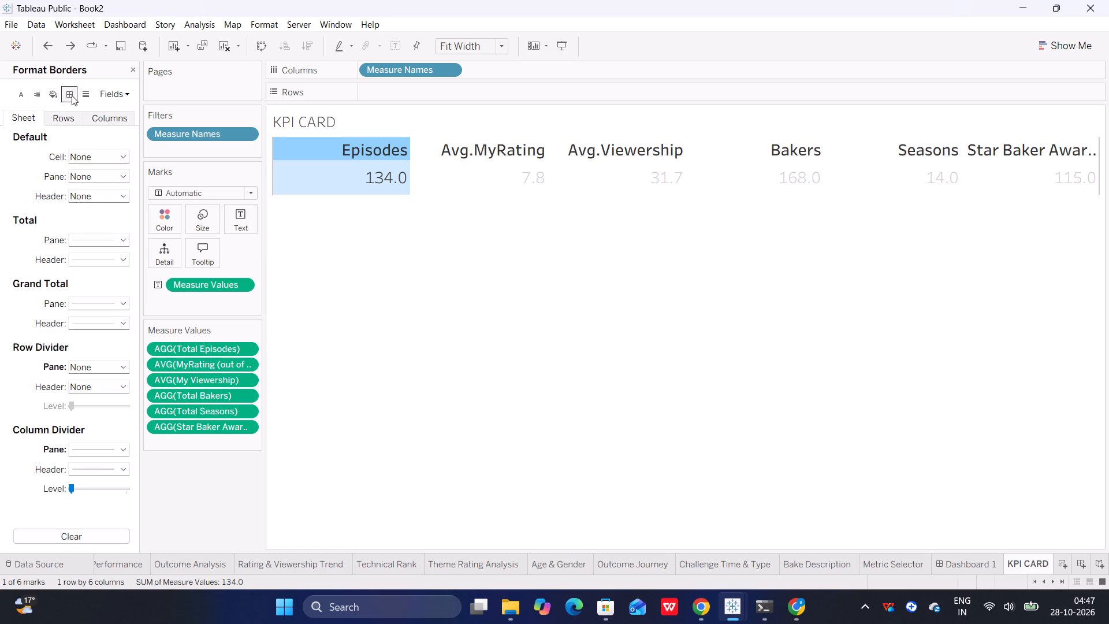
left_click(83, 94)
left_click(54, 91)
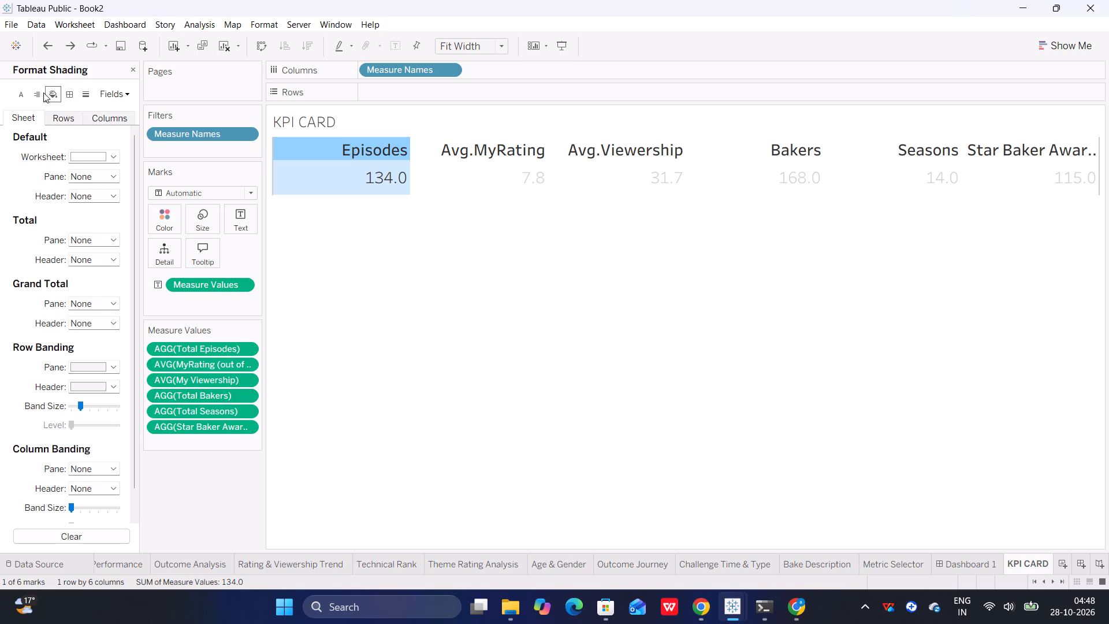
left_click(39, 94)
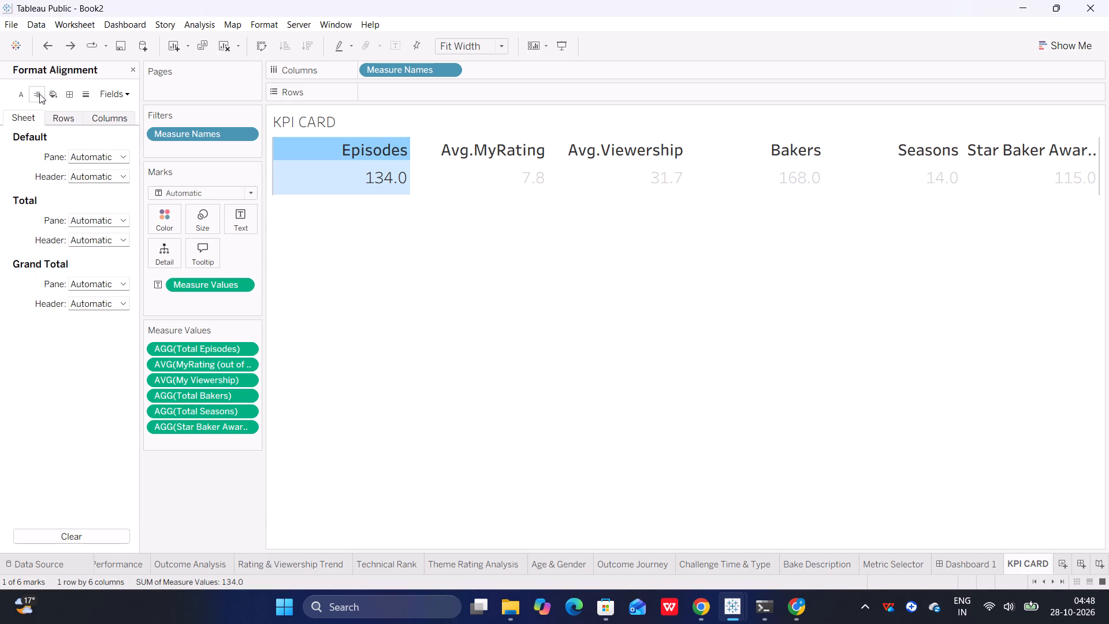
left_click(18, 97)
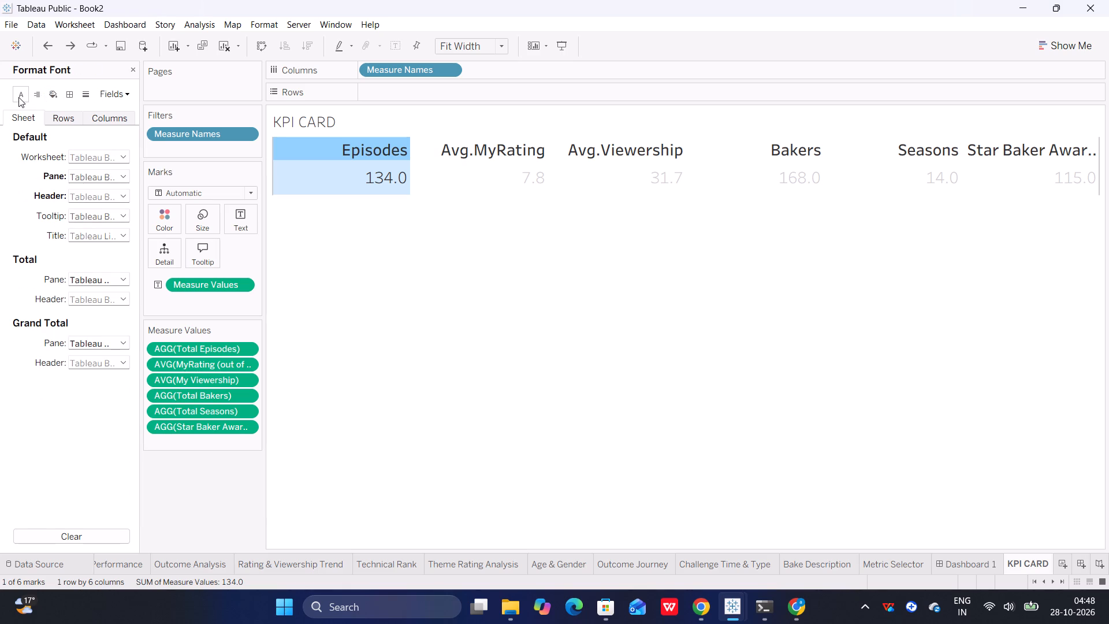
Set the horizontal alignment of the KPI CARD's Total pane and Total header to Center.
left_click(38, 95)
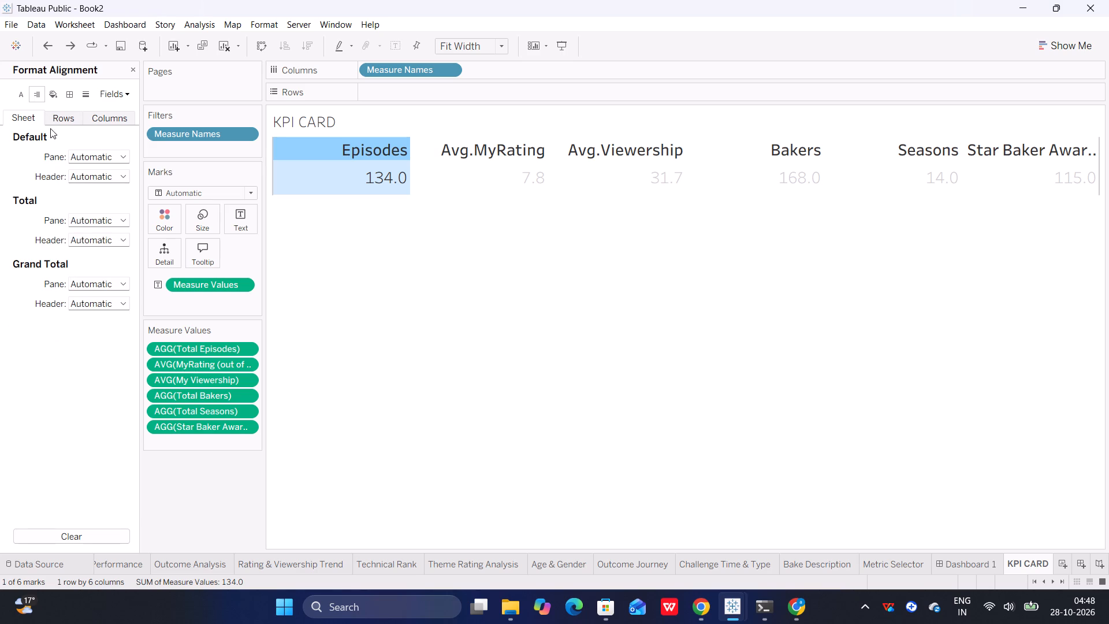
left_click(122, 220)
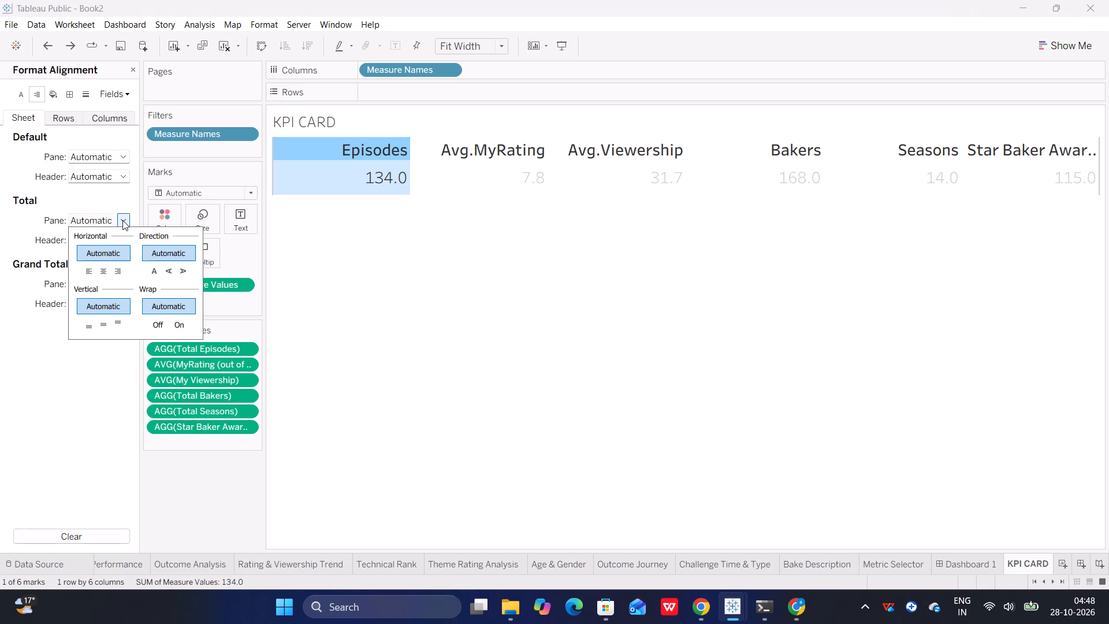
left_click(103, 272)
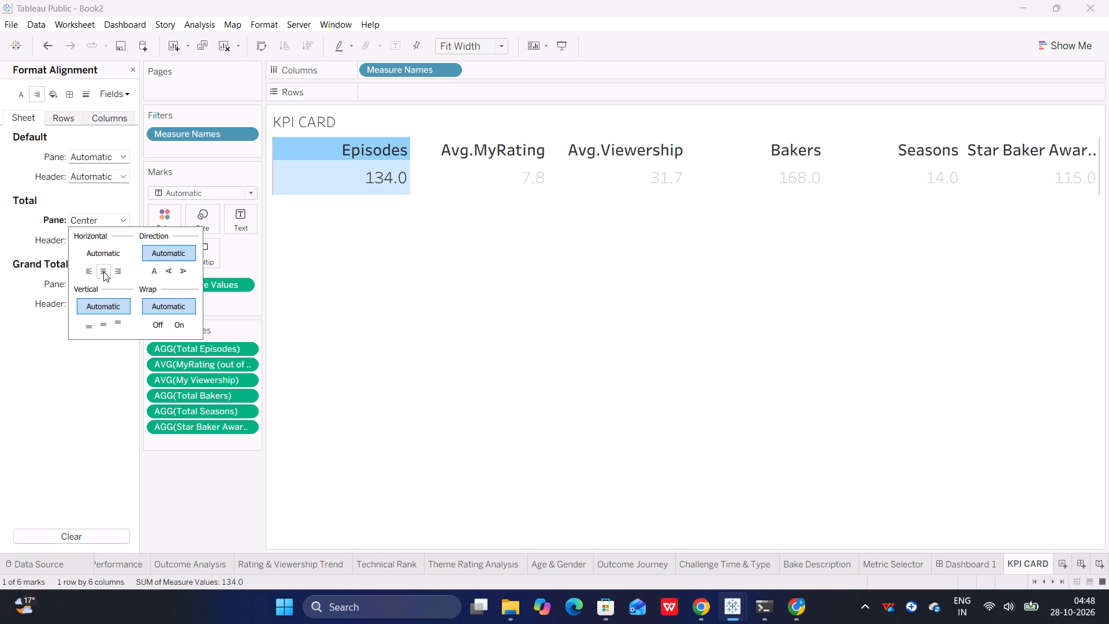
left_click(103, 272)
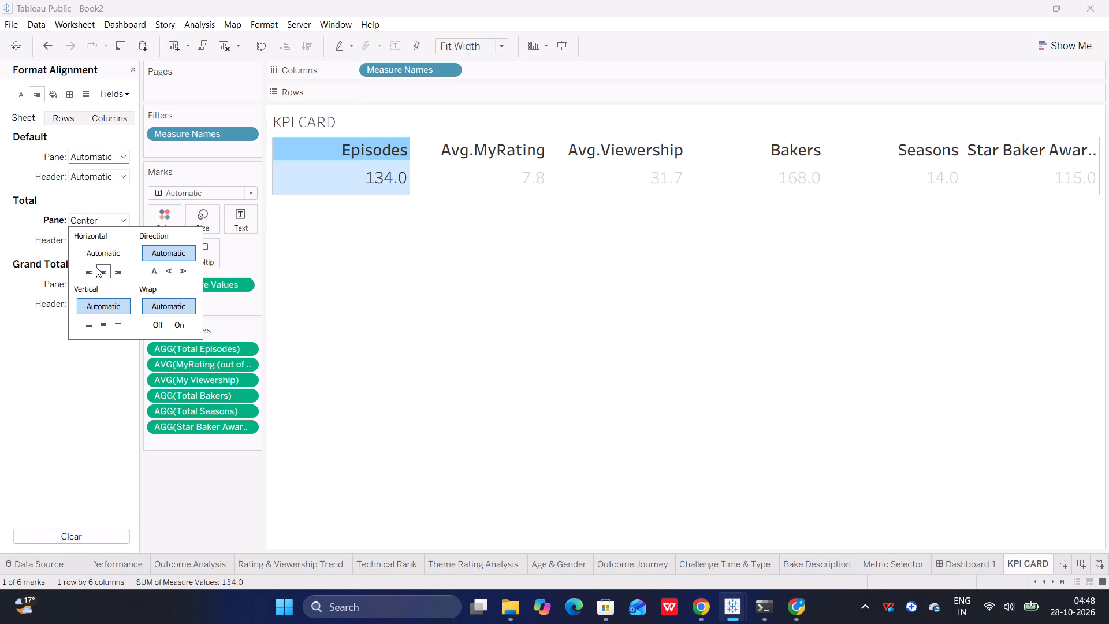
left_click(99, 270)
left_click(85, 389)
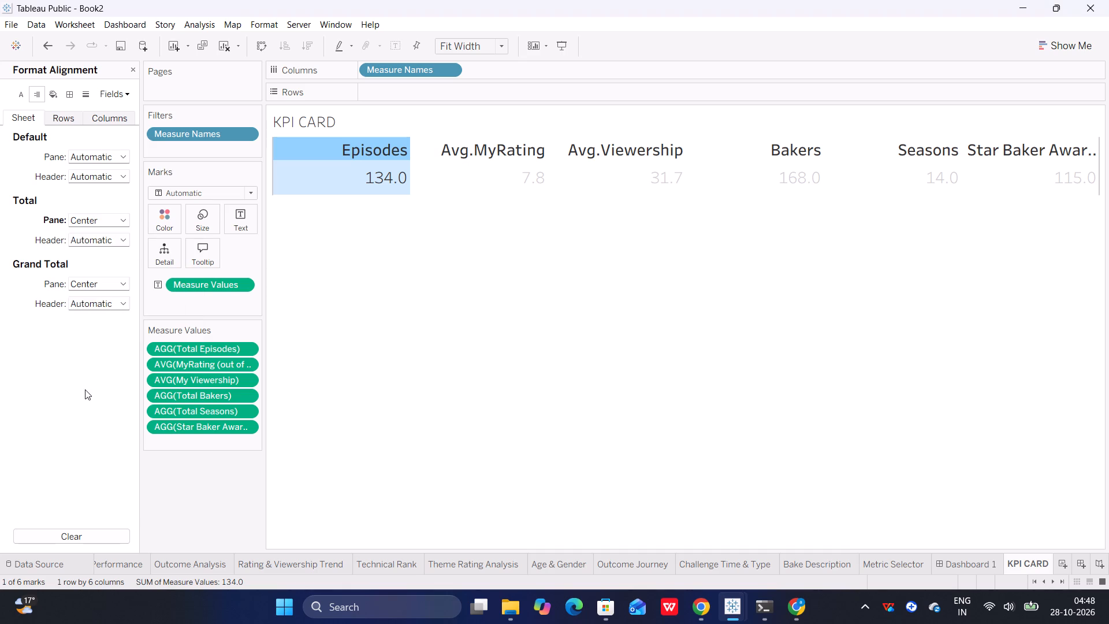
left_click(122, 242)
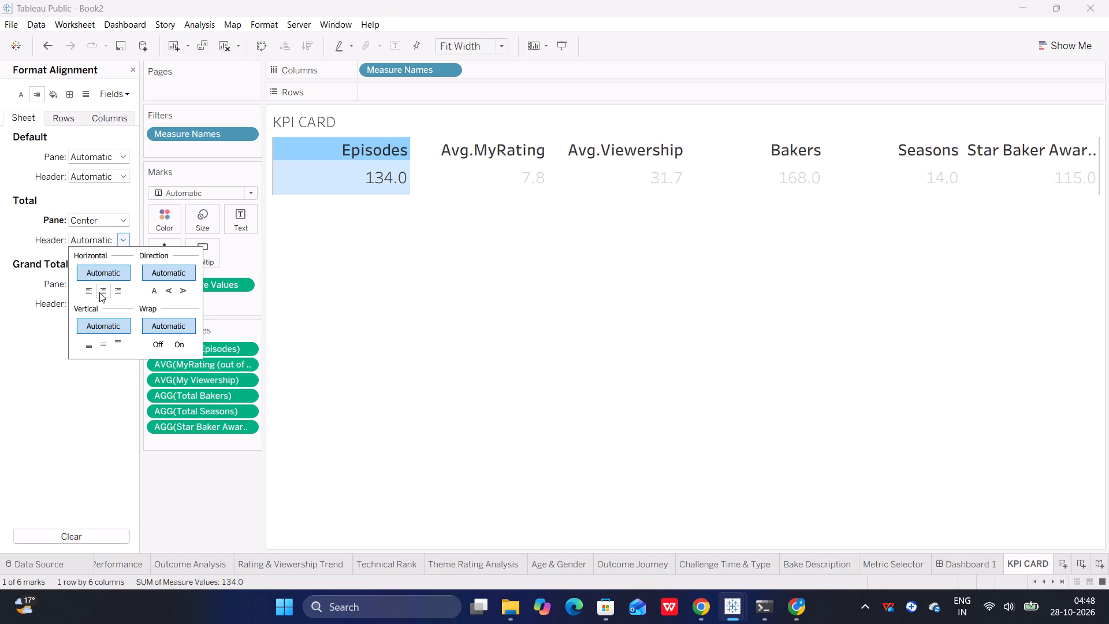
left_click(99, 294)
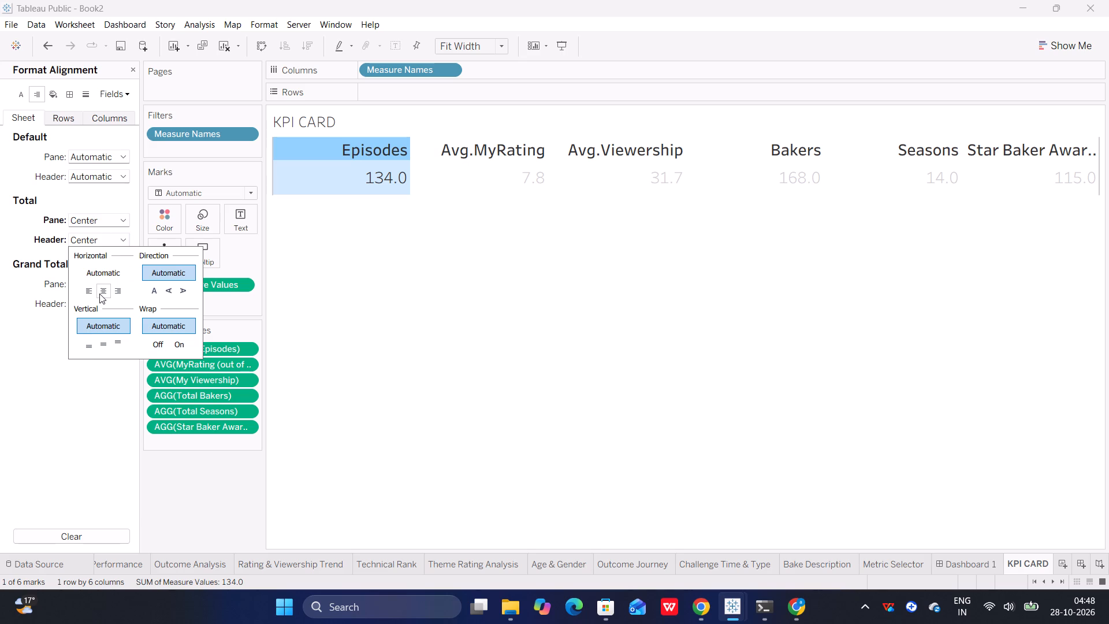
left_click(83, 392)
left_click(408, 344)
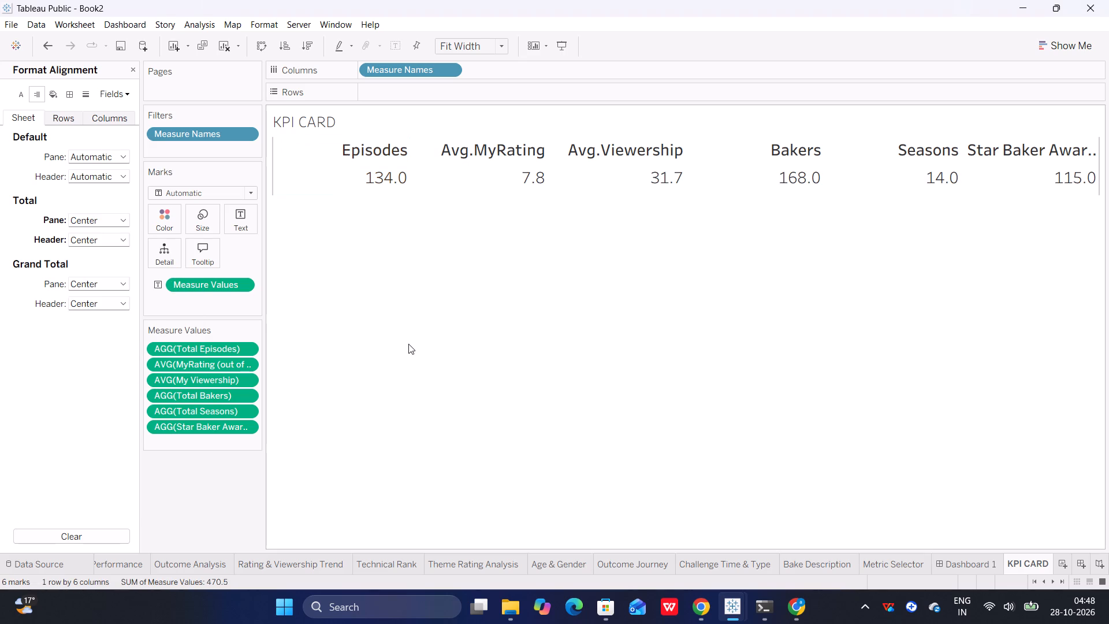
left_click(408, 344)
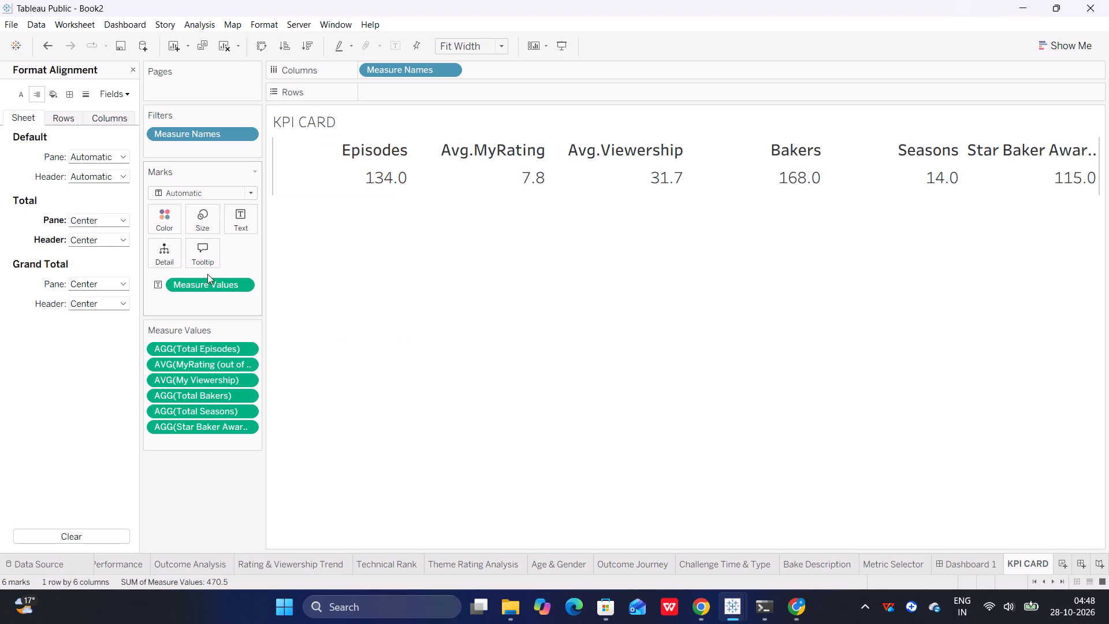
Center the KPI CARD's values and headers by setting the Default pane and header horizontal alignment to Center.
left_click(121, 157)
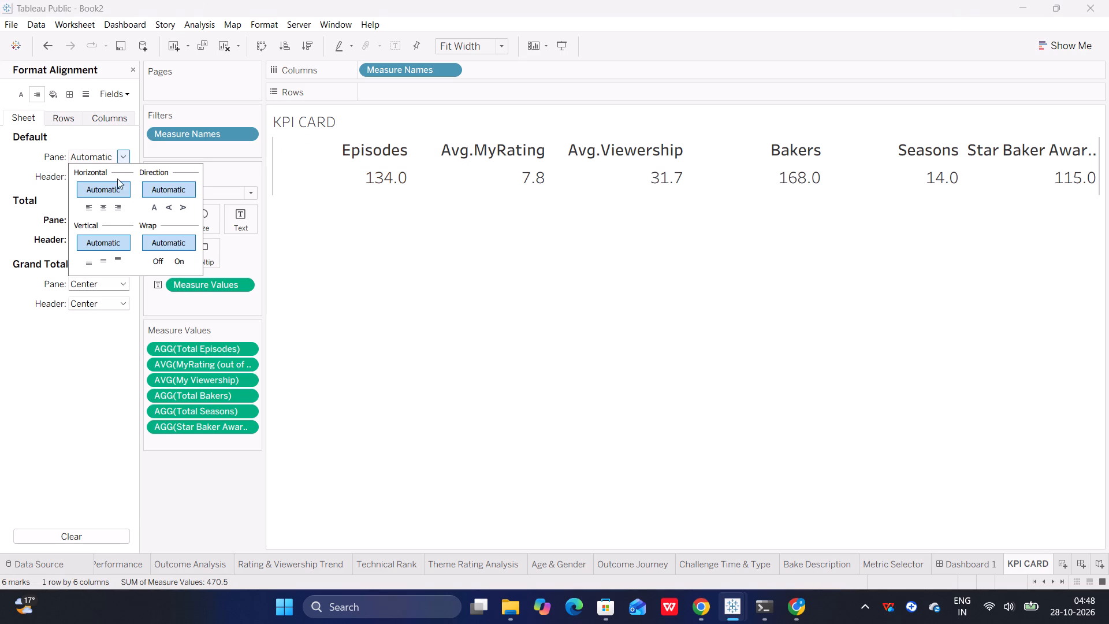
left_click(100, 207)
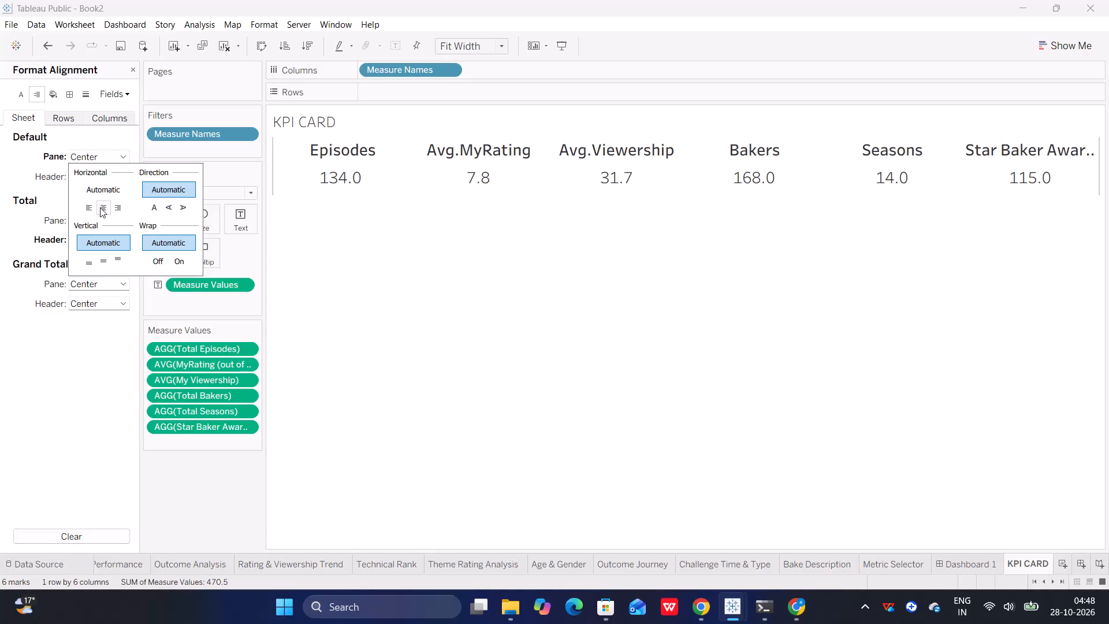
left_click(85, 381)
left_click(124, 174)
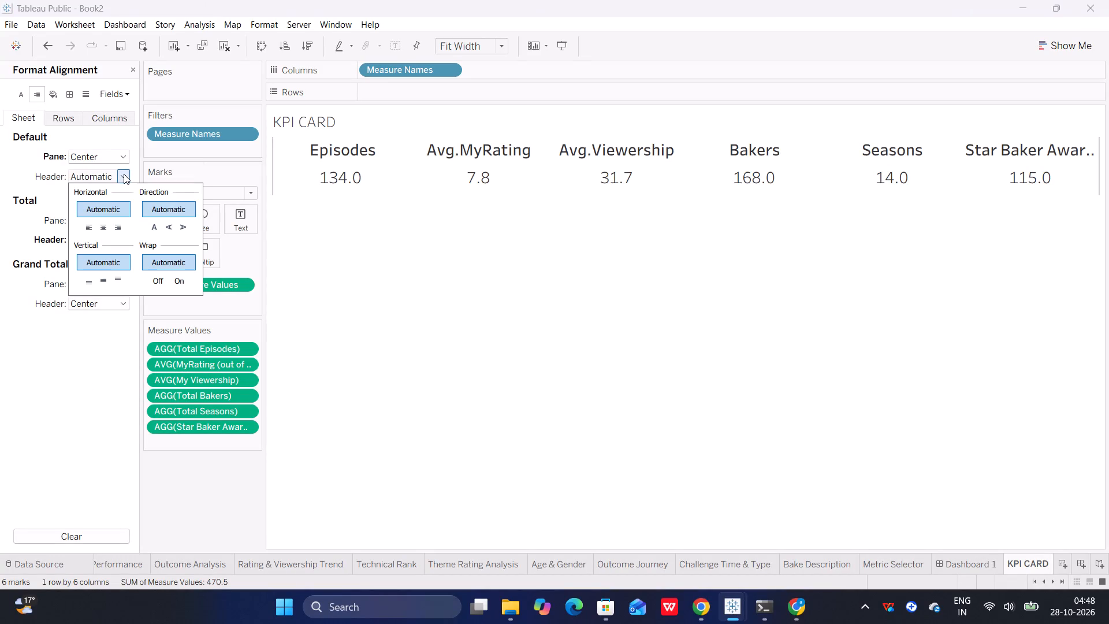
left_click(106, 226)
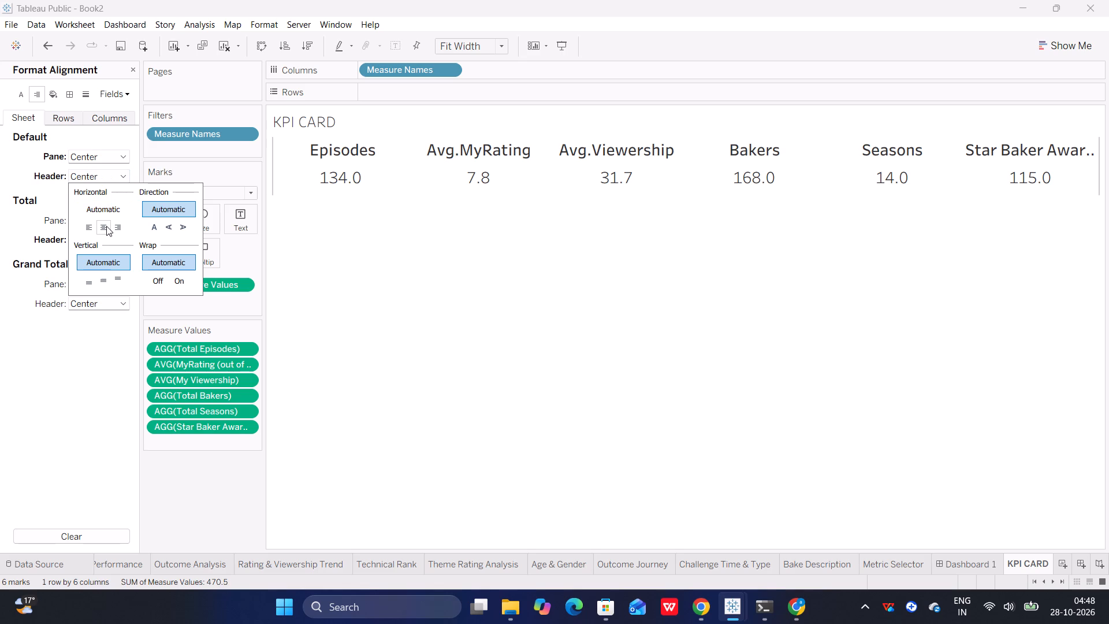
left_click(422, 324)
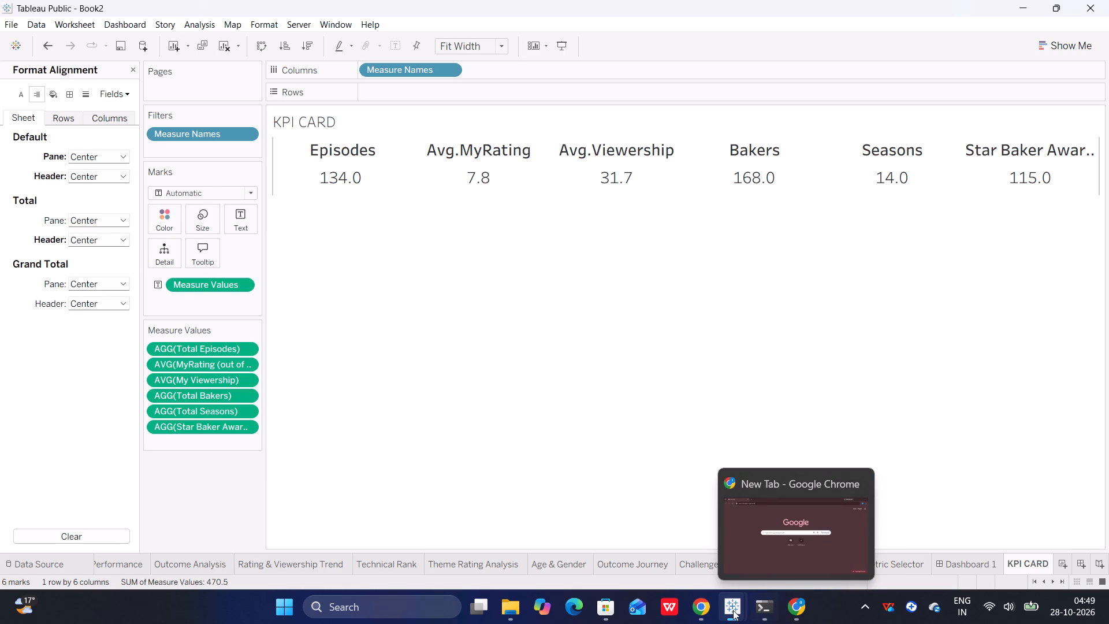
left_click(758, 536)
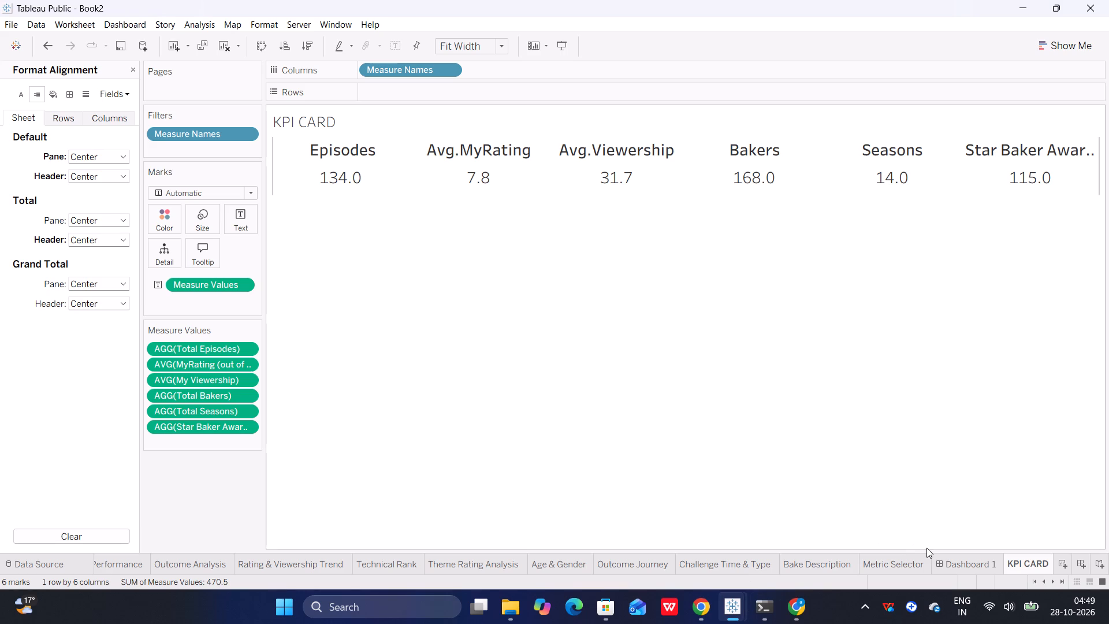
Hide the title of the KPI CARD sheet on Dashboard 1.
left_click(950, 562)
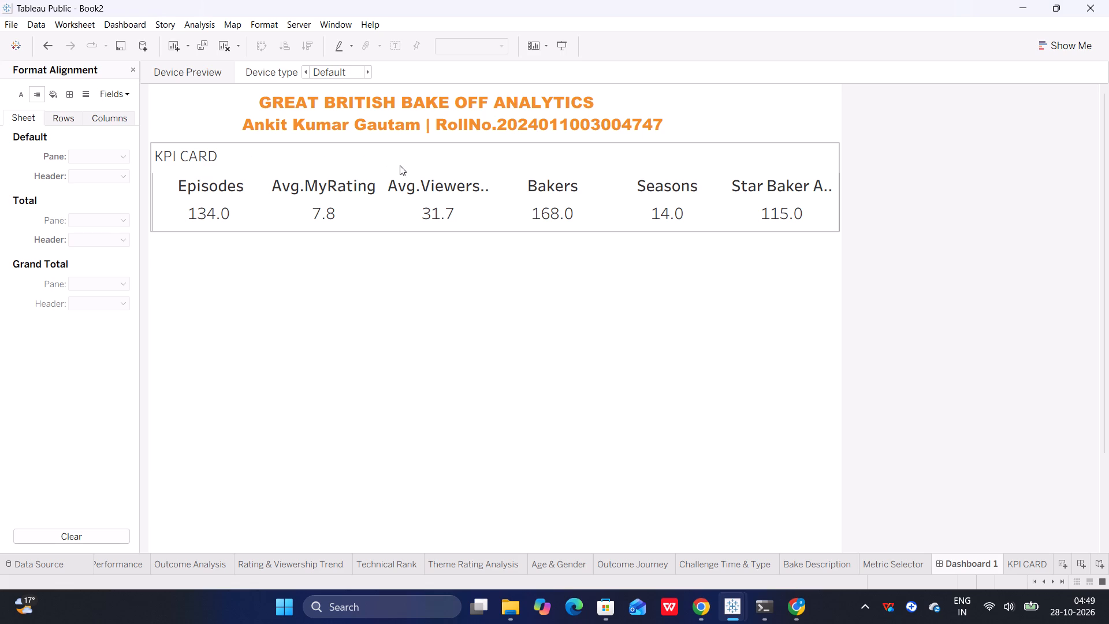
left_click(204, 157)
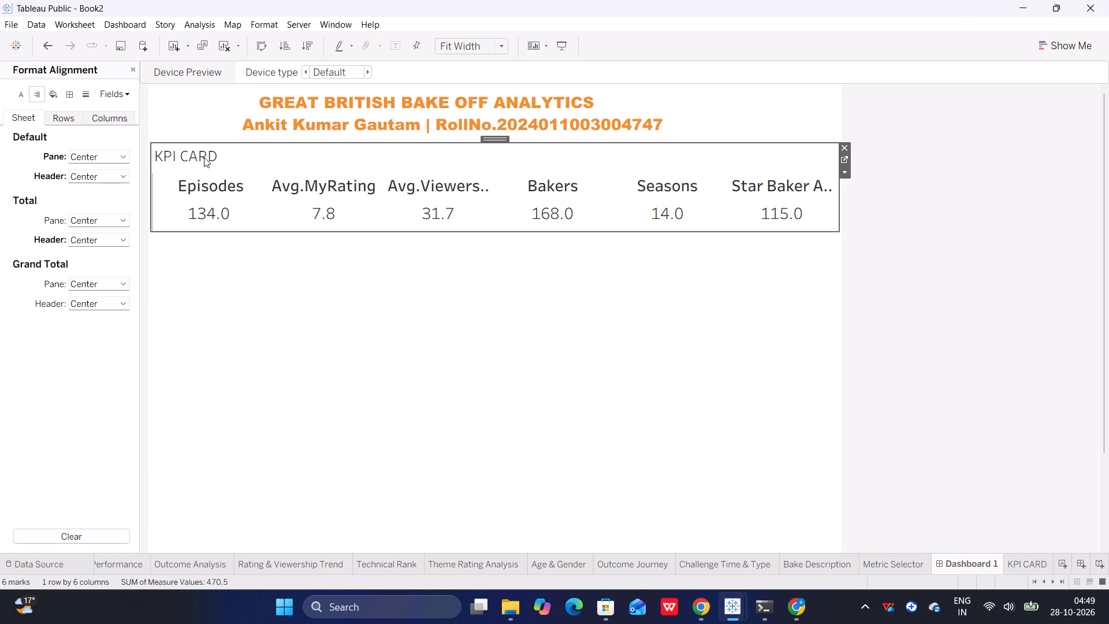
right_click(204, 157)
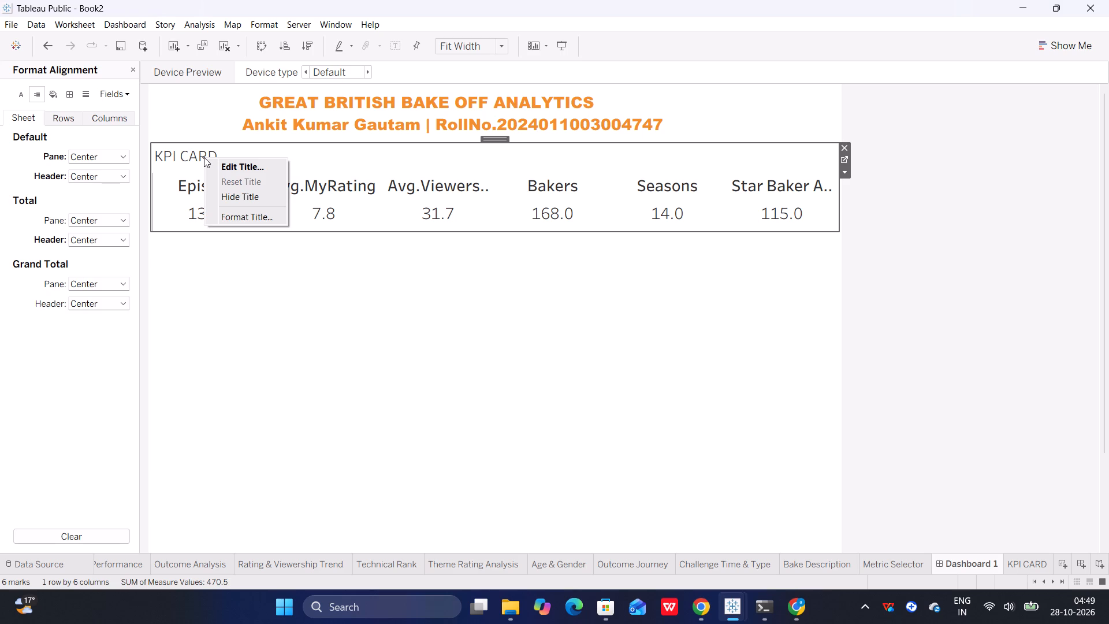
left_click(235, 198)
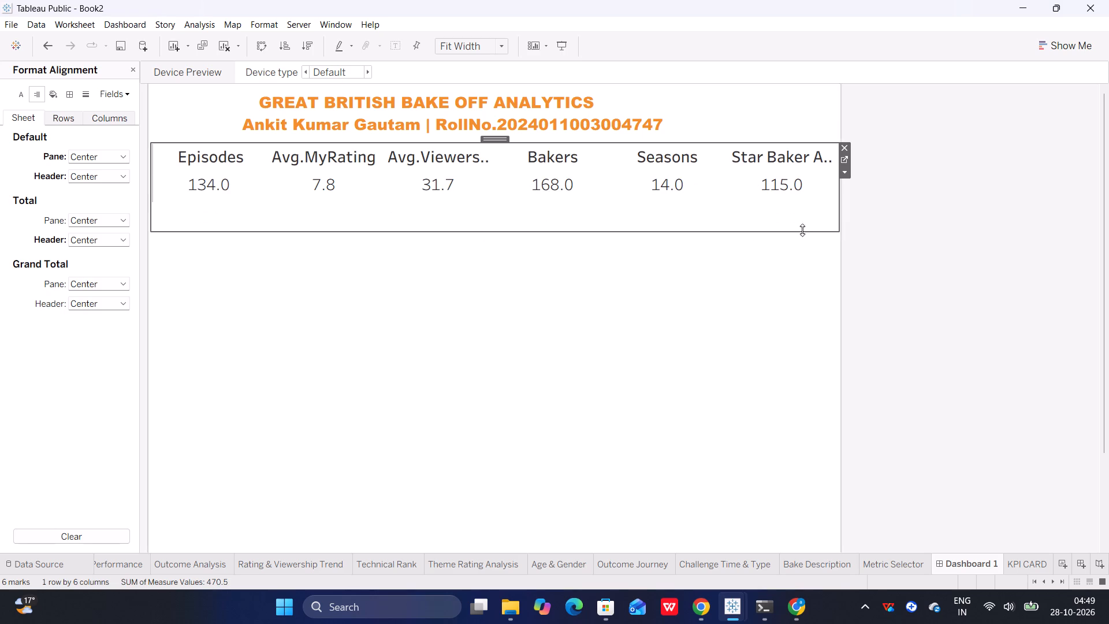
Resize the KPI CARD on Dashboard 1, reducing its height, widening it past the dashboard's left edge and raising its top edge against the title text.
left_click_drag(828, 230, 820, 205)
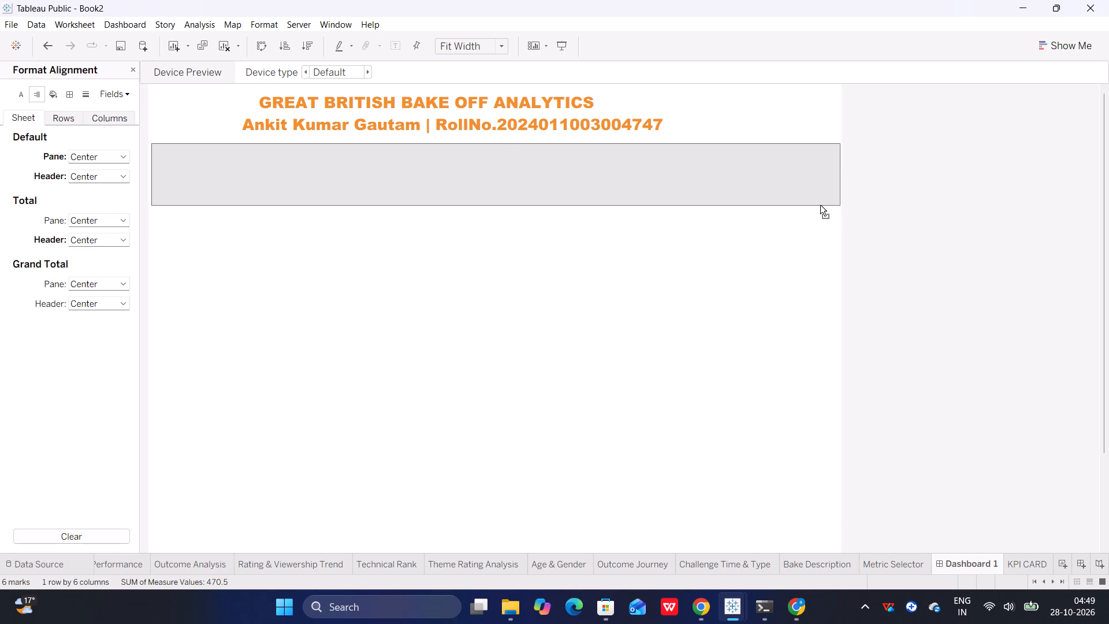
left_click_drag(820, 205, 820, 206)
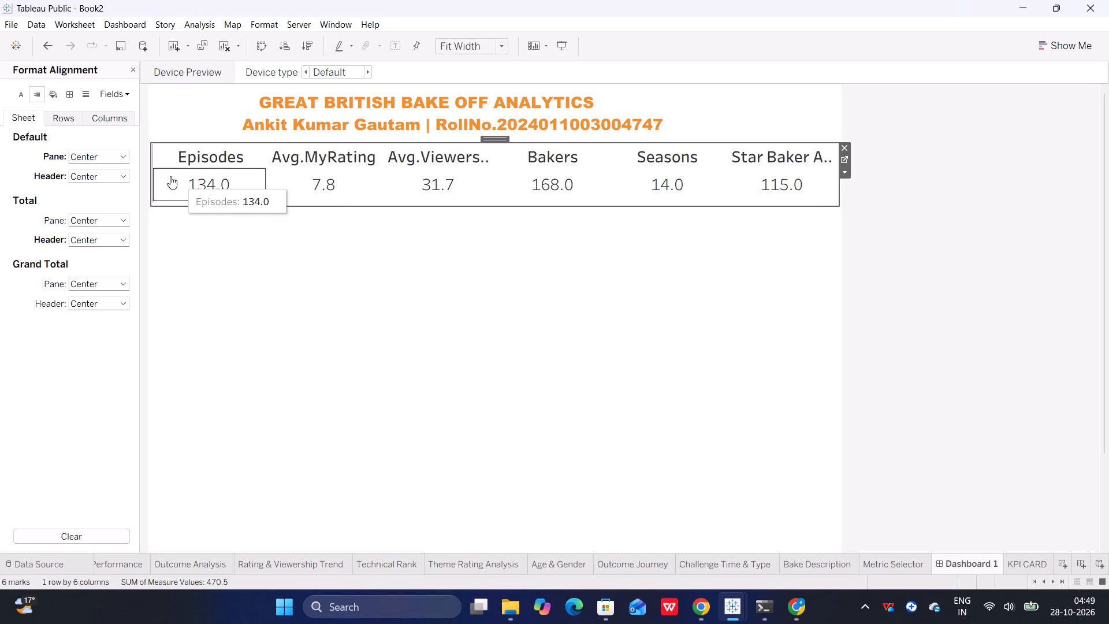
left_click_drag(151, 170, 146, 171)
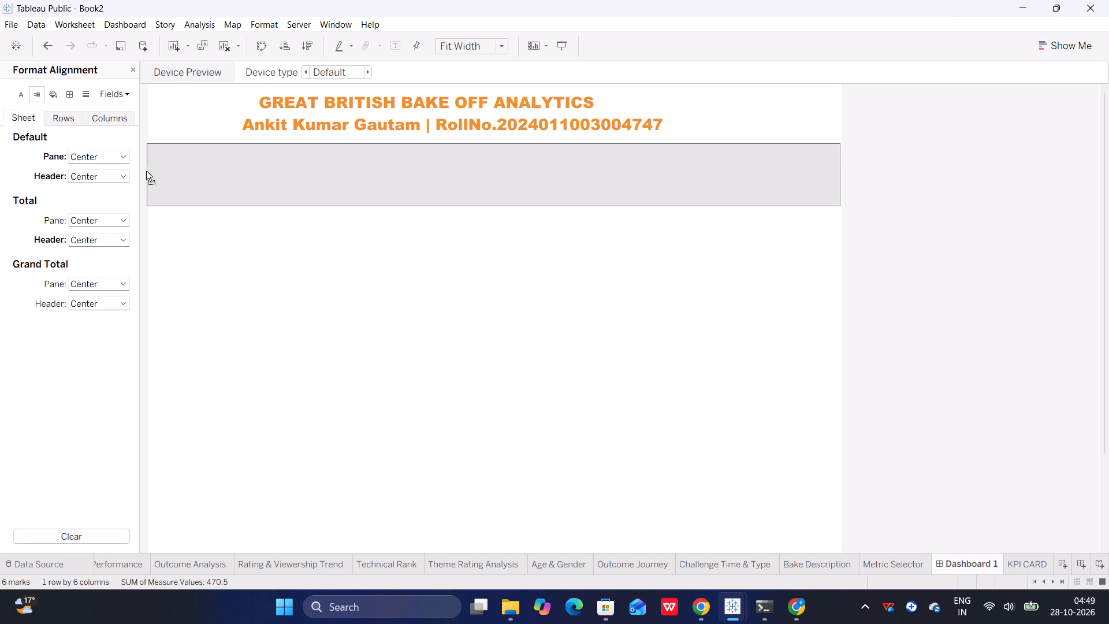
left_click_drag(146, 171, 144, 171)
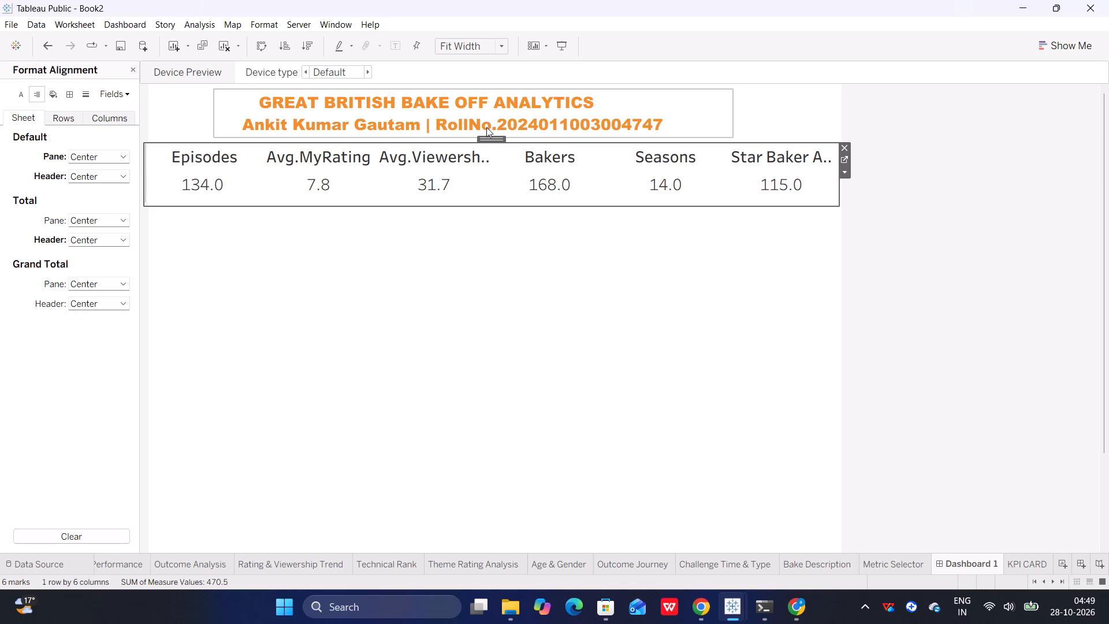
left_click(485, 142)
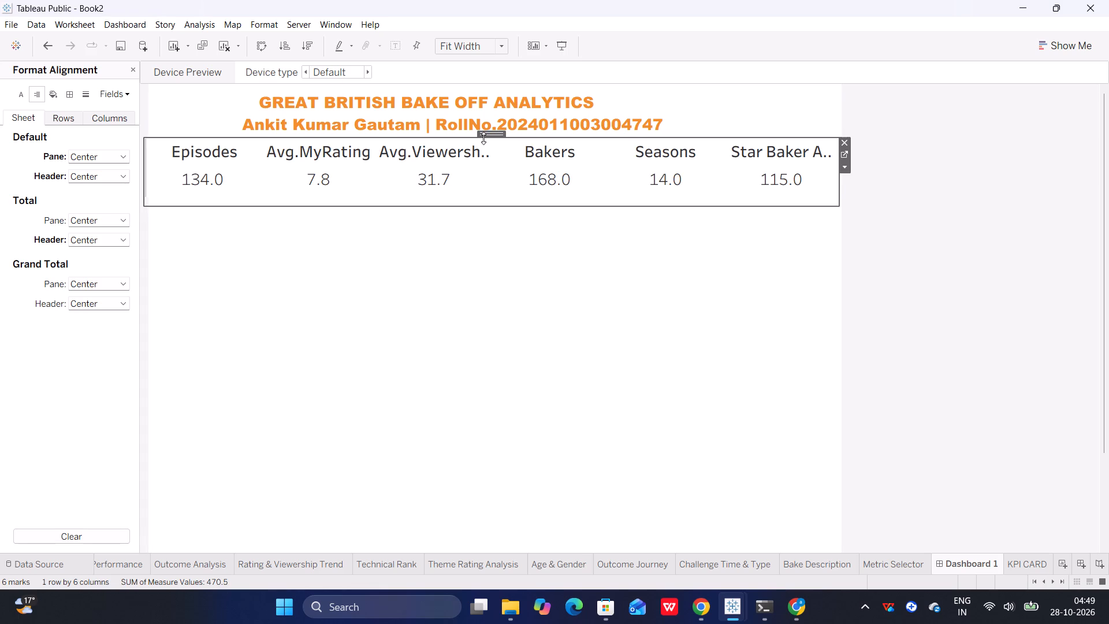
left_click_drag(485, 207, 484, 198)
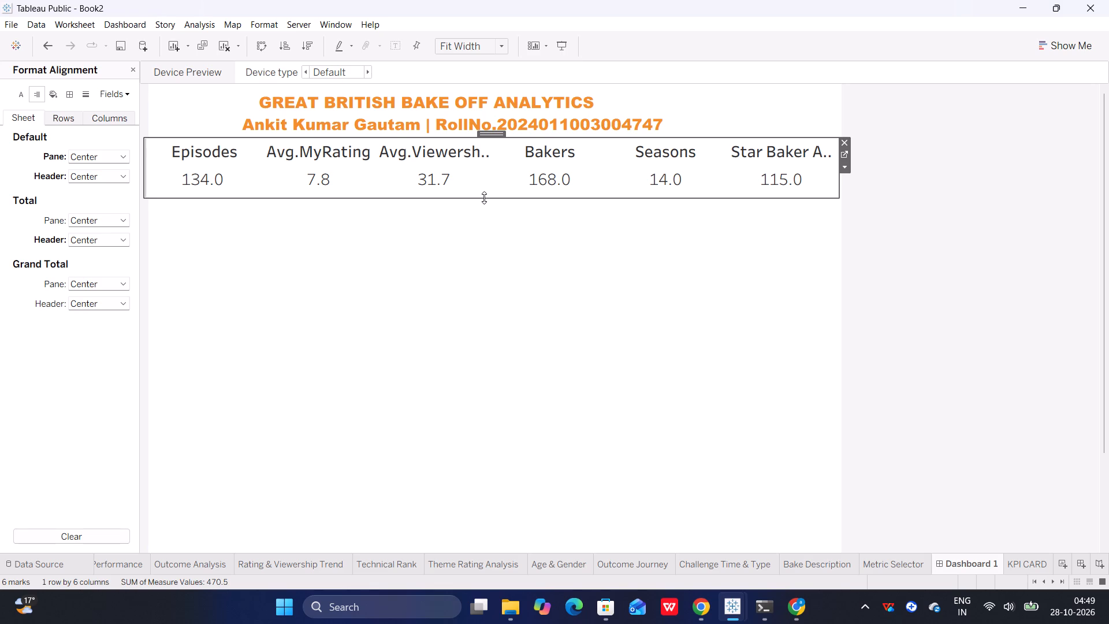
left_click(498, 260)
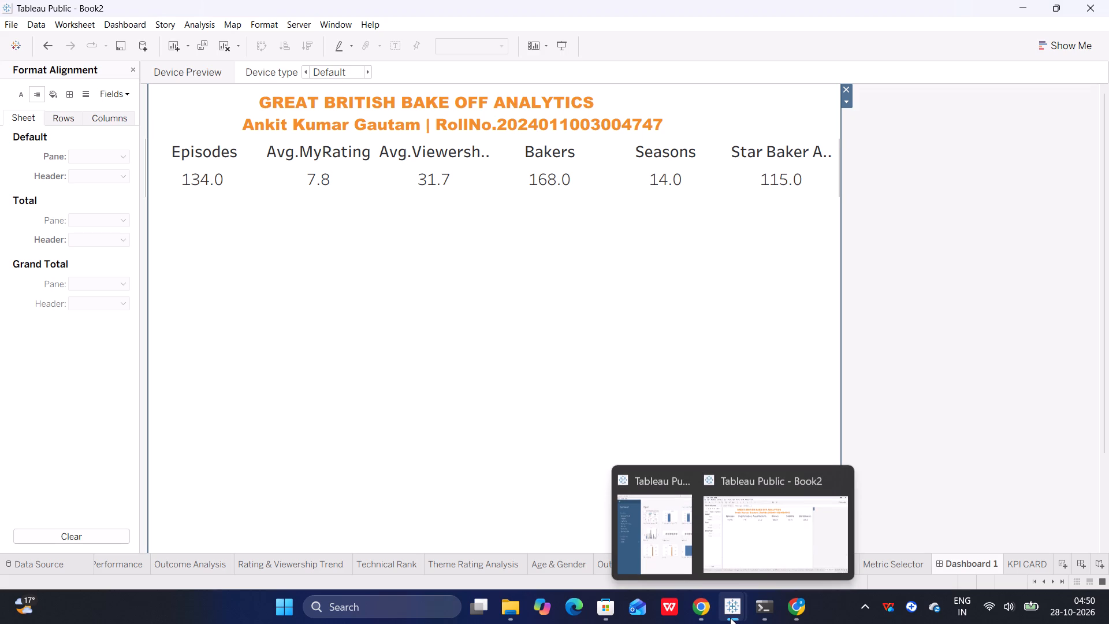
On the KPI CARD sheet's shading format, try black and set the Column Banding pane colour to white.
left_click(803, 402)
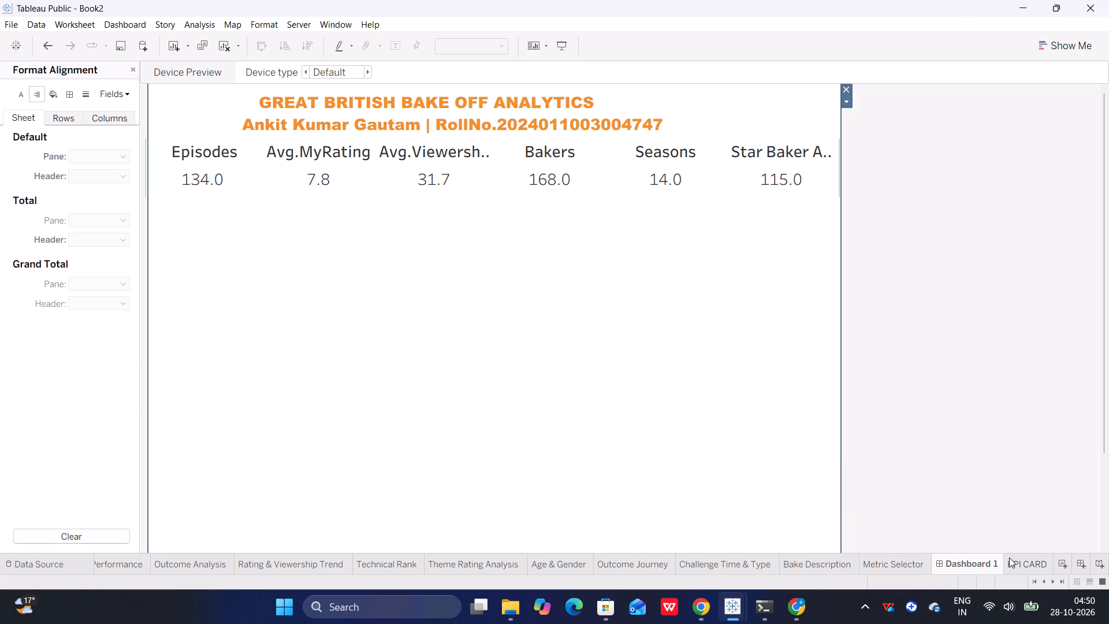
left_click(1022, 565)
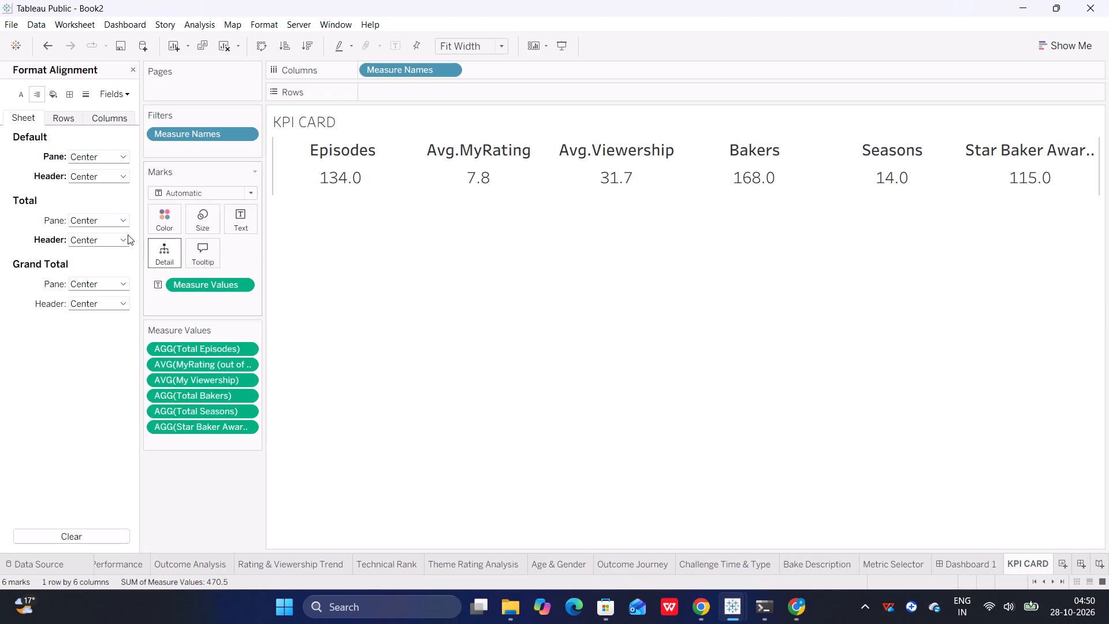
left_click(54, 93)
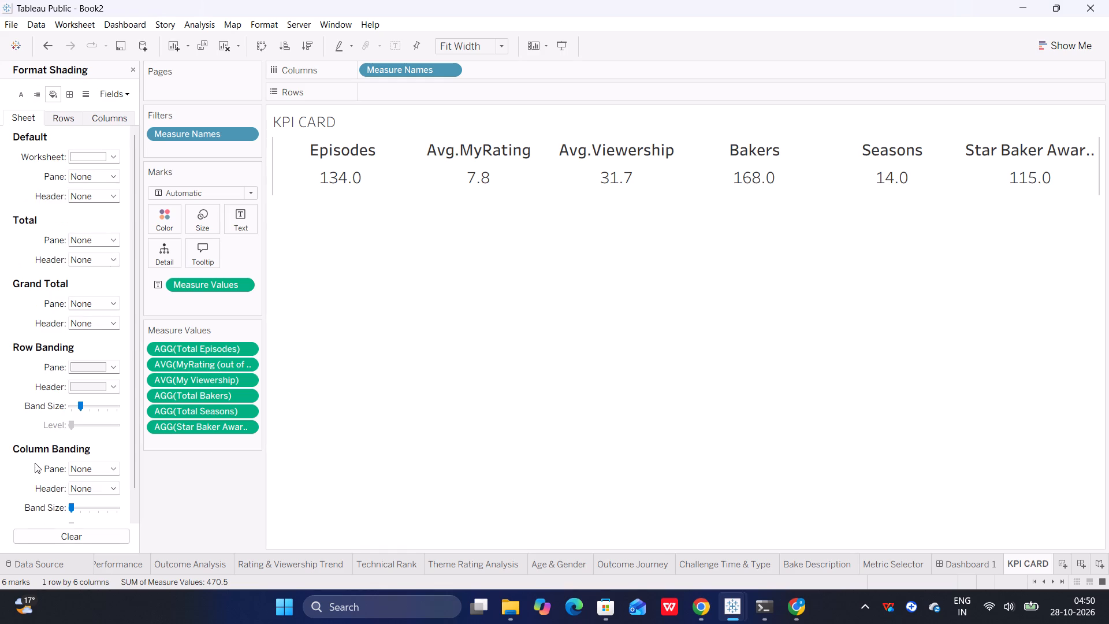
scroll(35, 463, "down", 2)
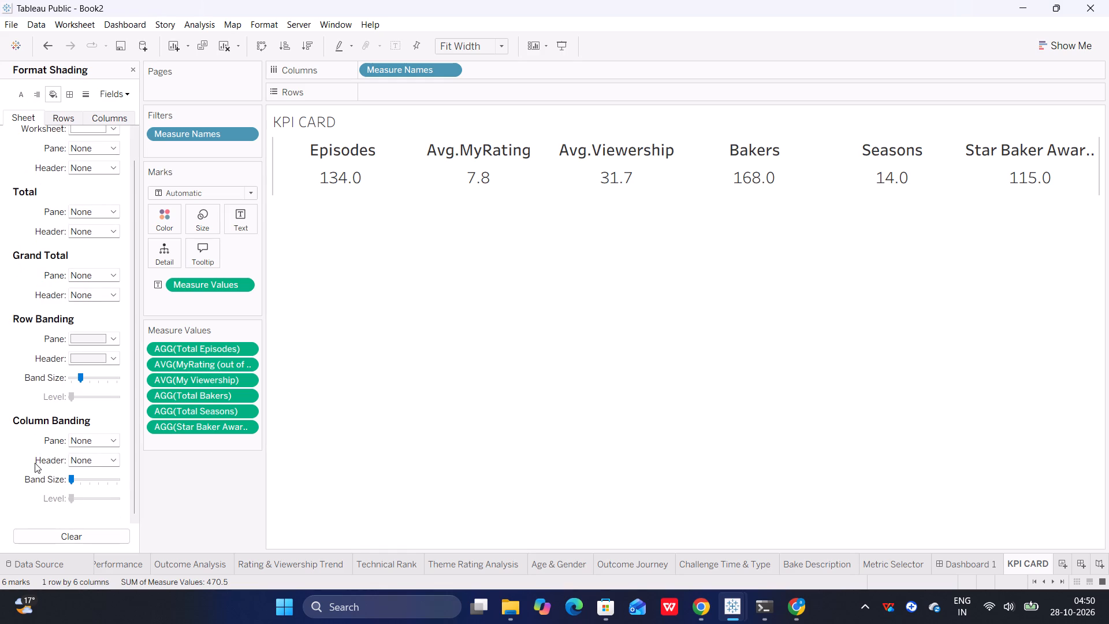
left_click(110, 436)
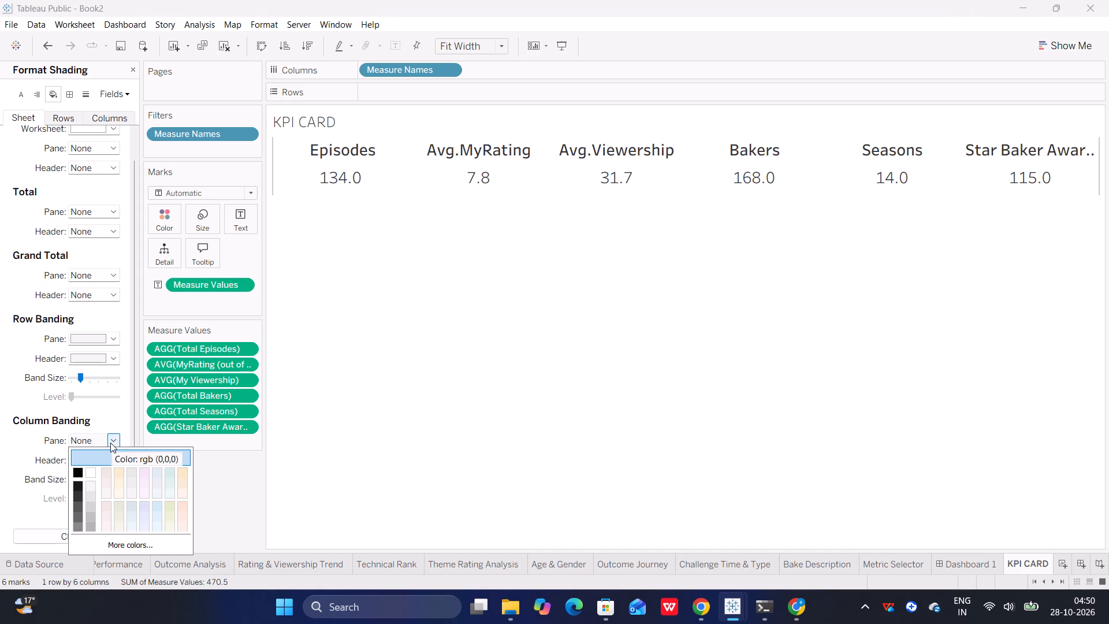
left_click(72, 469)
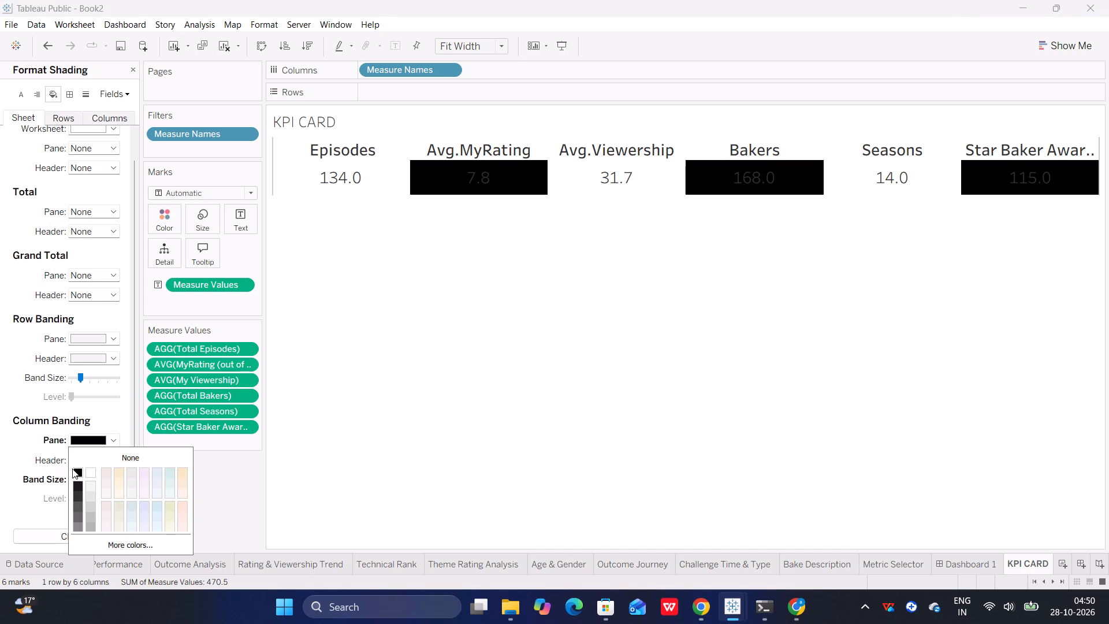
left_click(94, 470)
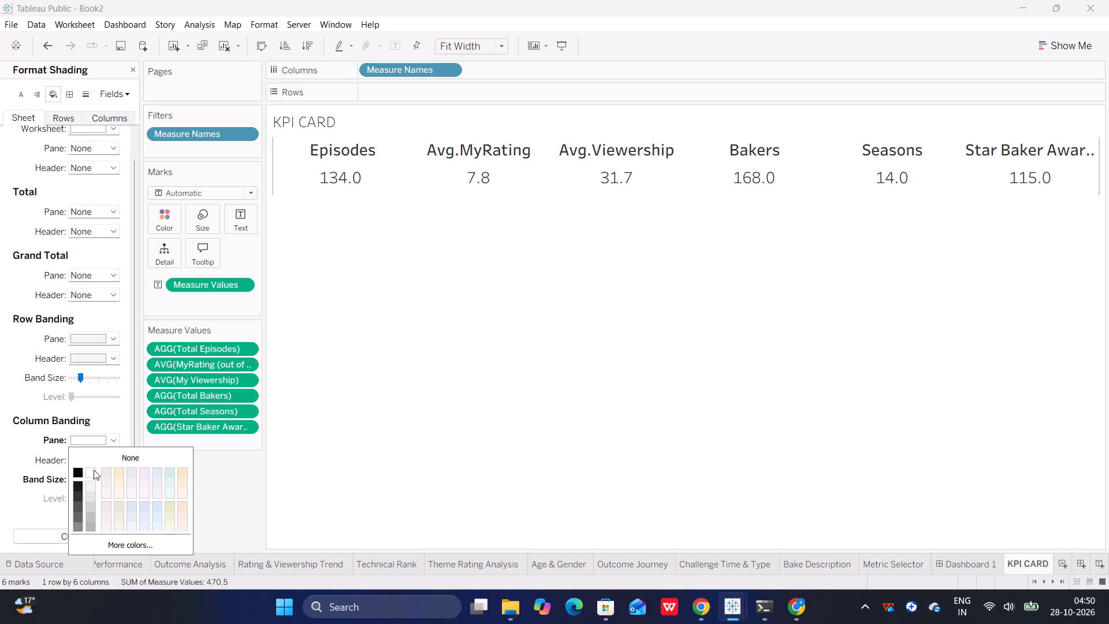
left_click(112, 439)
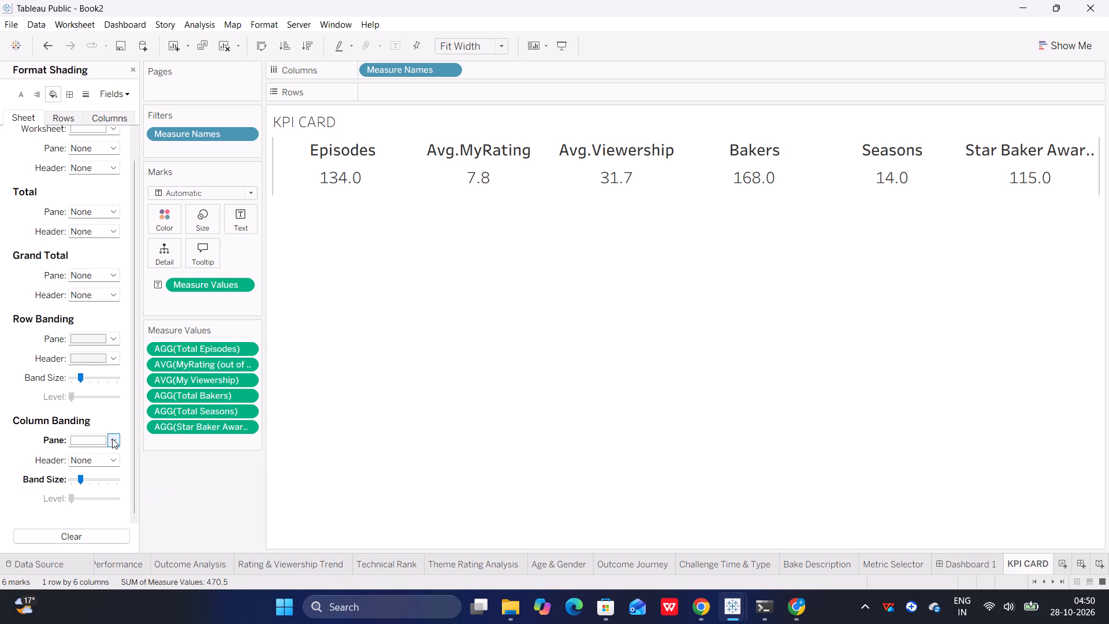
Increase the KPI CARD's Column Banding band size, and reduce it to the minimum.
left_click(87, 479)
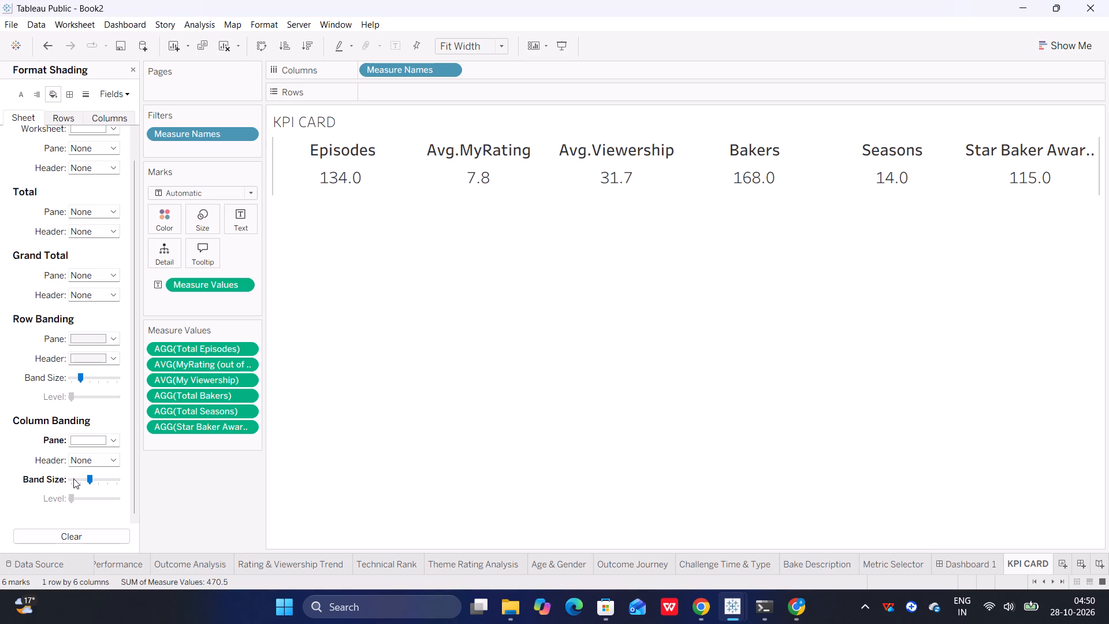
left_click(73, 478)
Try black and set the KPI CARD's Column Banding header colour to white.
scroll(73, 478, "down", 2)
left_click(113, 458)
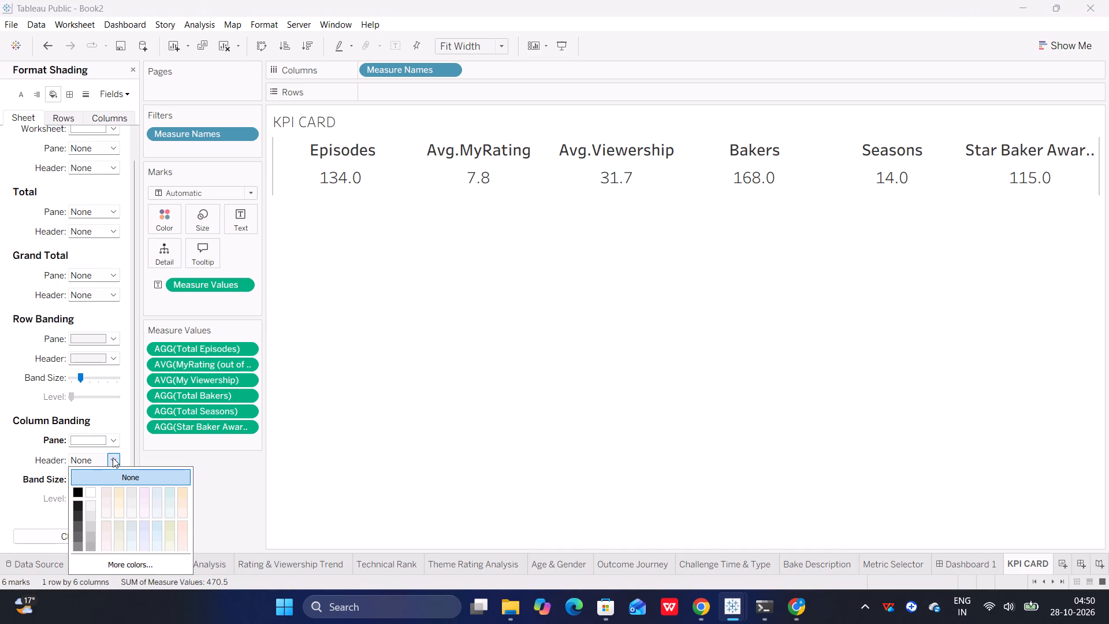
left_click(78, 493)
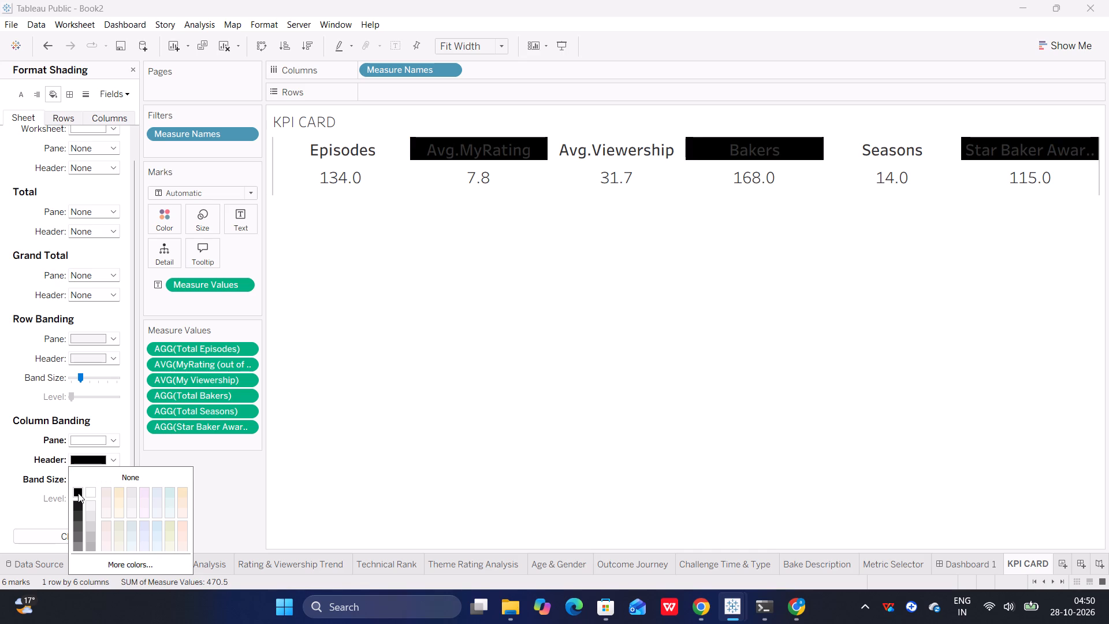
left_click(91, 492)
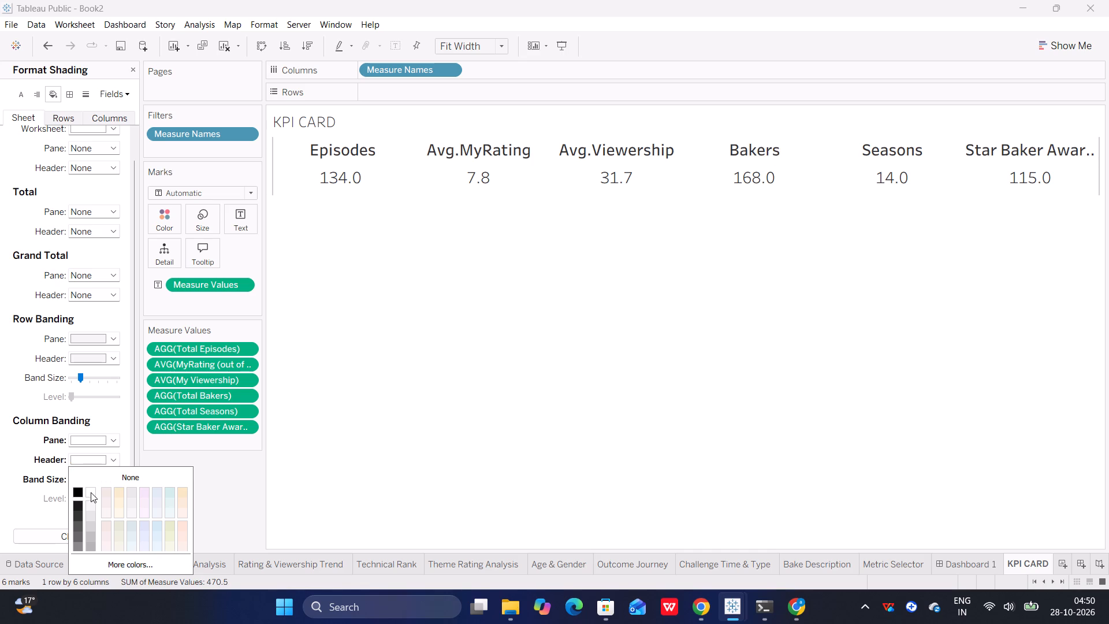
left_click(27, 493)
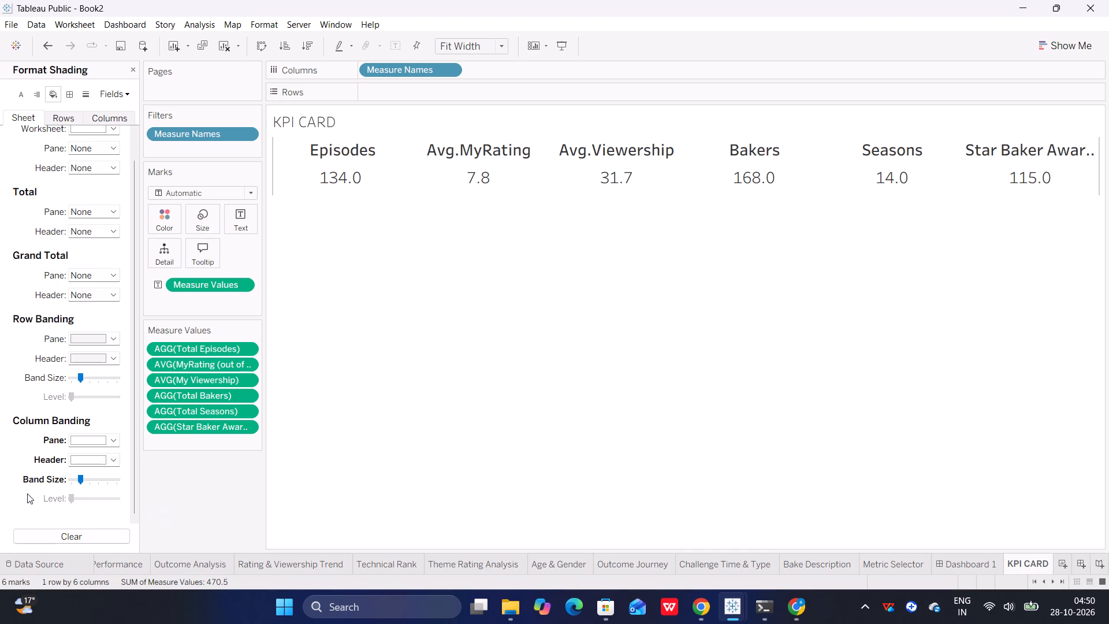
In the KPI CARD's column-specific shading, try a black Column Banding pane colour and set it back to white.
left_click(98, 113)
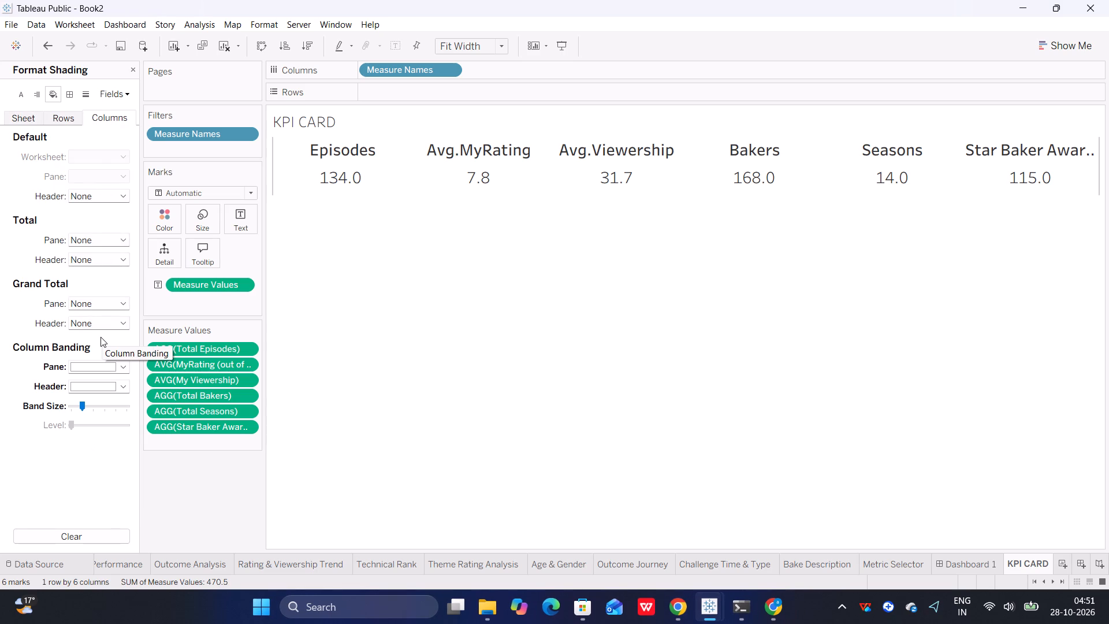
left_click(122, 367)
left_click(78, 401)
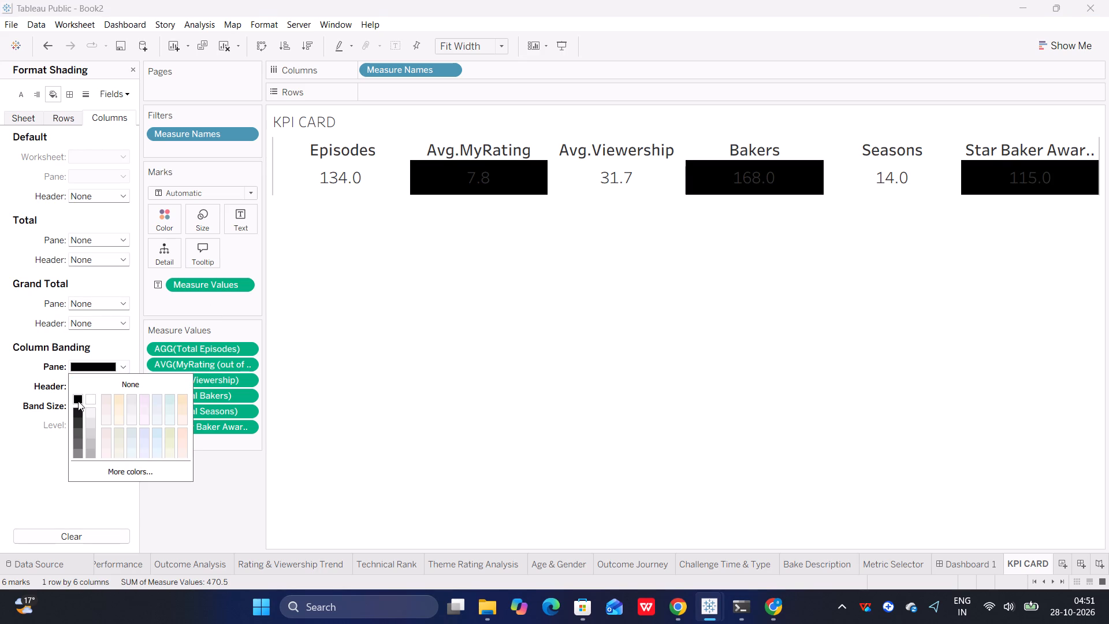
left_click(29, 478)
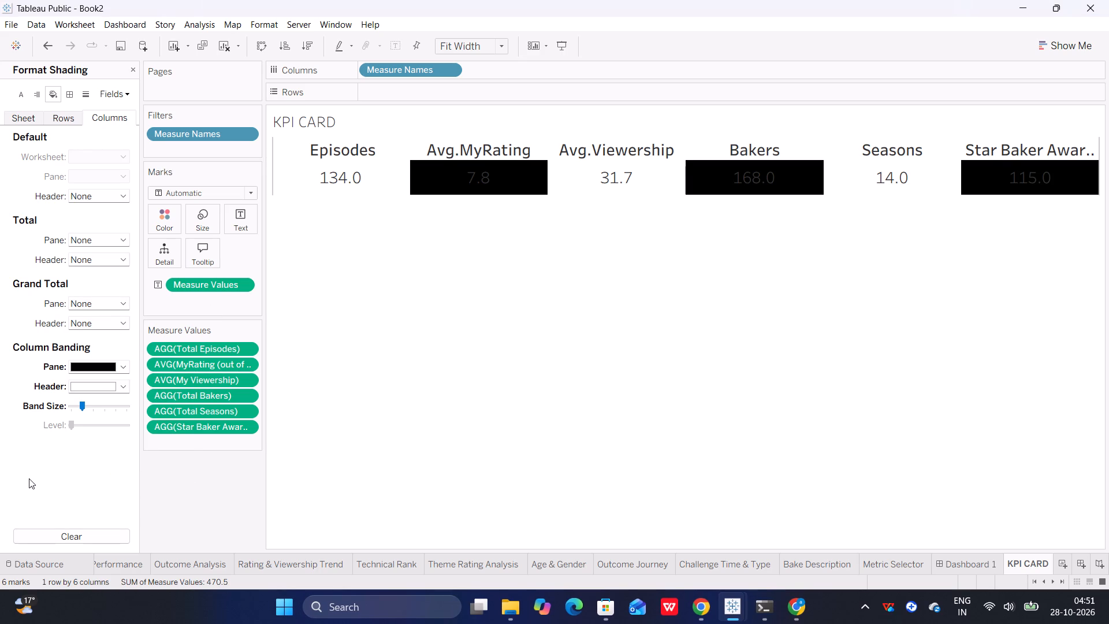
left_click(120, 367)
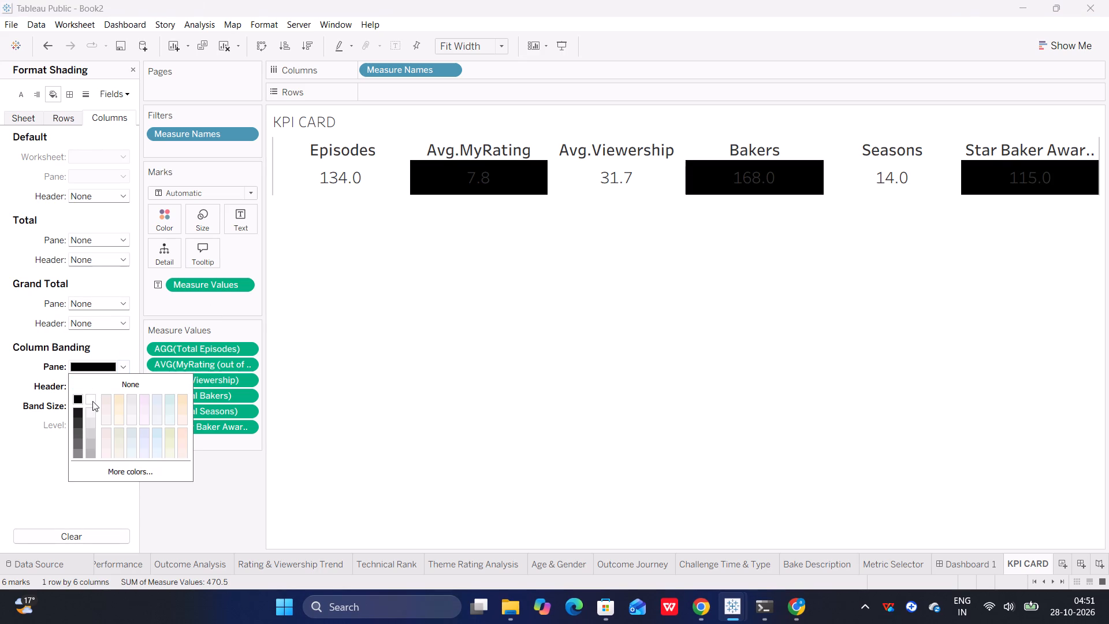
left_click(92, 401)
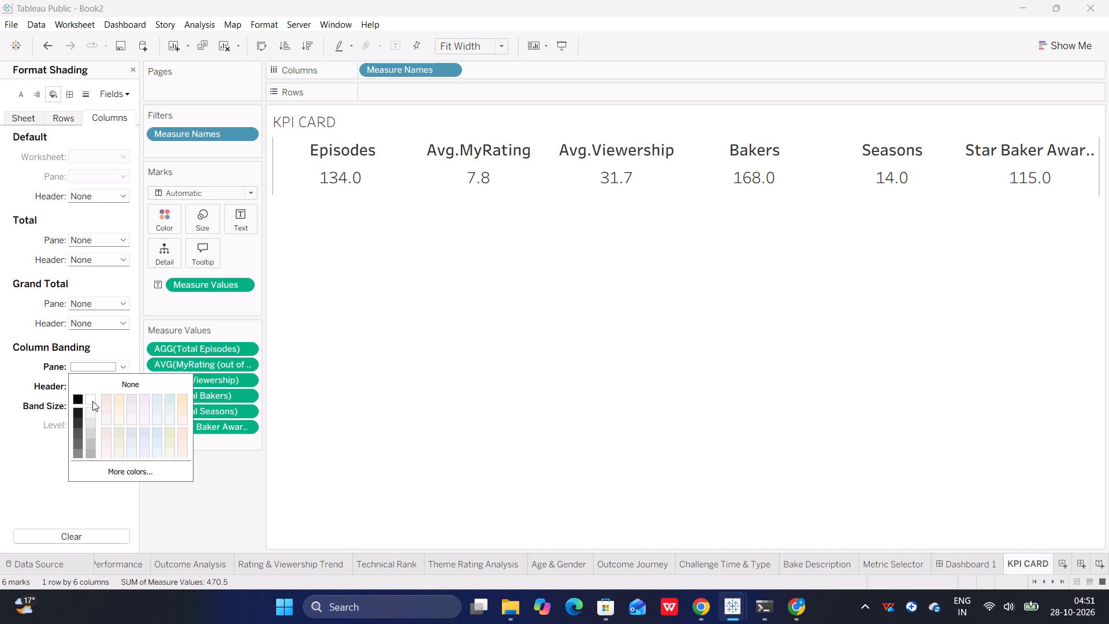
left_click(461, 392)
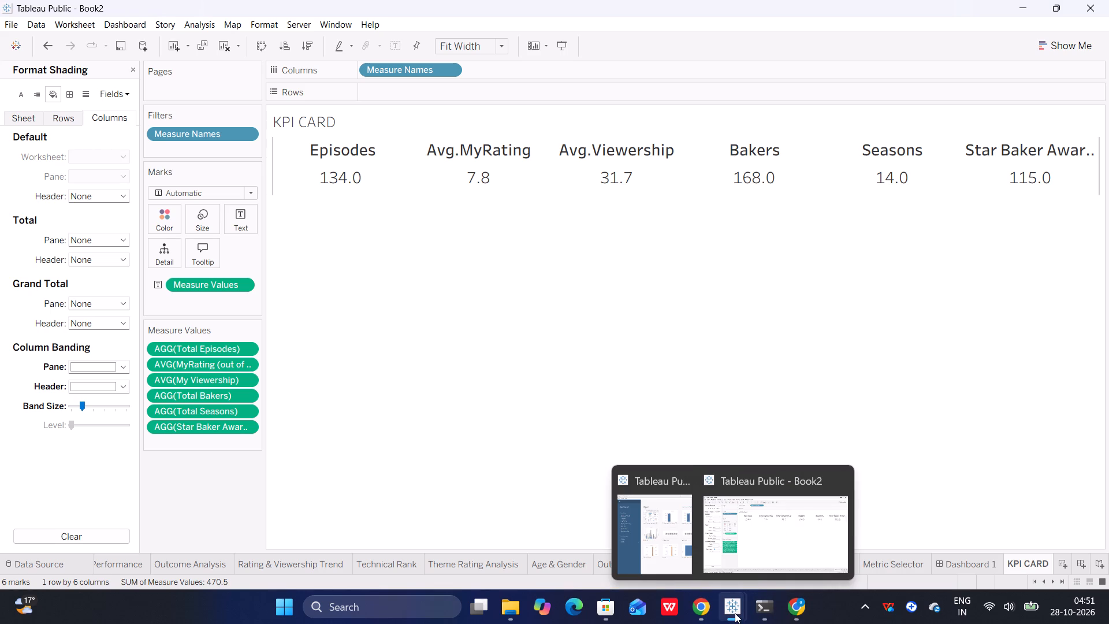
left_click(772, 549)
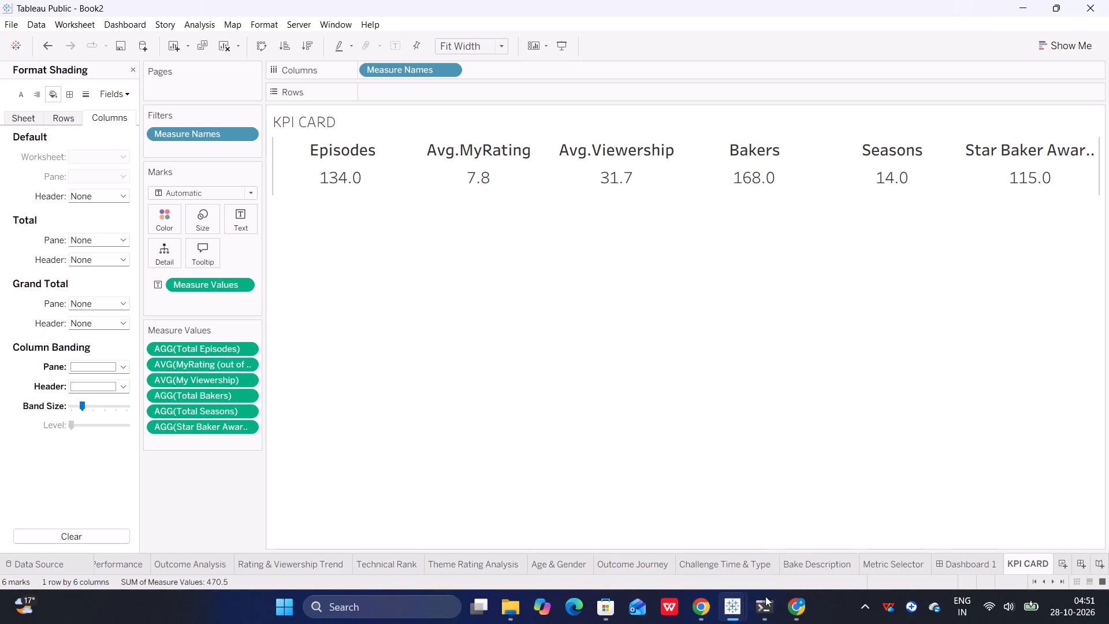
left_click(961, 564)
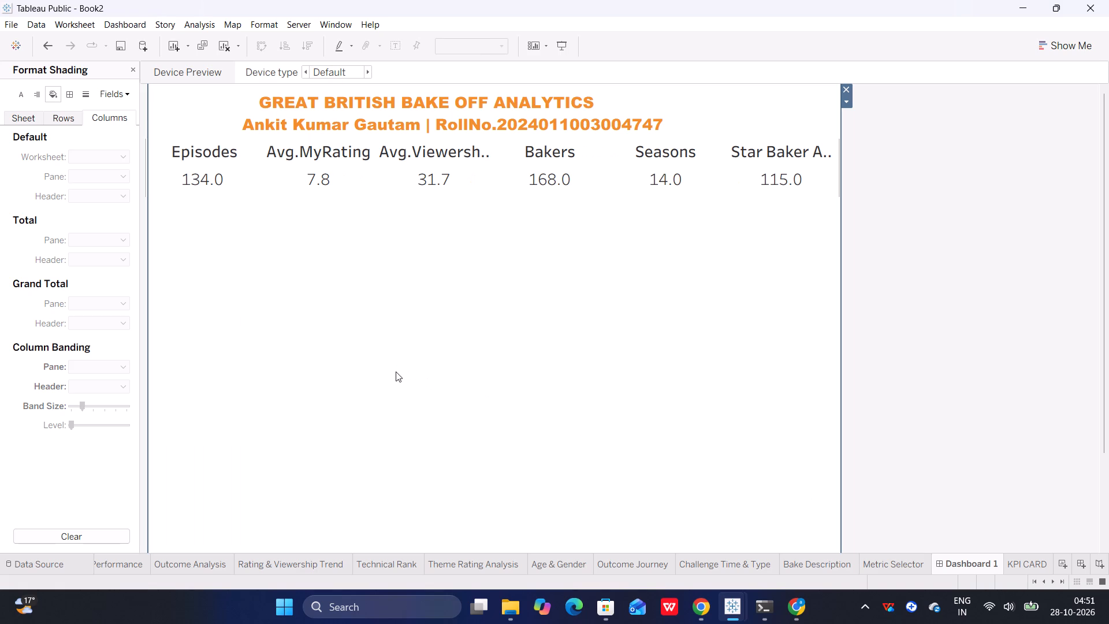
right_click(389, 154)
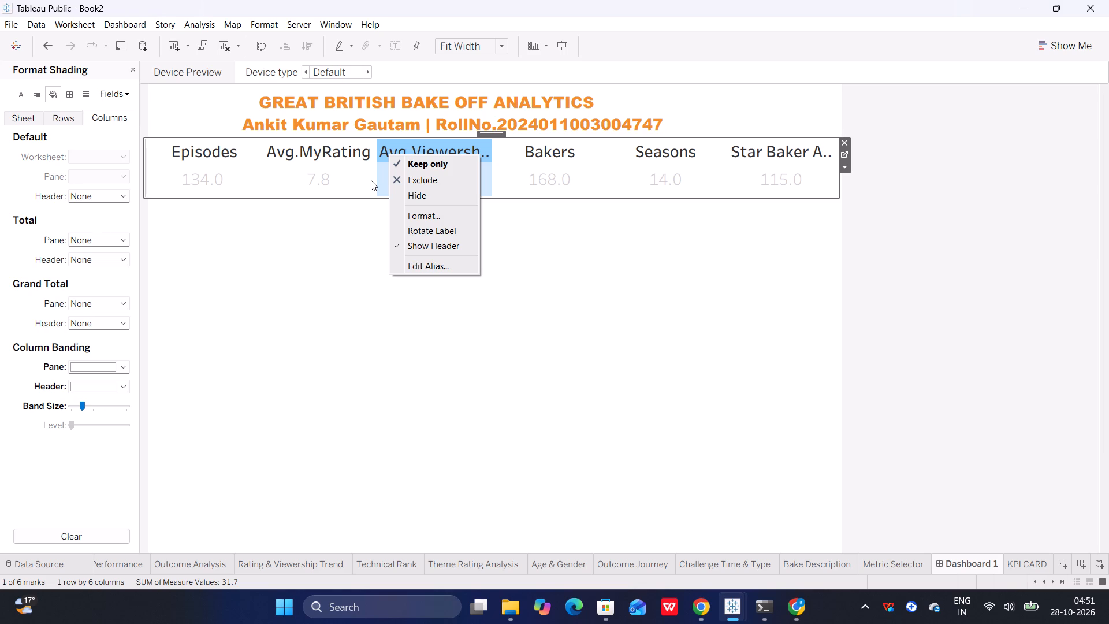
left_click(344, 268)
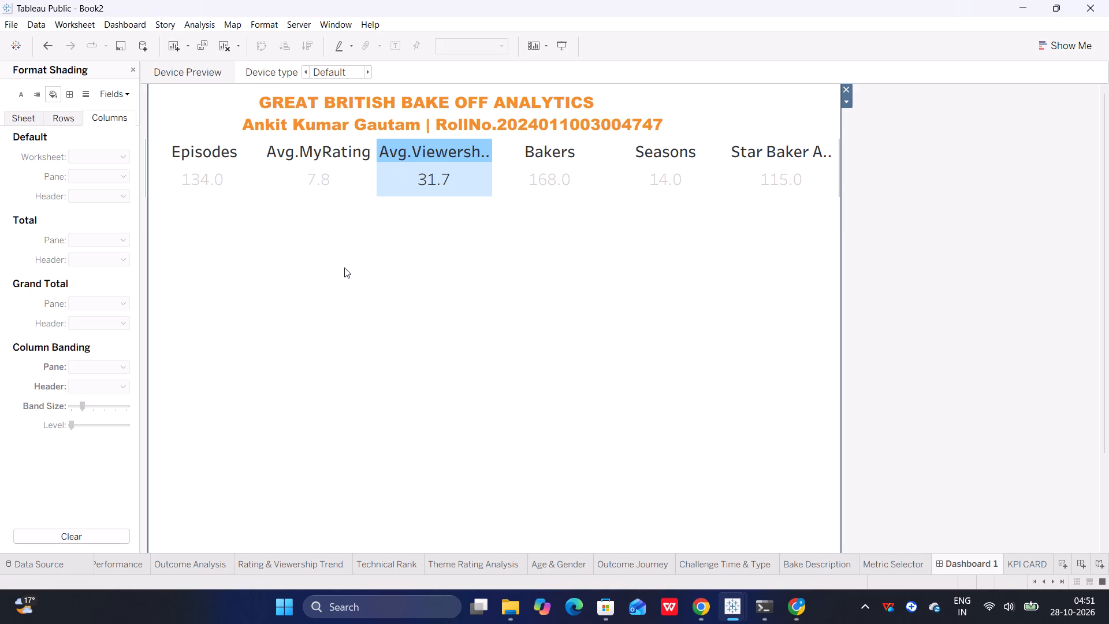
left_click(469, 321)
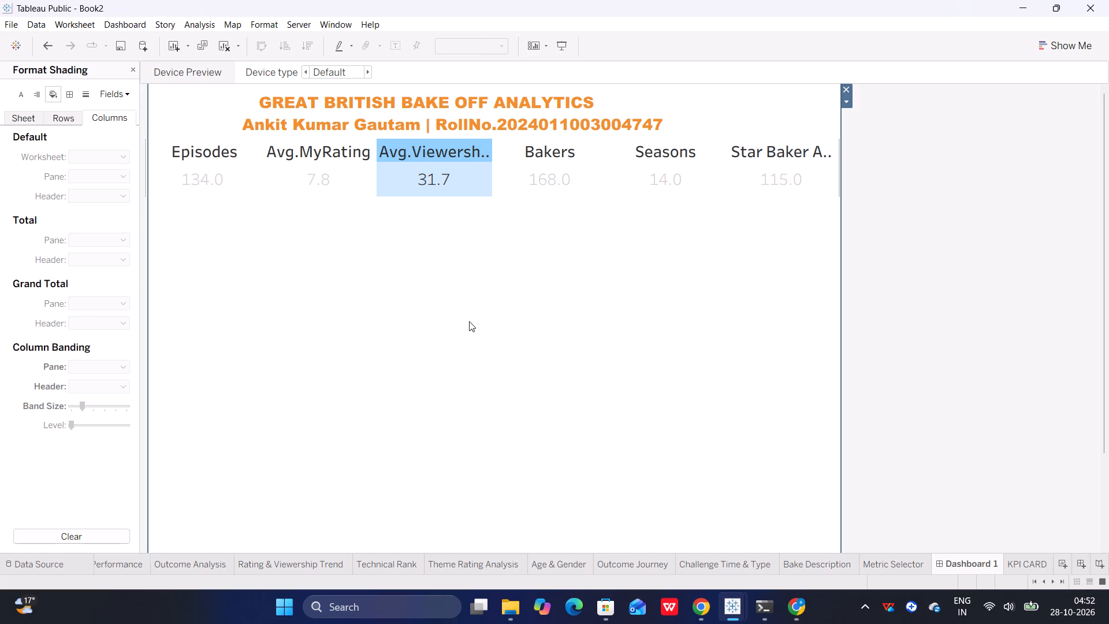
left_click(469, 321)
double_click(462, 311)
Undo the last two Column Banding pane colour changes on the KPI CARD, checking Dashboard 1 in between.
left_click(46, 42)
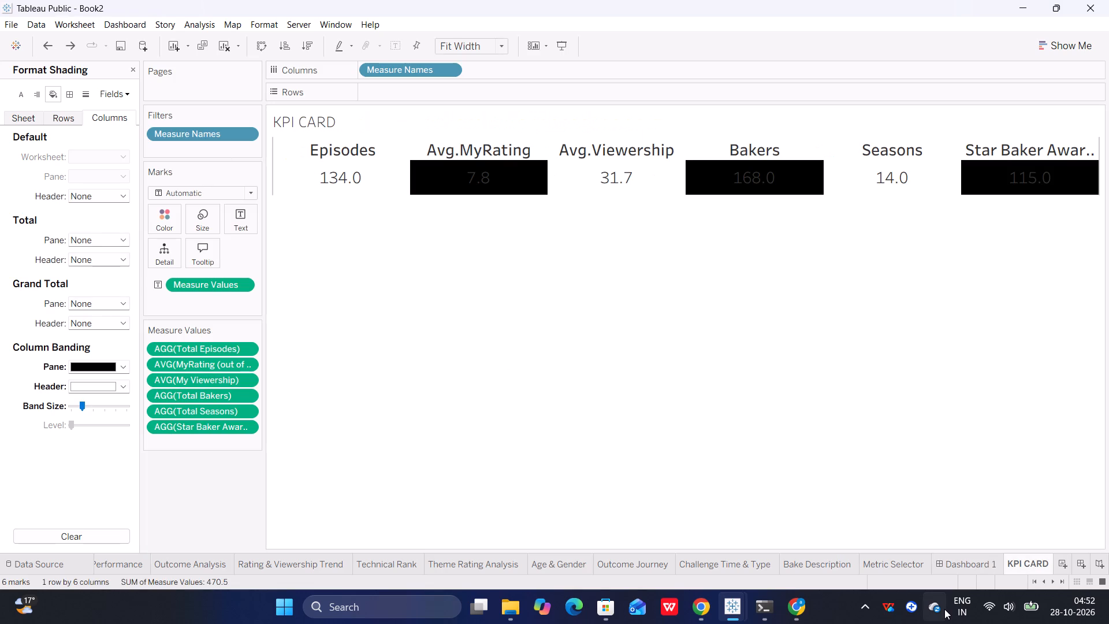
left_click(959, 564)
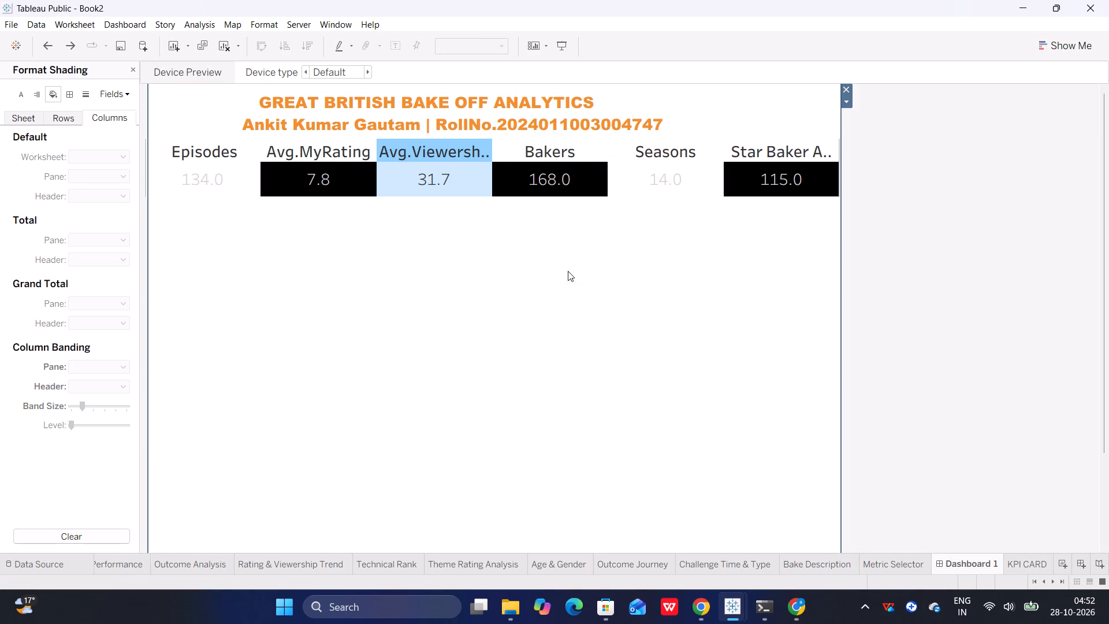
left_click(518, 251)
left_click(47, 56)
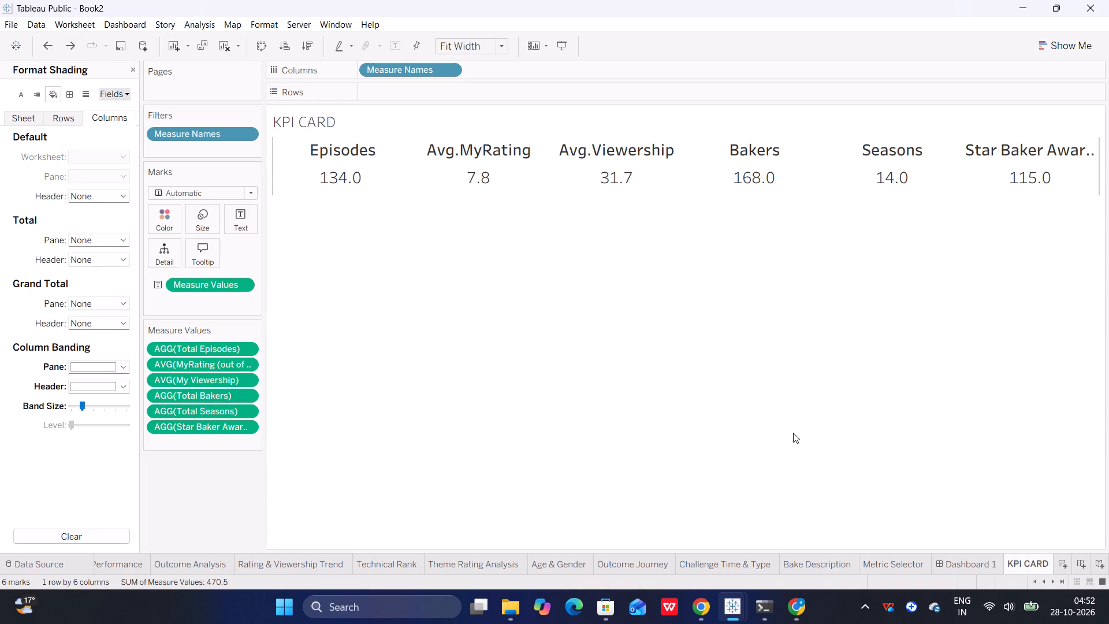
Return to Dashboard 1, close the shading format settings and deselect the dashboard layout.
left_click(953, 566)
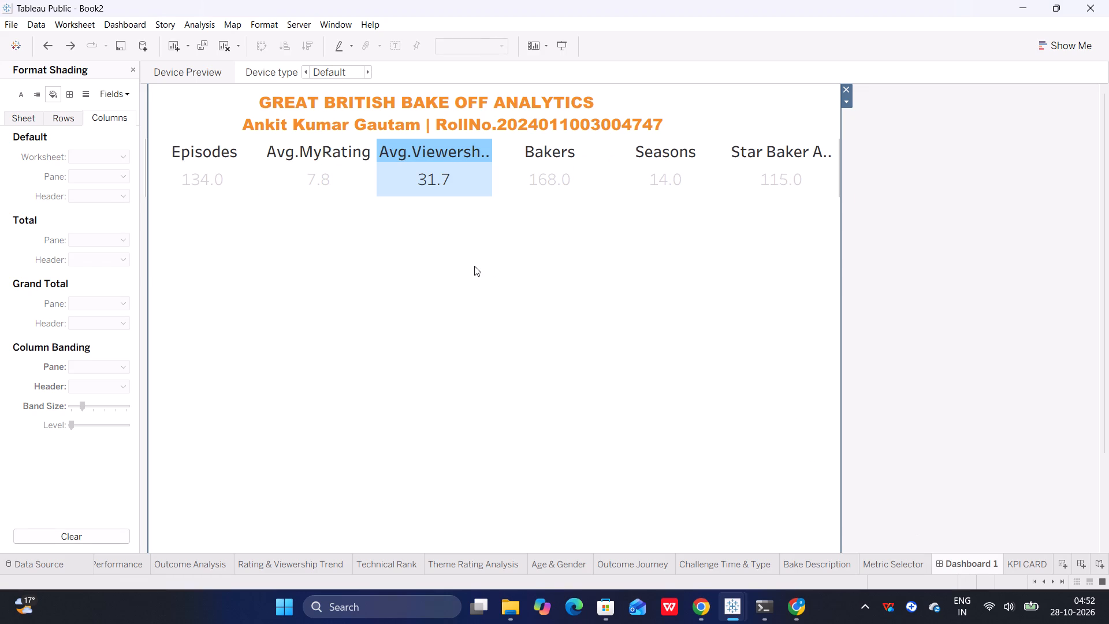
left_click(133, 68)
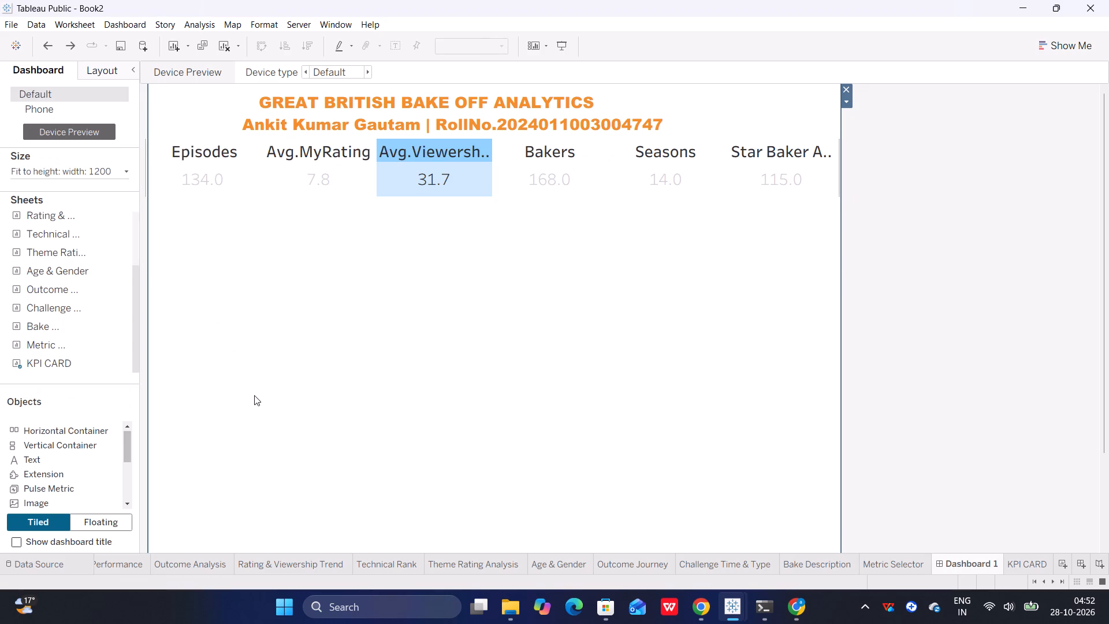
left_click(254, 395)
left_click(944, 362)
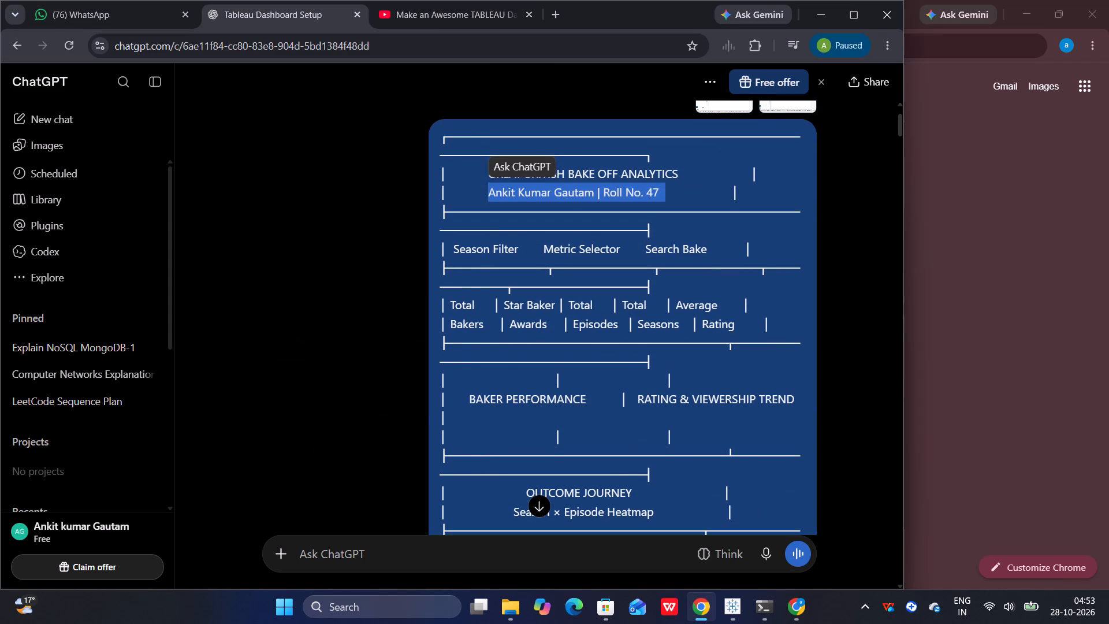
scroll(484, 404, "down", 3)
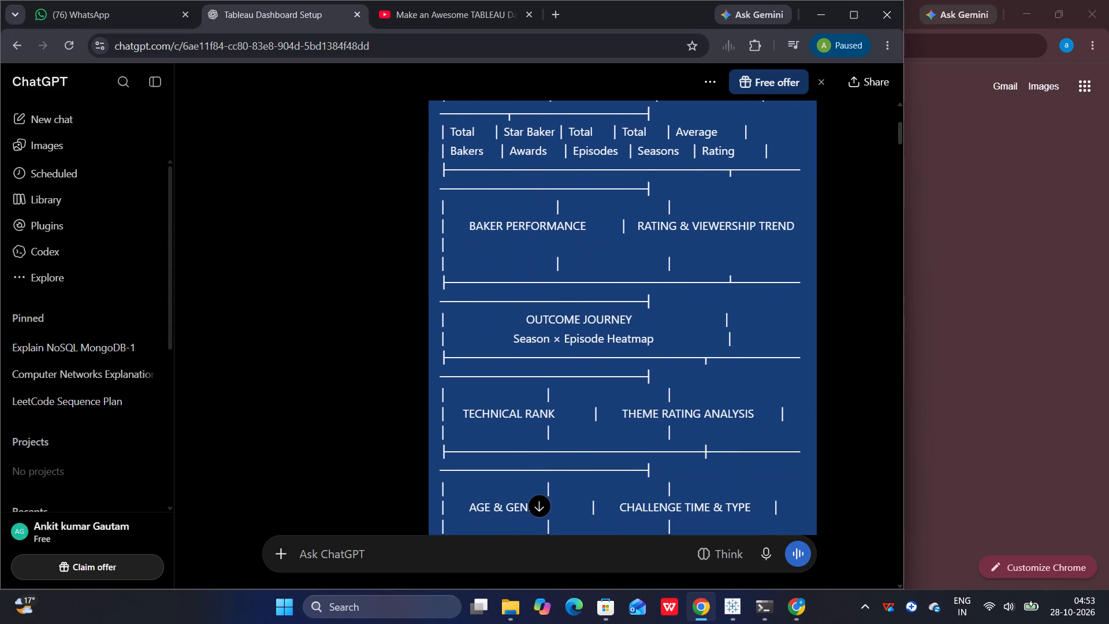
scroll(568, 351, "up", 1)
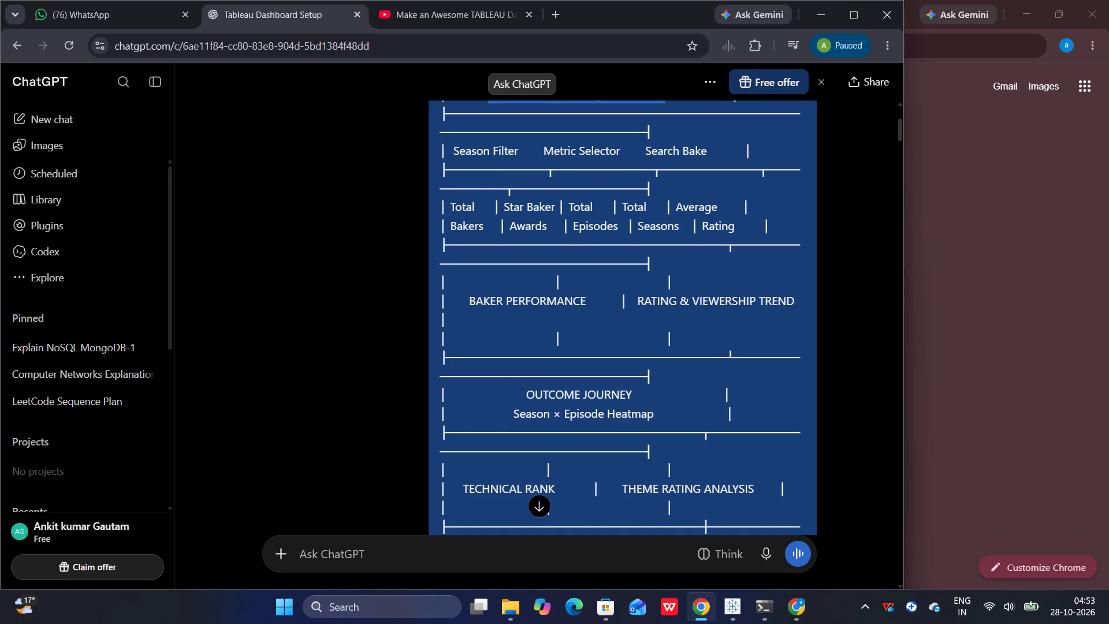
scroll(568, 351, "down", 5)
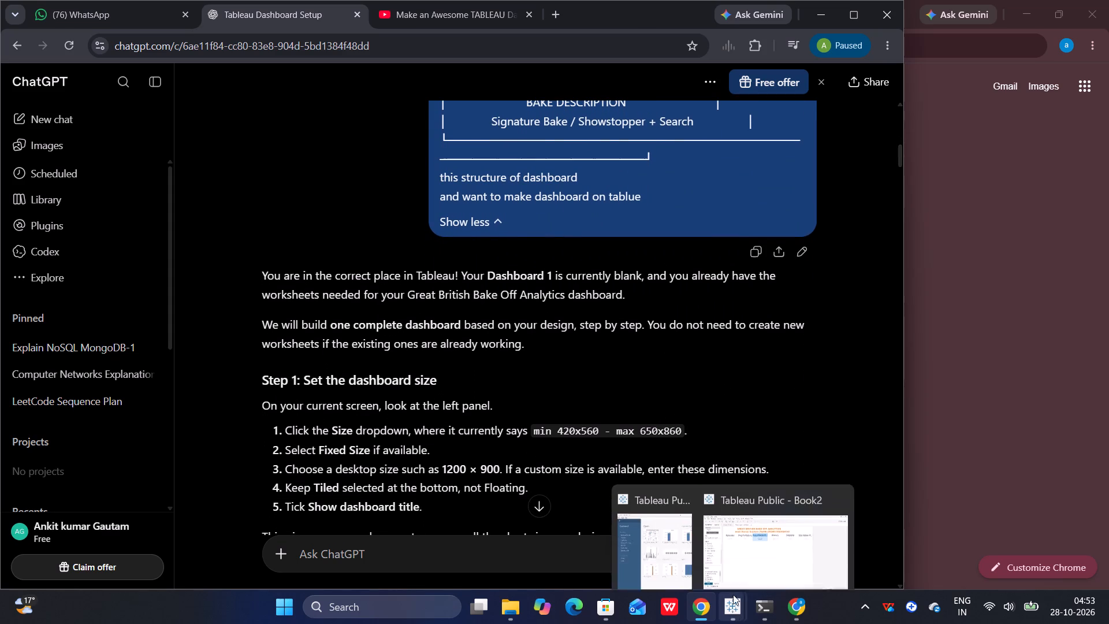
left_click(750, 540)
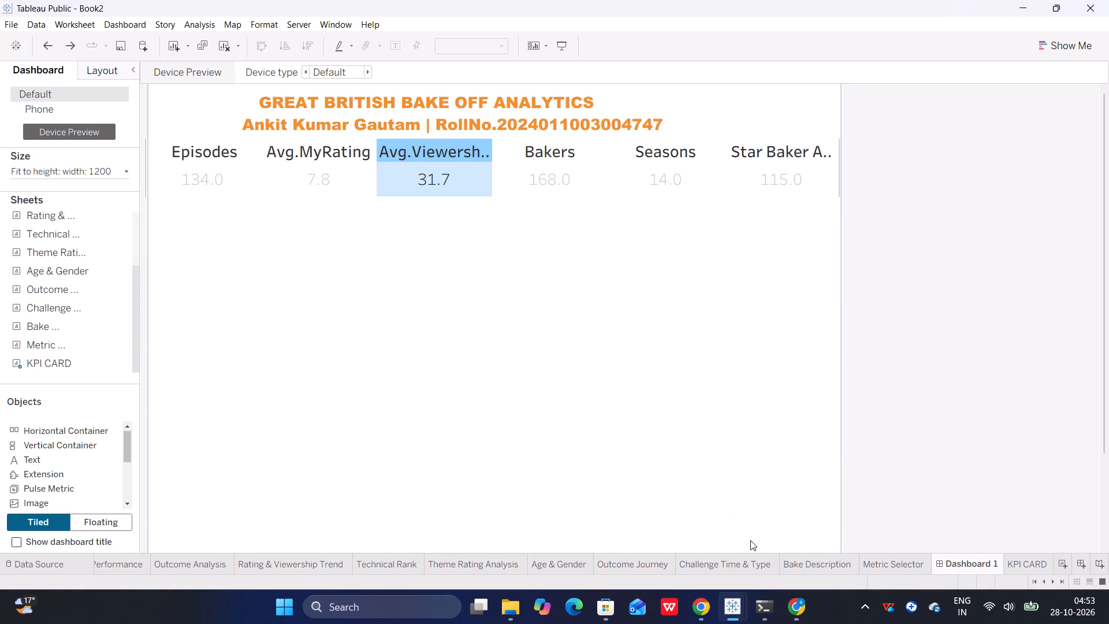
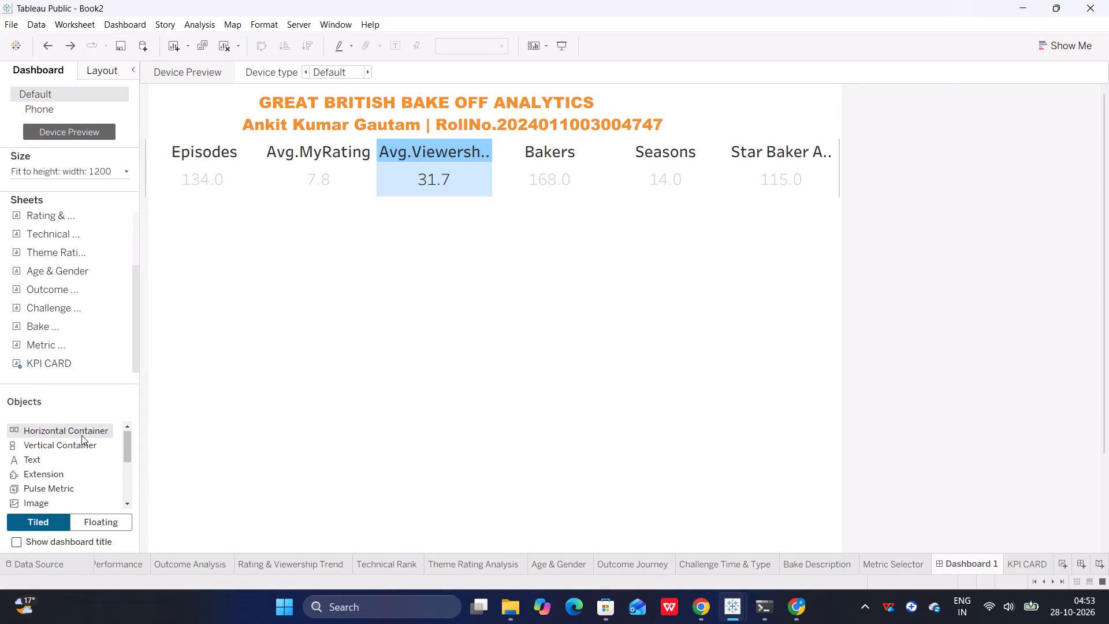
Add layout containers, including a horizontal container, to the dashboard's empty area below the KPI CARD.
left_click_drag(80, 442, 295, 429)
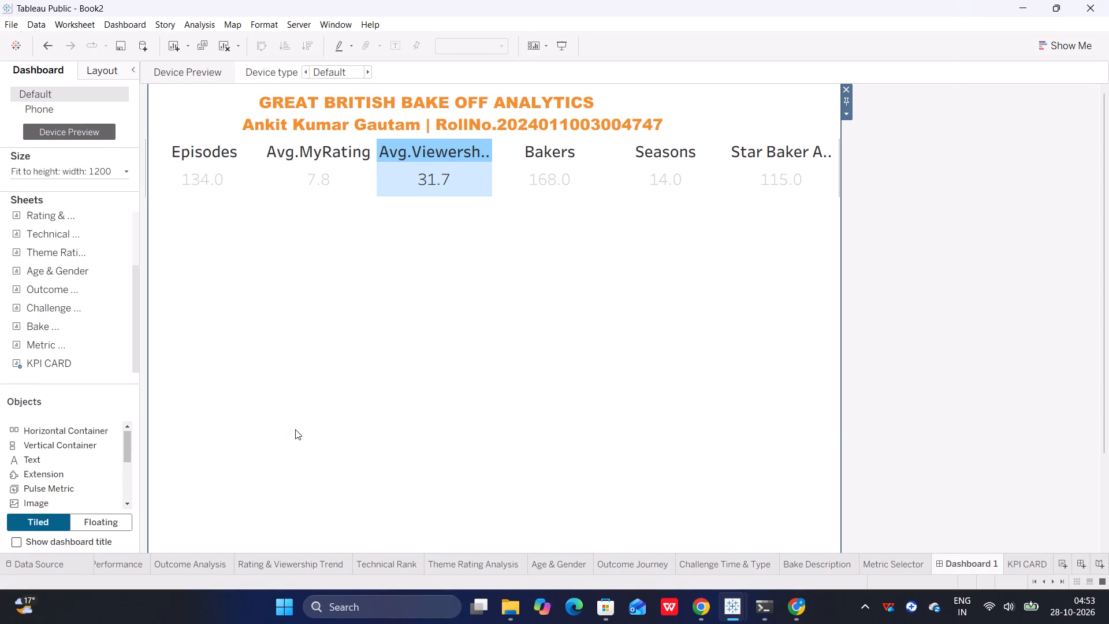
scroll(295, 429, "up", 1)
scroll(295, 429, "down", 4)
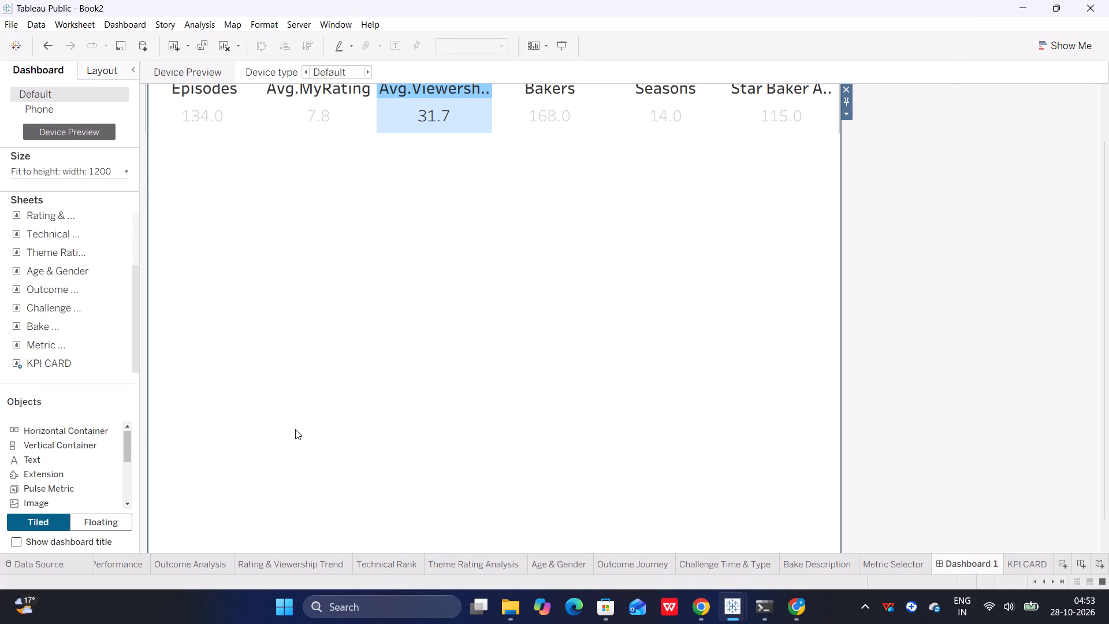
scroll(295, 429, "up", 7)
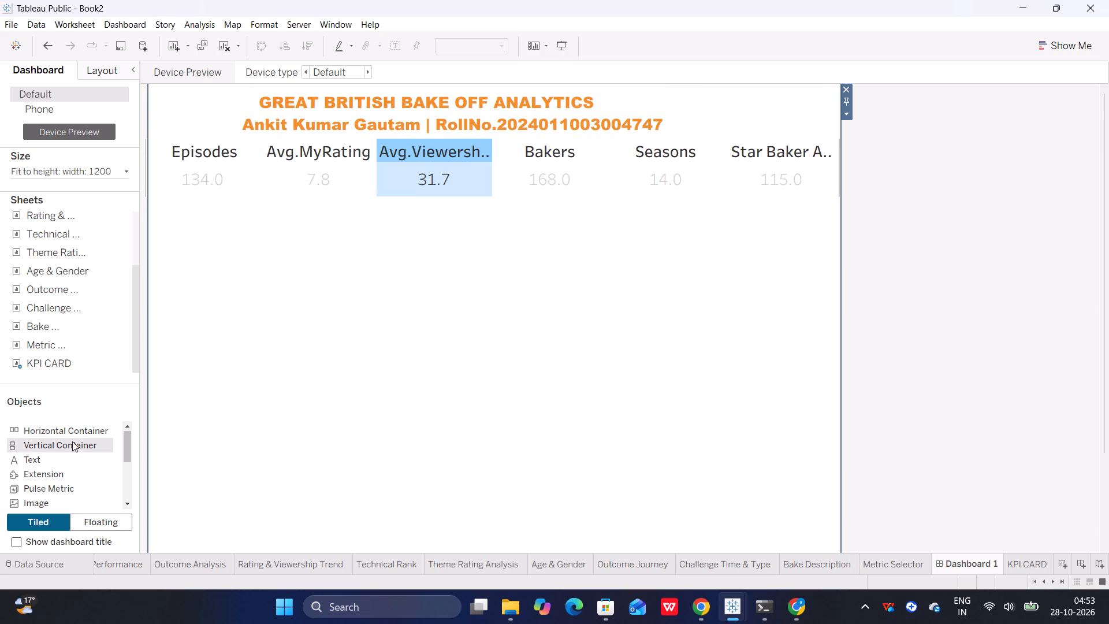
left_click_drag(73, 430, 280, 437)
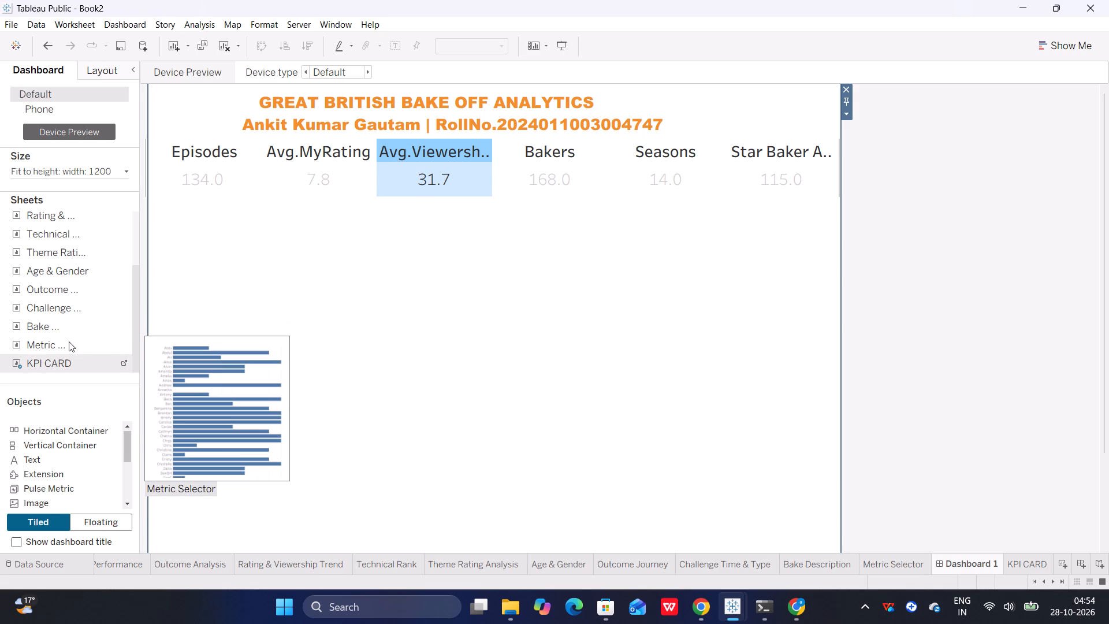
Add the Metric Selector sheet to the dashboard, make it floating and place it under the Episodes and Avg.MyRating KPIs.
left_click_drag(69, 341, 248, 370)
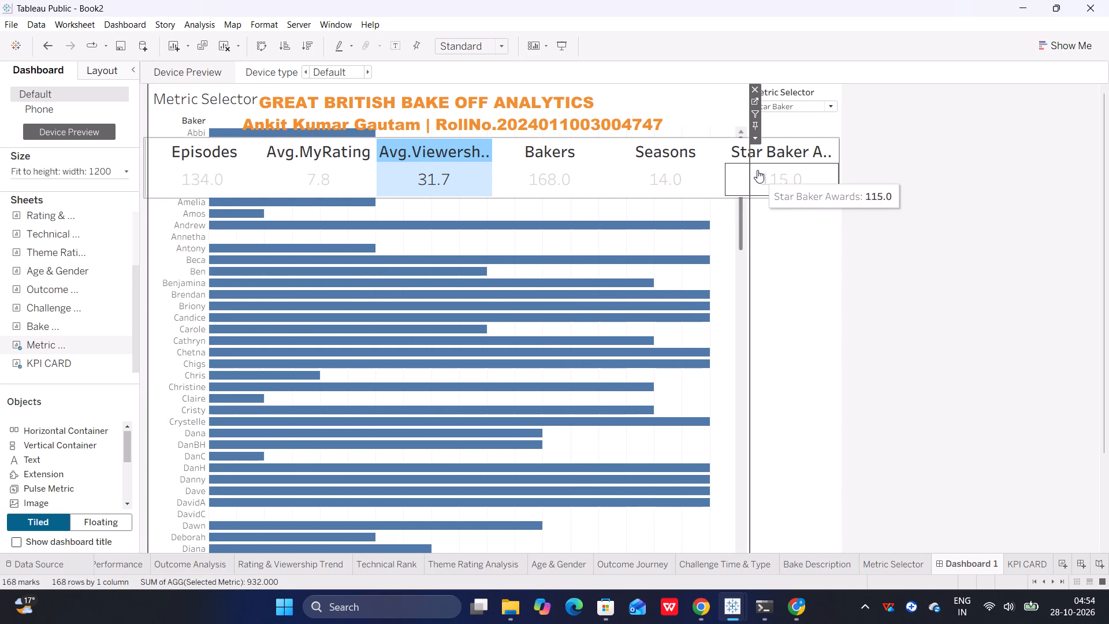
left_click(754, 139)
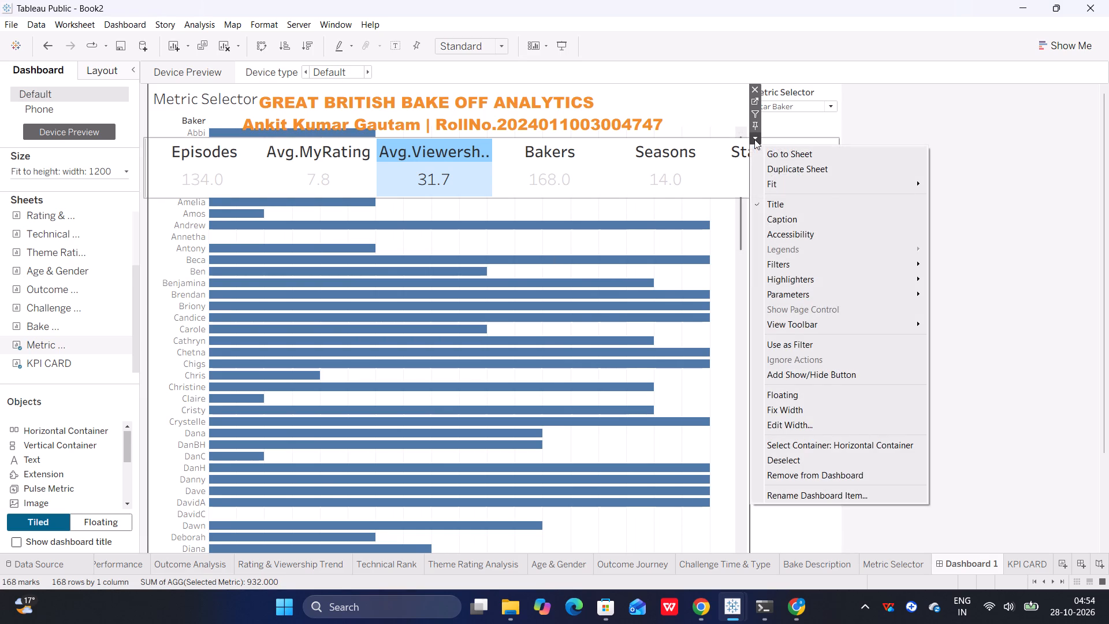
left_click(797, 396)
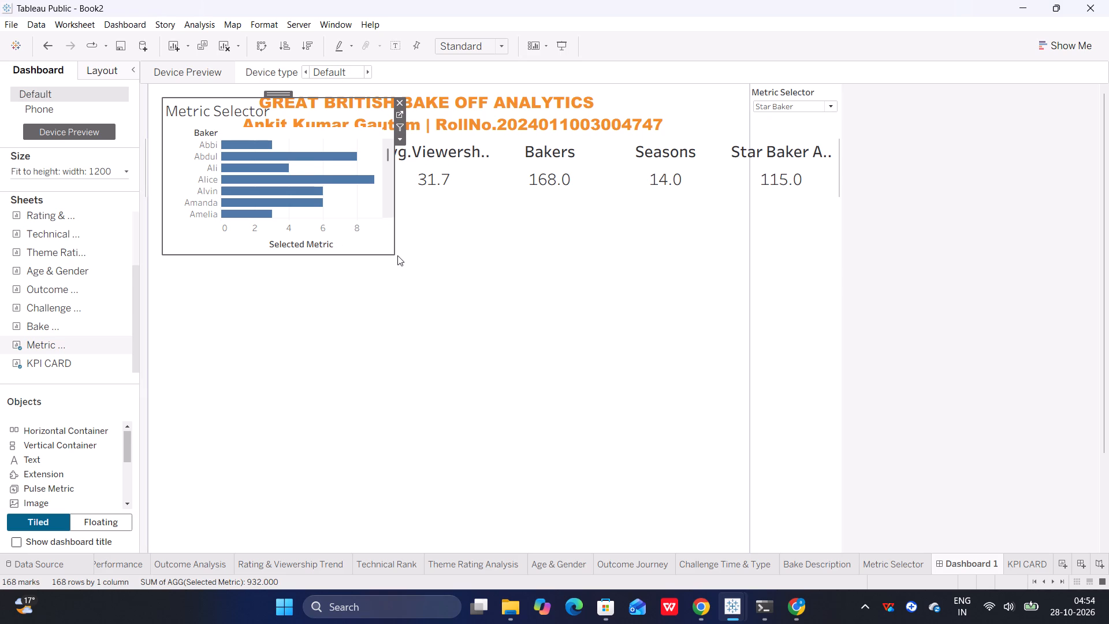
left_click_drag(278, 94, 275, 180)
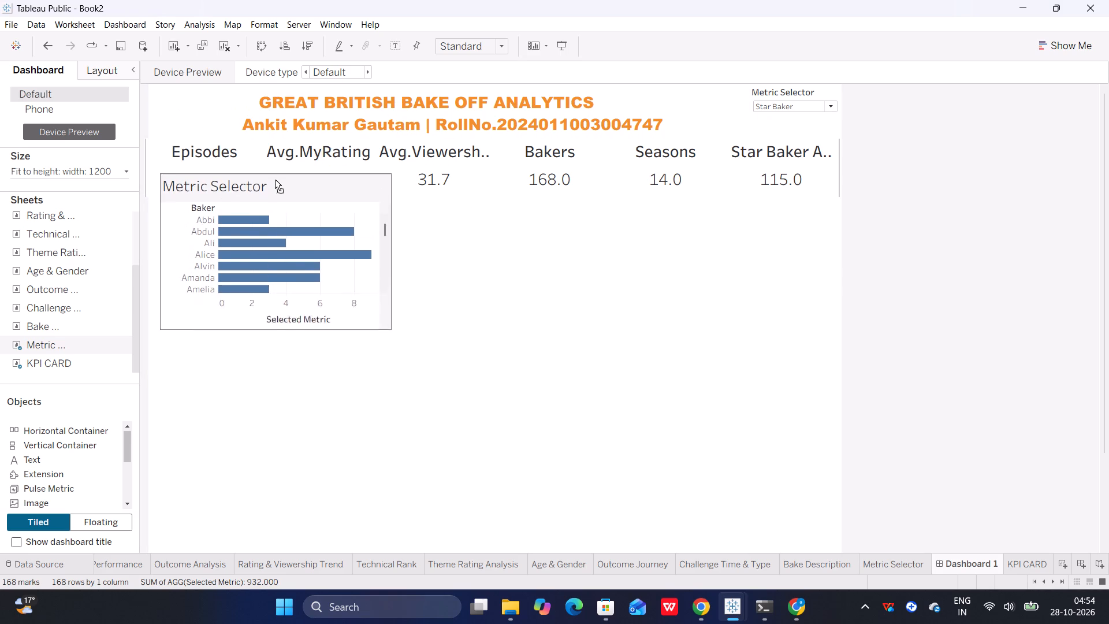
left_click_drag(275, 180, 263, 196)
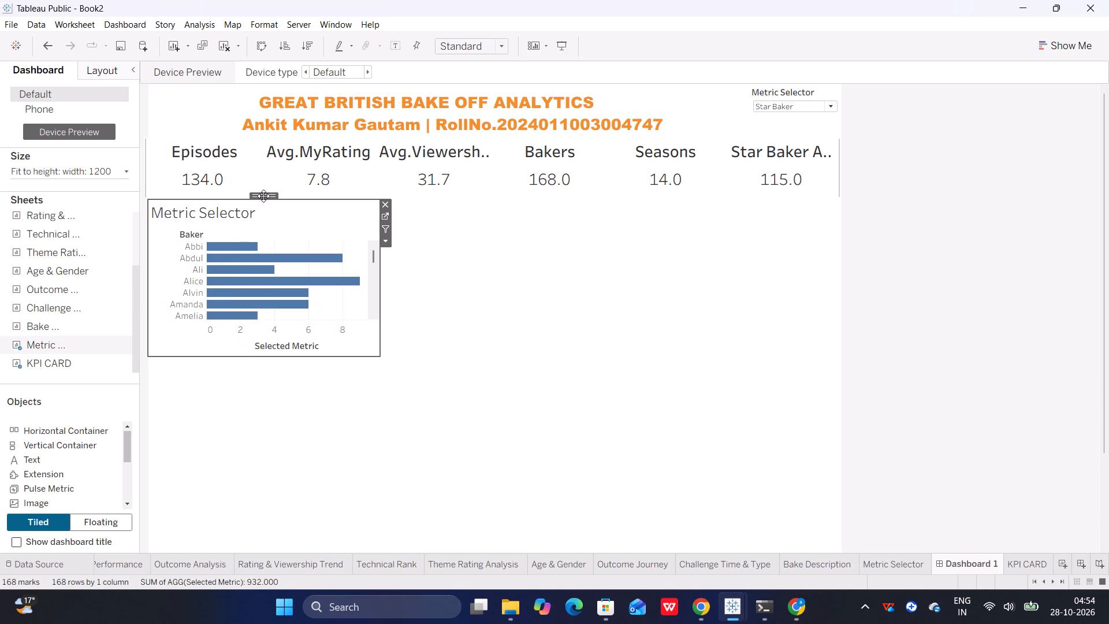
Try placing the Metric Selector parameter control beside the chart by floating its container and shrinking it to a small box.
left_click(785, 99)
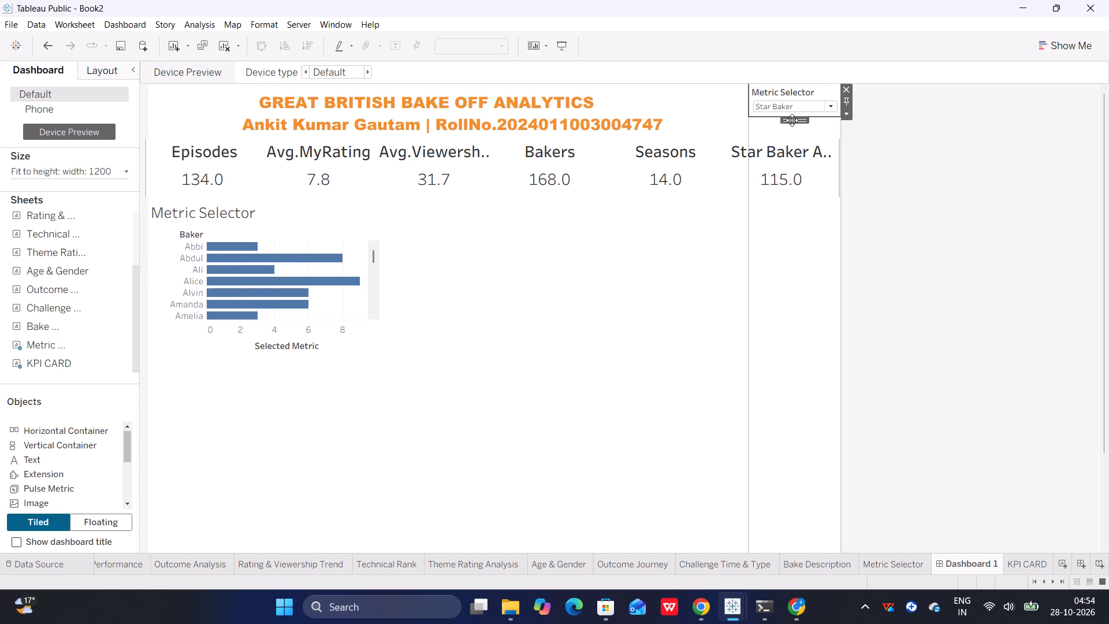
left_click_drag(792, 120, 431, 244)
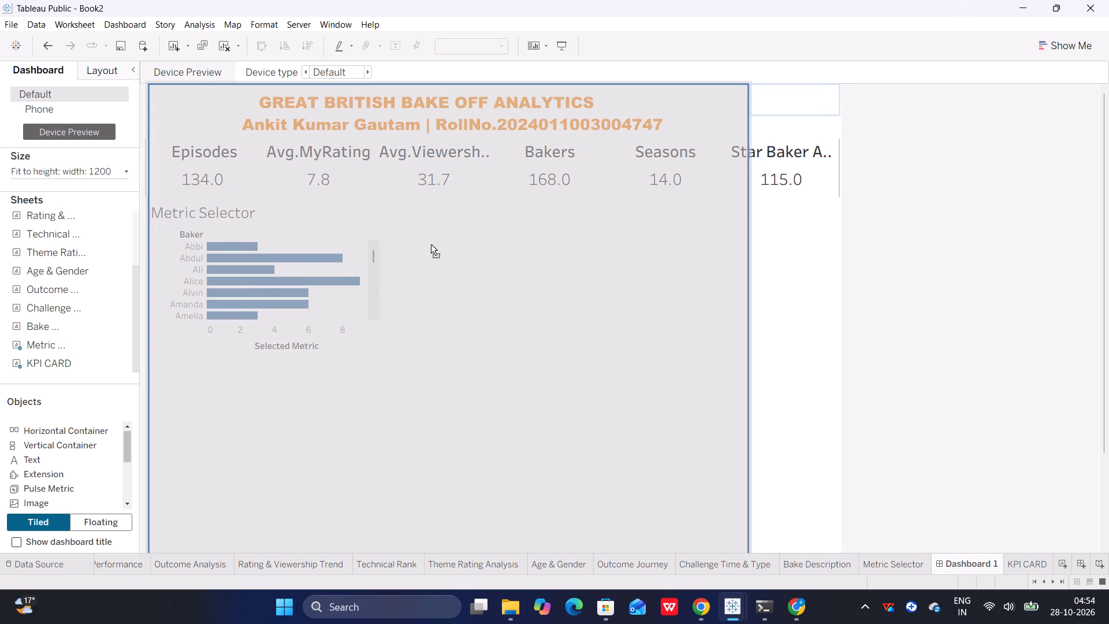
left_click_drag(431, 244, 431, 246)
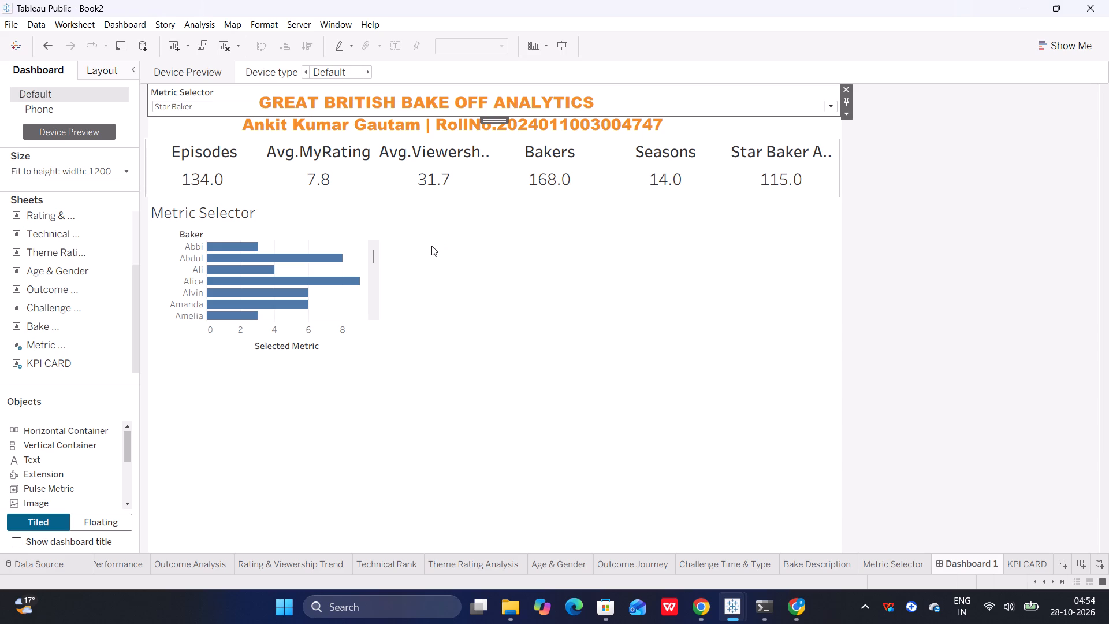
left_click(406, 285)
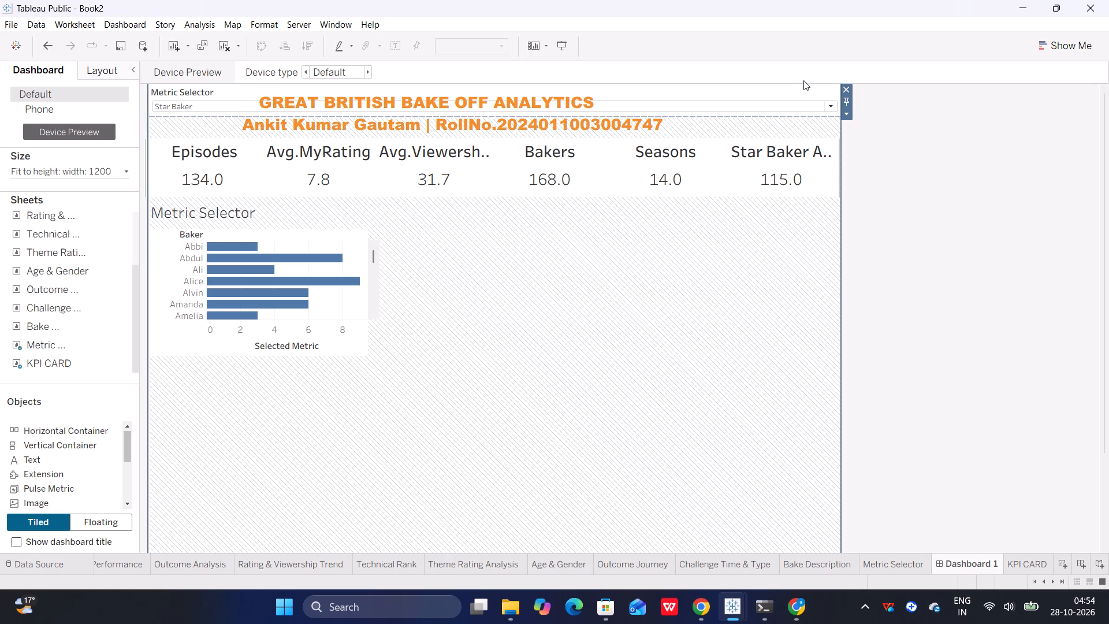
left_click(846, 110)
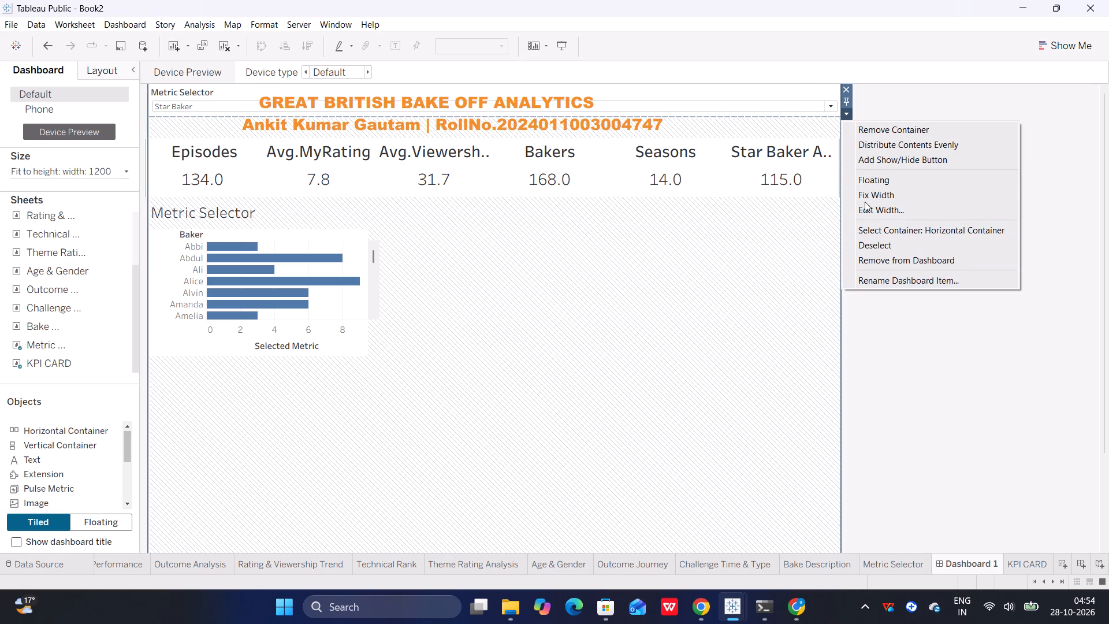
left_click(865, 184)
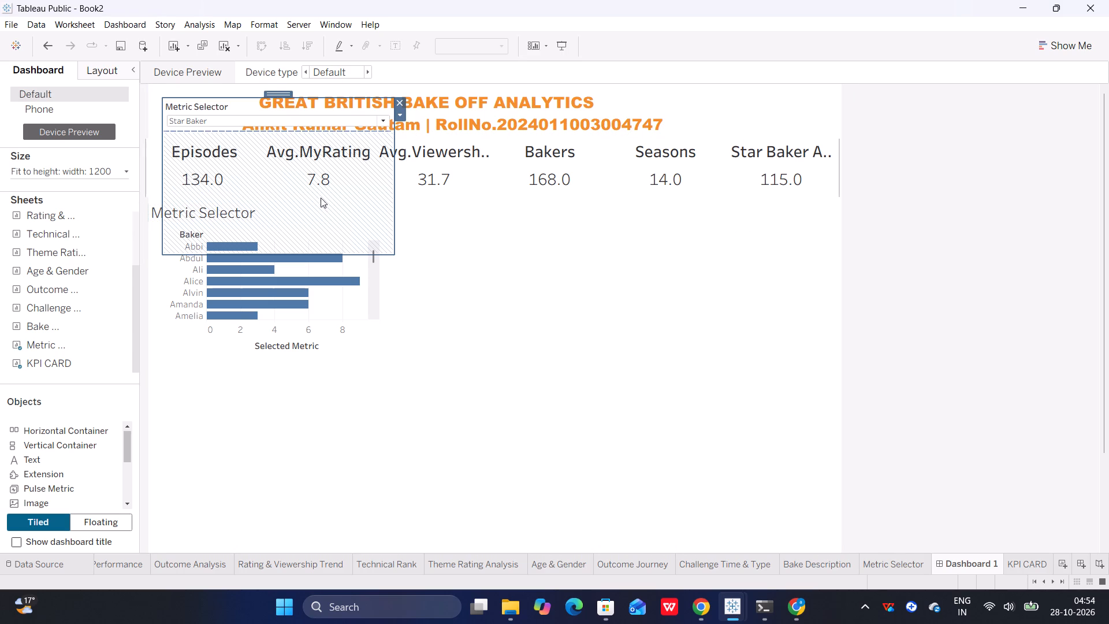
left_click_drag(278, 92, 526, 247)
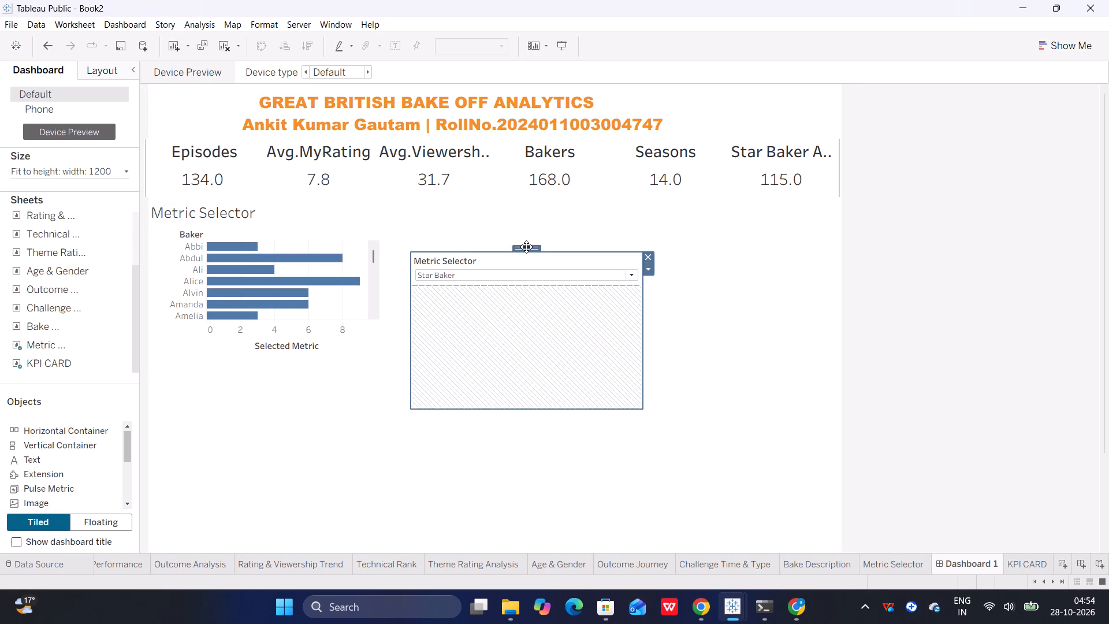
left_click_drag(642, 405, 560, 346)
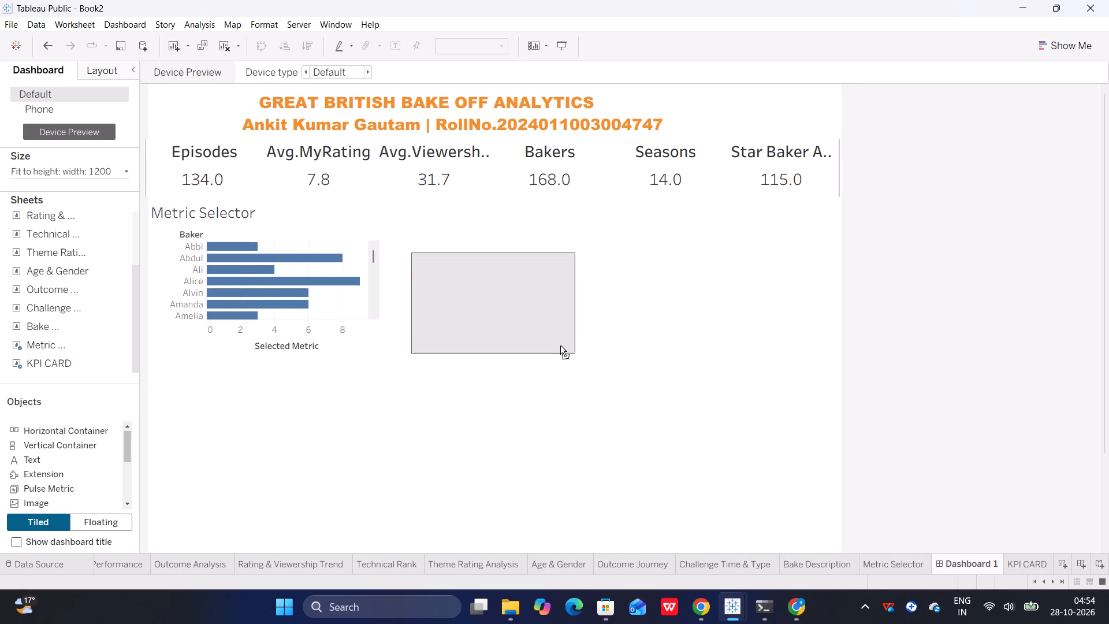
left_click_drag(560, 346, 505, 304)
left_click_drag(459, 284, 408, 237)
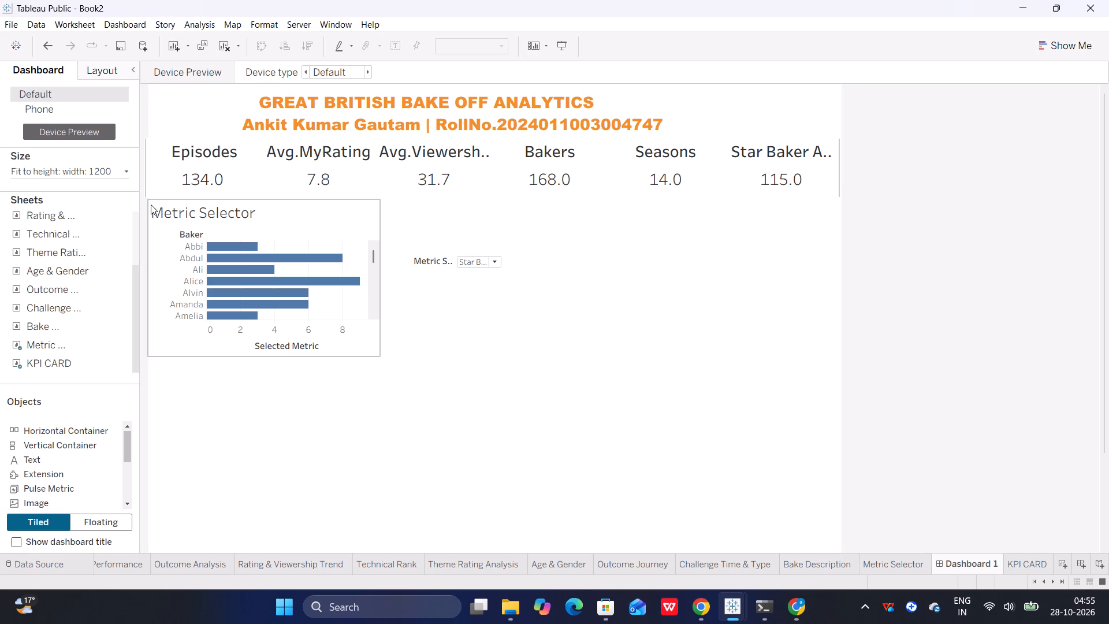
Move the floating Metric Selector chart slightly lower beneath the KPI CARD.
left_click(366, 345)
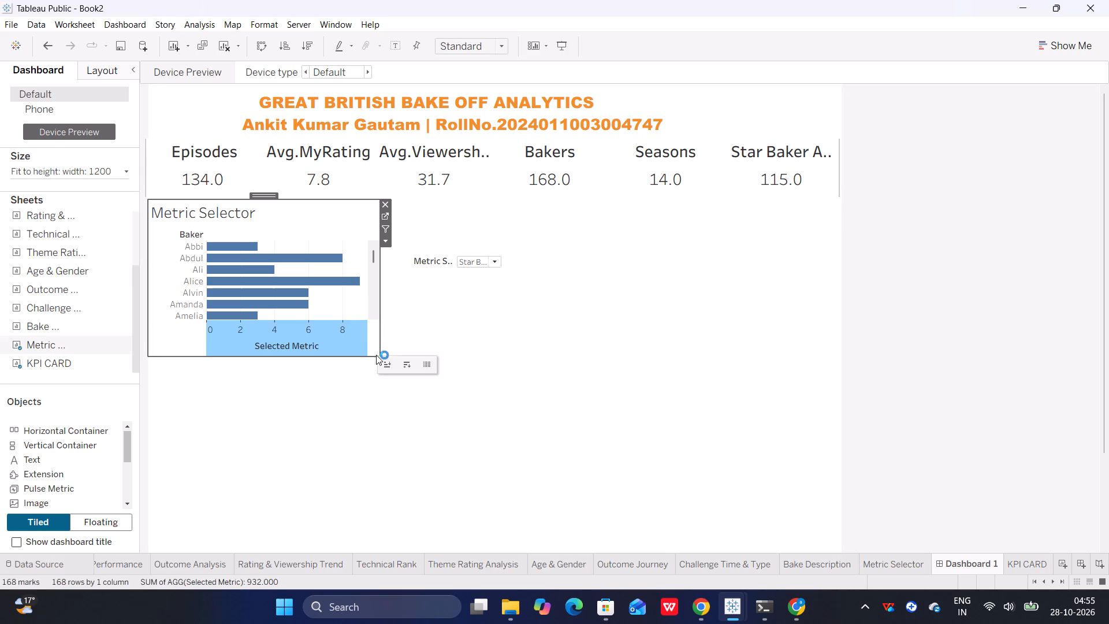
left_click_drag(261, 196, 260, 202)
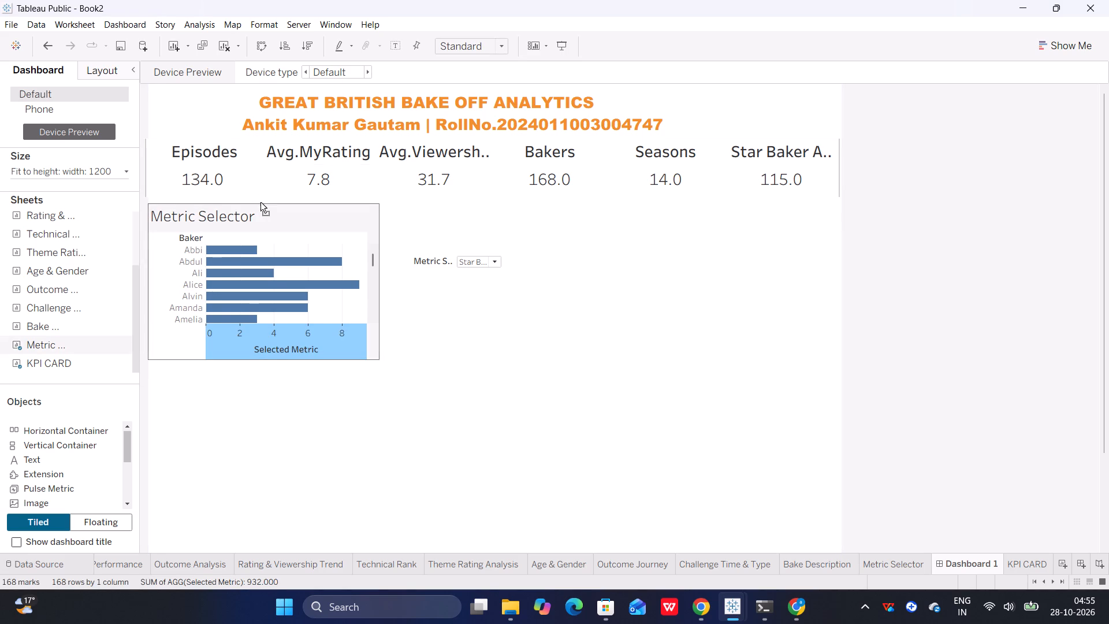
left_click_drag(260, 202, 262, 205)
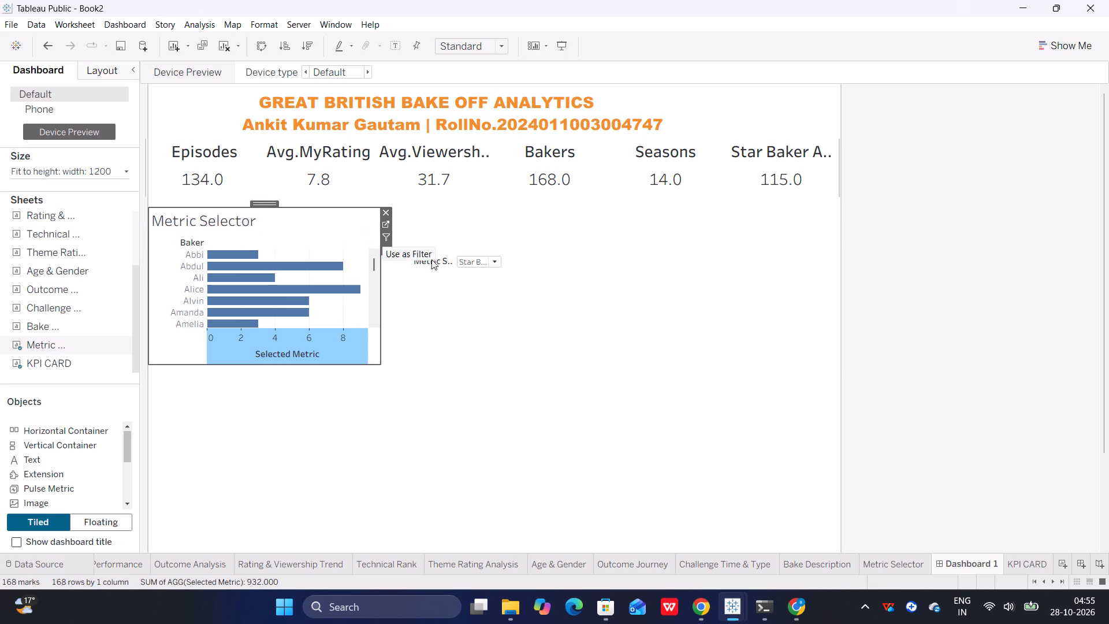
Make the Metric Selector parameter control floating on its own and place it beside the Metric Selector chart's title, above the bars.
left_click(449, 262)
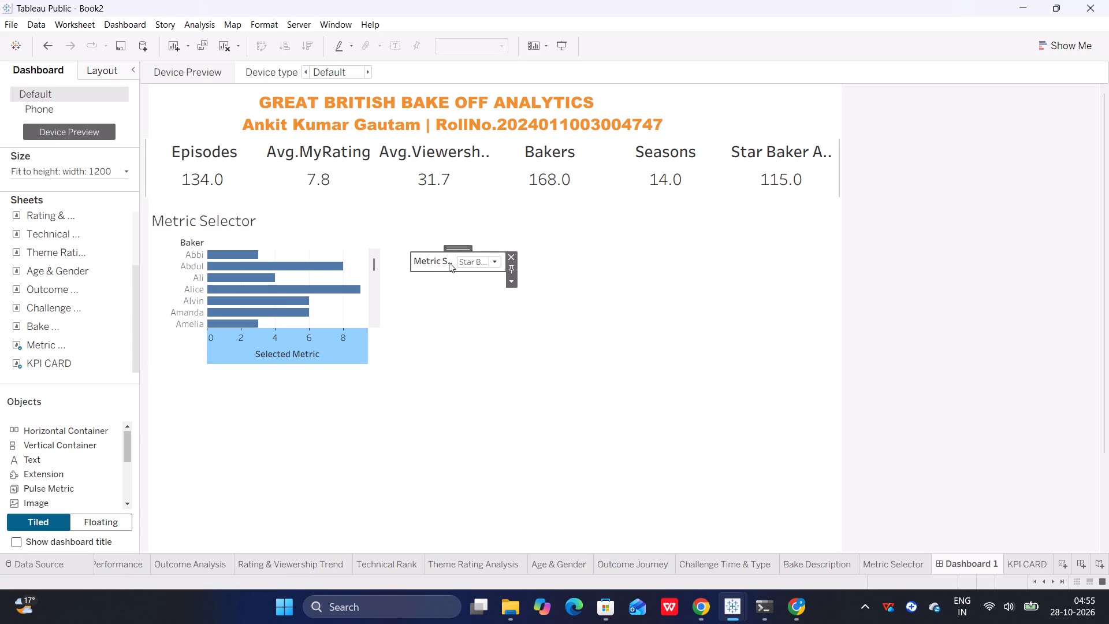
left_click_drag(455, 251, 430, 219)
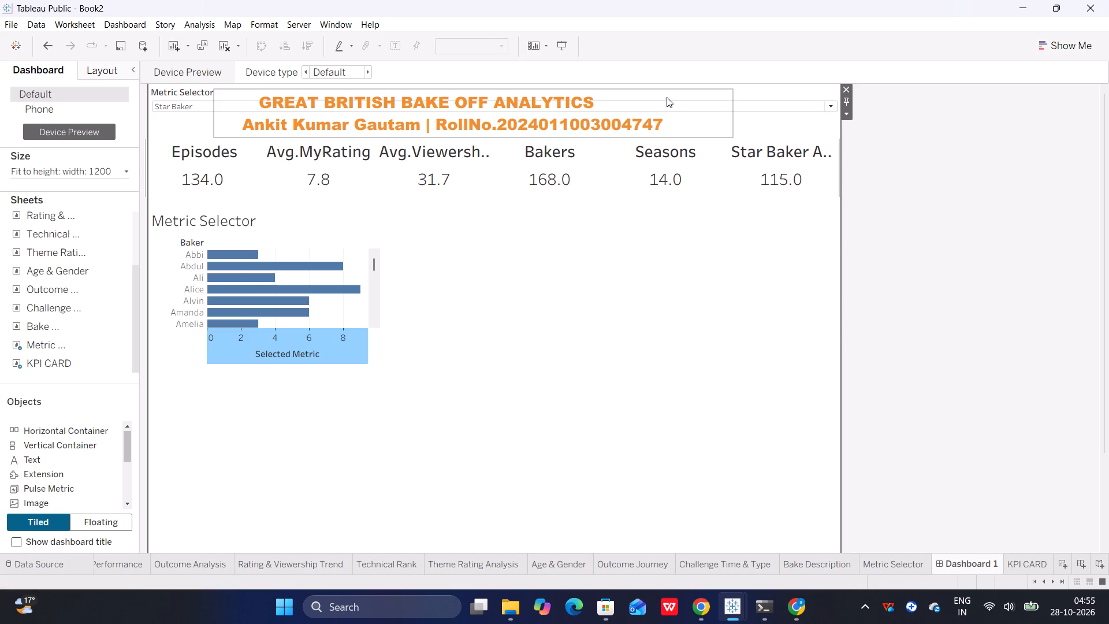
left_click(729, 104)
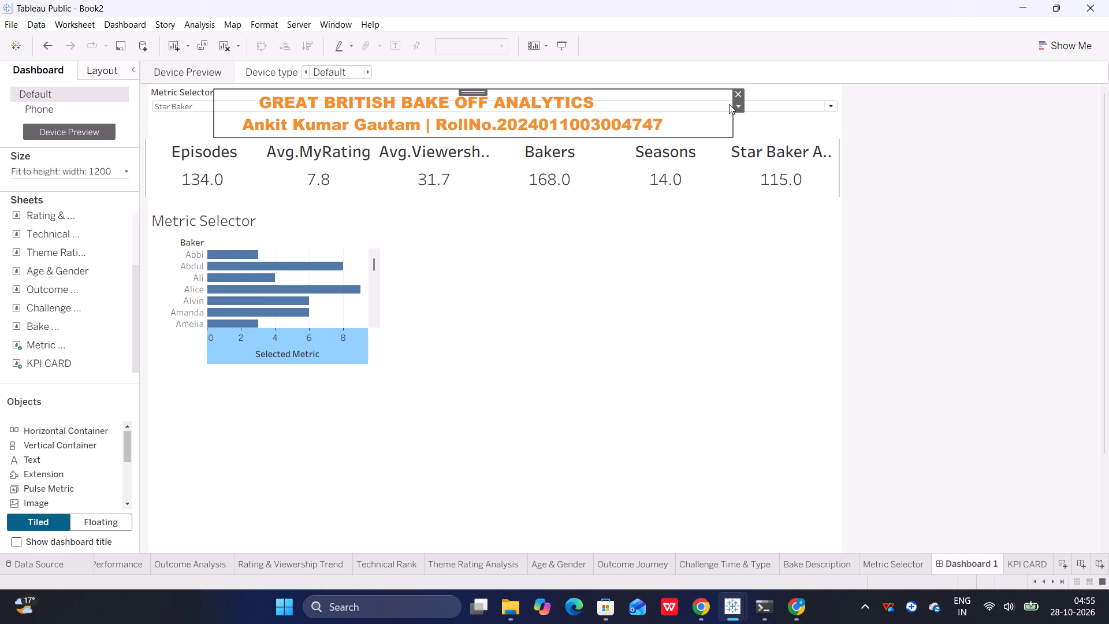
left_click(791, 108)
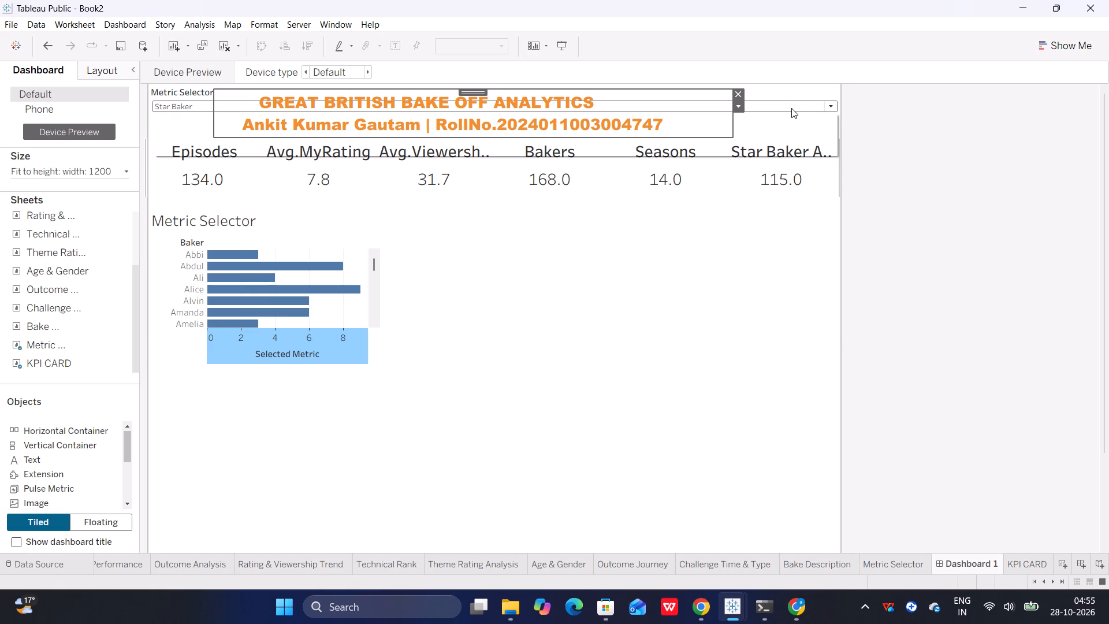
left_click(846, 113)
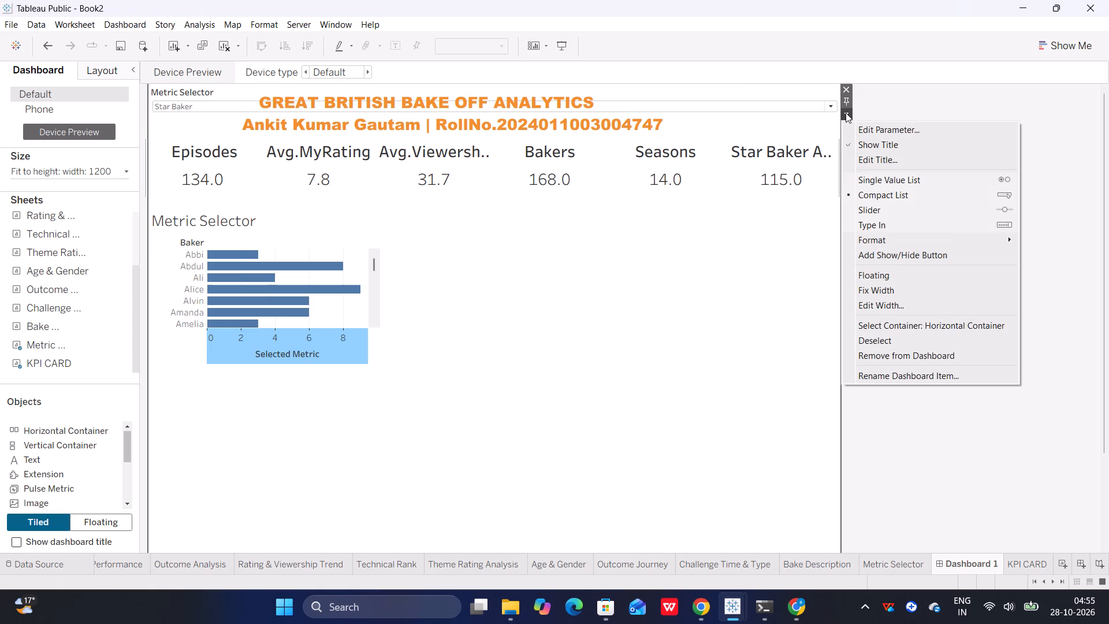
left_click(877, 268)
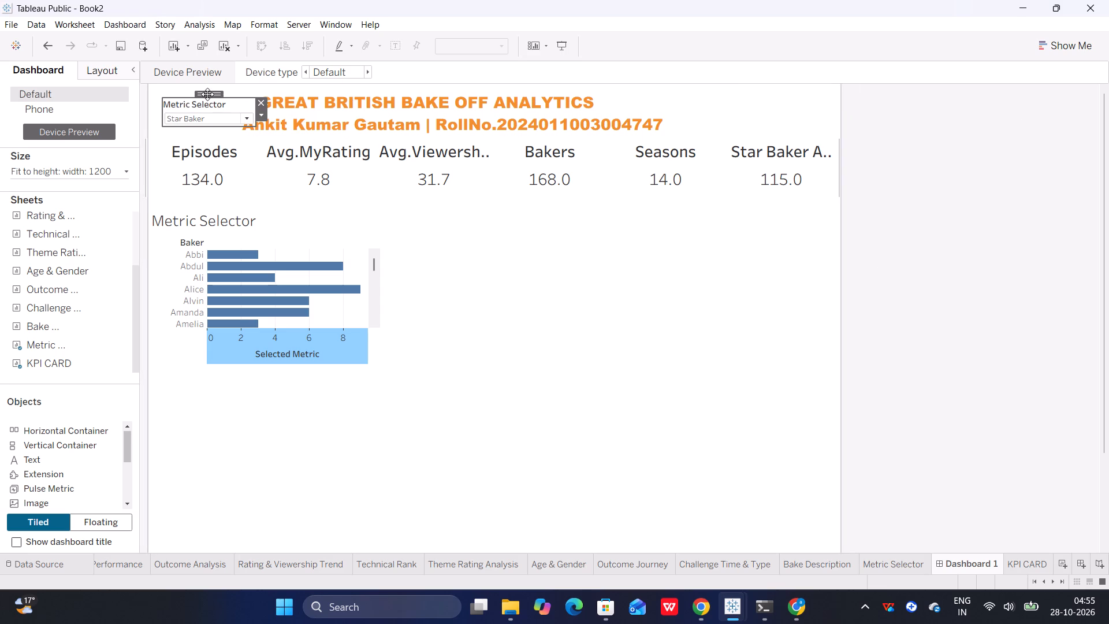
left_click_drag(208, 95, 330, 200)
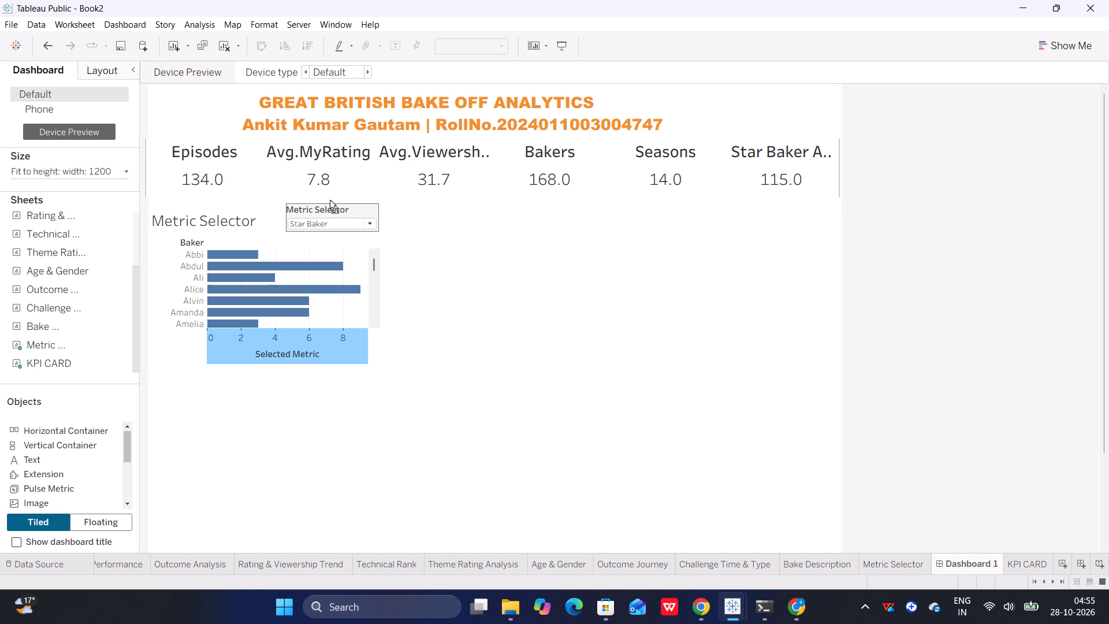
left_click_drag(330, 200, 329, 200)
left_click(509, 309)
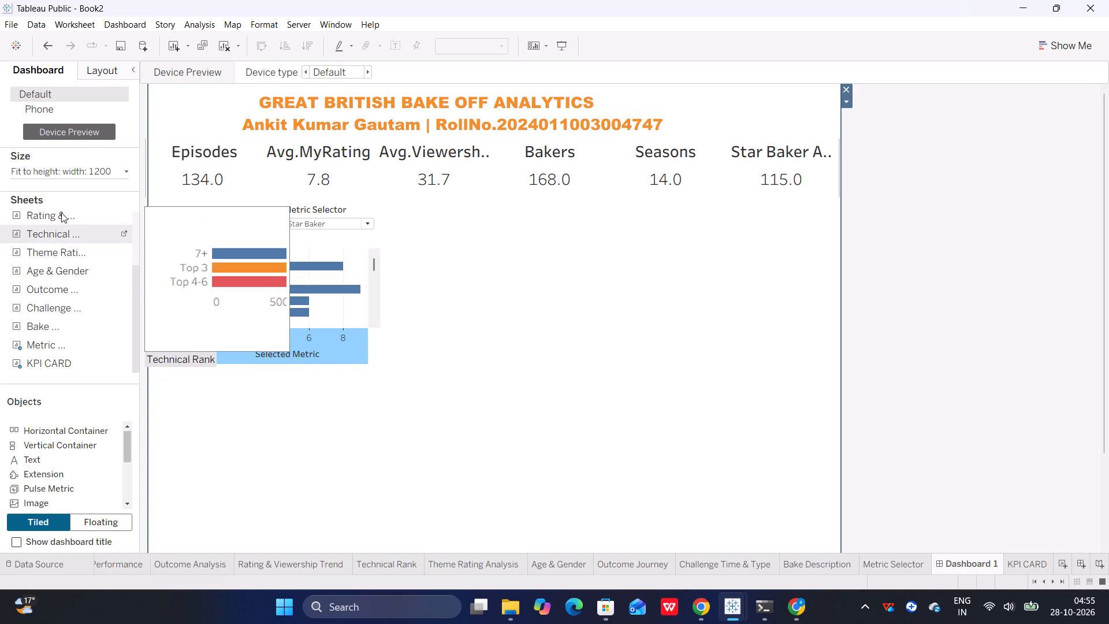
Add the Rating & Viewership Trend sheet to the dashboard, make it floating and place it beside the Metric Selector chart.
left_click_drag(61, 213, 489, 354)
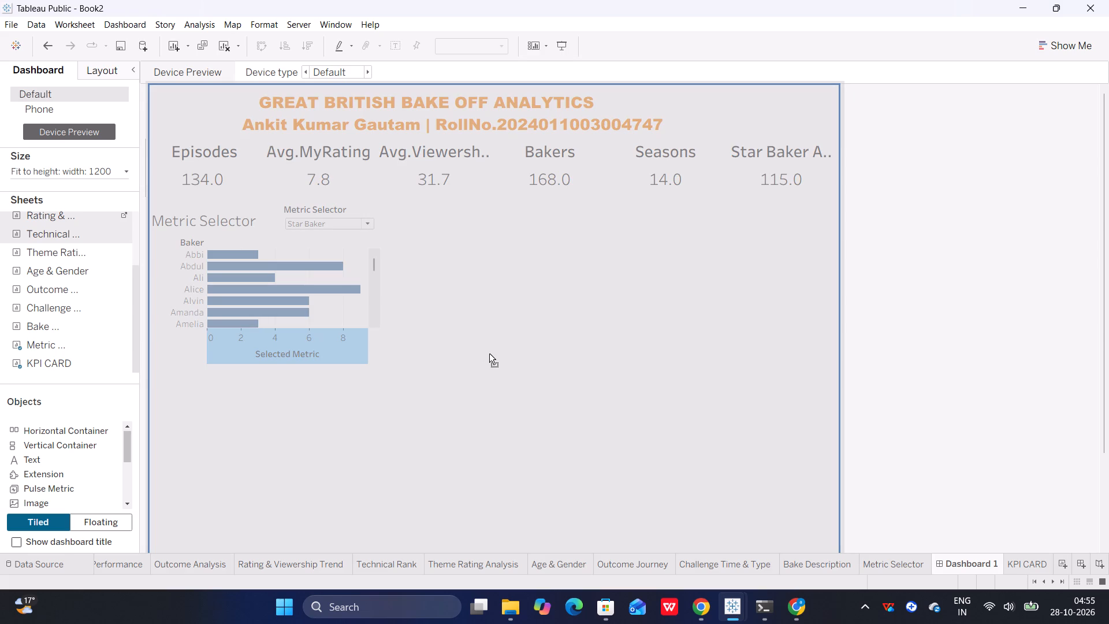
left_click_drag(489, 354, 489, 354)
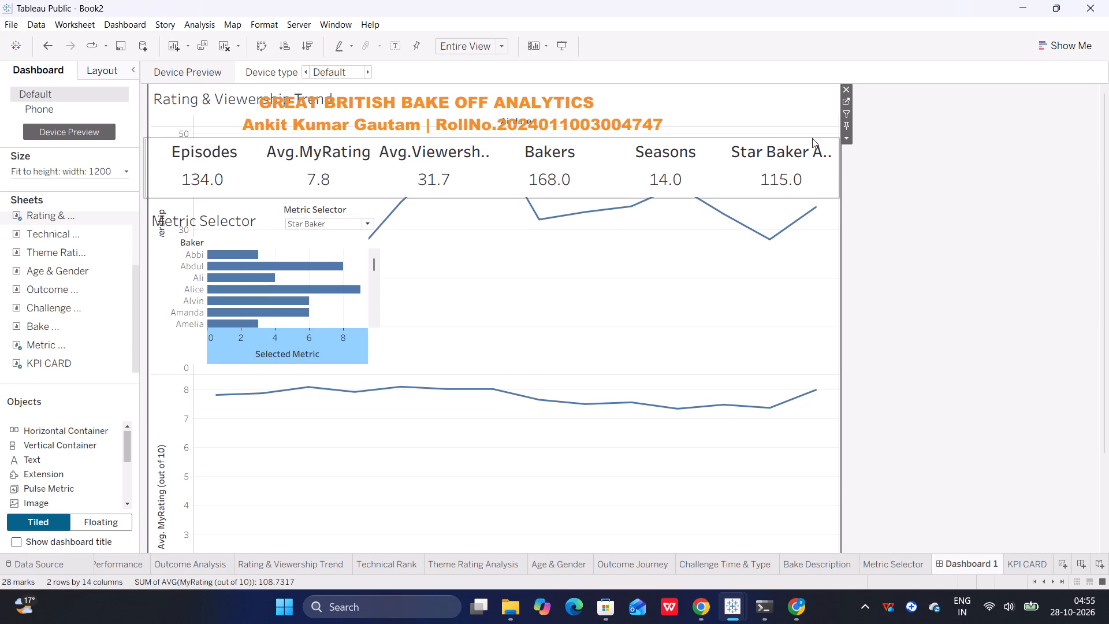
left_click(849, 139)
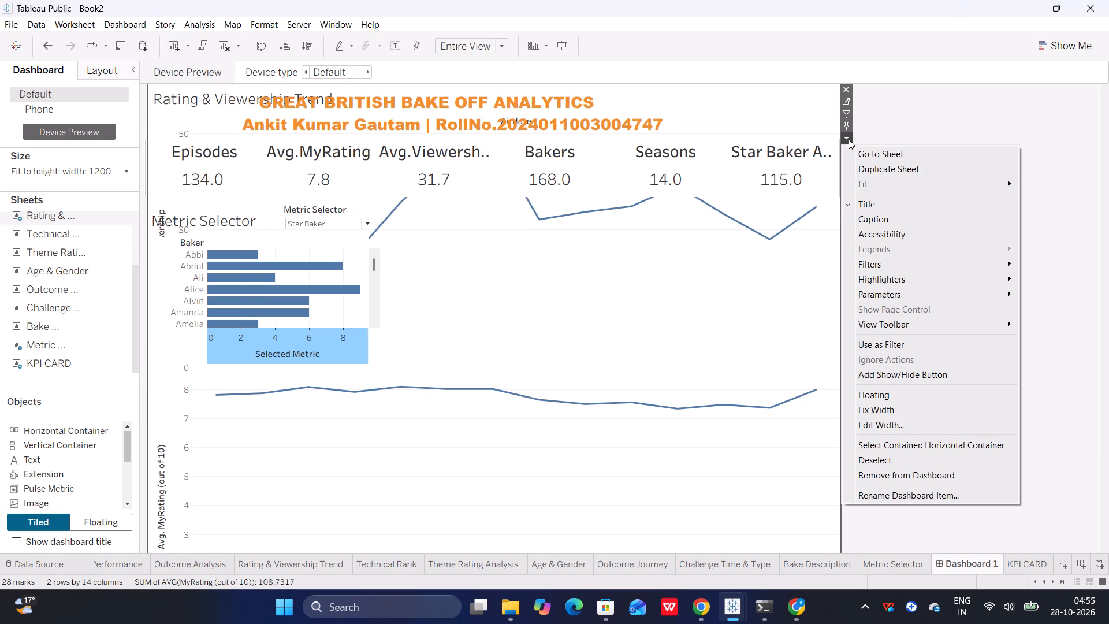
left_click(859, 396)
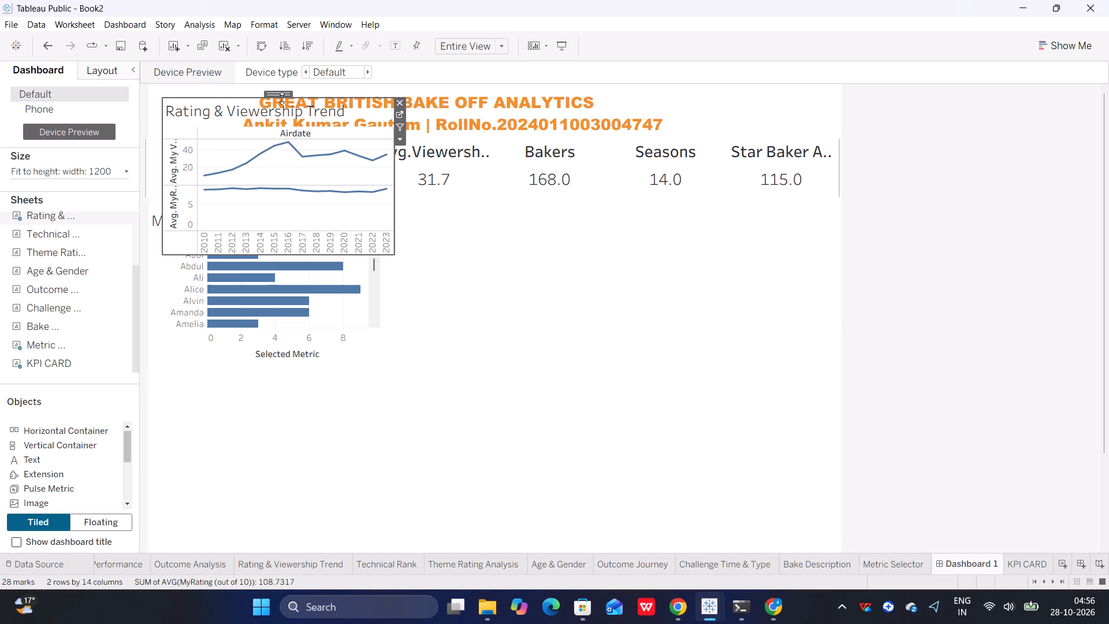
left_click_drag(280, 93, 525, 215)
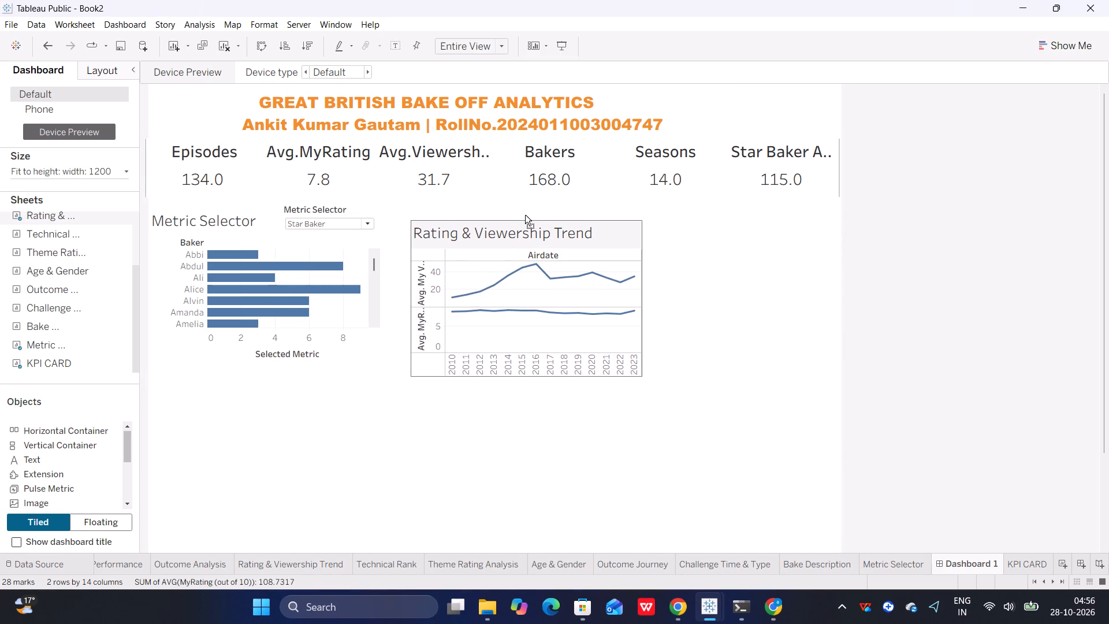
left_click_drag(525, 215, 513, 210)
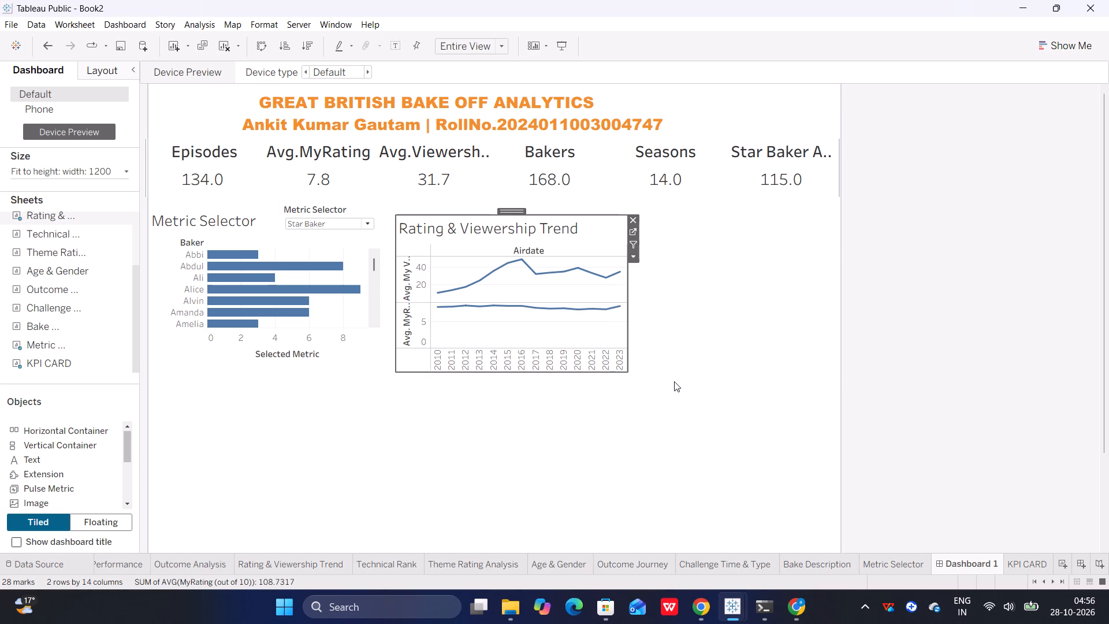
Add the Technical Rank sheet as a floating chart beside Rating & Viewership Trend and narrow it to fit within the dashboard's edge.
left_click(700, 384)
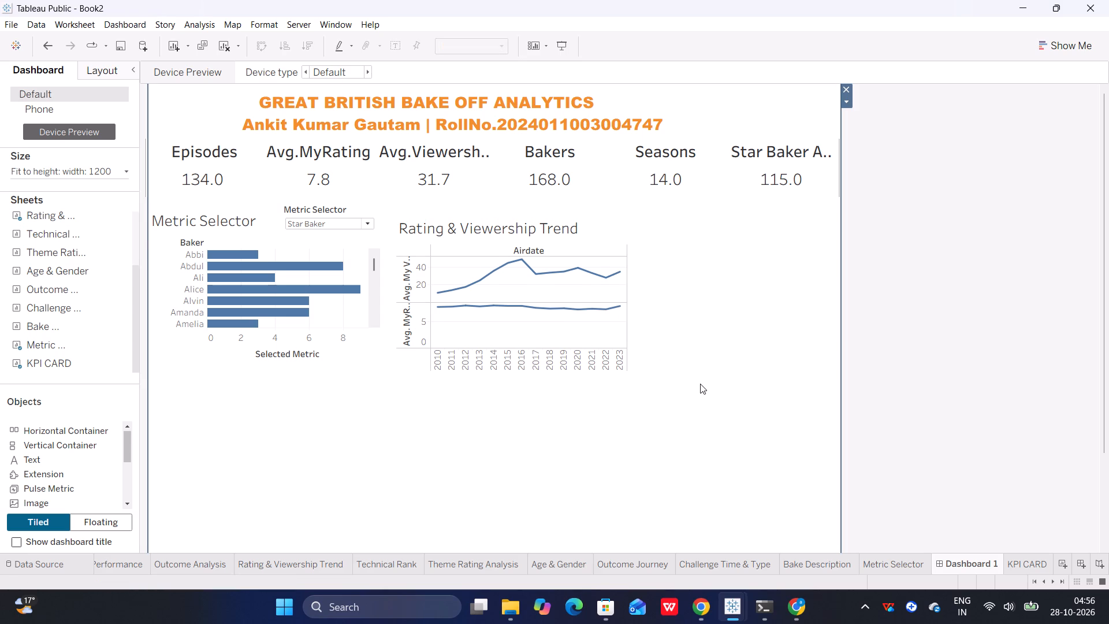
scroll(700, 384, "down", 2)
scroll(700, 384, "up", 1)
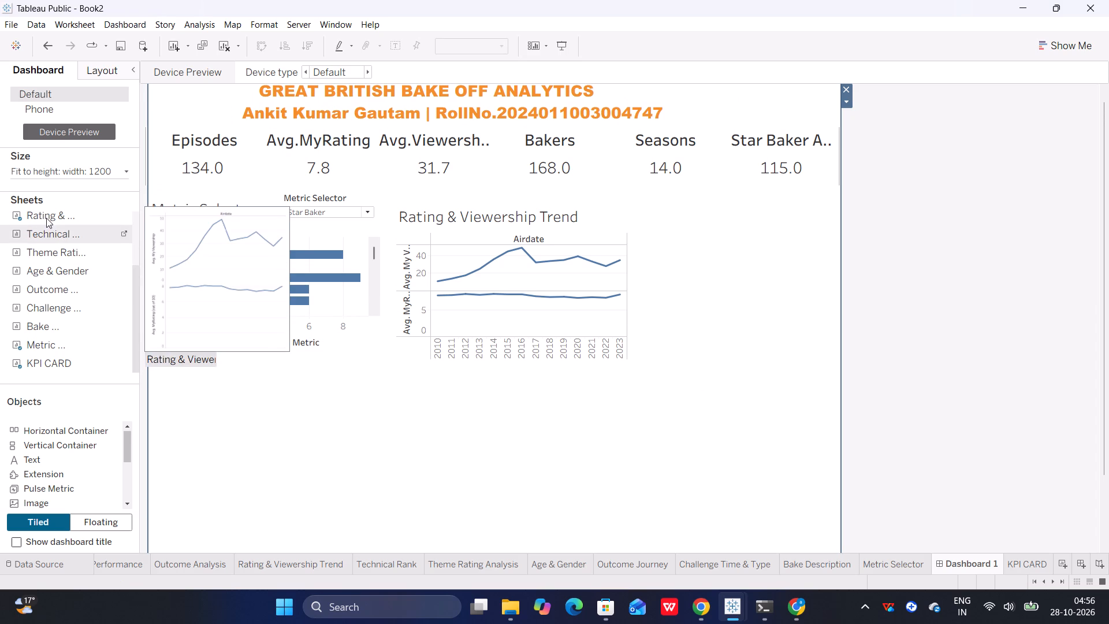
left_click_drag(47, 236, 405, 380)
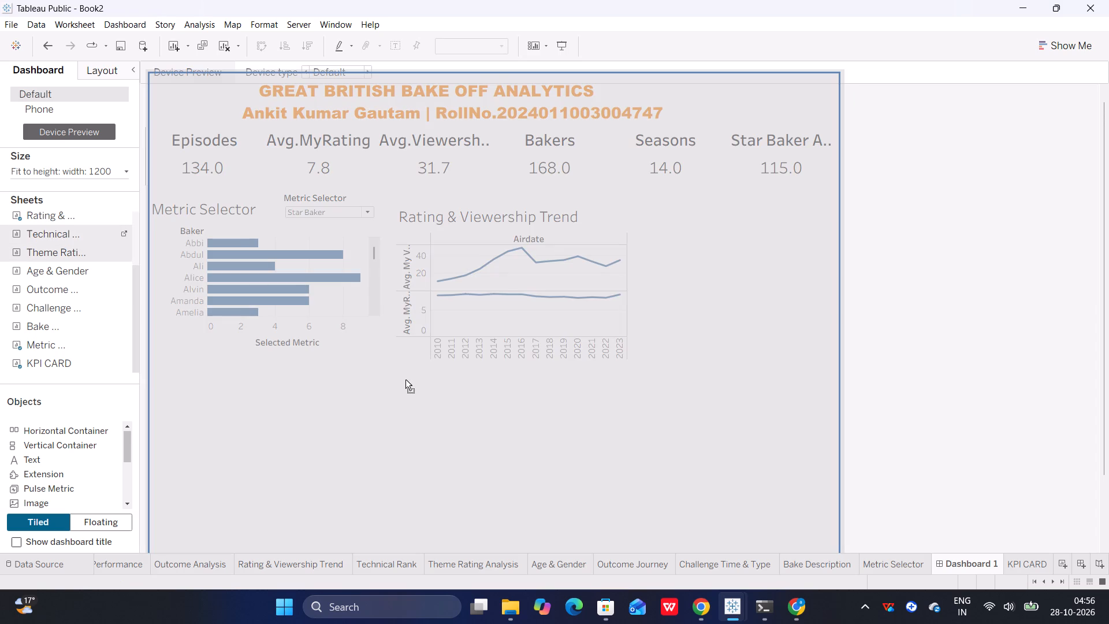
left_click_drag(405, 380, 409, 381)
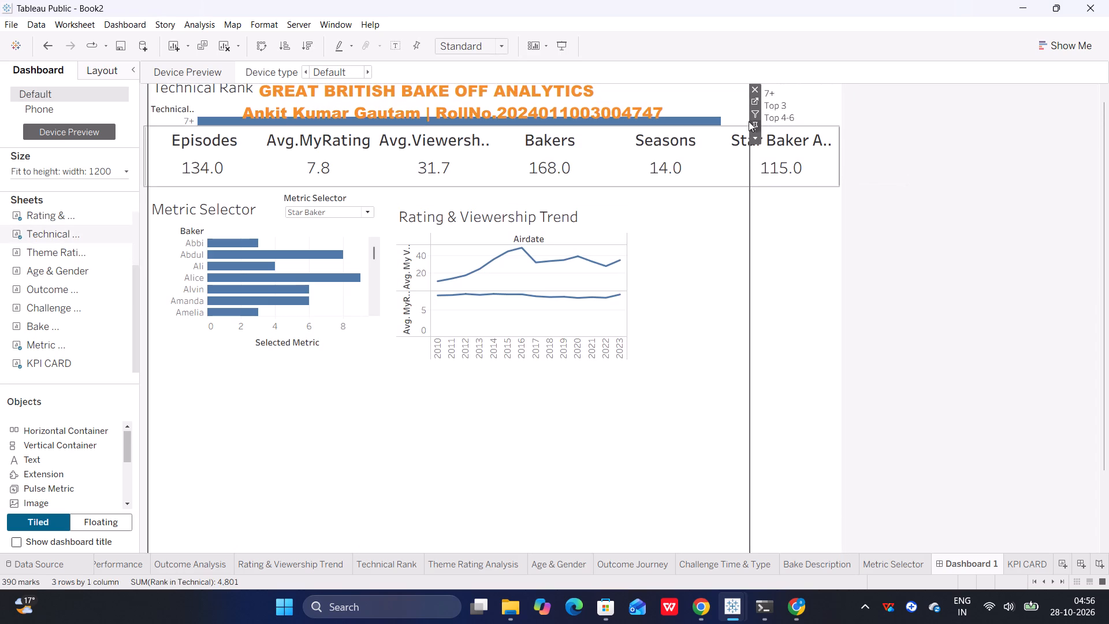
left_click(751, 137)
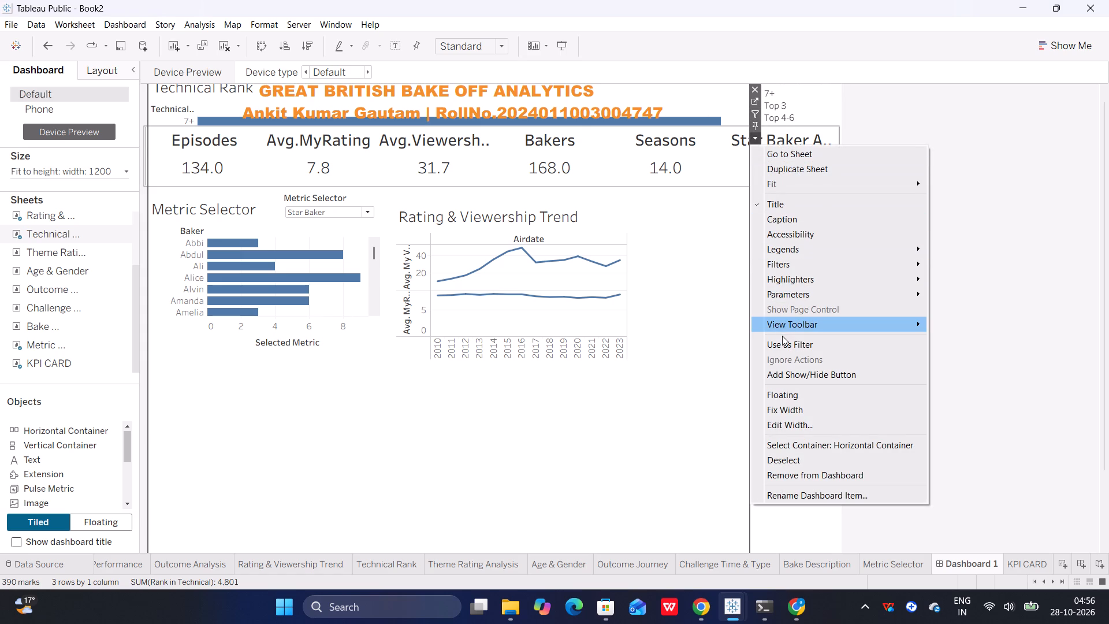
left_click(781, 390)
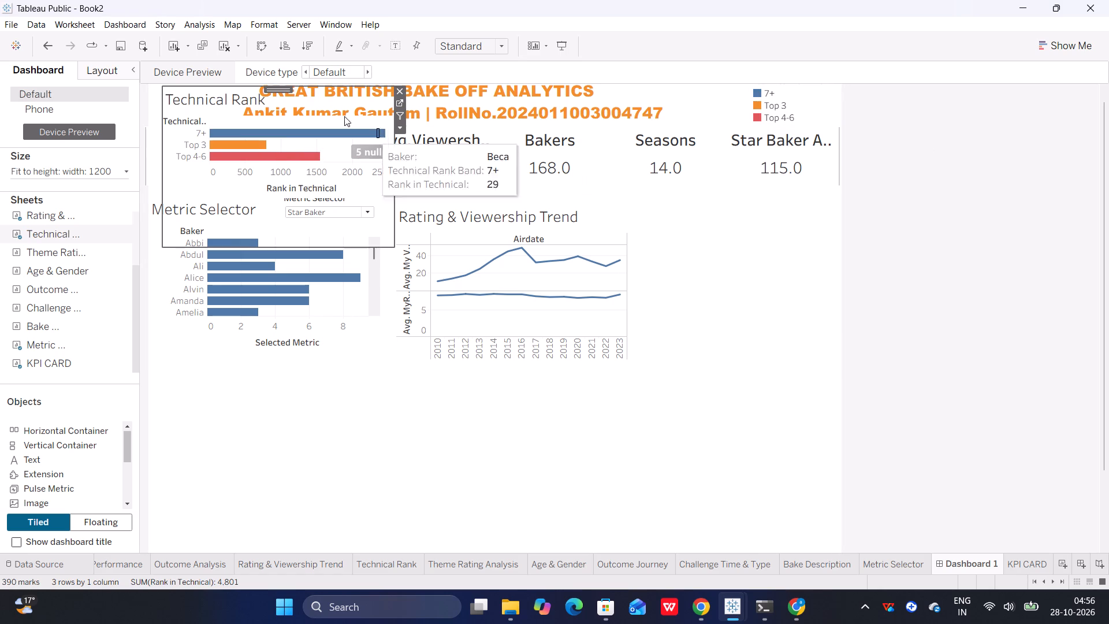
left_click_drag(282, 87, 769, 246)
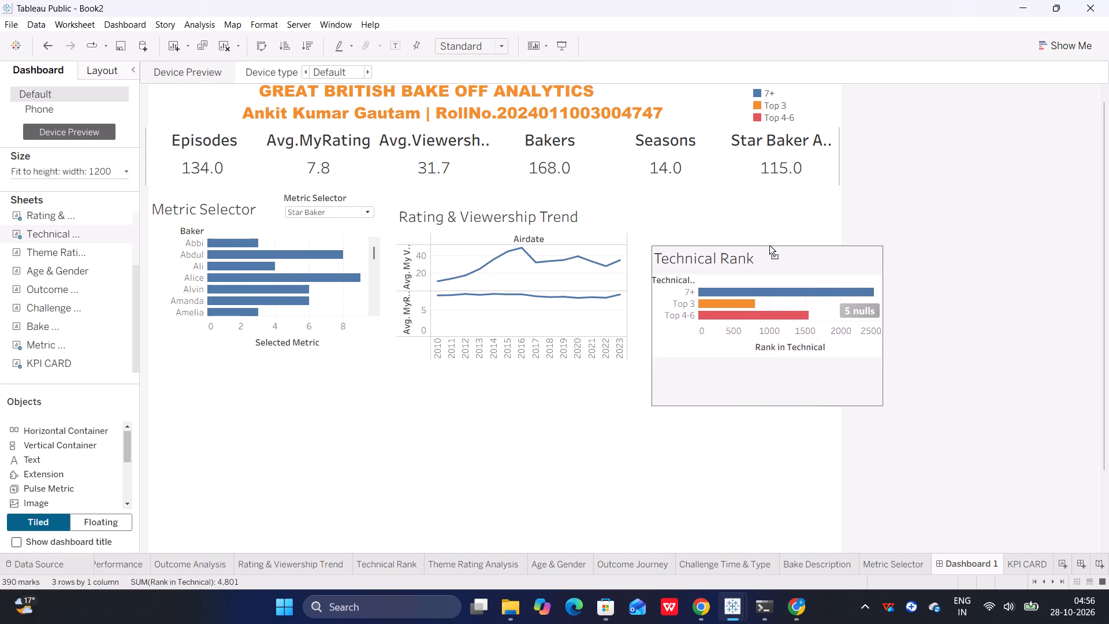
left_click_drag(769, 246, 748, 237)
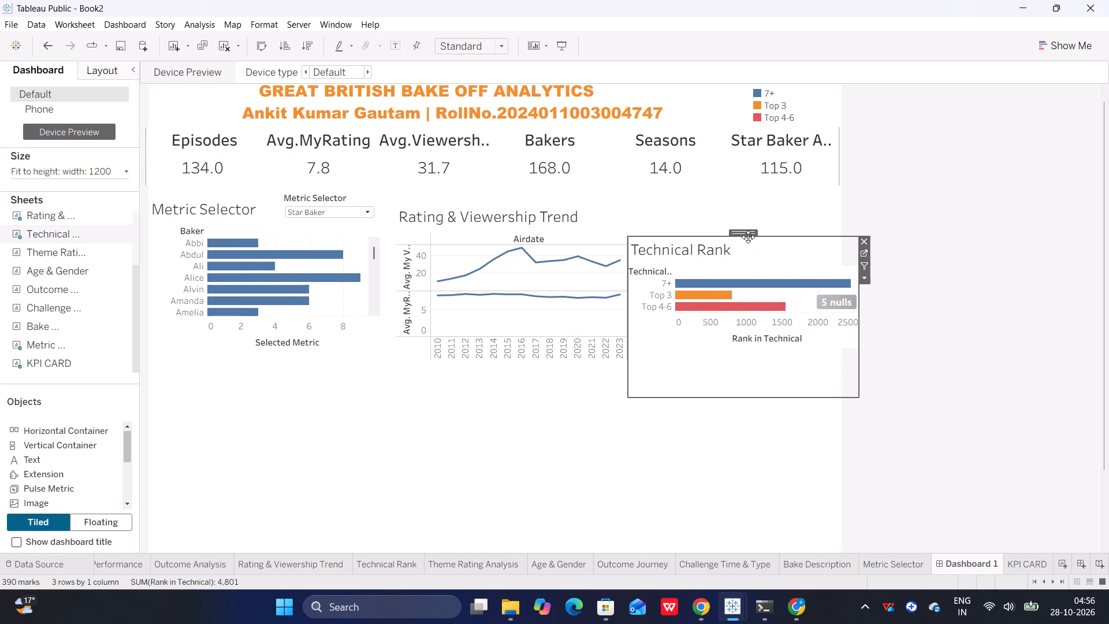
left_click_drag(748, 237, 740, 211)
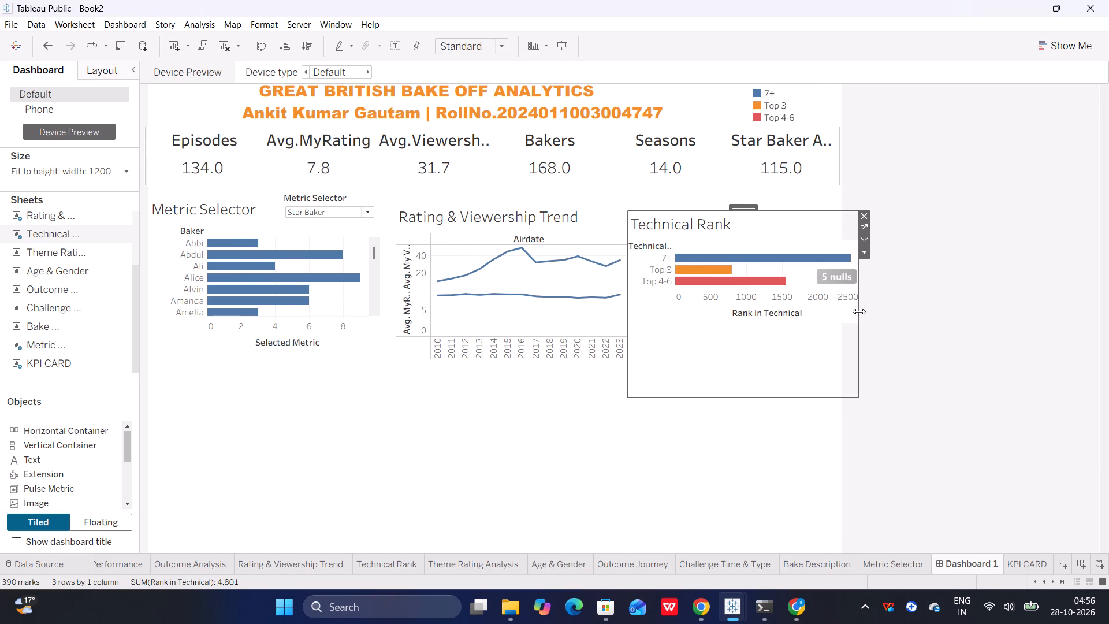
left_click_drag(859, 311, 838, 313)
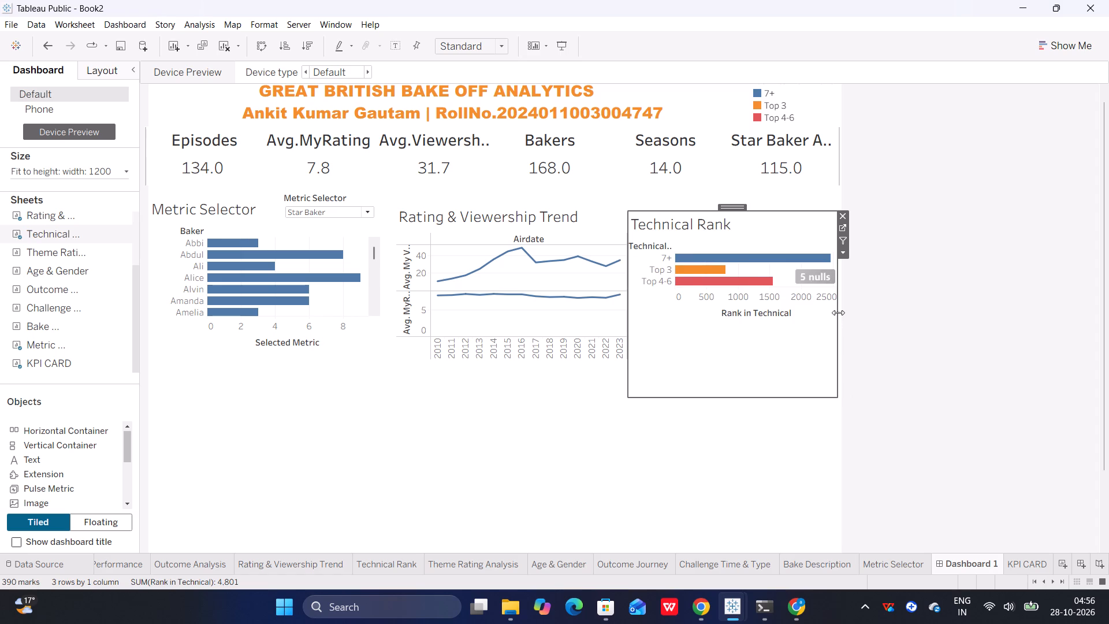
Narrow the Rating & Viewership Trend chart slightly to leave a gap before the Technical Rank chart.
left_click(583, 233)
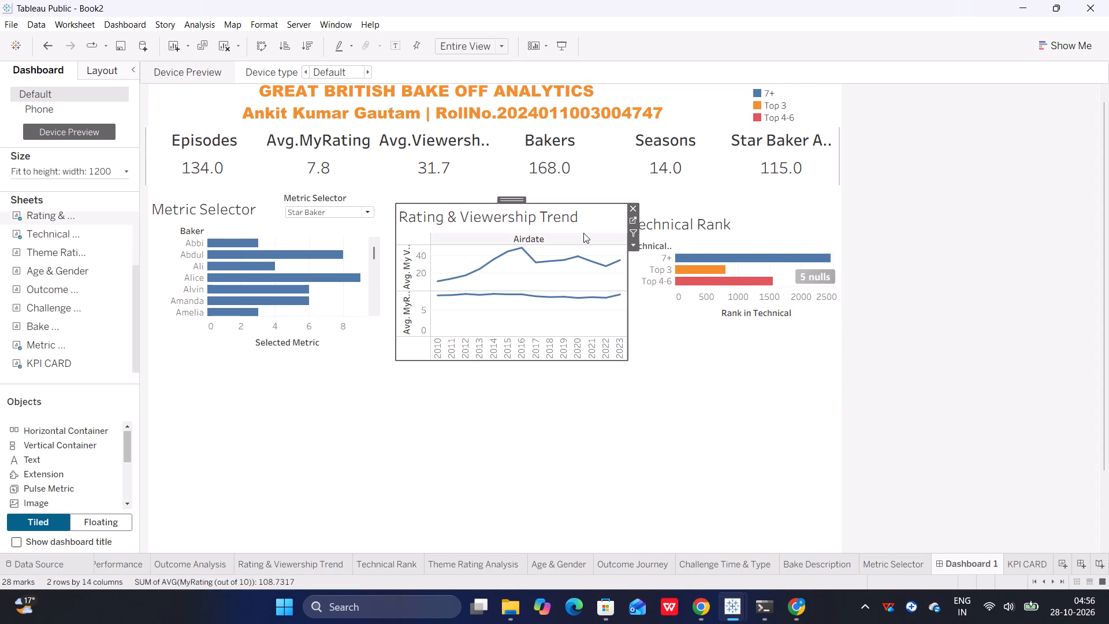
left_click_drag(626, 289, 609, 292)
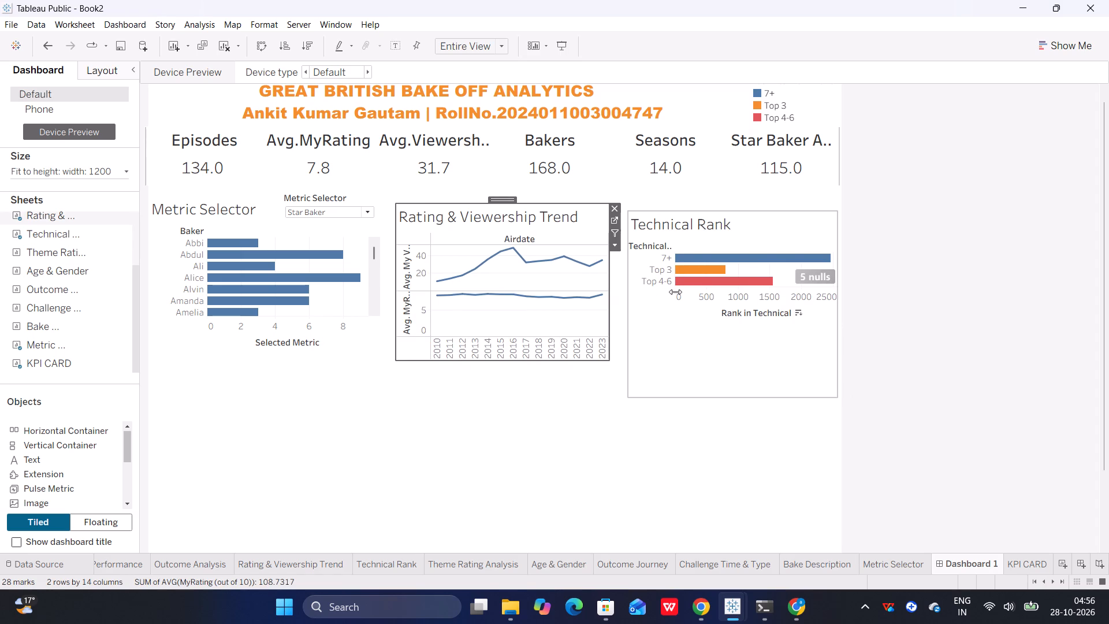
Shorten the Technical Rank chart's frame from its bottom edge, to about the same level as the Rating & Viewership Trend chart.
left_click(675, 292)
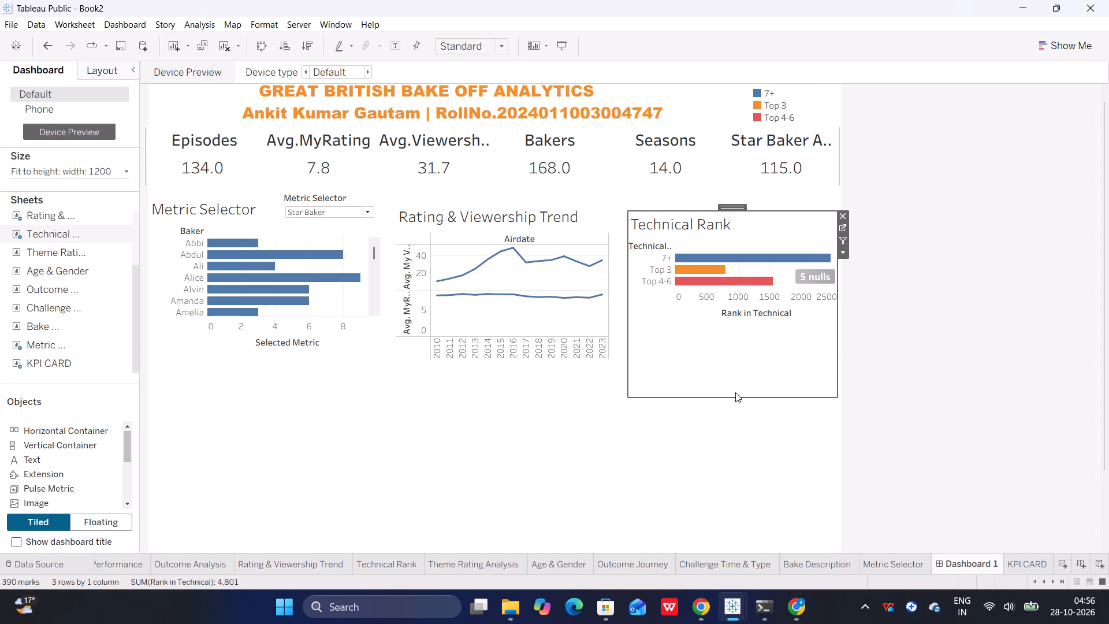
left_click_drag(740, 395, 725, 367)
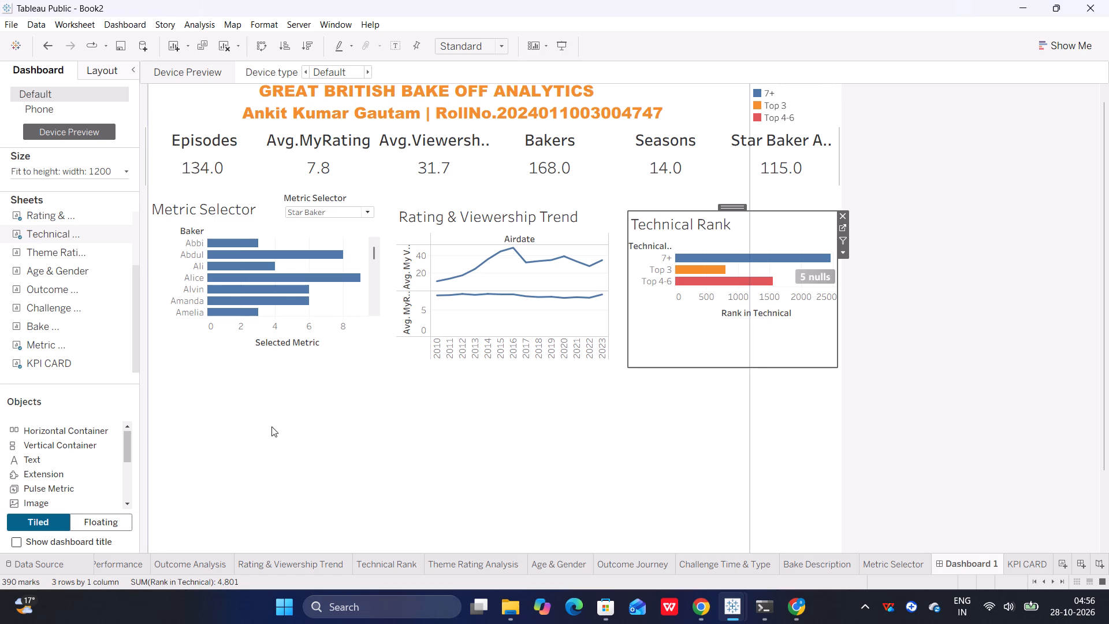
Add the Theme Rating Analysis sheet to the dashboard, make it floating and place it beneath the Metric Selector chart.
left_click(67, 251)
left_click_drag(67, 251, 122, 258)
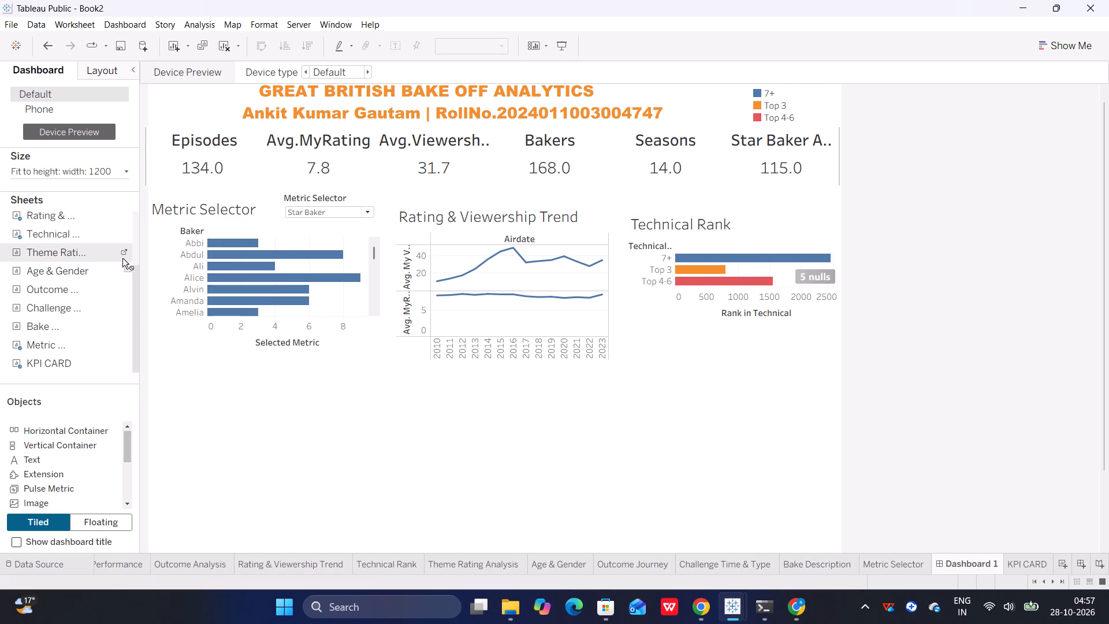
left_click_drag(122, 258, 326, 331)
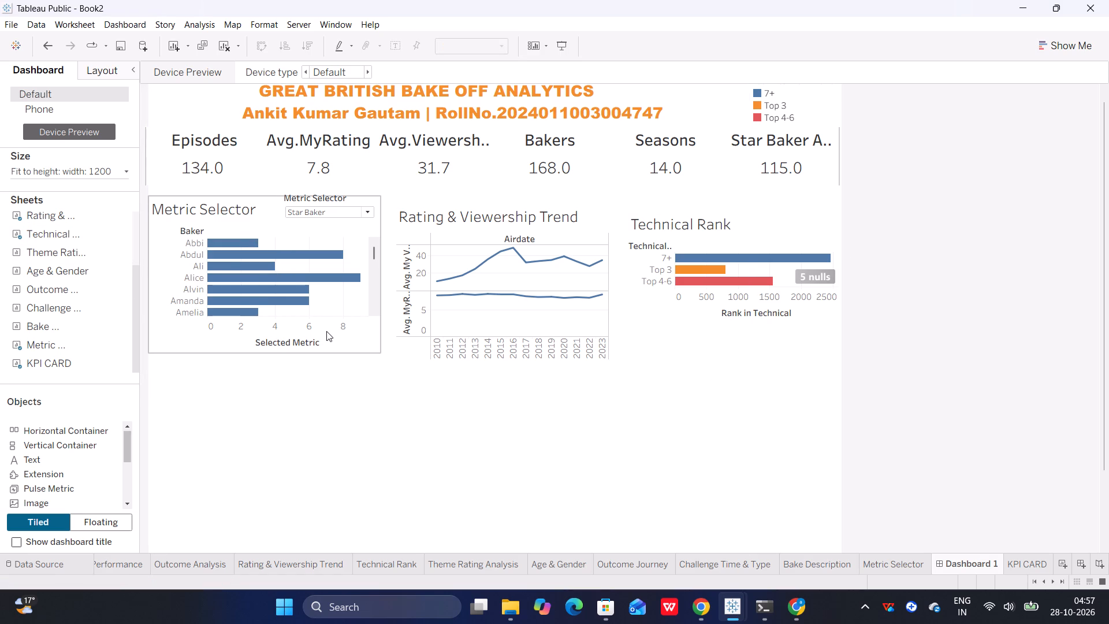
left_click(323, 440)
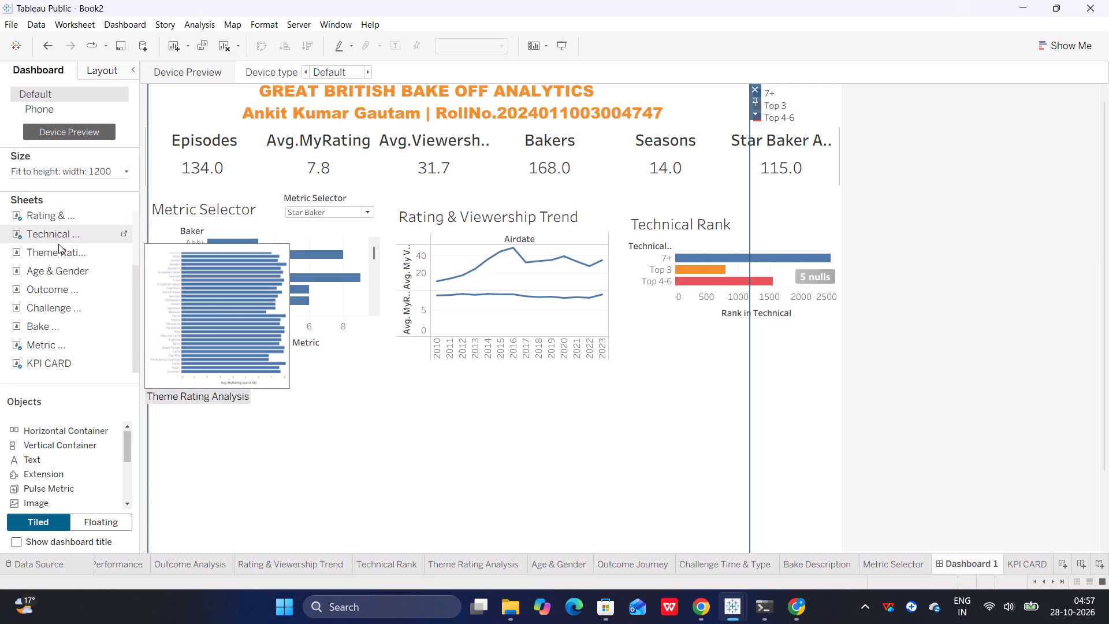
left_click_drag(59, 254, 152, 307)
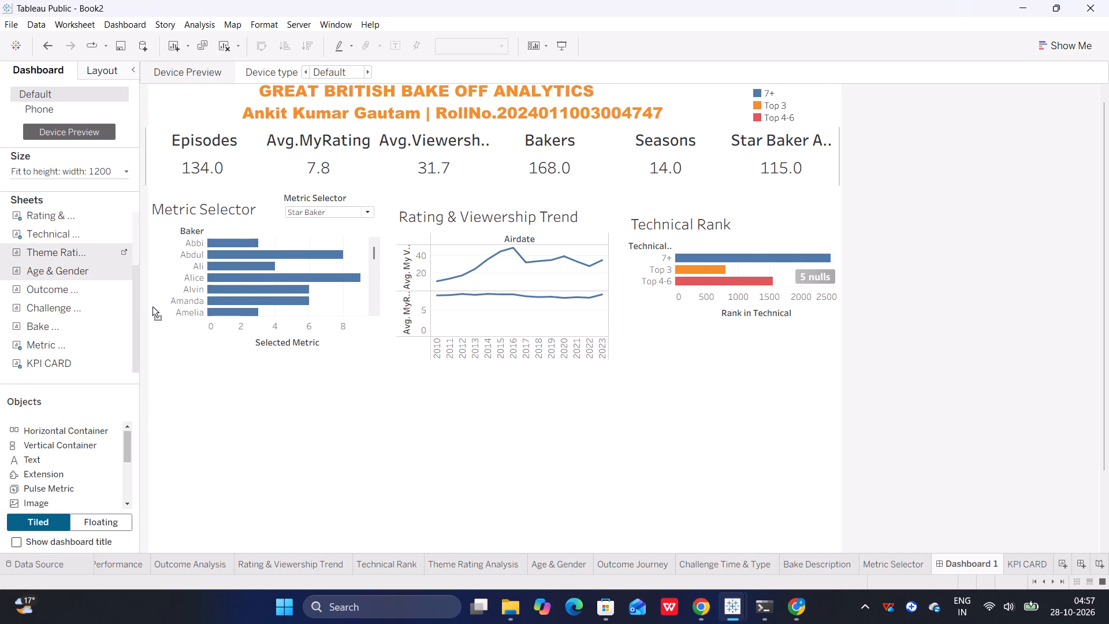
left_click_drag(152, 307, 462, 436)
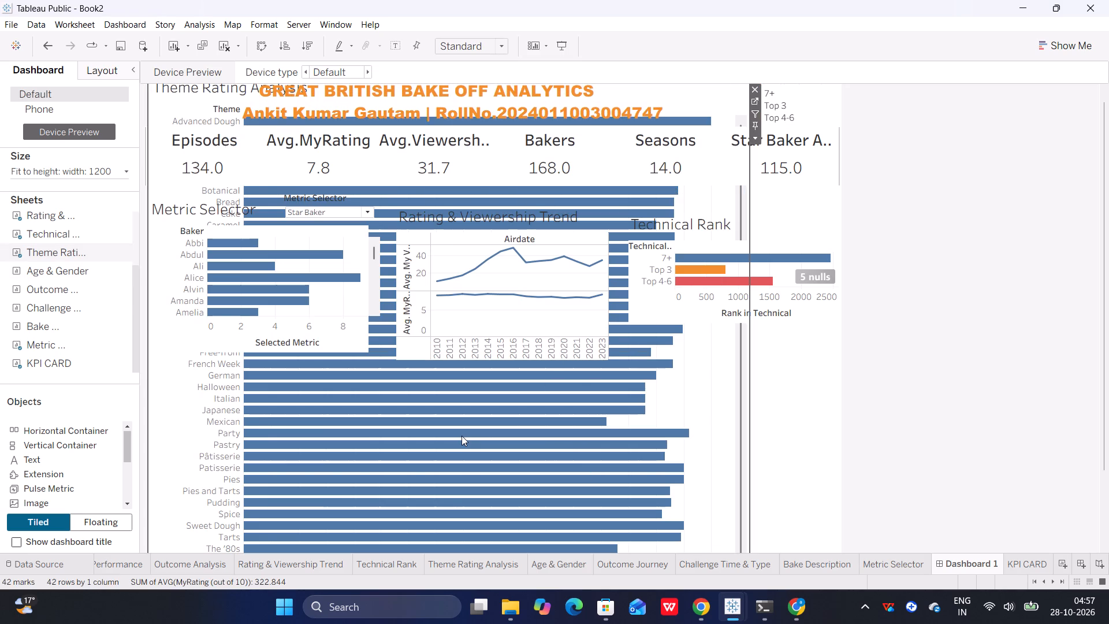
left_click(757, 135)
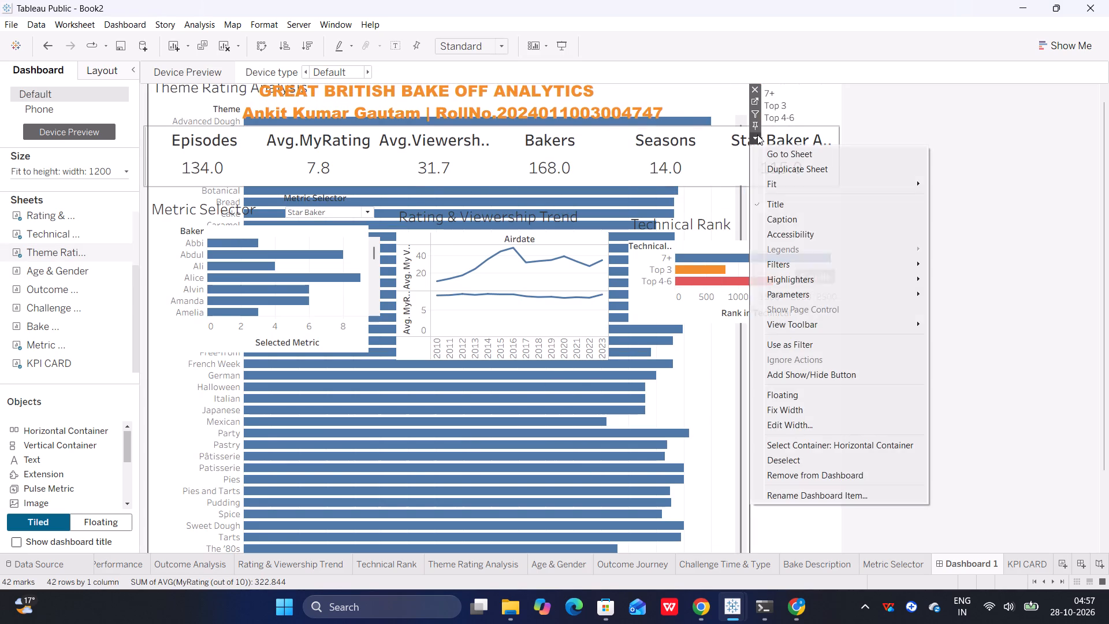
left_click(787, 398)
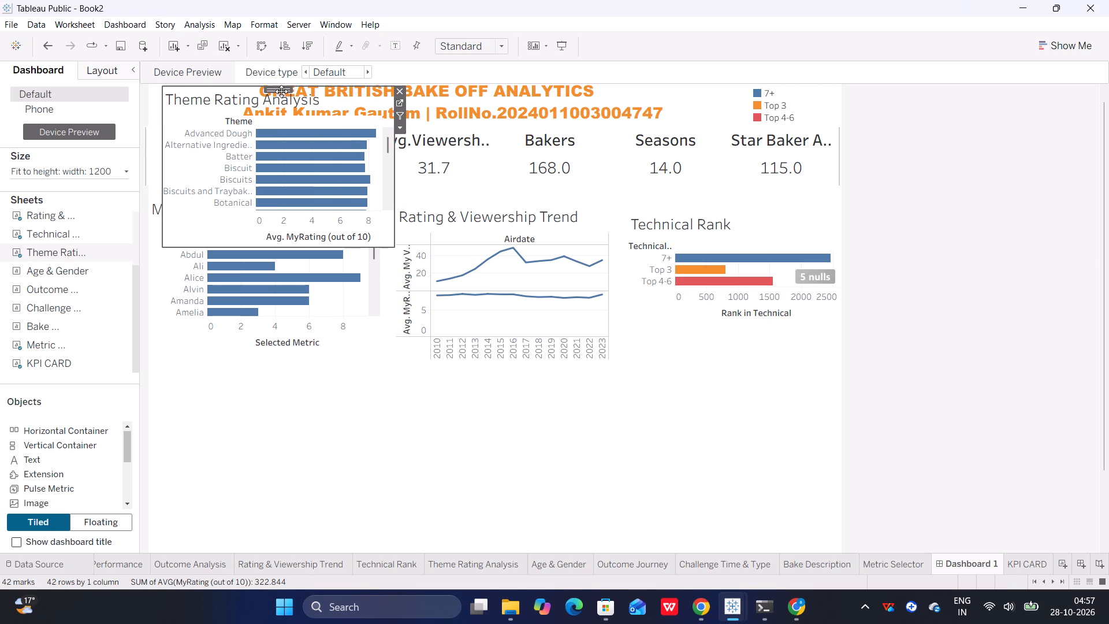
left_click_drag(277, 88, 277, 361)
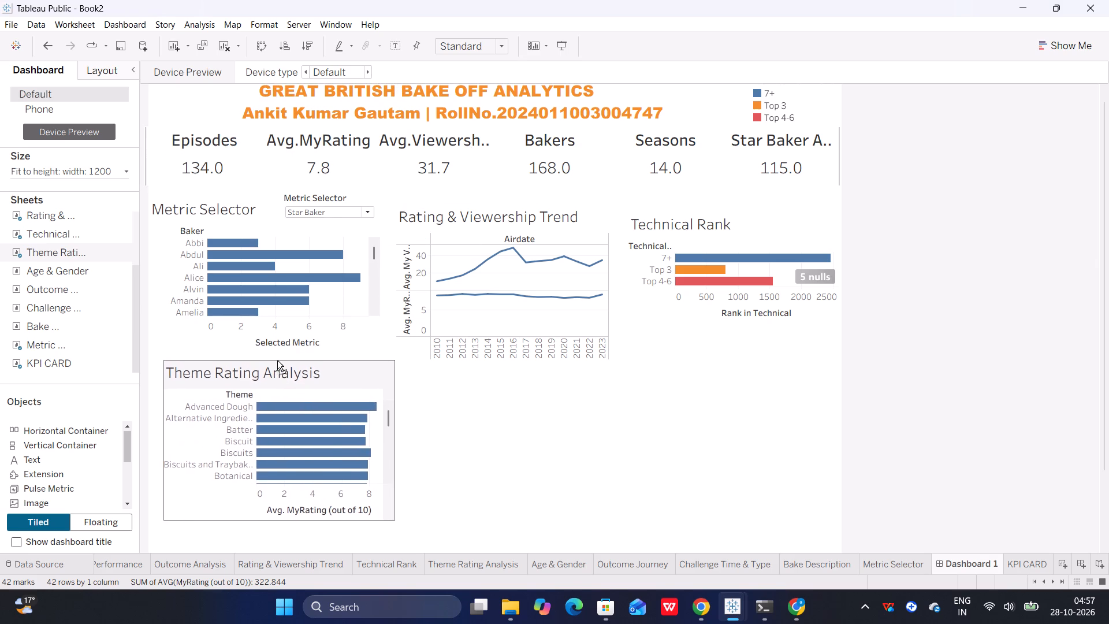
left_click_drag(277, 361, 276, 360)
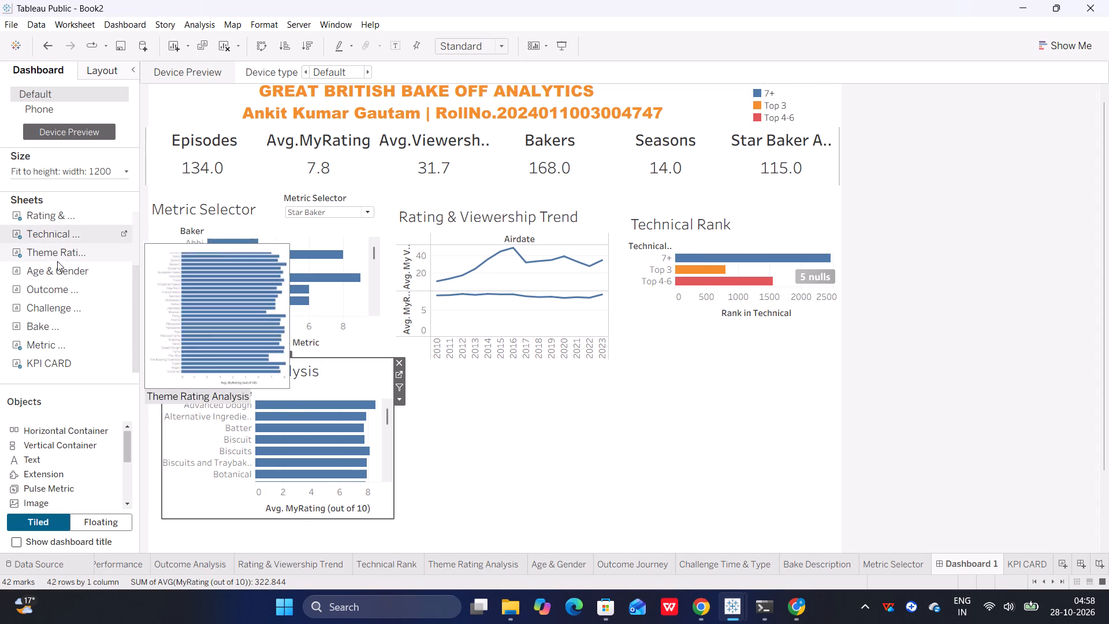
Add the Age & Gender sheet to the dashboard, make it floating and place it beneath the Rating & Viewership Trend chart.
left_click_drag(59, 271, 343, 315)
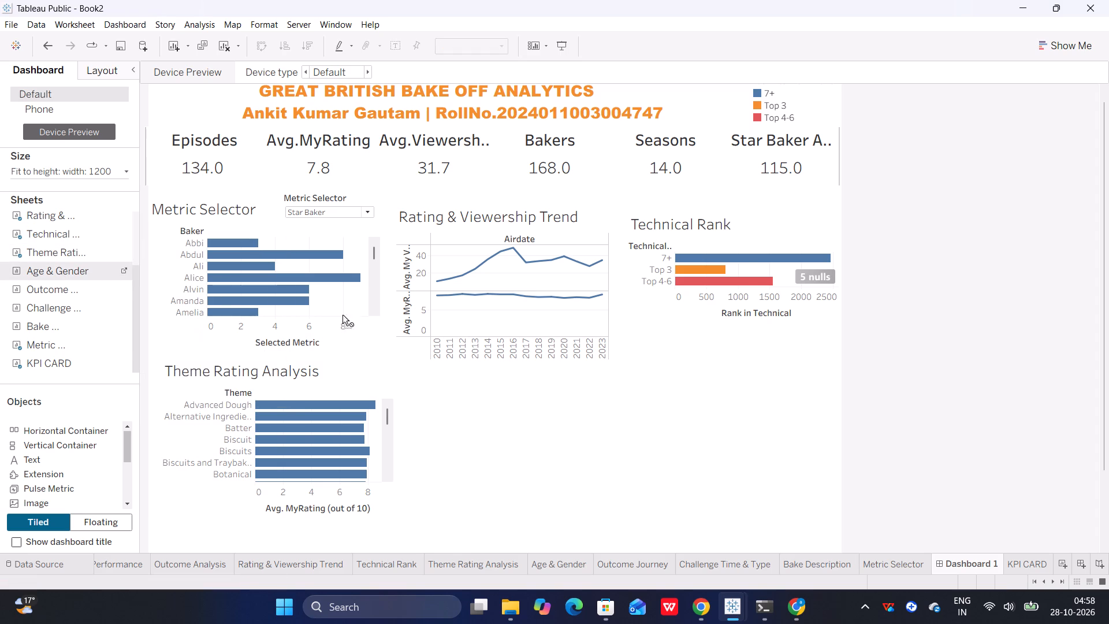
left_click_drag(343, 315, 475, 429)
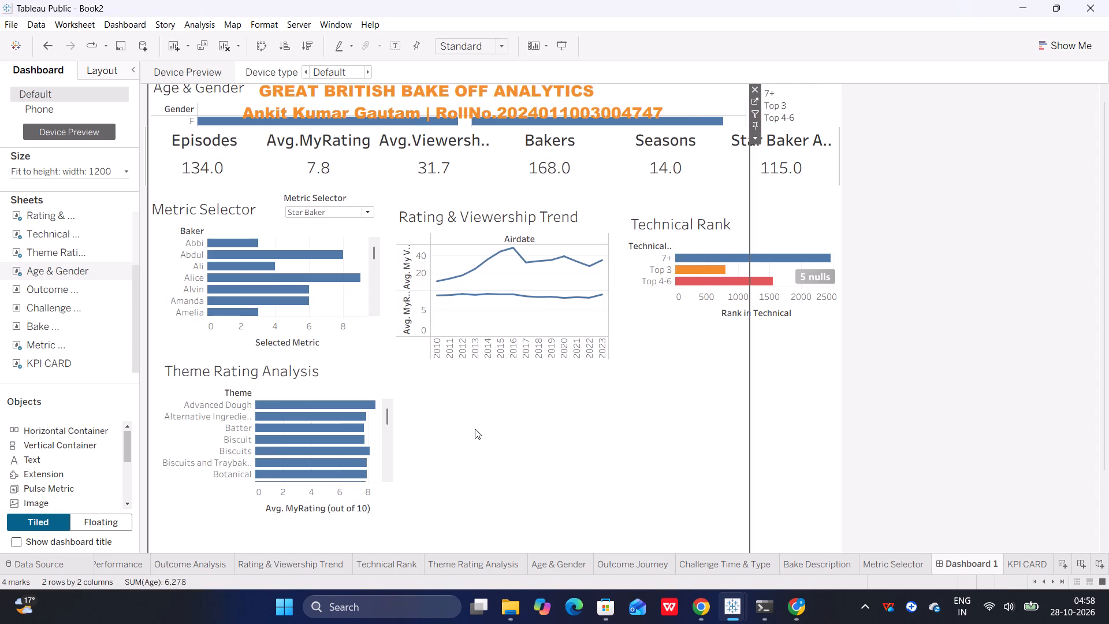
left_click(753, 136)
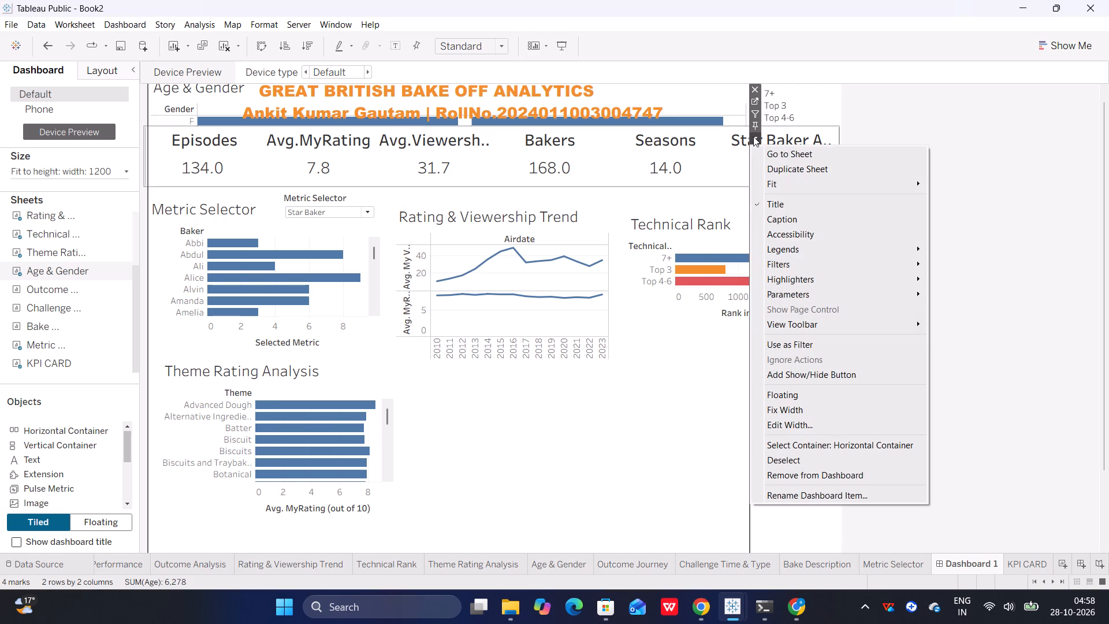
left_click(787, 395)
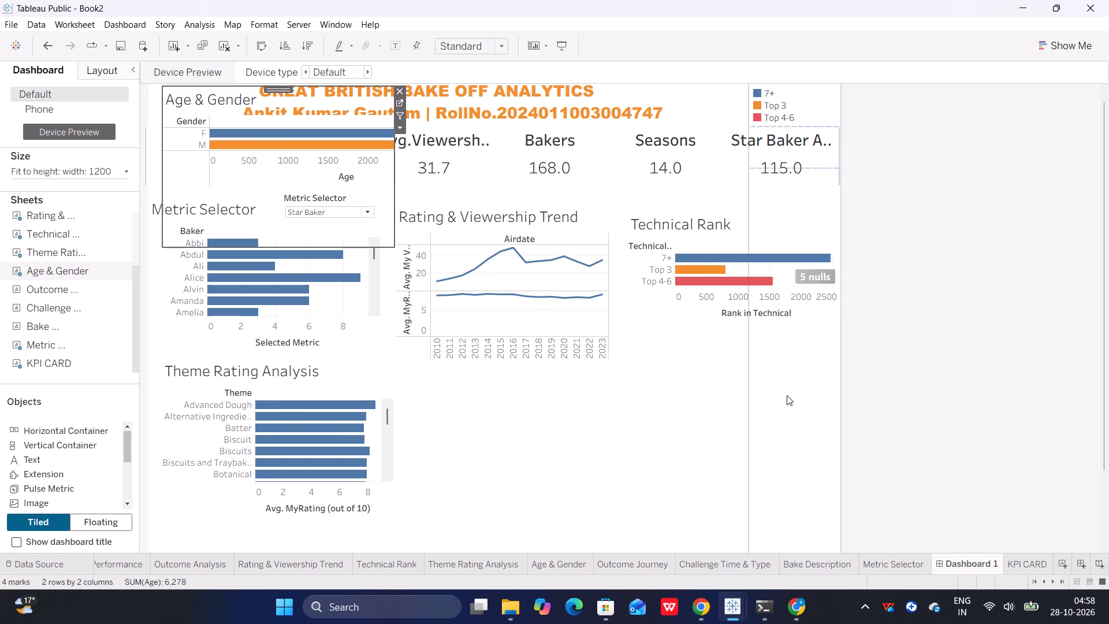
left_click_drag(280, 89, 293, 121)
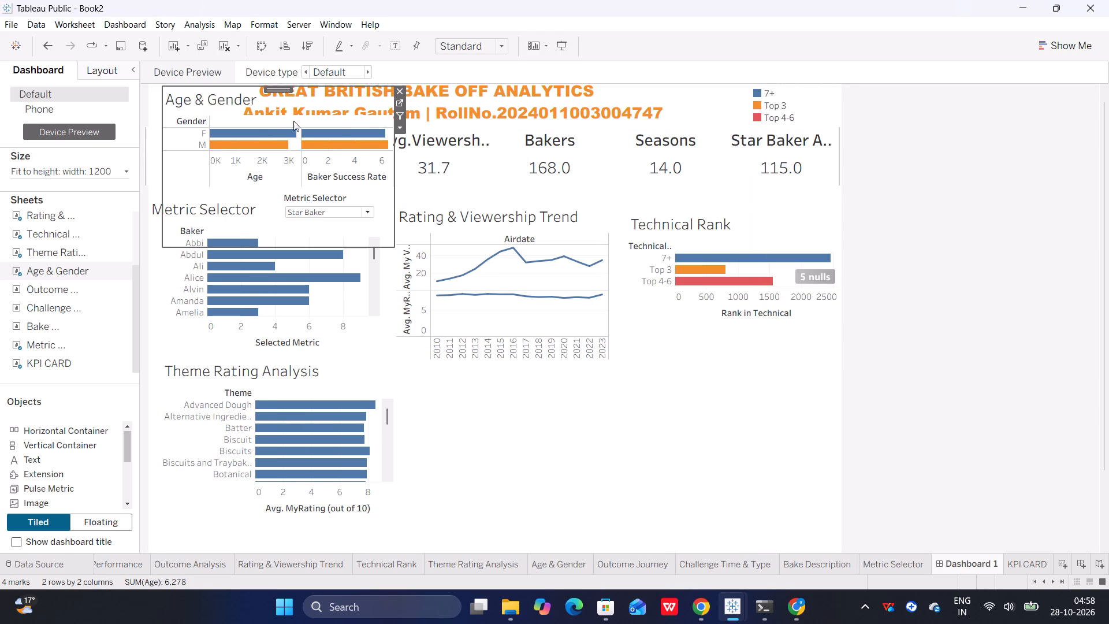
left_click_drag(293, 121, 518, 378)
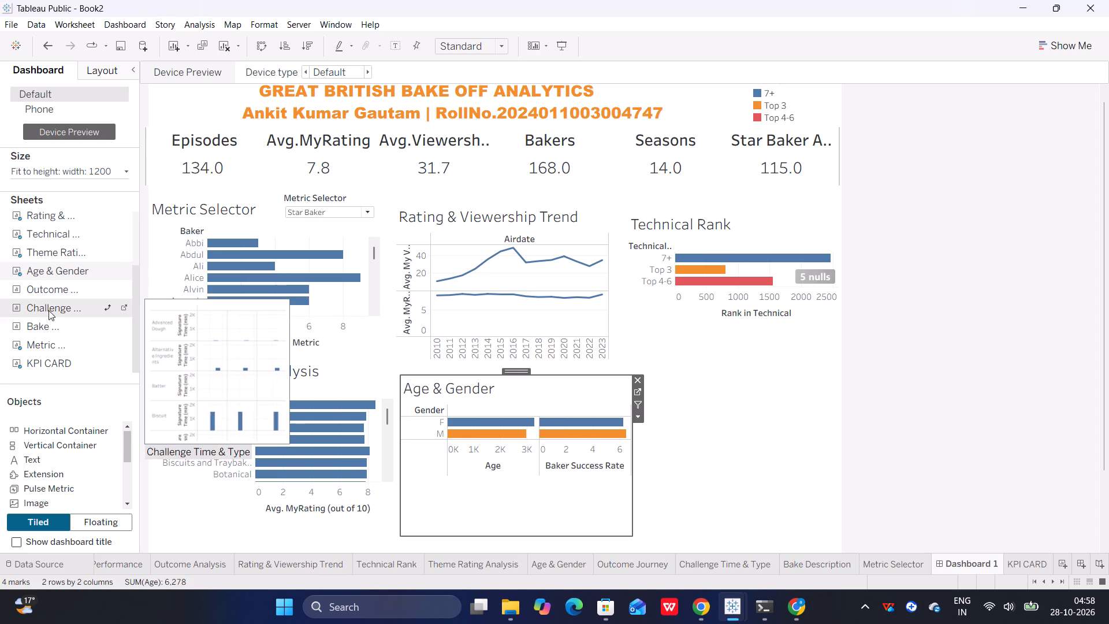
Add the Challenge Time & Type sheet to the dashboard, make it floating and place it beneath the Technical Rank chart.
left_click_drag(51, 314, 428, 370)
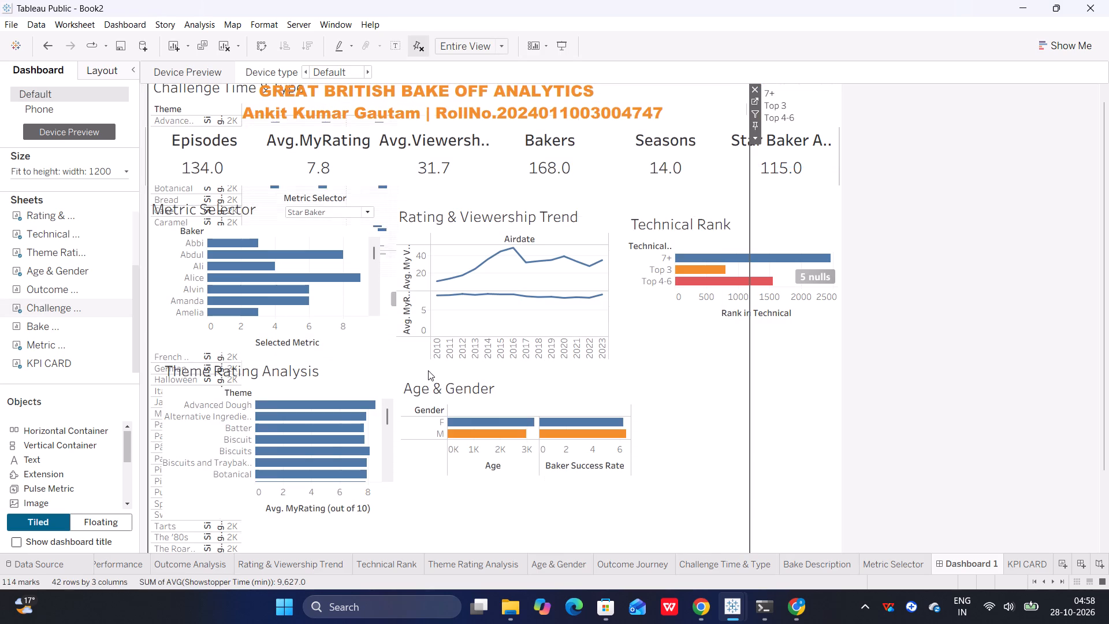
left_click(754, 139)
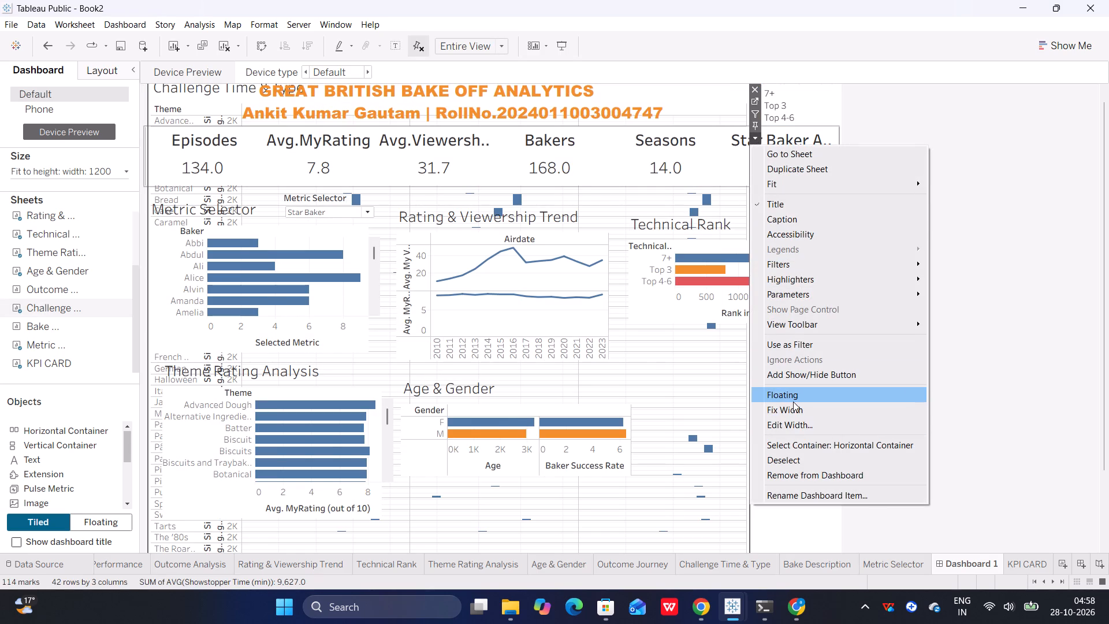
left_click(791, 398)
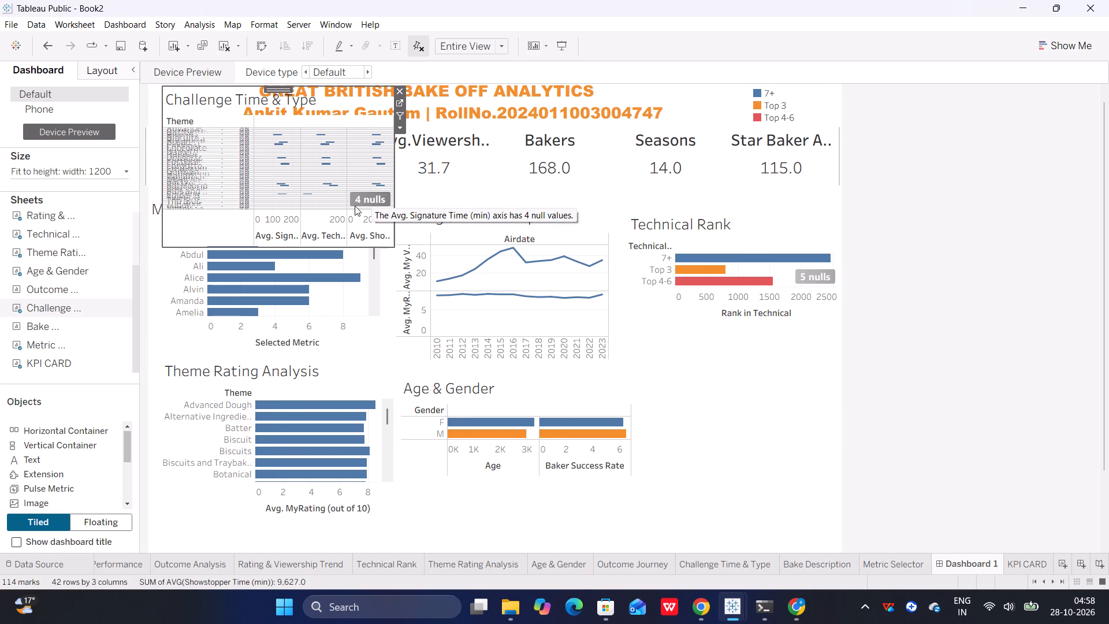
left_click_drag(277, 87, 746, 336)
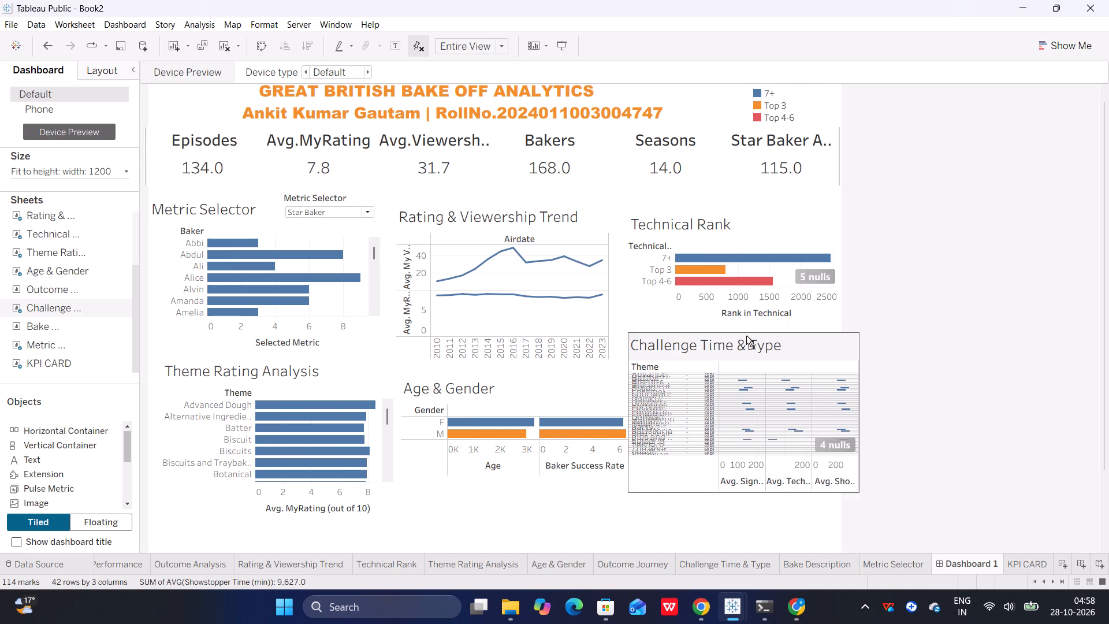
left_click_drag(746, 336, 746, 341)
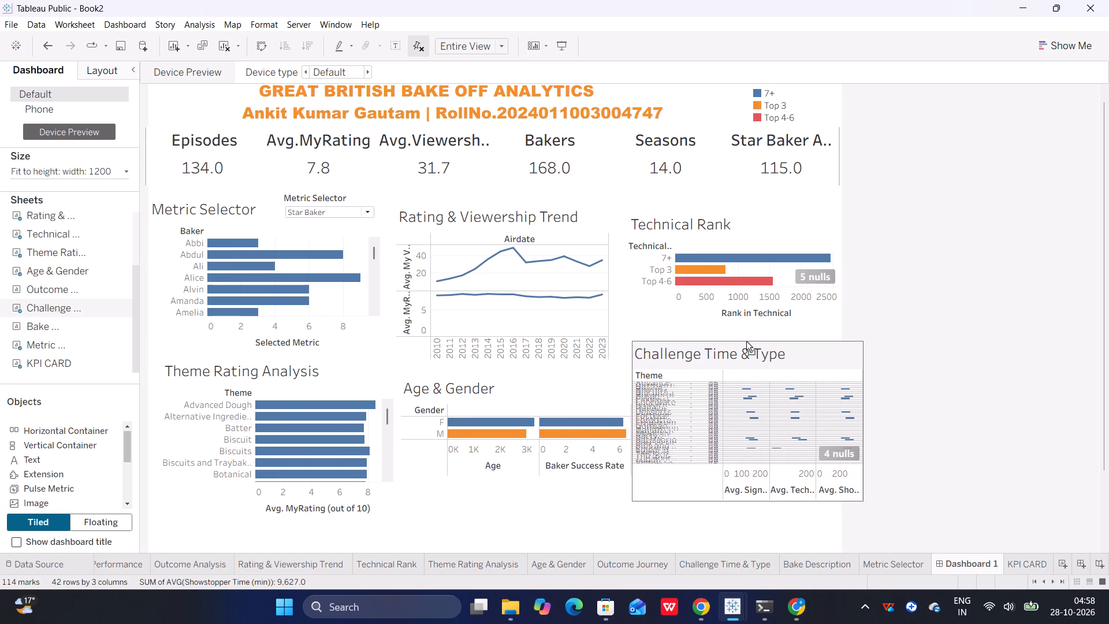
left_click_drag(746, 341, 750, 346)
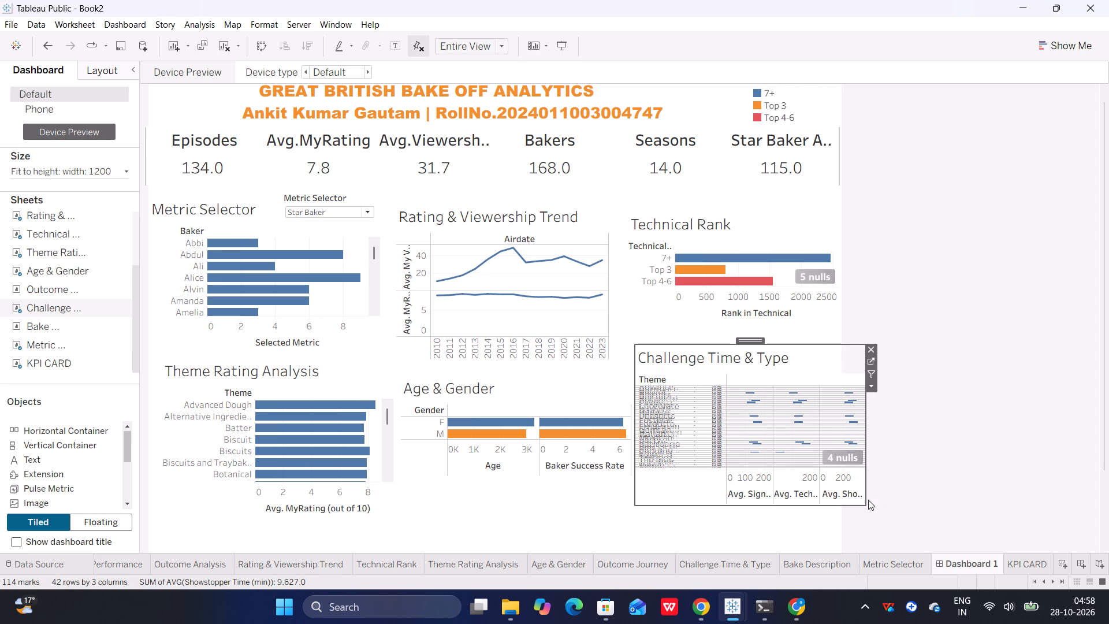
Narrow the Challenge Time & Type chart from its right edge so it fits inside the dashboard's width.
left_click_drag(865, 501, 830, 504)
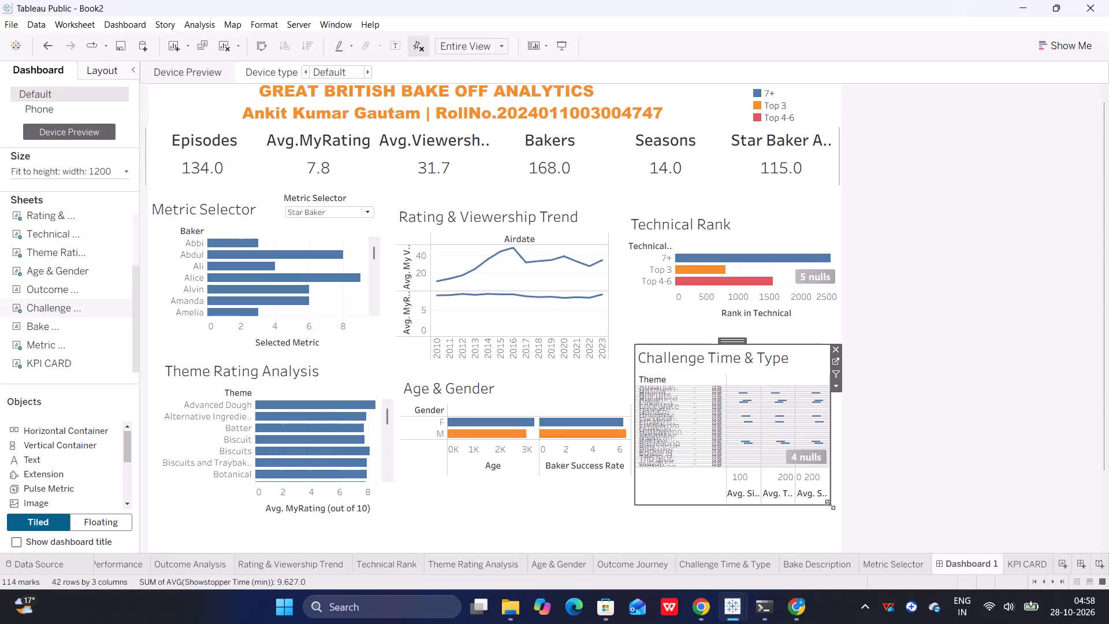
Set the dashboard size range's minimum width to 1400 px.
left_click(127, 172)
left_click(70, 241)
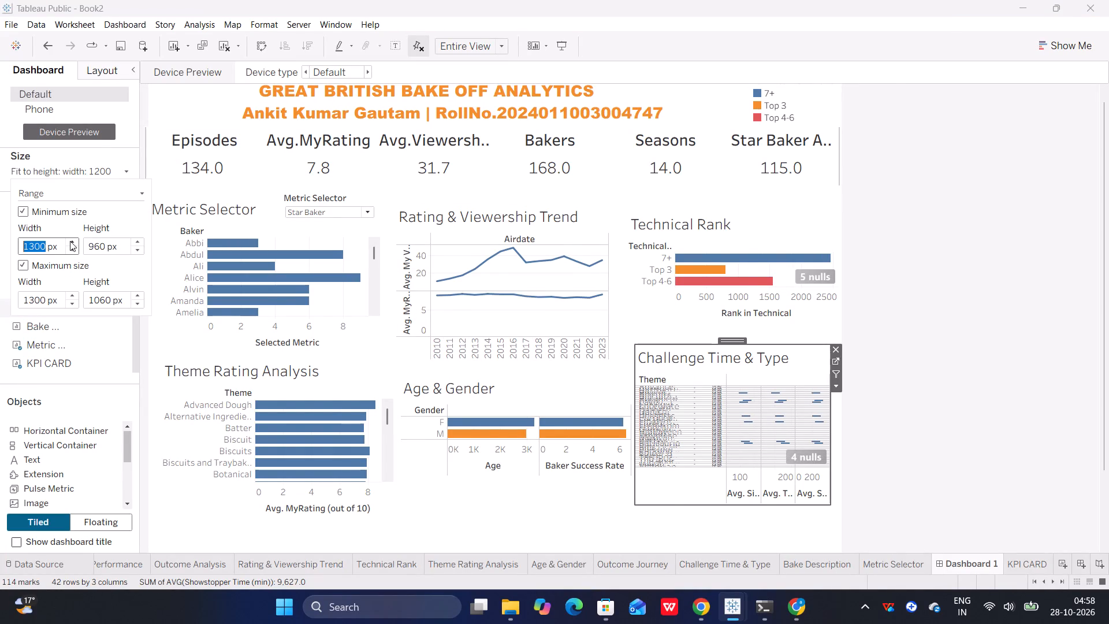
left_click(70, 241)
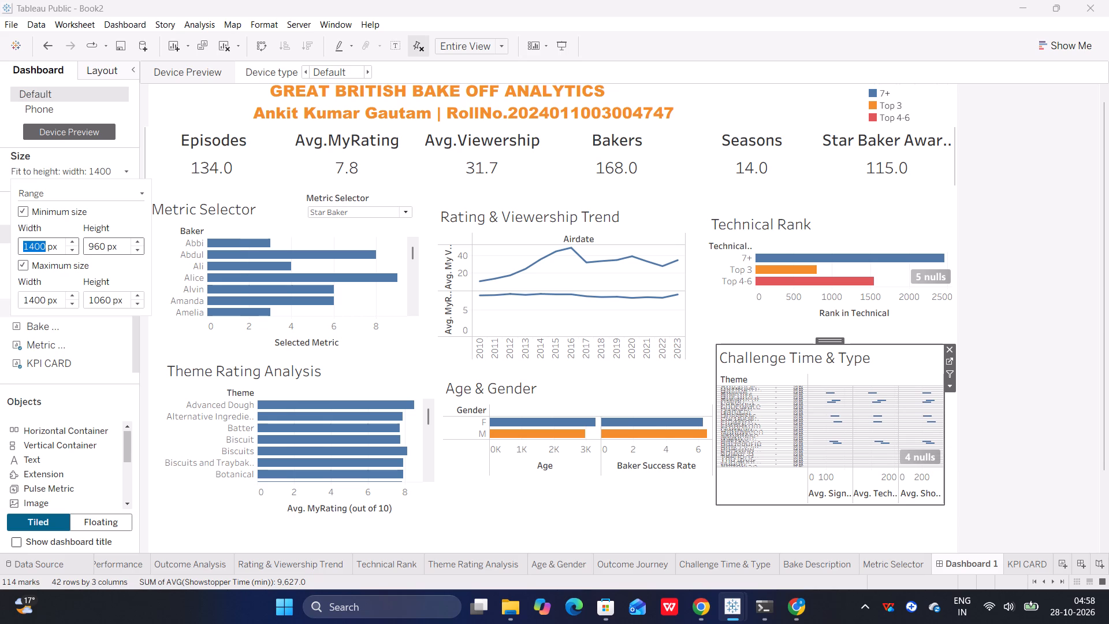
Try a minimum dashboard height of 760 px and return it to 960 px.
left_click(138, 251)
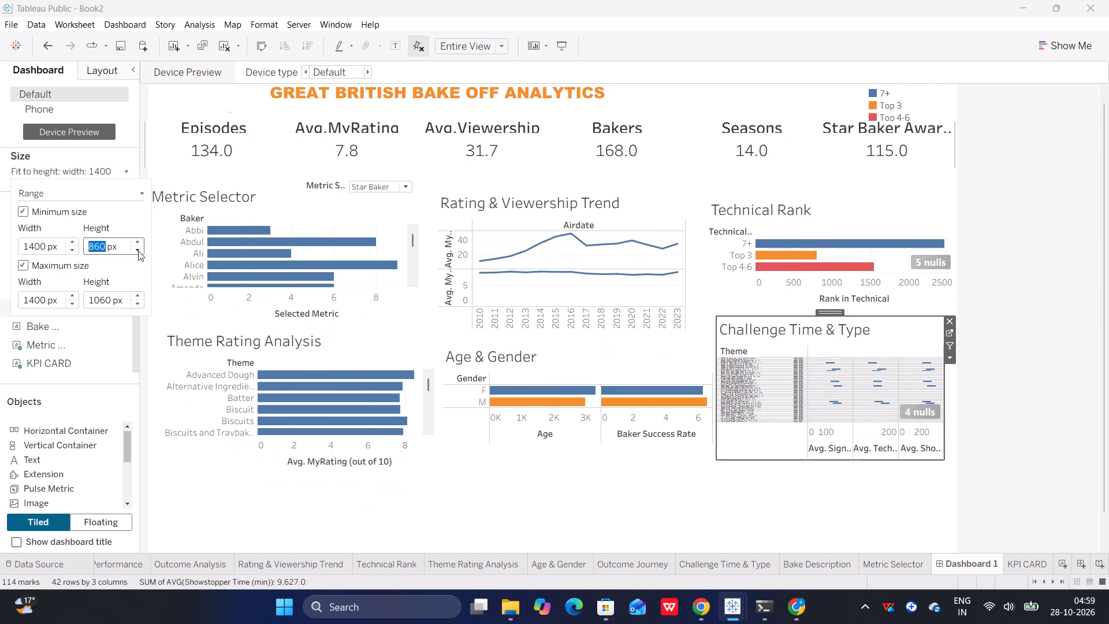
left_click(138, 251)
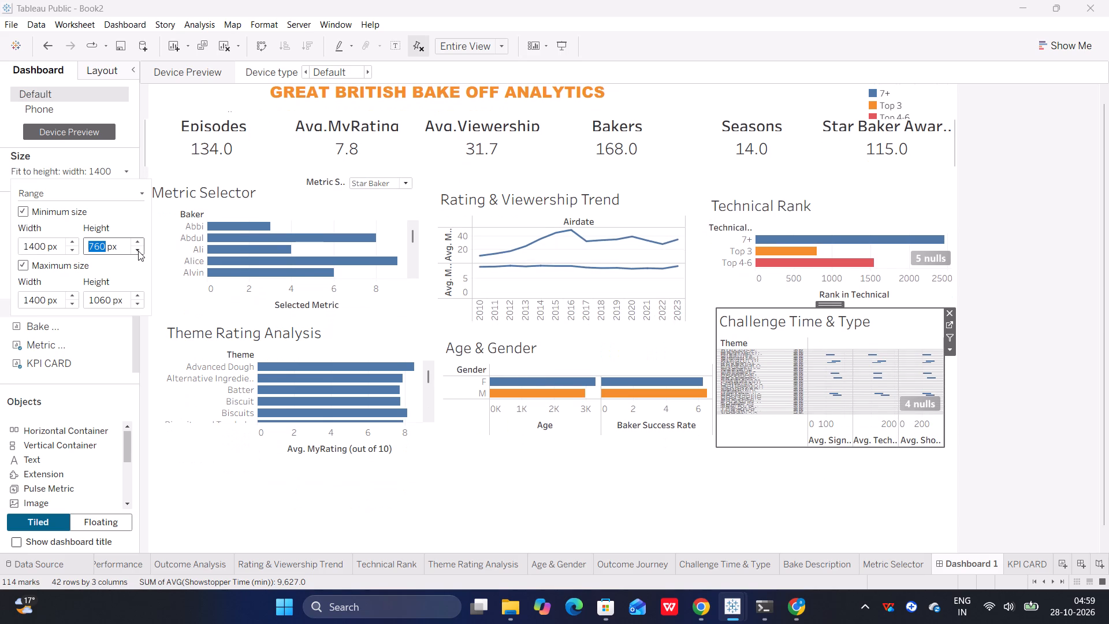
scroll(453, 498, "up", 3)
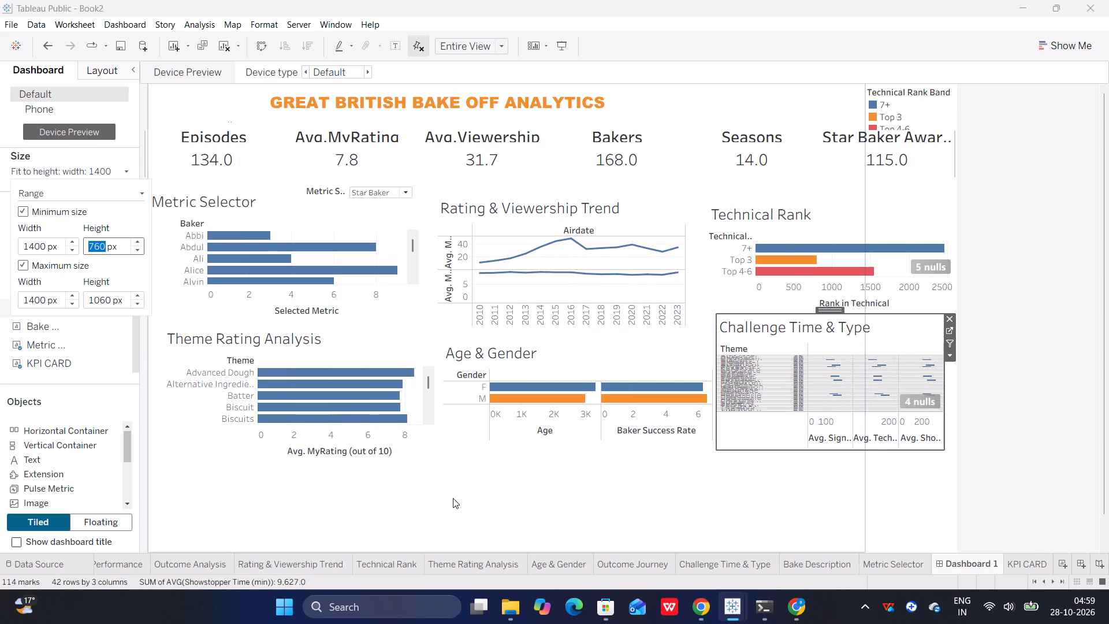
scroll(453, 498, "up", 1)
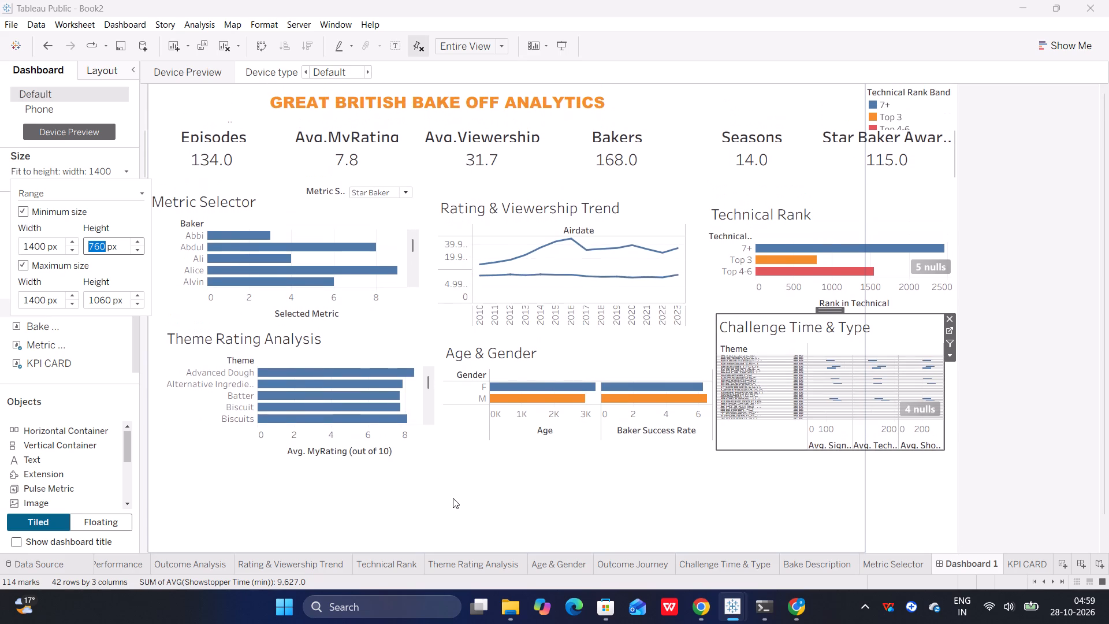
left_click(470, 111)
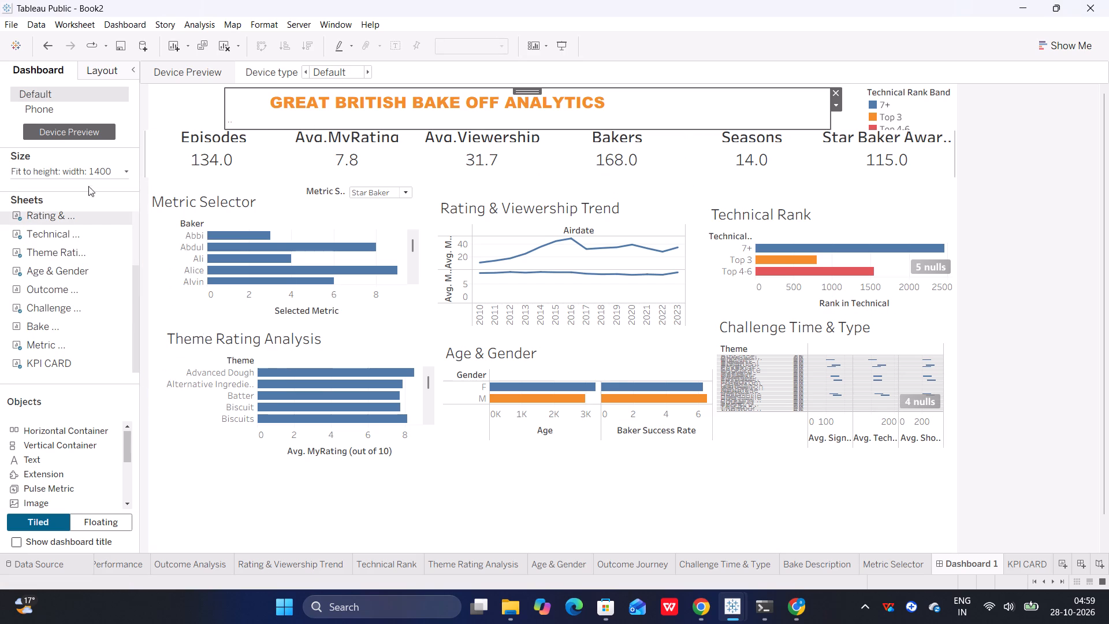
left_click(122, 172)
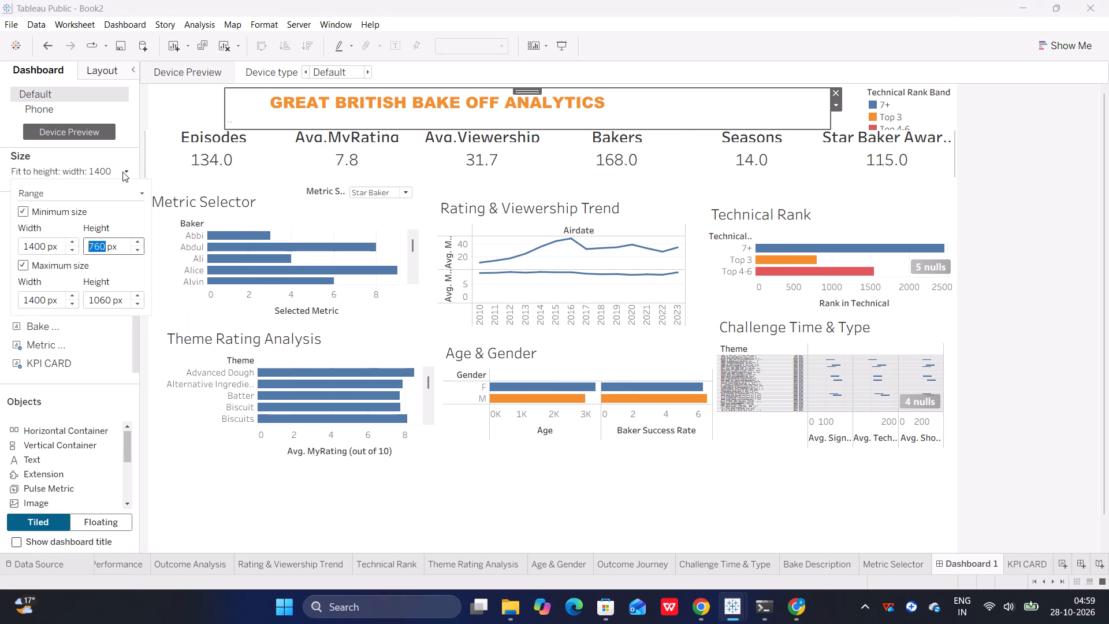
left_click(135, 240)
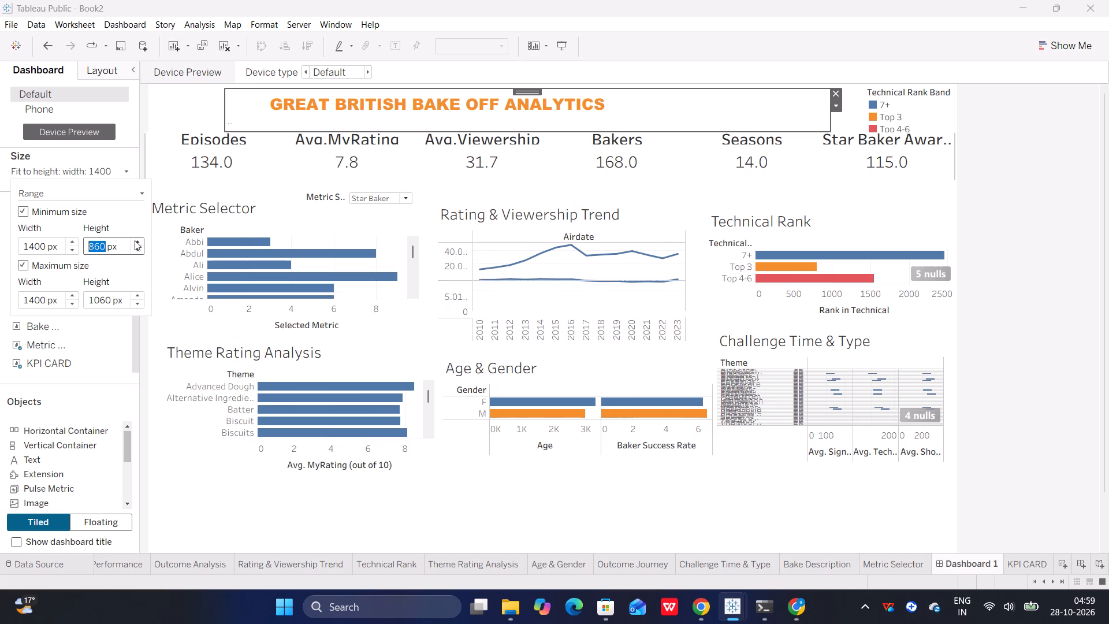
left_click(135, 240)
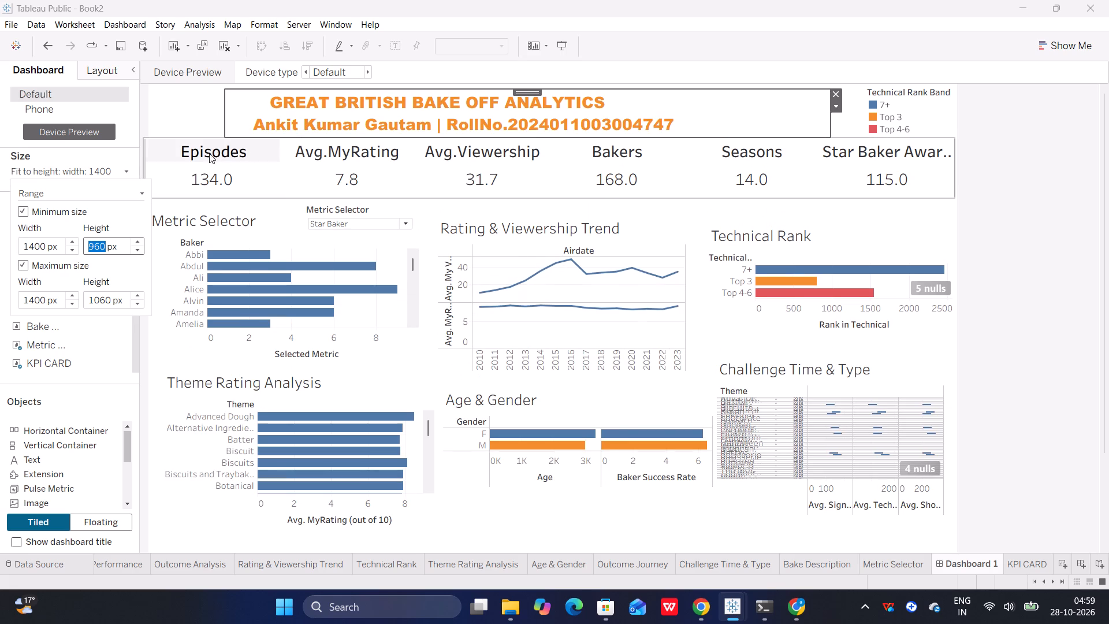
Resize the dashboard title's text frame to run from the dashboard's left edge to just past the Bakers KPI.
left_click(230, 129)
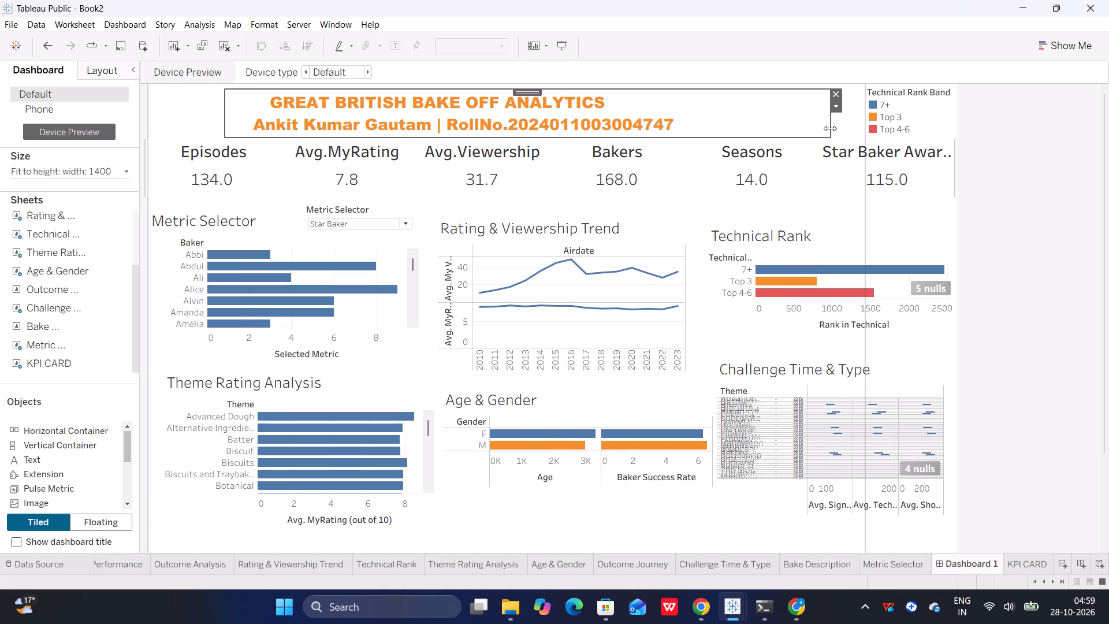
left_click_drag(830, 128, 788, 118)
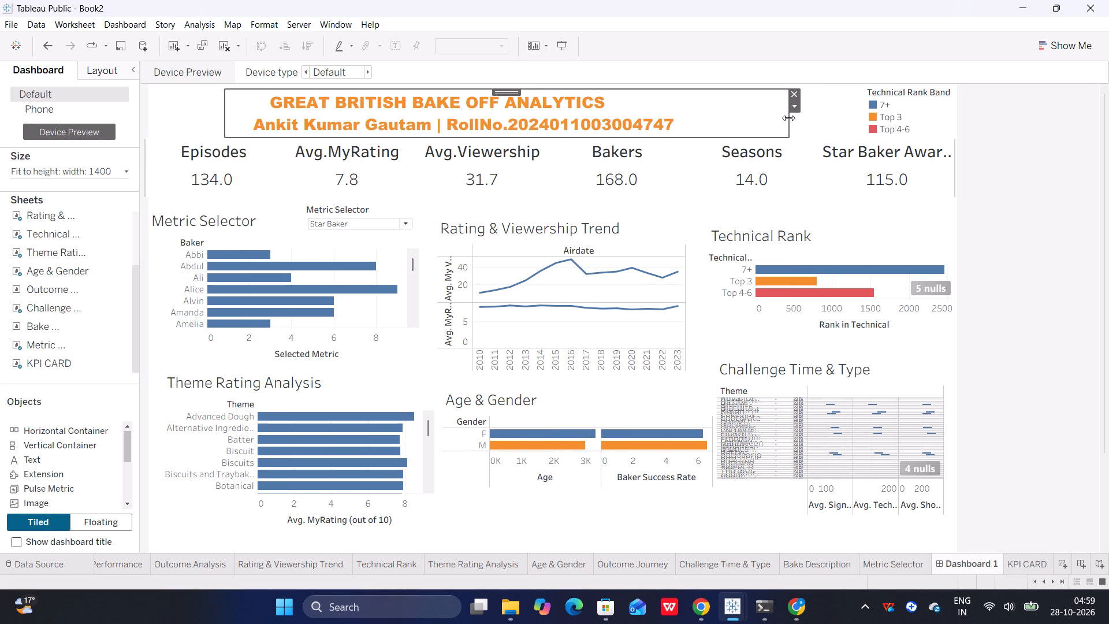
left_click_drag(782, 135, 779, 129)
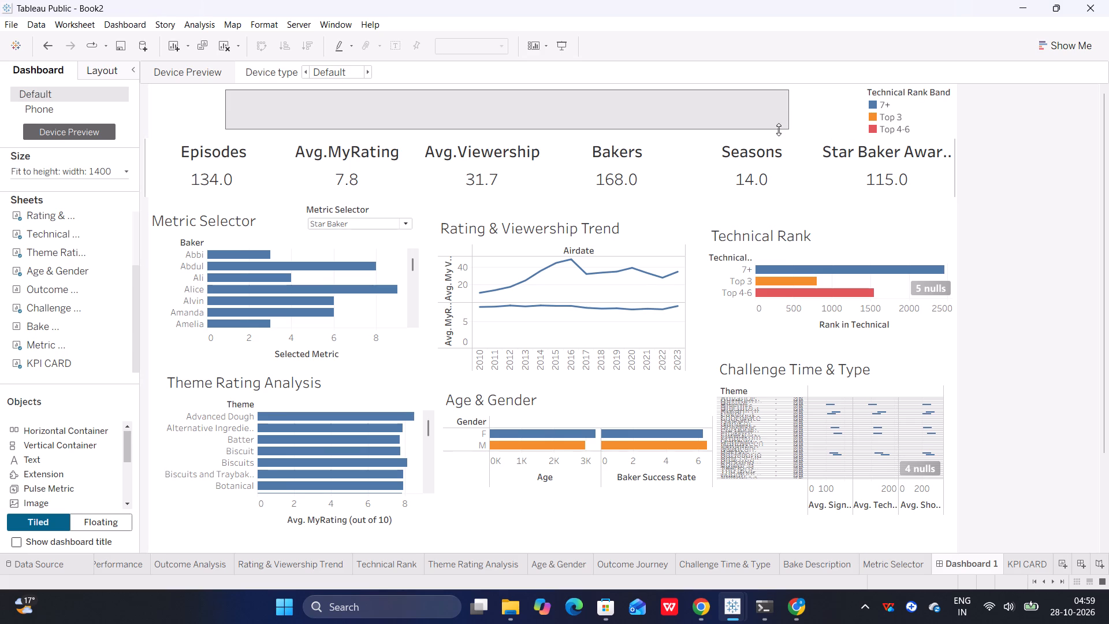
left_click_drag(788, 129, 806, 138)
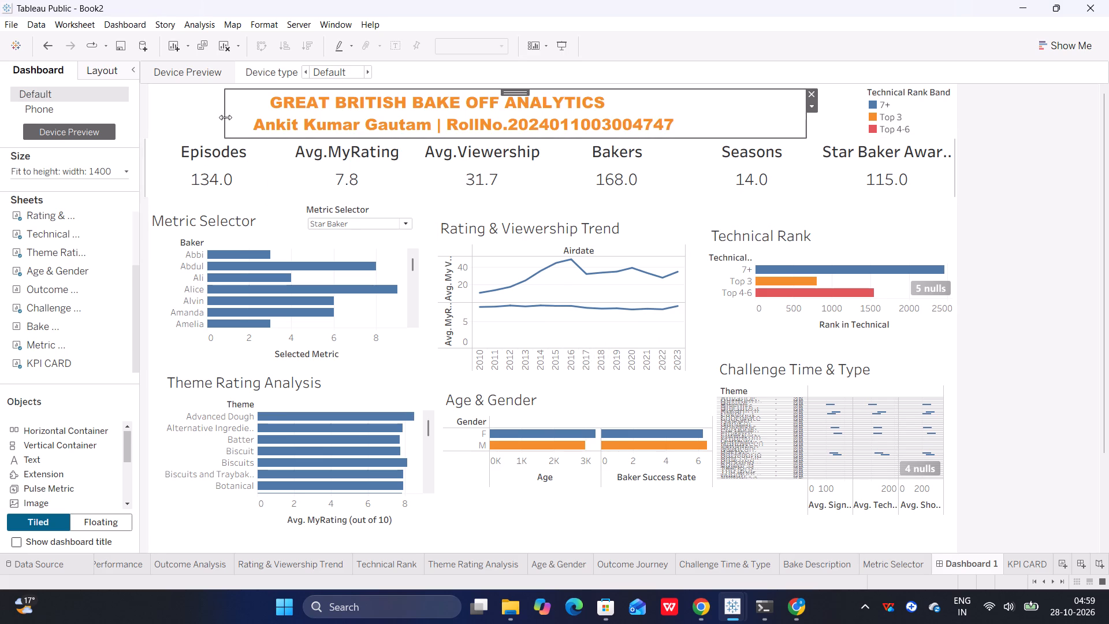
left_click_drag(225, 117, 146, 112)
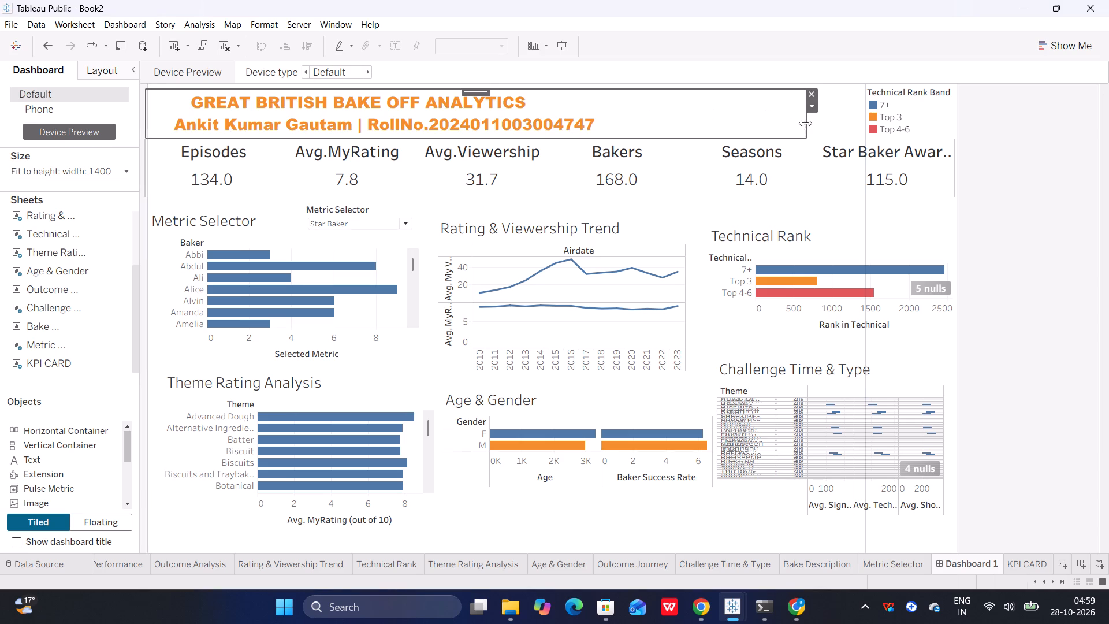
left_click_drag(807, 124, 654, 118)
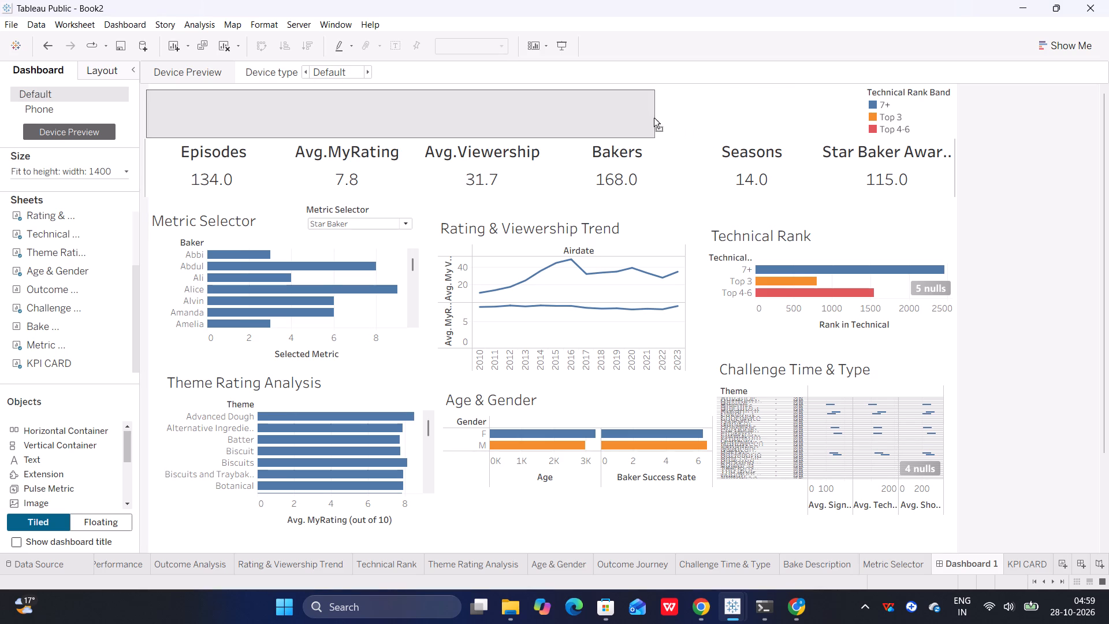
left_click_drag(654, 118, 654, 118)
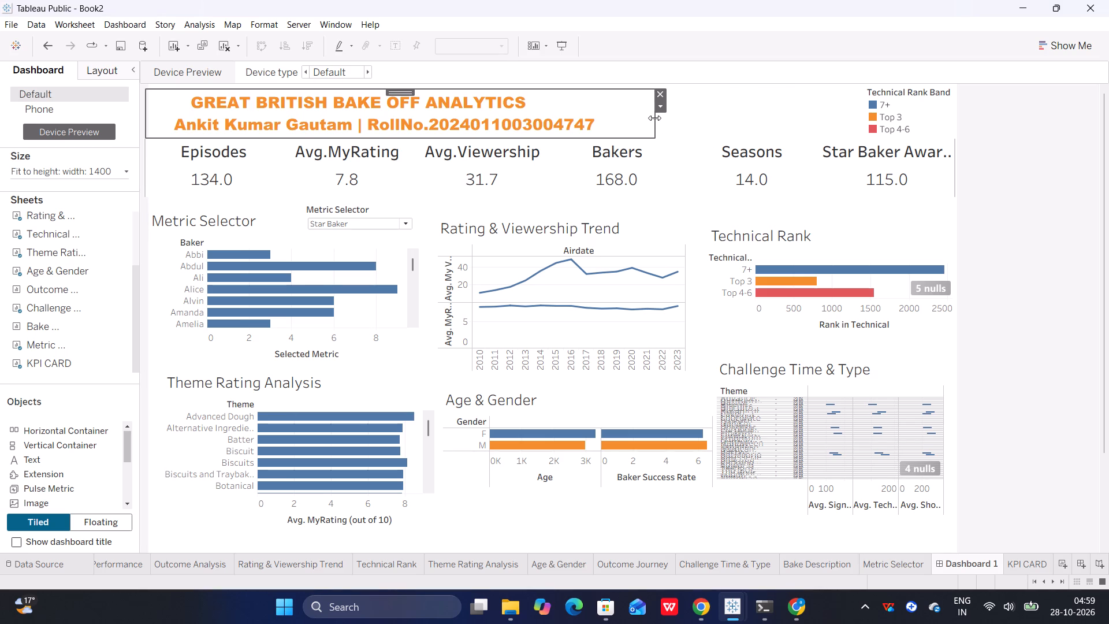
left_click_drag(653, 121, 698, 120)
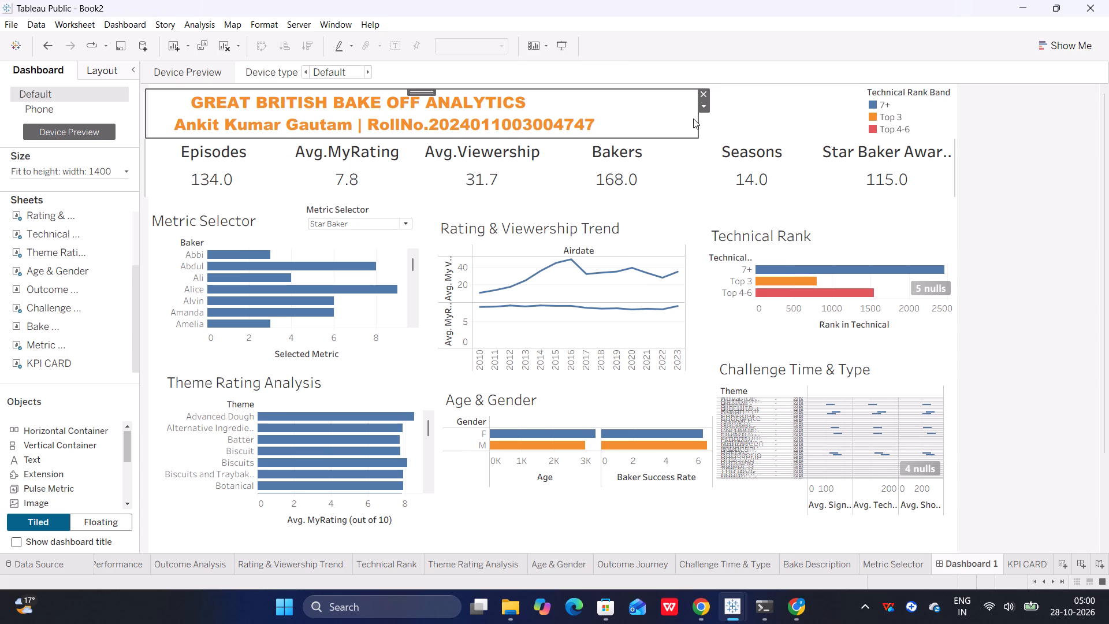
left_click_drag(699, 124, 652, 127)
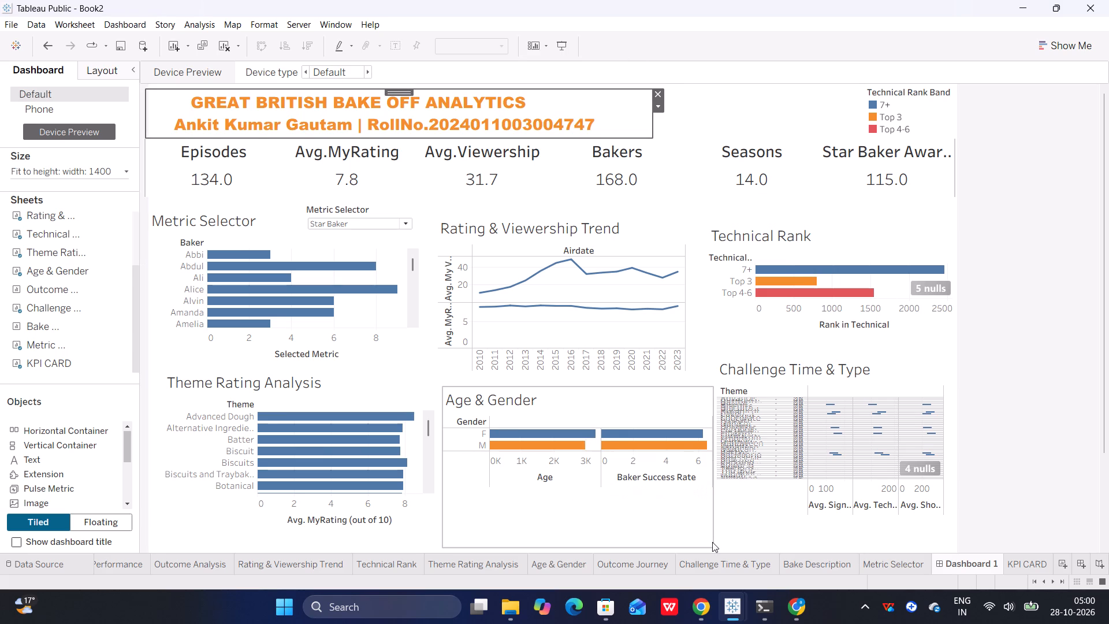
Narrow the Age & Gender chart's frame from its right edge and shorten it to just below the axis titles.
left_click(693, 523)
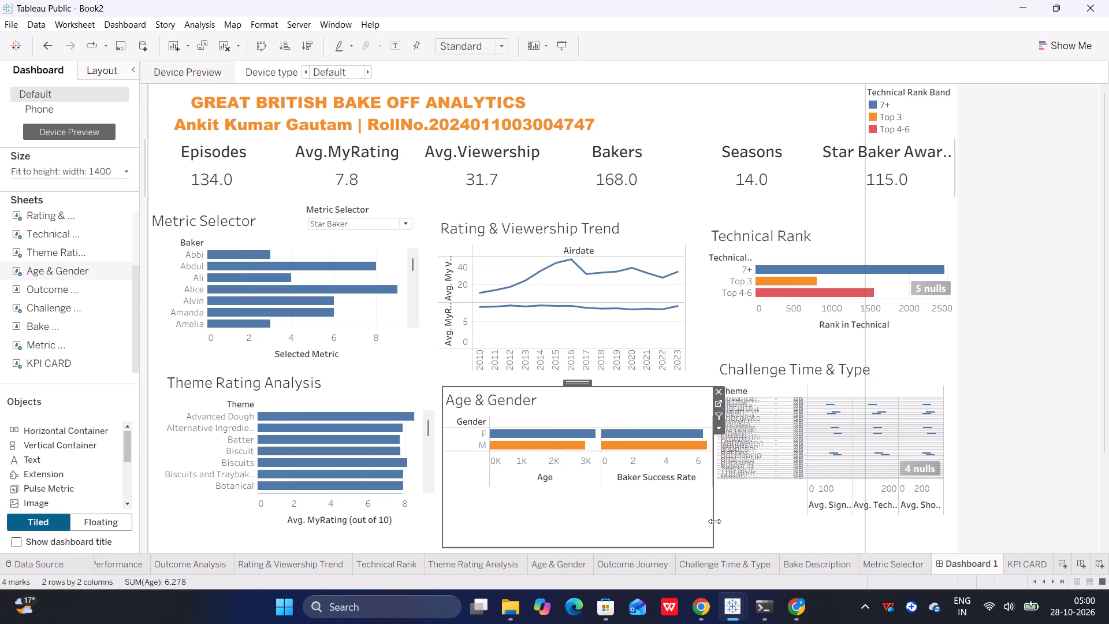
left_click_drag(714, 521, 654, 514)
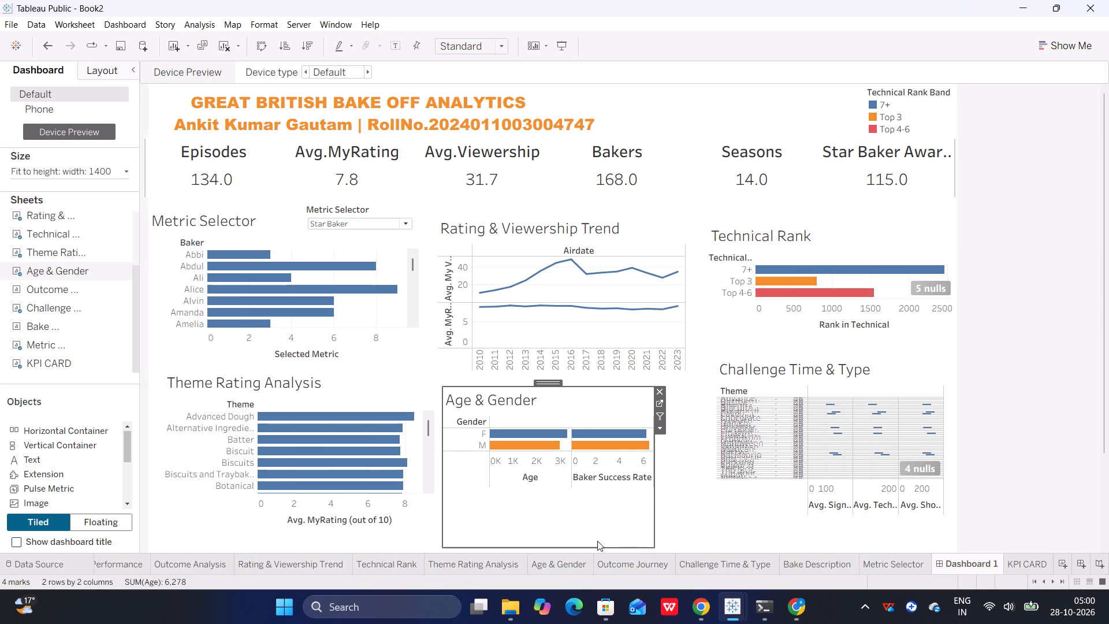
left_click_drag(589, 546, 580, 504)
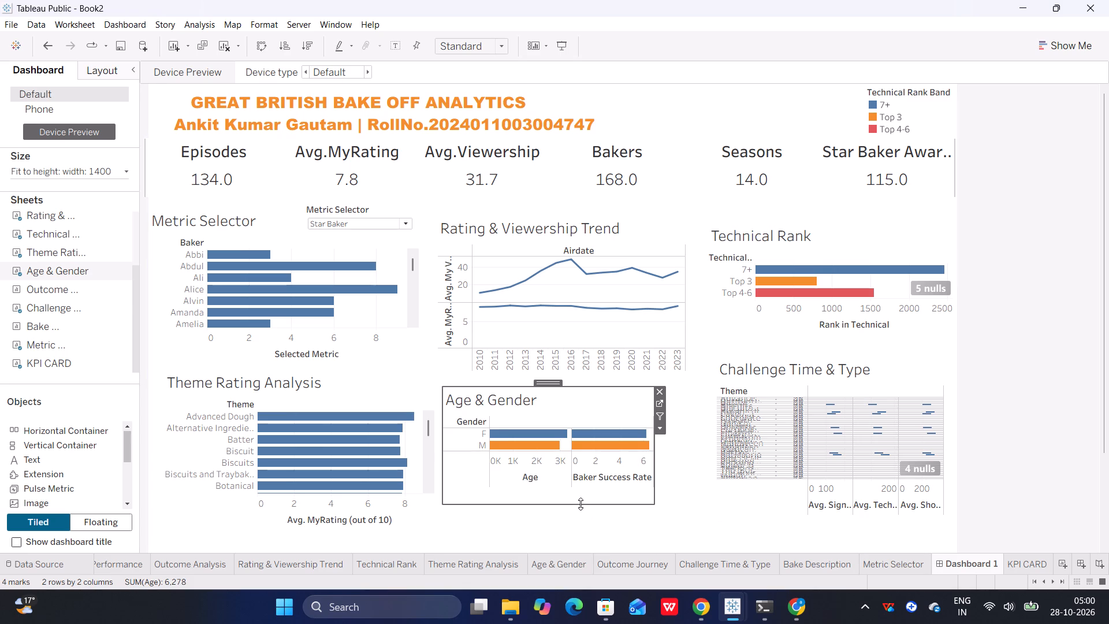
Move the Technical Rank chart beneath the Rating & Viewership Trend chart, over the Age & Gender chart.
left_click(859, 232)
left_click_drag(833, 218, 613, 365)
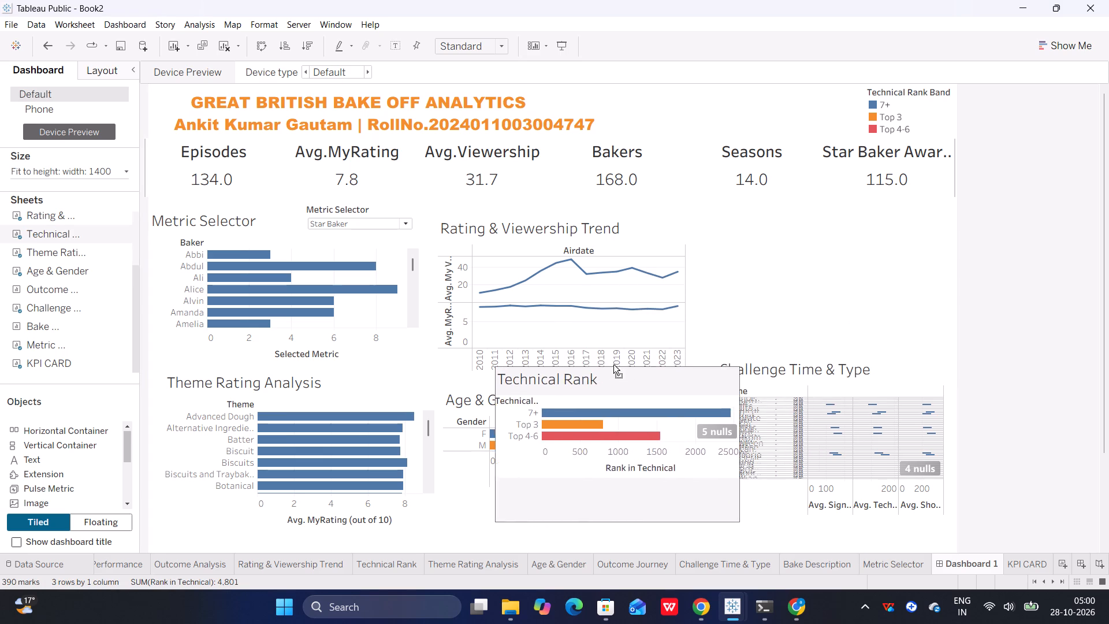
left_click_drag(613, 365, 580, 373)
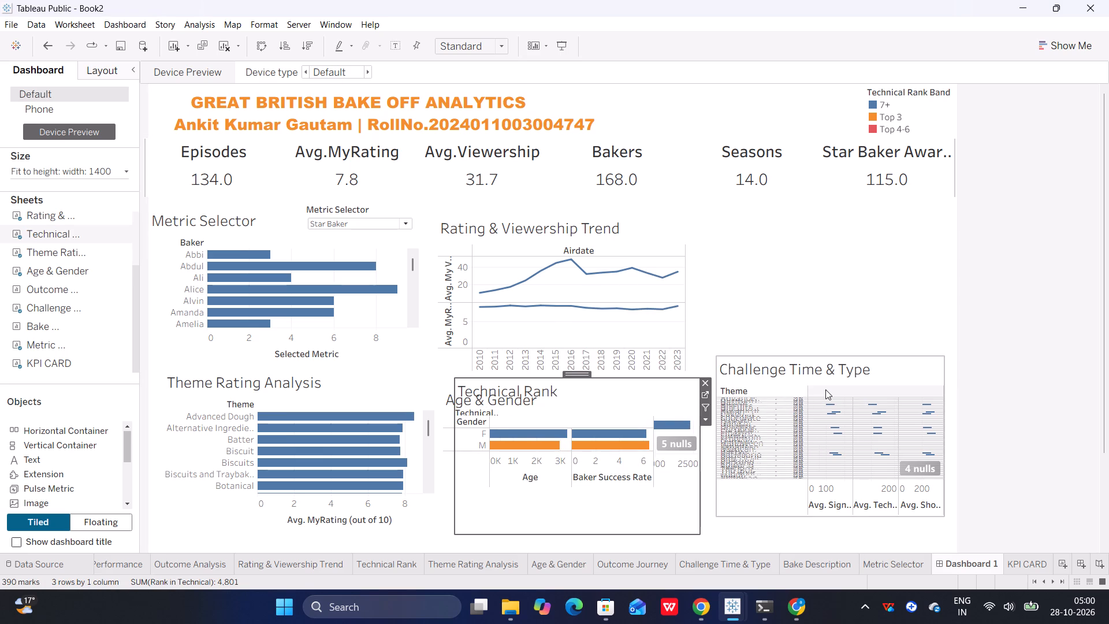
Reposition the Challenge Time & Type chart lower in the third column, beside the Technical Rank chart.
left_click(824, 377)
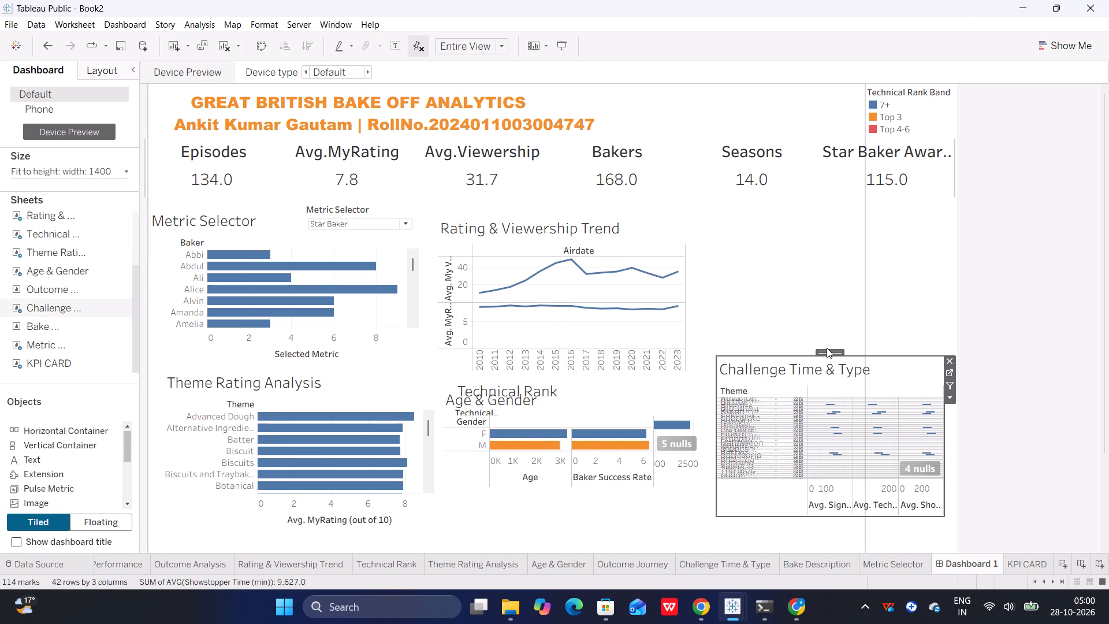
left_click_drag(829, 353, 809, 274)
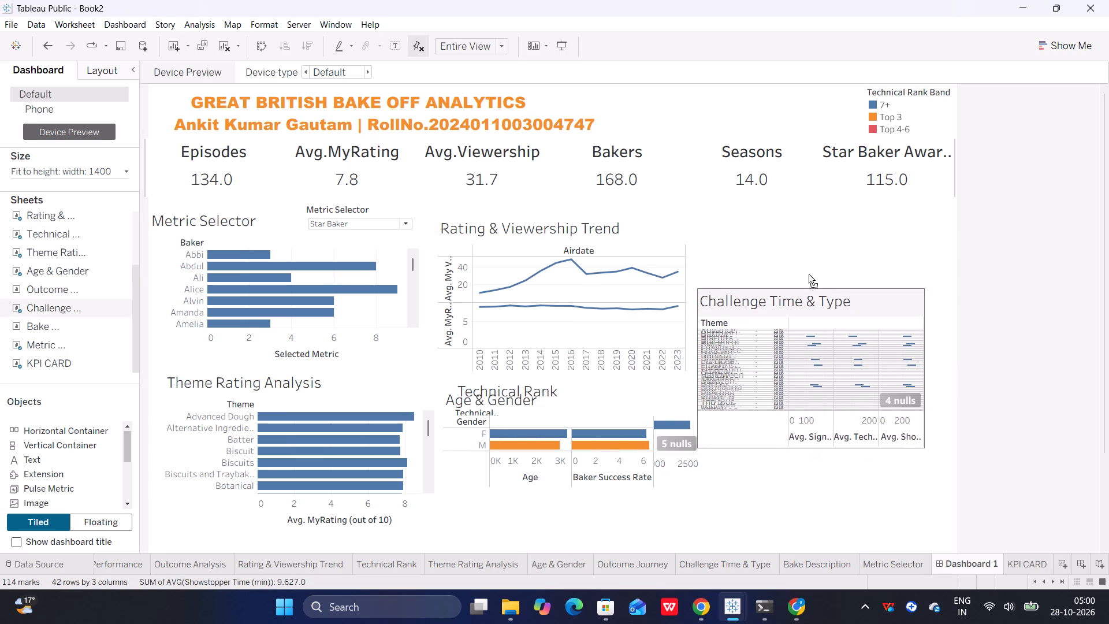
left_click_drag(809, 274, 829, 229)
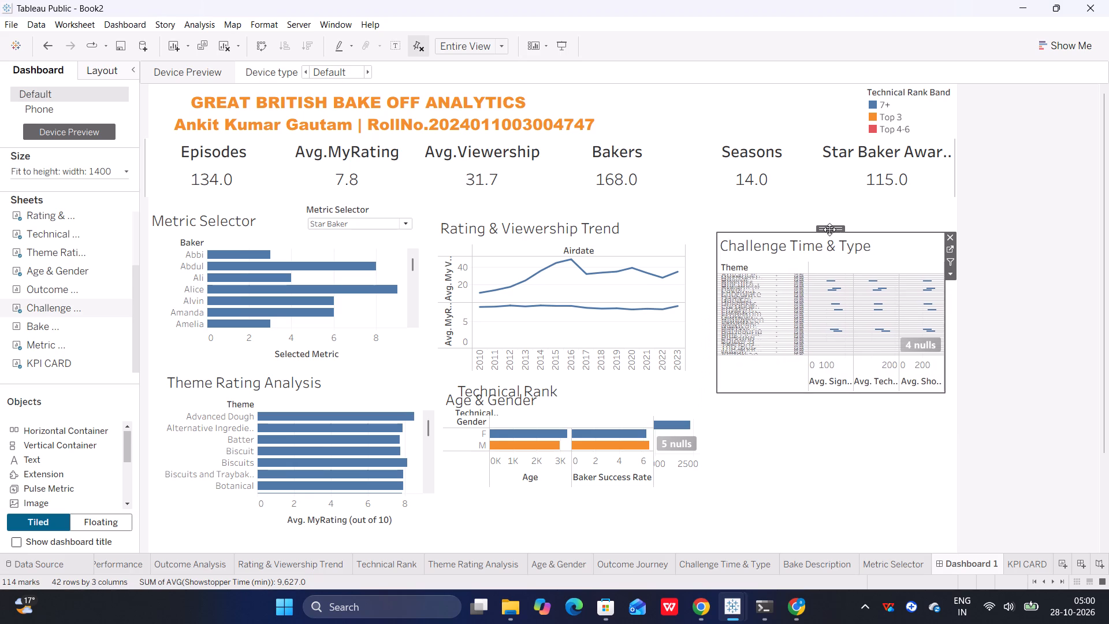
left_click_drag(829, 229, 816, 403)
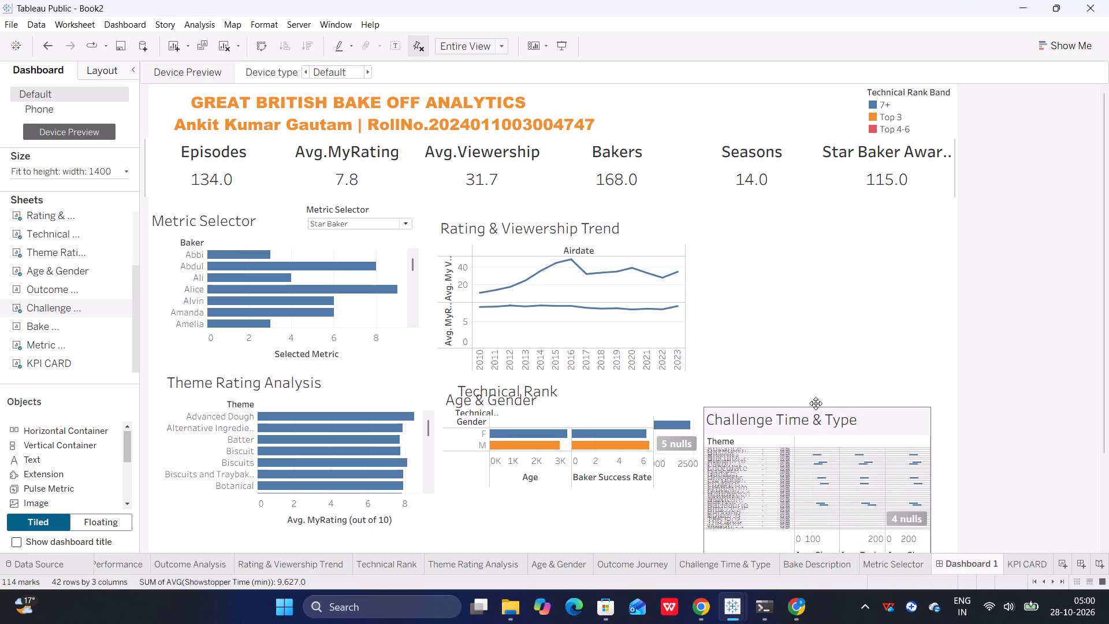
Move the Age & Gender chart to the third column of the first chart row, directly beneath the Seasons and Star Baker KPIs.
left_click(591, 408)
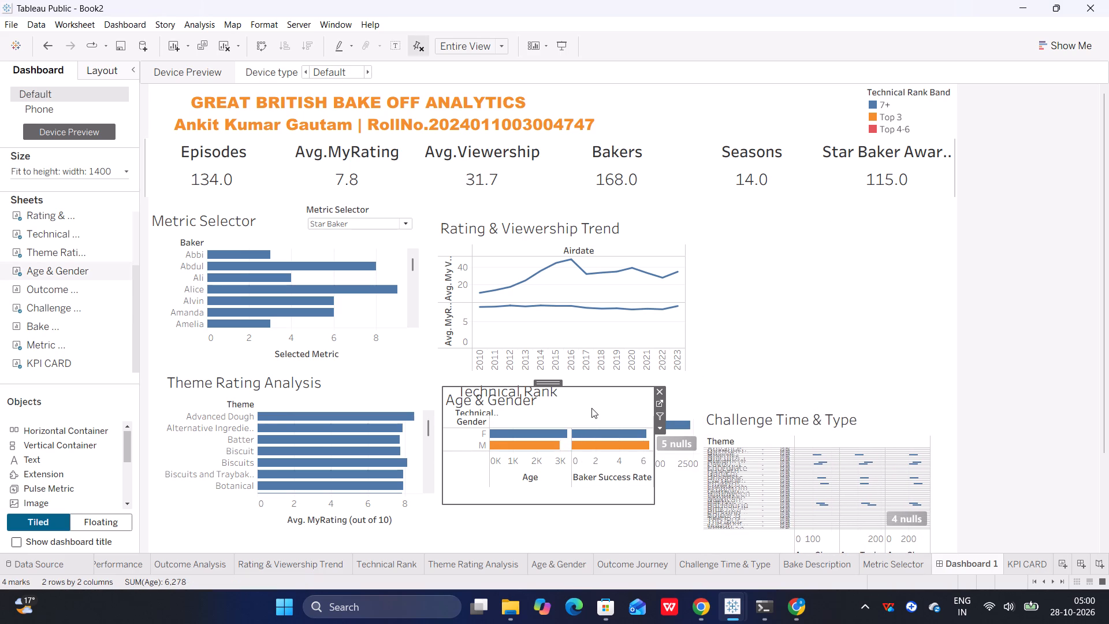
left_click_drag(550, 381, 783, 269)
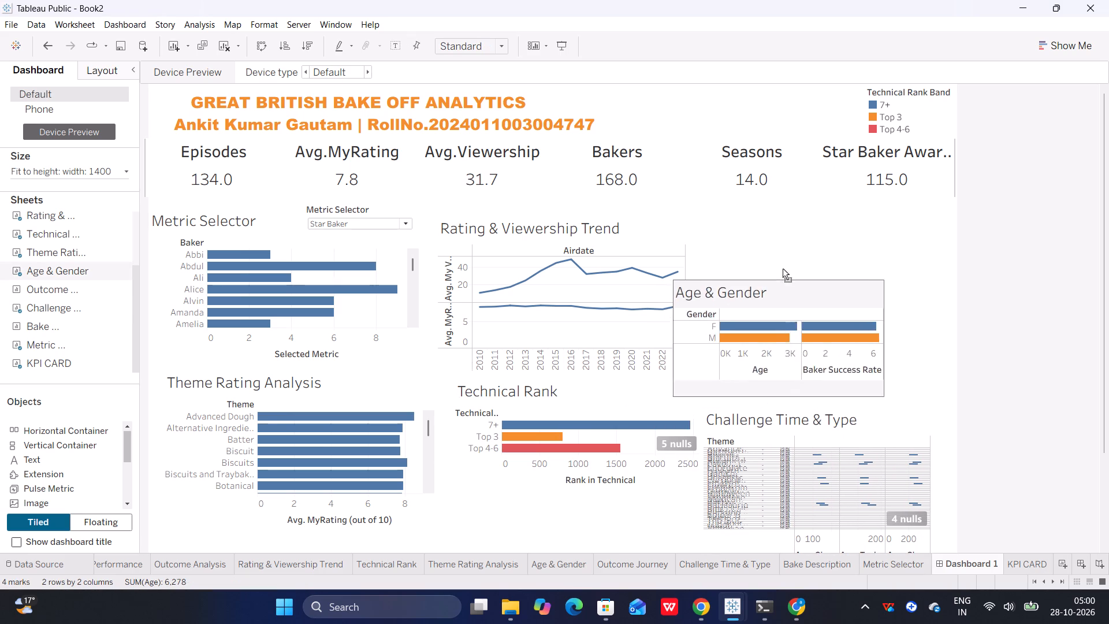
left_click_drag(783, 269, 828, 189)
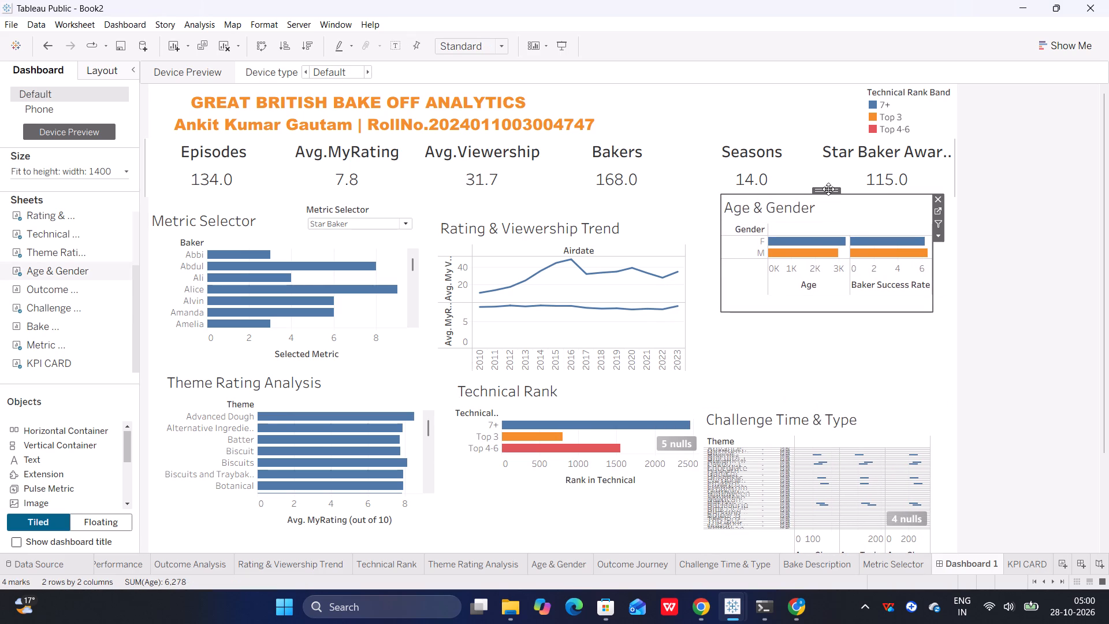
Make the container holding the Technical Rank Band legend floating.
left_click(805, 355)
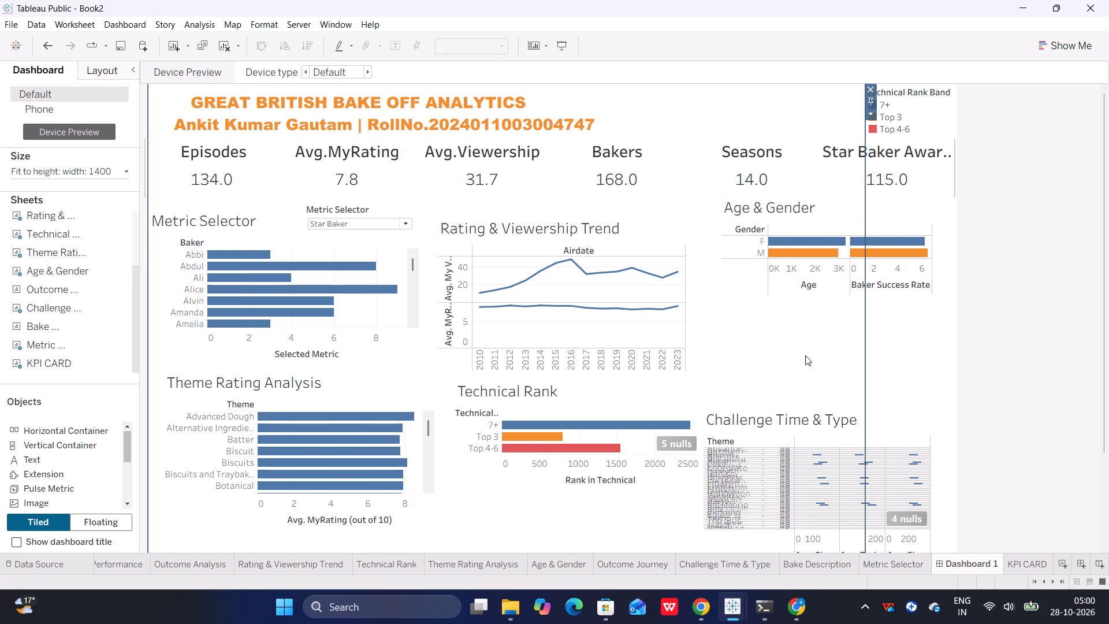
left_click(805, 355)
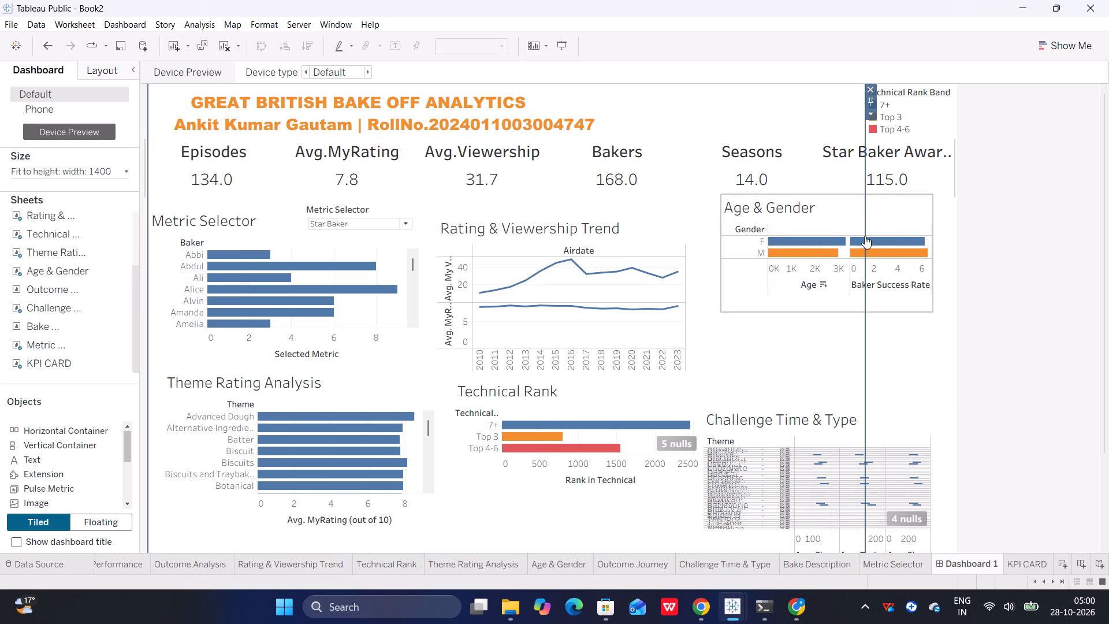
left_click(870, 116)
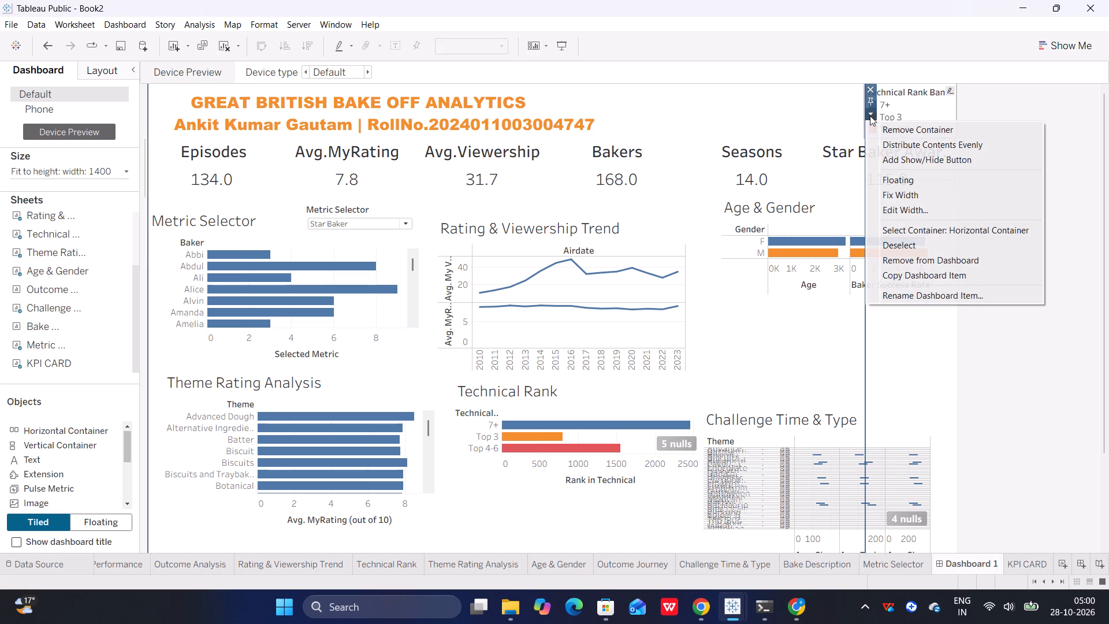
left_click(891, 178)
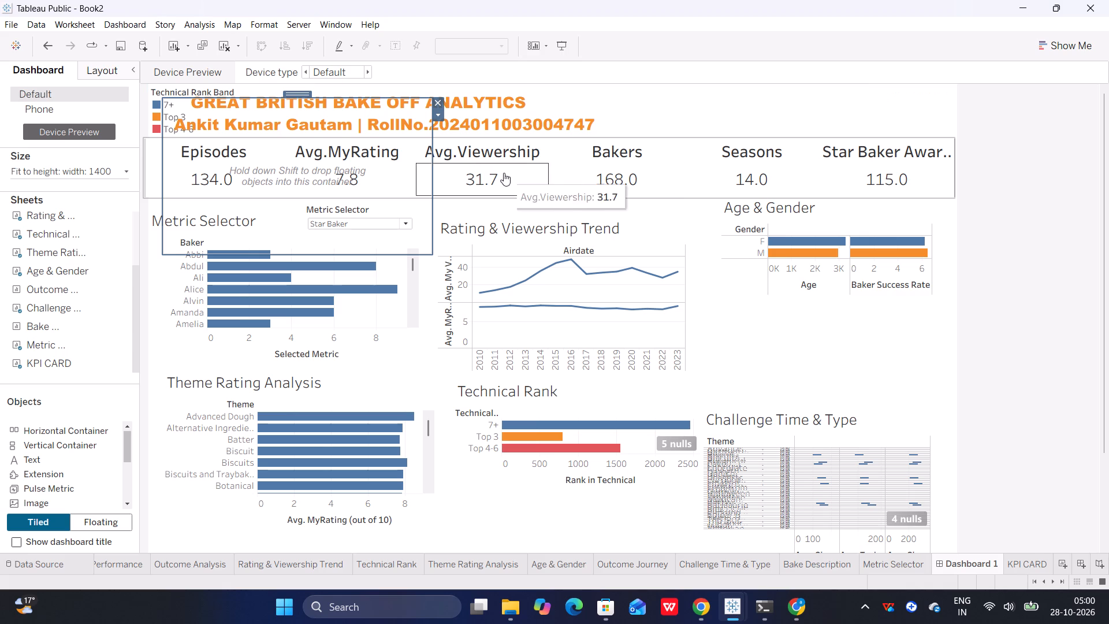
Remove the empty floating container from the dashboard after shrinking it and trying it beneath the Age & Gender chart.
left_click_drag(294, 92, 688, 295)
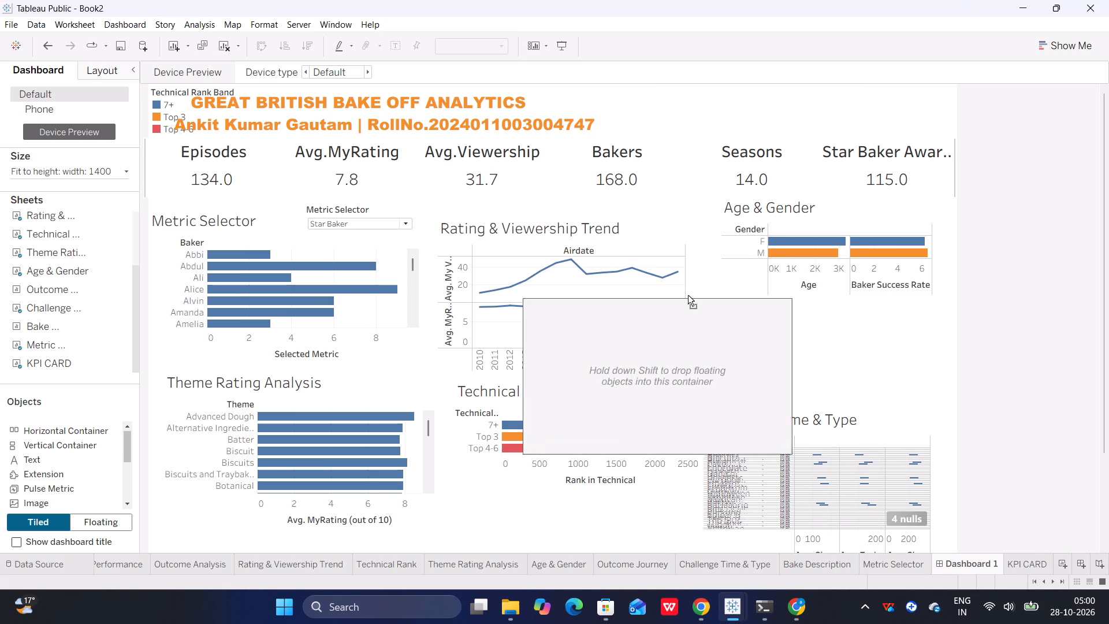
left_click_drag(688, 295, 773, 291)
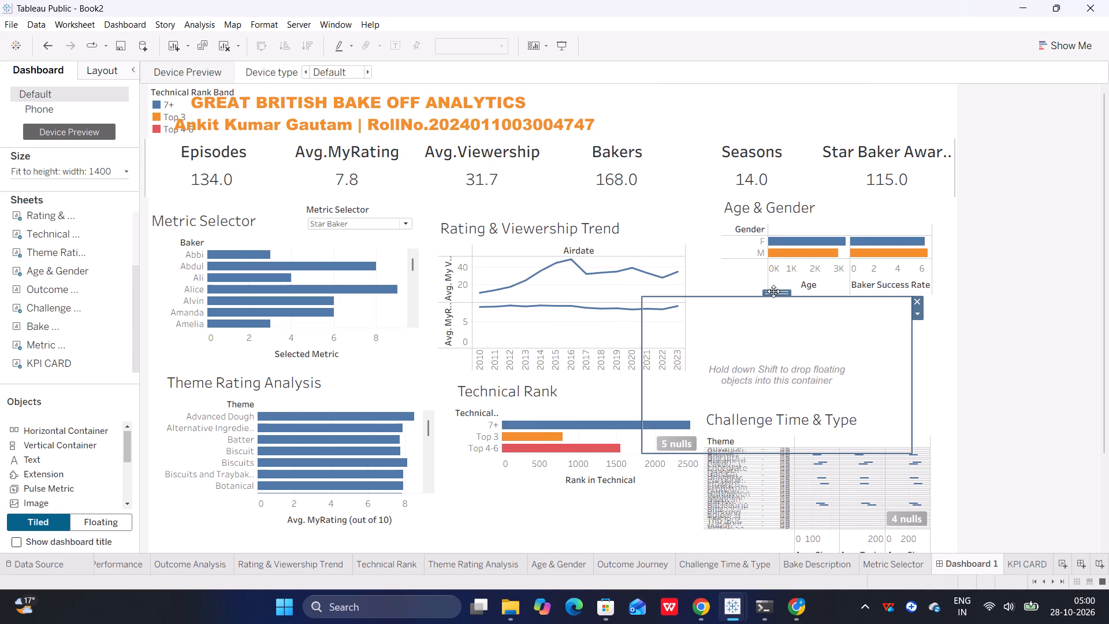
left_click_drag(775, 292, 771, 189)
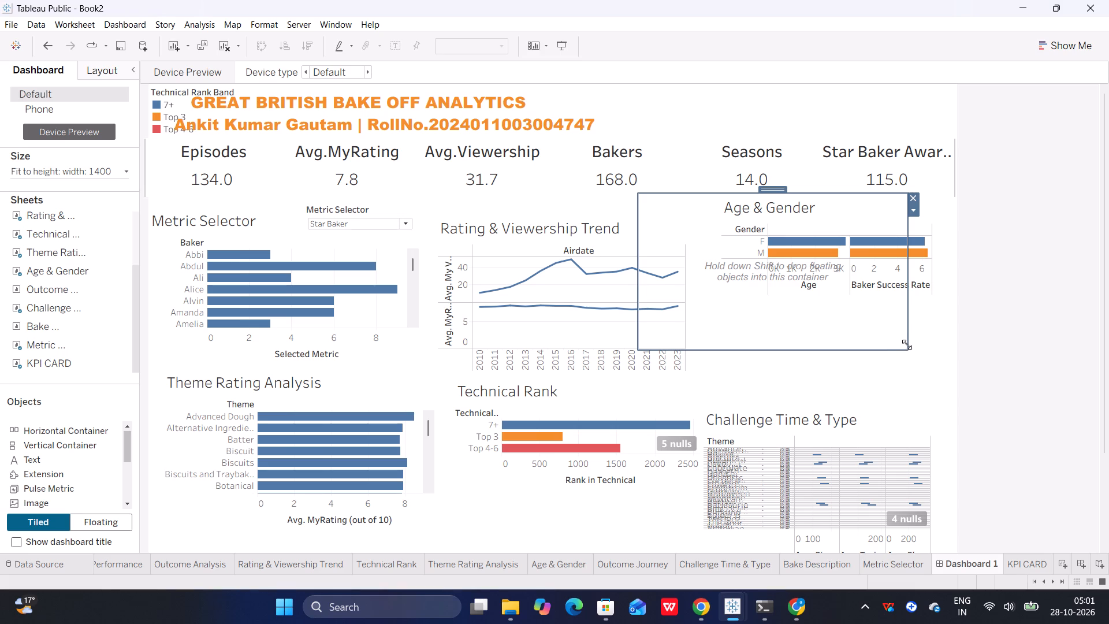
left_click_drag(907, 345, 782, 279)
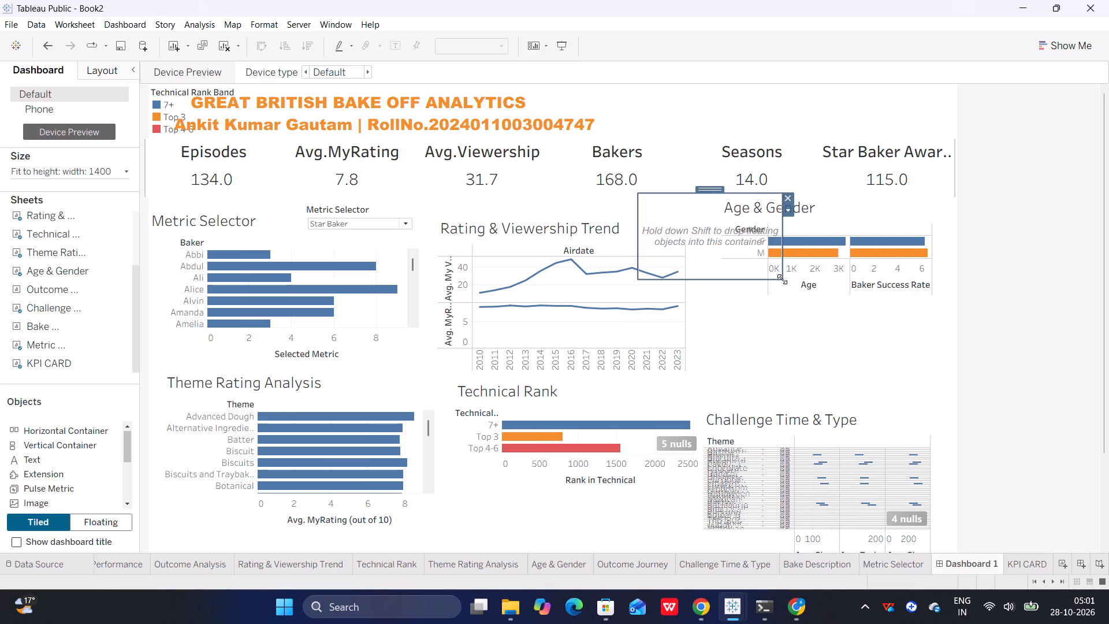
left_click_drag(709, 189, 795, 314)
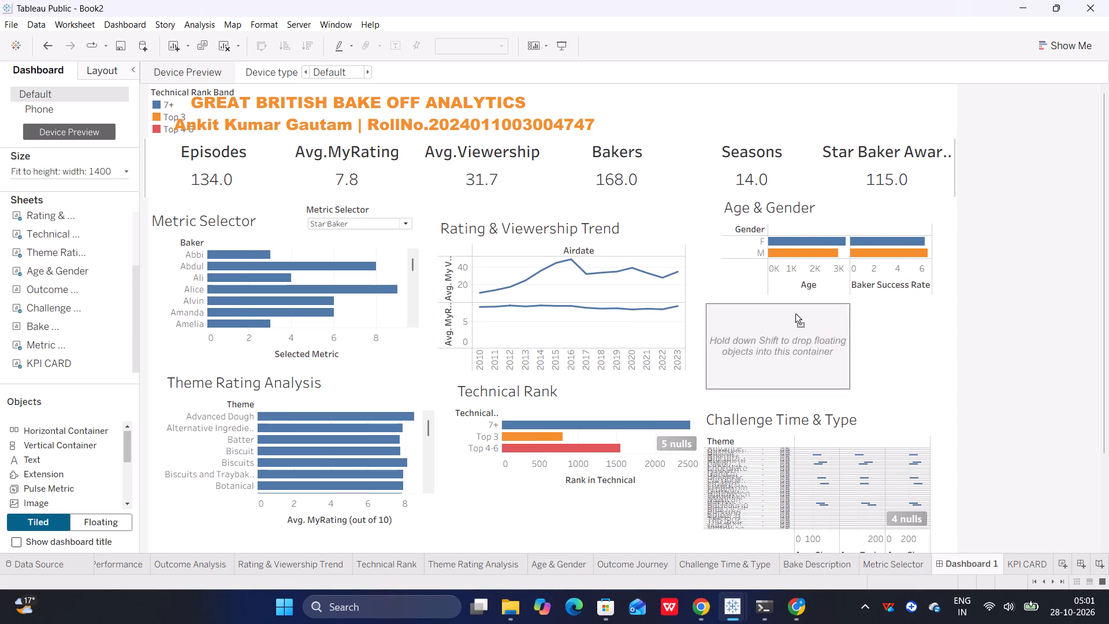
left_click_drag(795, 314, 807, 319)
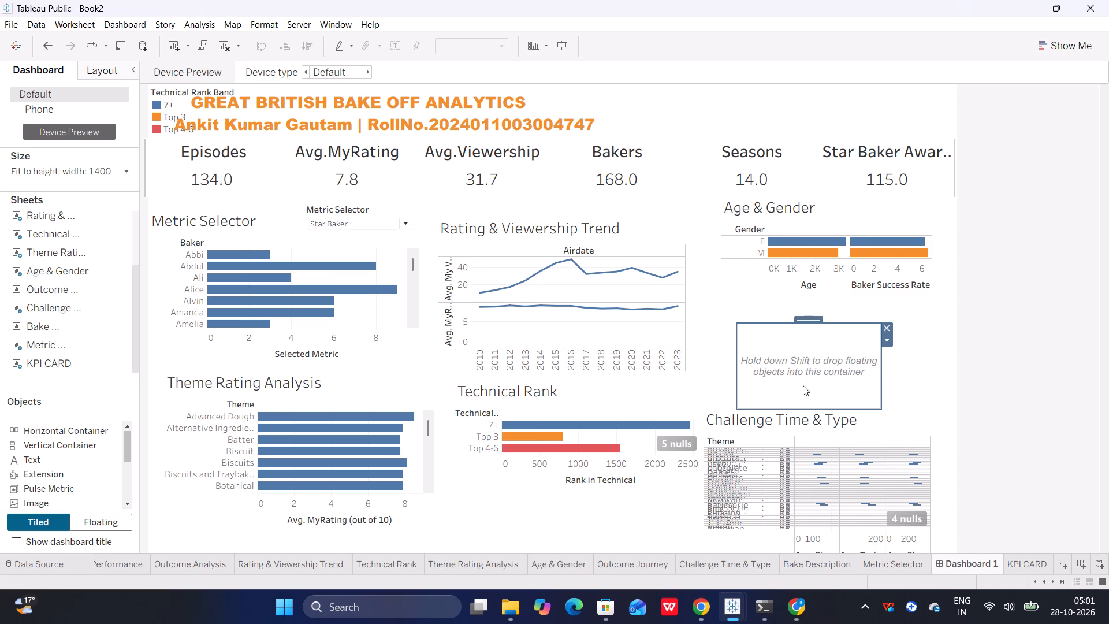
left_click(885, 327)
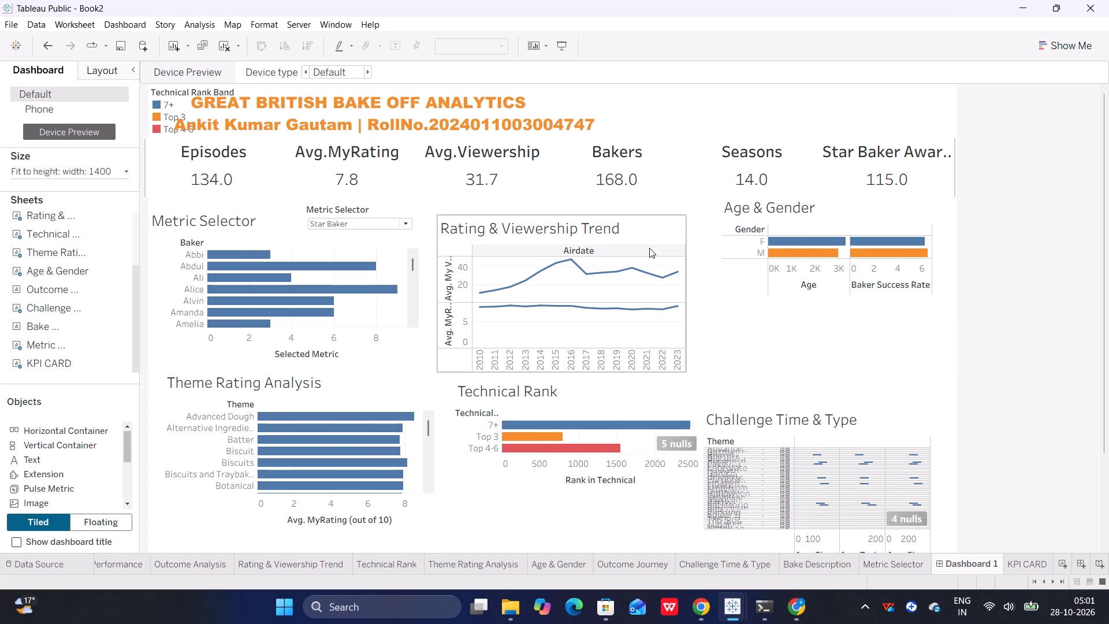
Shift the dashboard title text block sideways so it clears the Technical Rank Band legend.
left_click(259, 110)
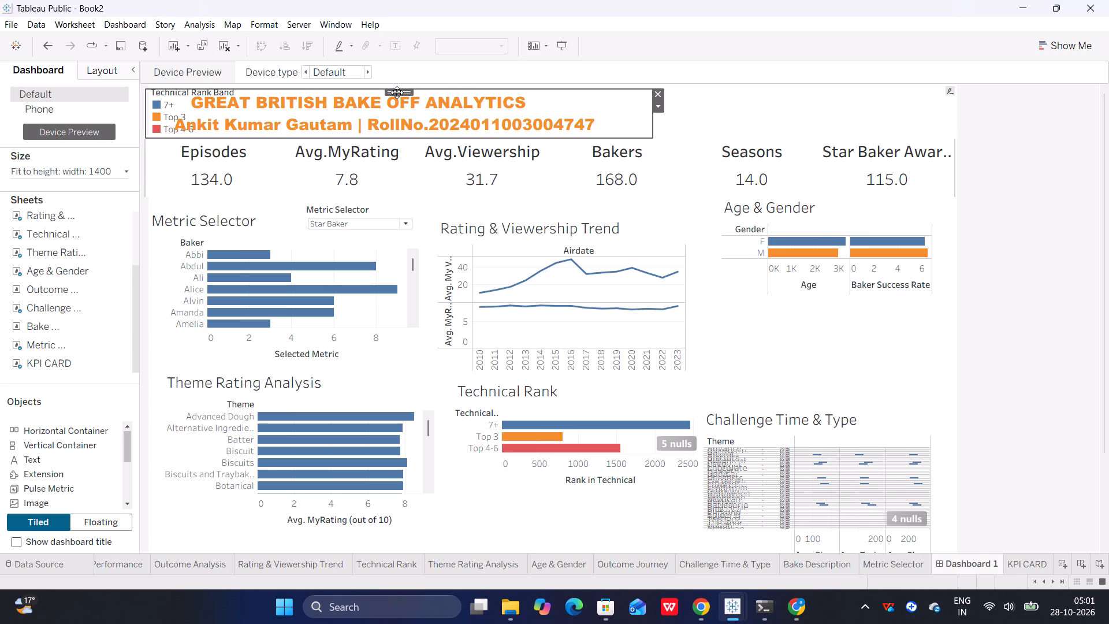
left_click_drag(397, 92, 508, 91)
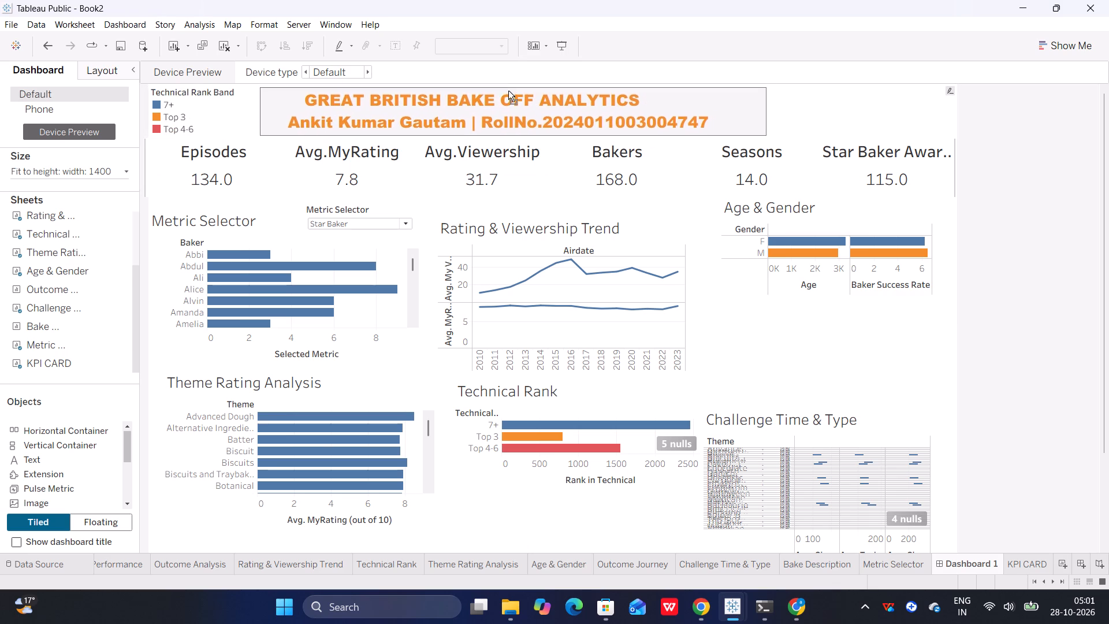
left_click_drag(508, 91, 490, 90)
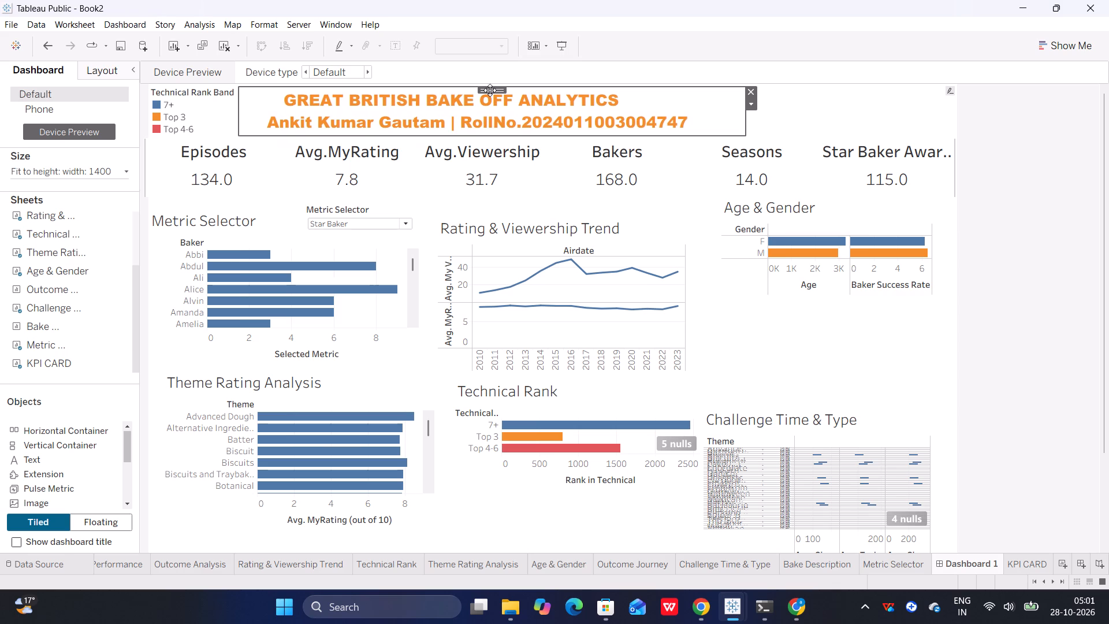
Make the Technical Rank Band legend a floating item.
left_click(198, 113)
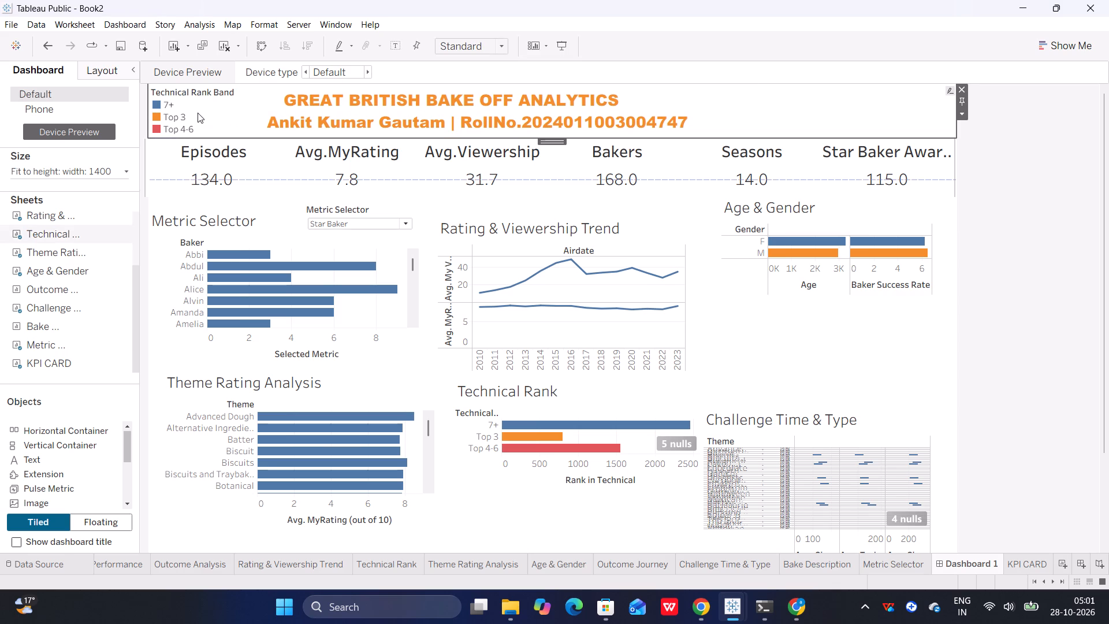
left_click(198, 113)
left_click(965, 114)
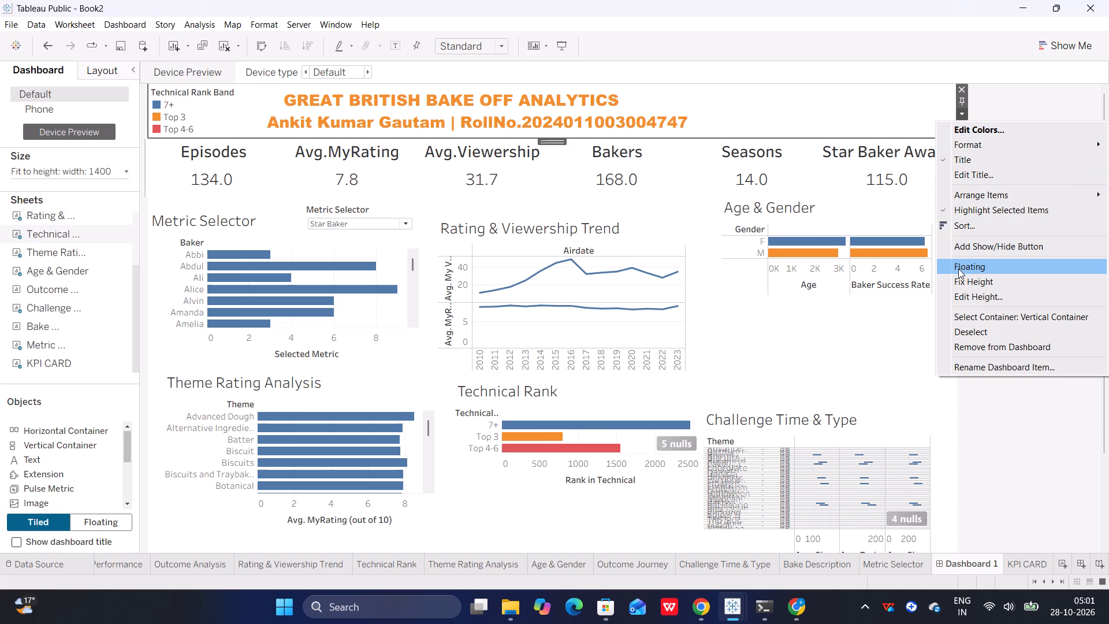
left_click(958, 269)
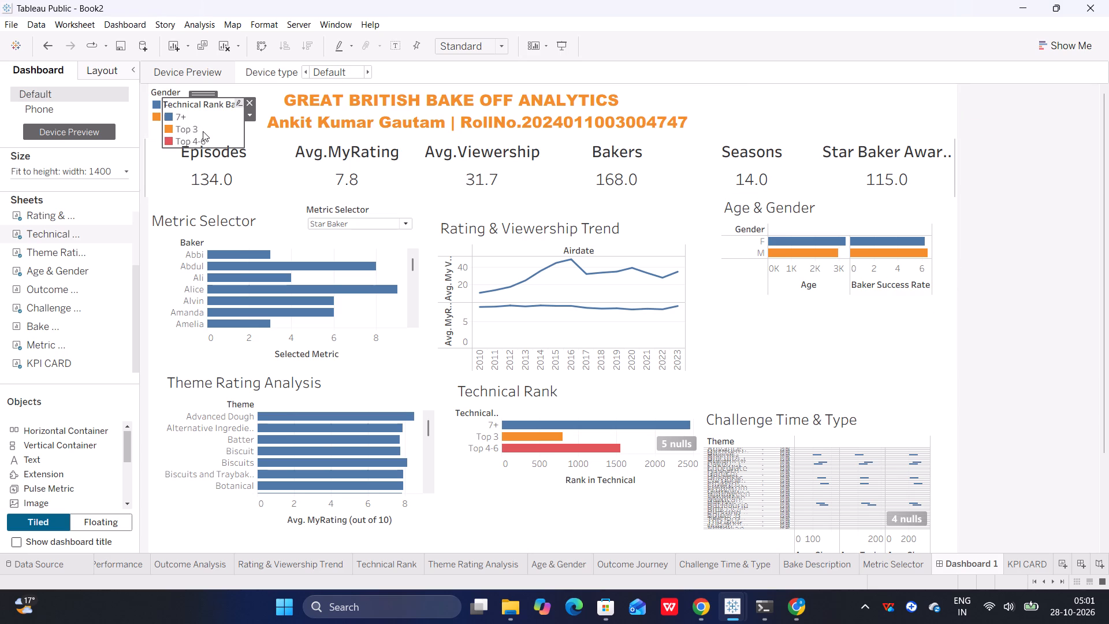
Move the Technical Rank Band legend beside the Technical Rank chart's heading, just above the Challenge Time & Type chart.
left_click_drag(203, 131, 222, 136)
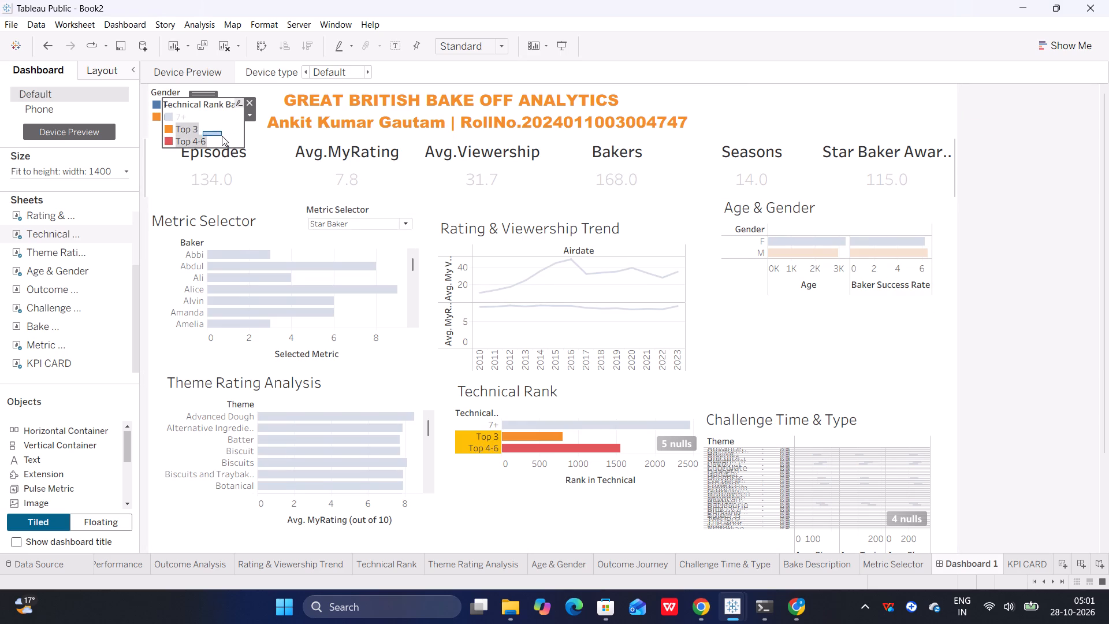
left_click_drag(222, 136, 222, 137)
left_click_drag(199, 94, 208, 100)
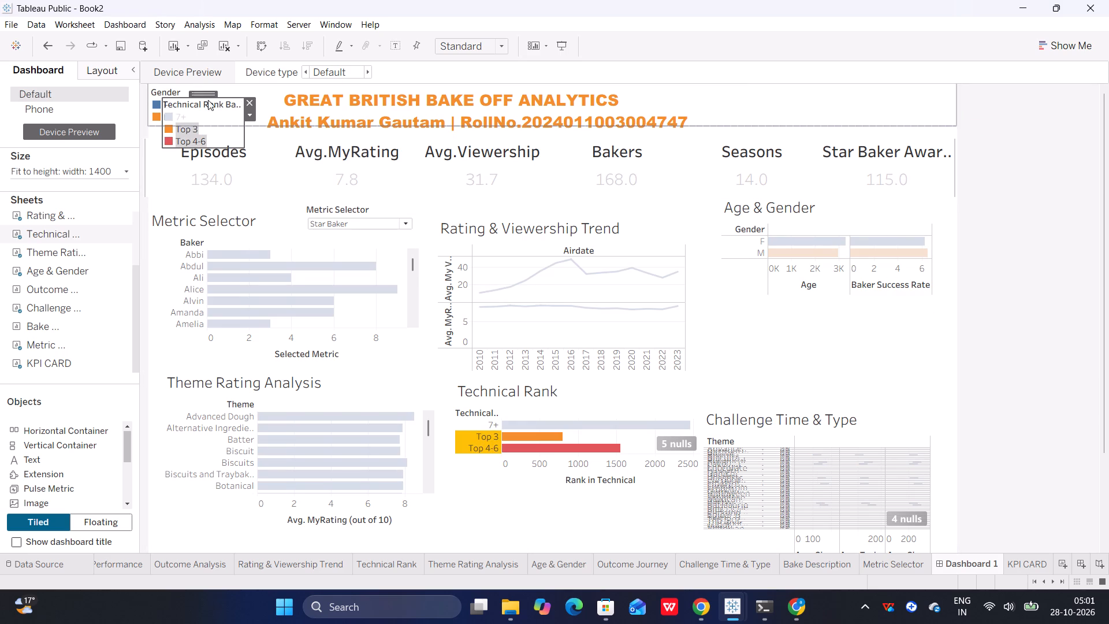
left_click_drag(208, 100, 730, 320)
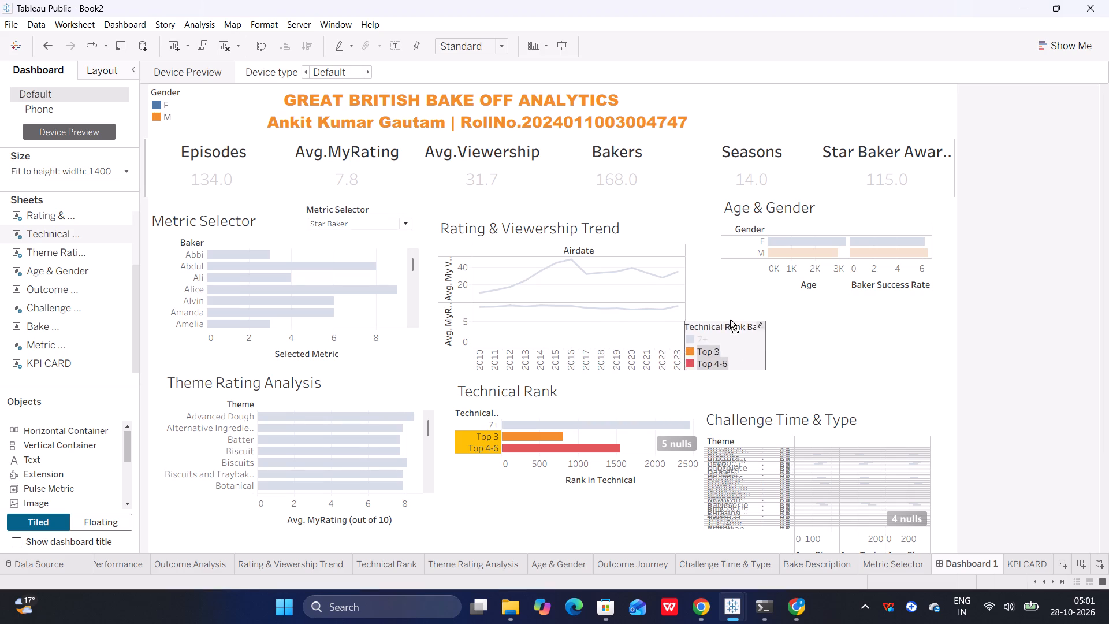
left_click_drag(730, 320, 736, 337)
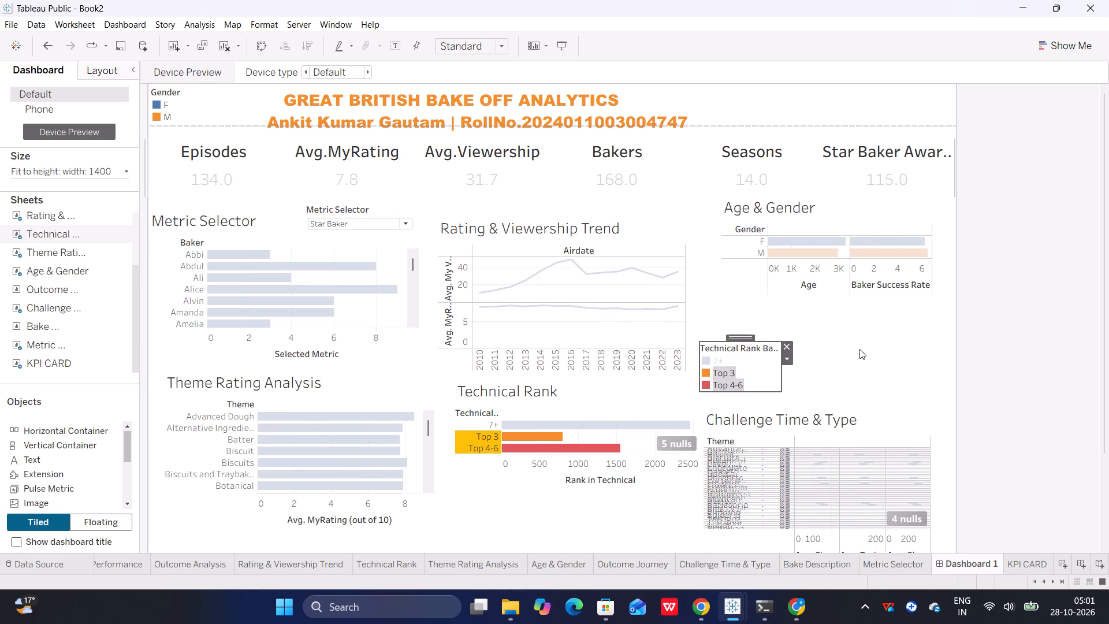
left_click(859, 349)
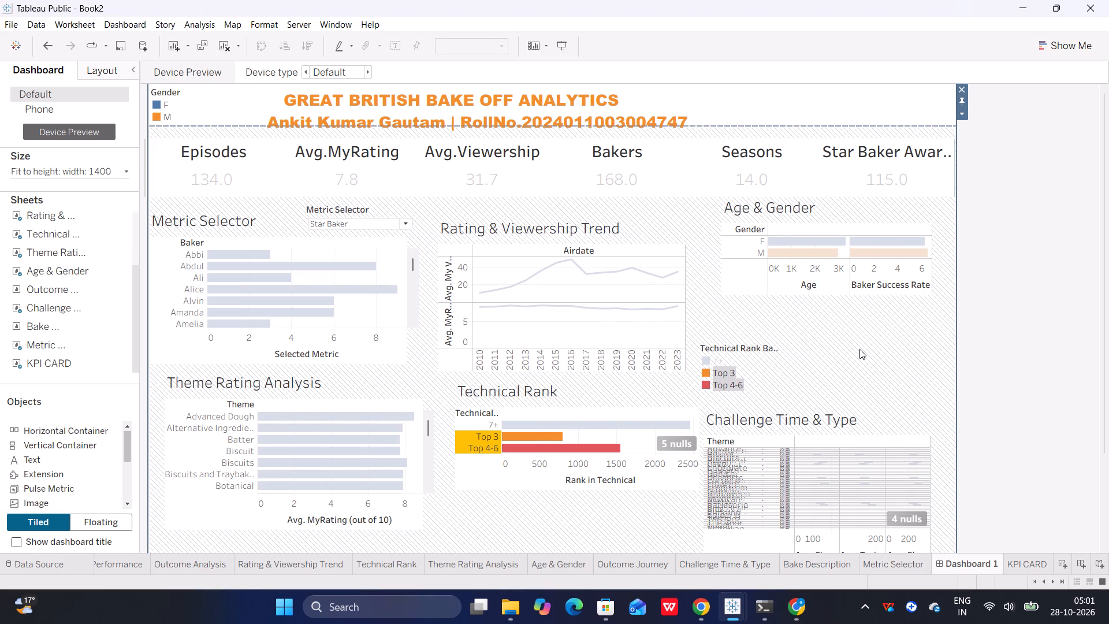
left_click_drag(739, 360, 728, 369)
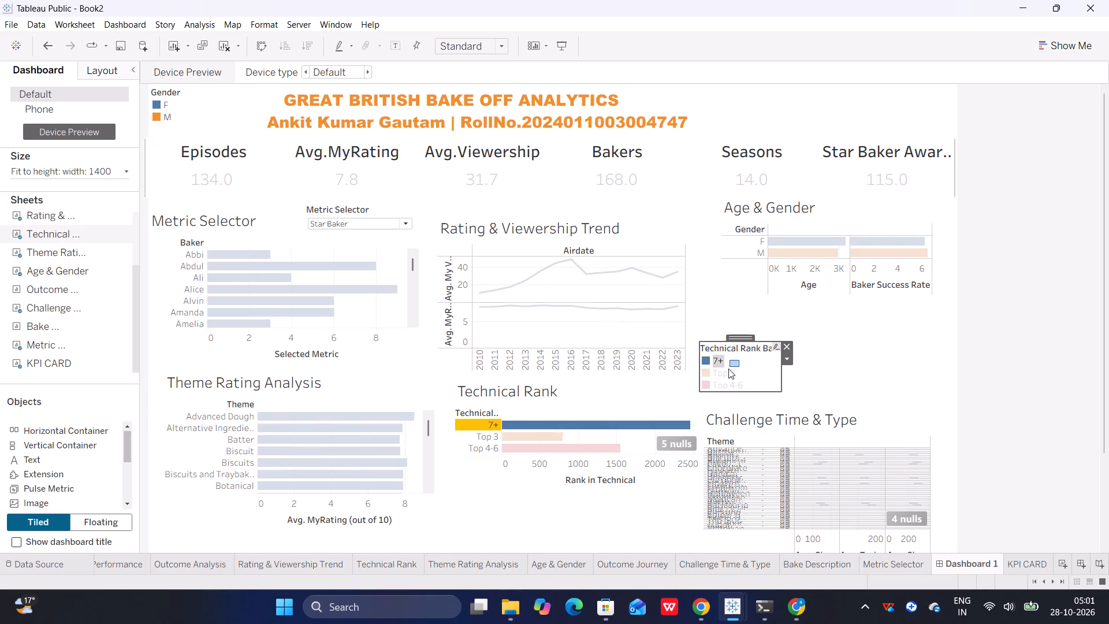
left_click_drag(728, 369, 745, 367)
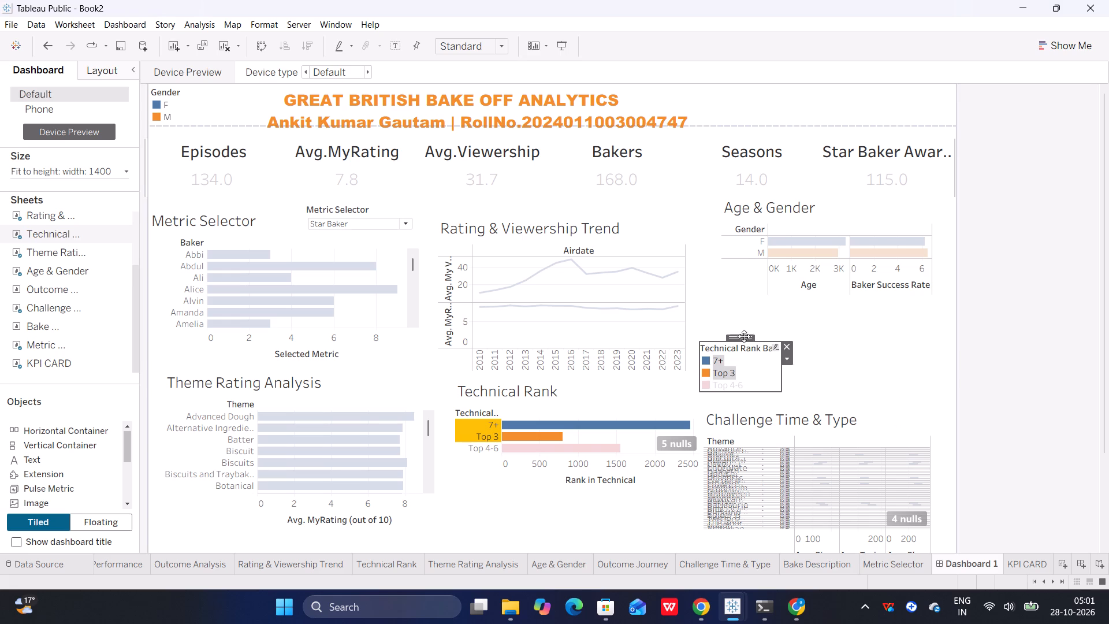
left_click_drag(743, 336, 730, 362)
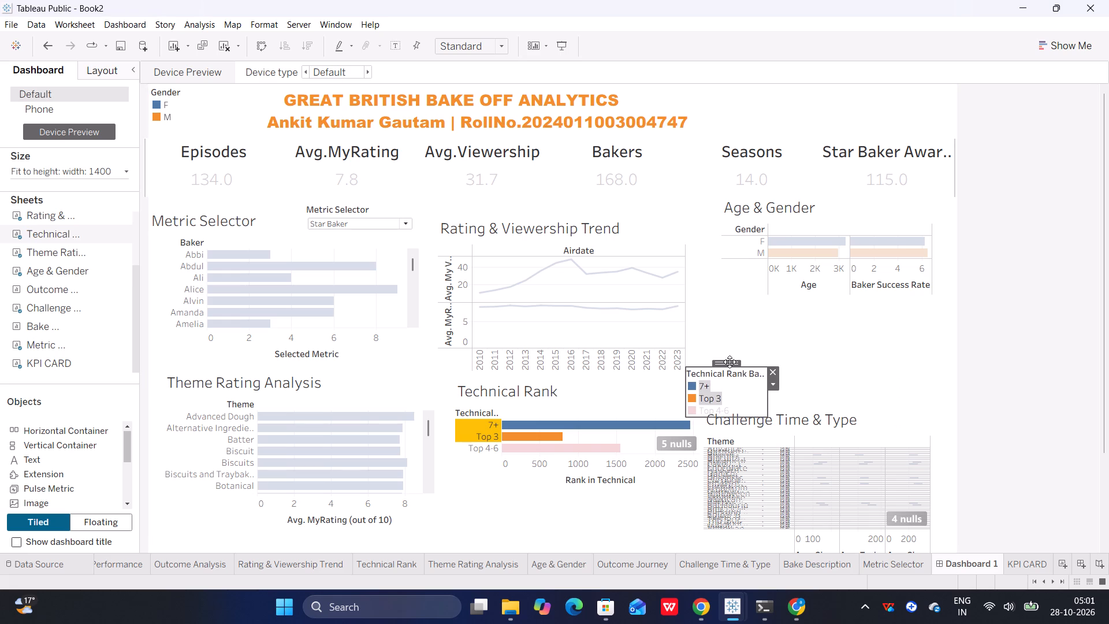
left_click(863, 347)
left_click(1028, 330)
left_click(1028, 330)
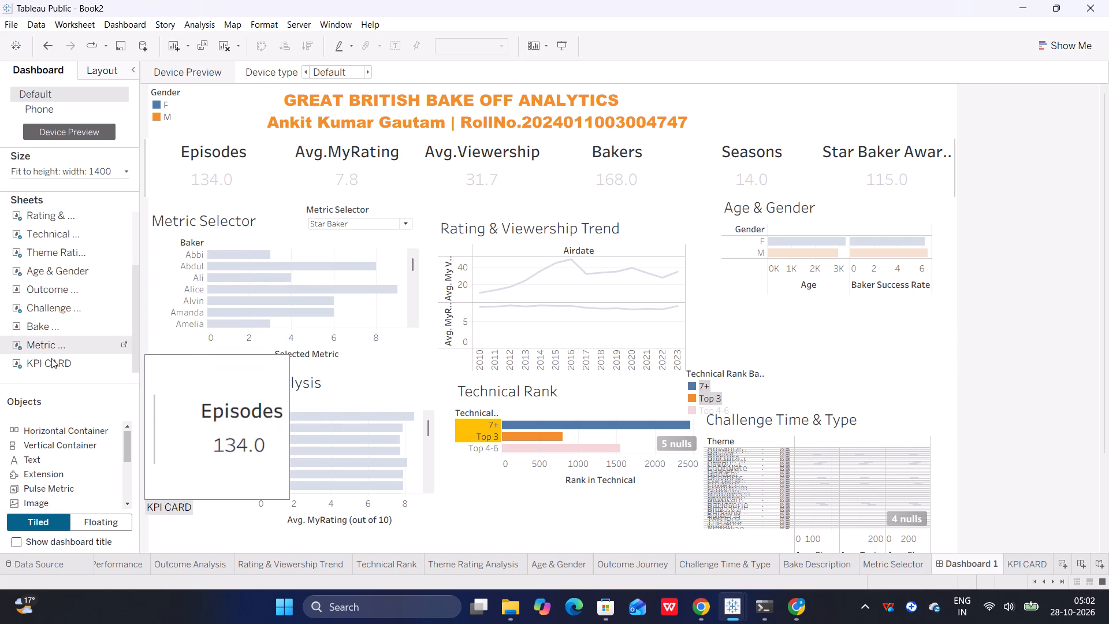
Add the Bake Description sheet to the dashboard and make it floating.
left_click_drag(50, 332, 344, 337)
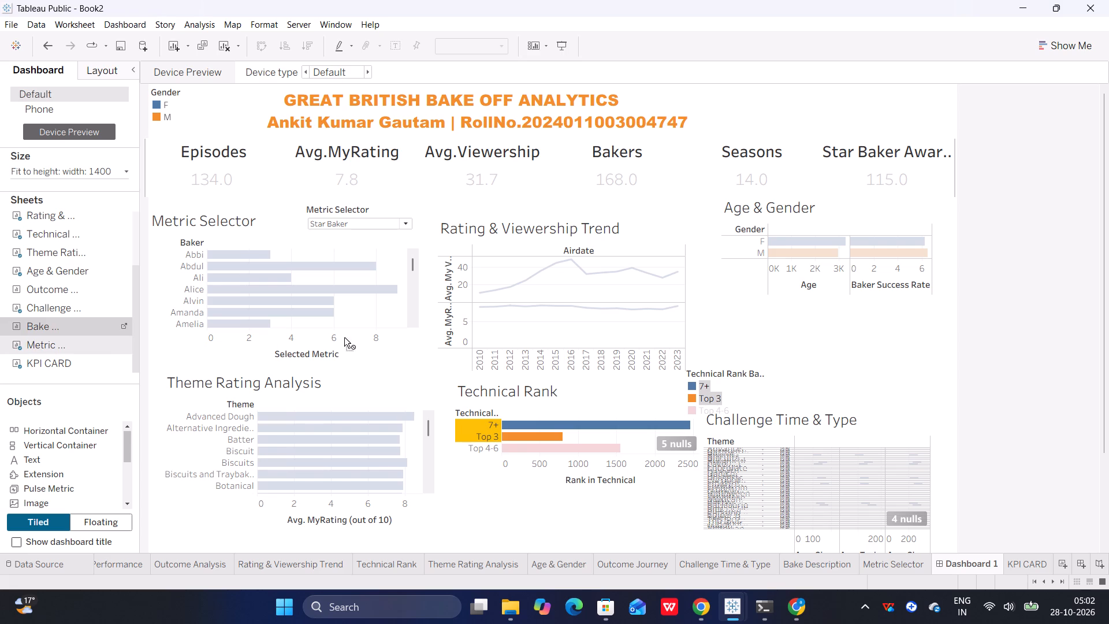
left_click_drag(344, 337, 810, 359)
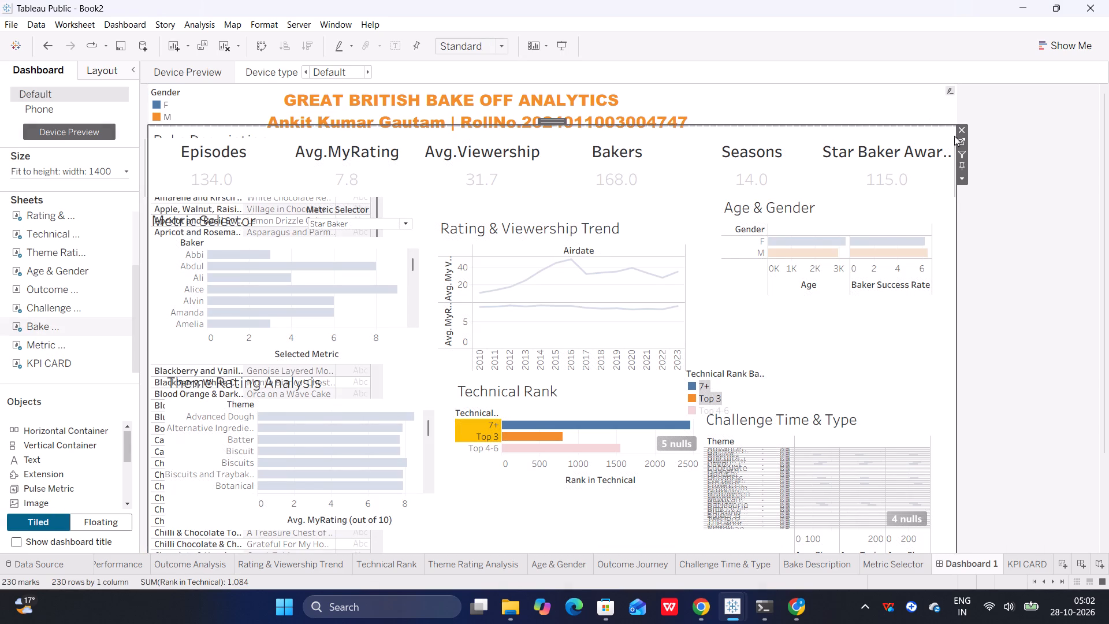
left_click(962, 179)
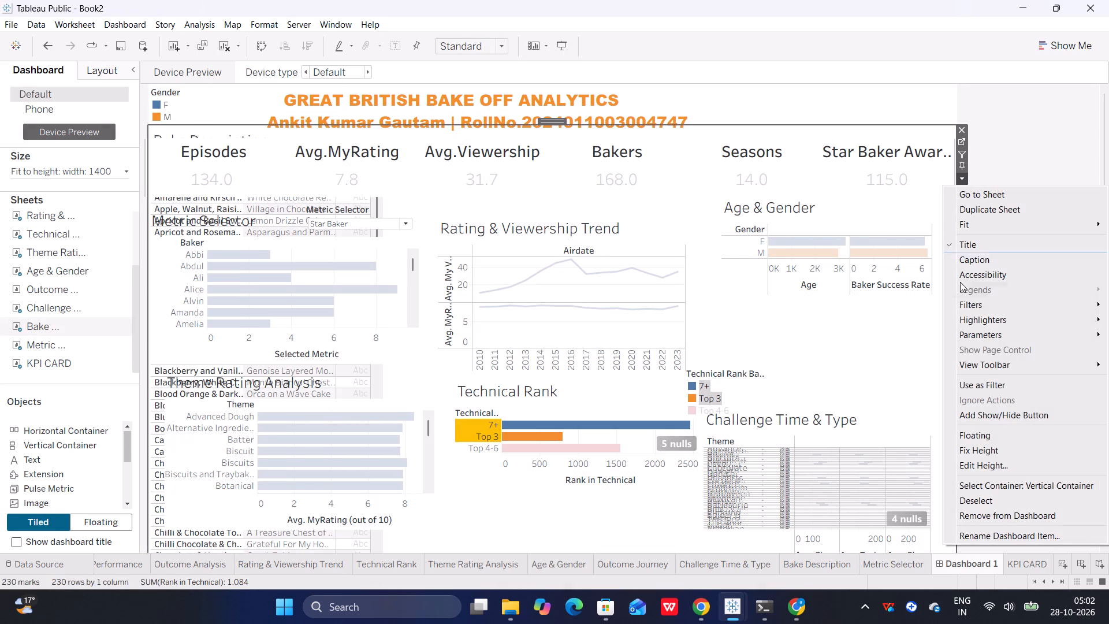
left_click(988, 431)
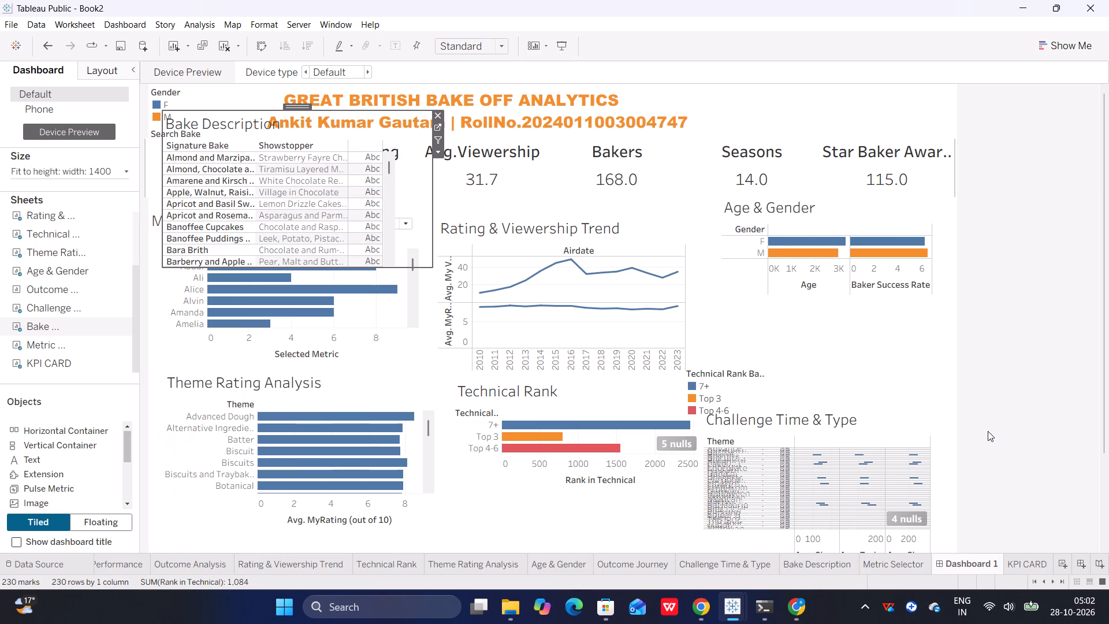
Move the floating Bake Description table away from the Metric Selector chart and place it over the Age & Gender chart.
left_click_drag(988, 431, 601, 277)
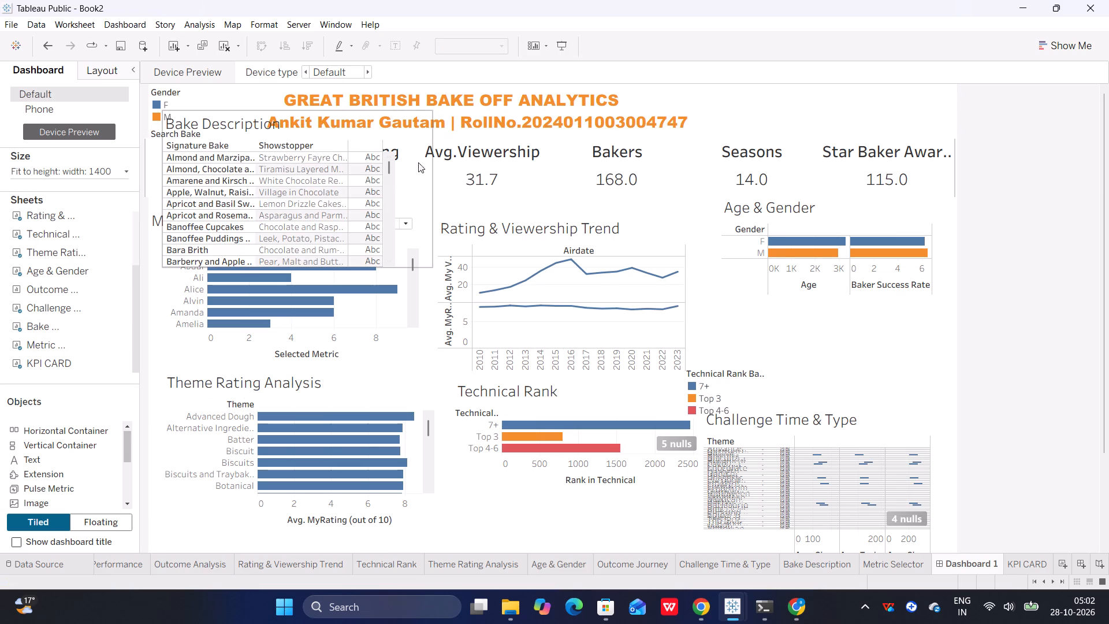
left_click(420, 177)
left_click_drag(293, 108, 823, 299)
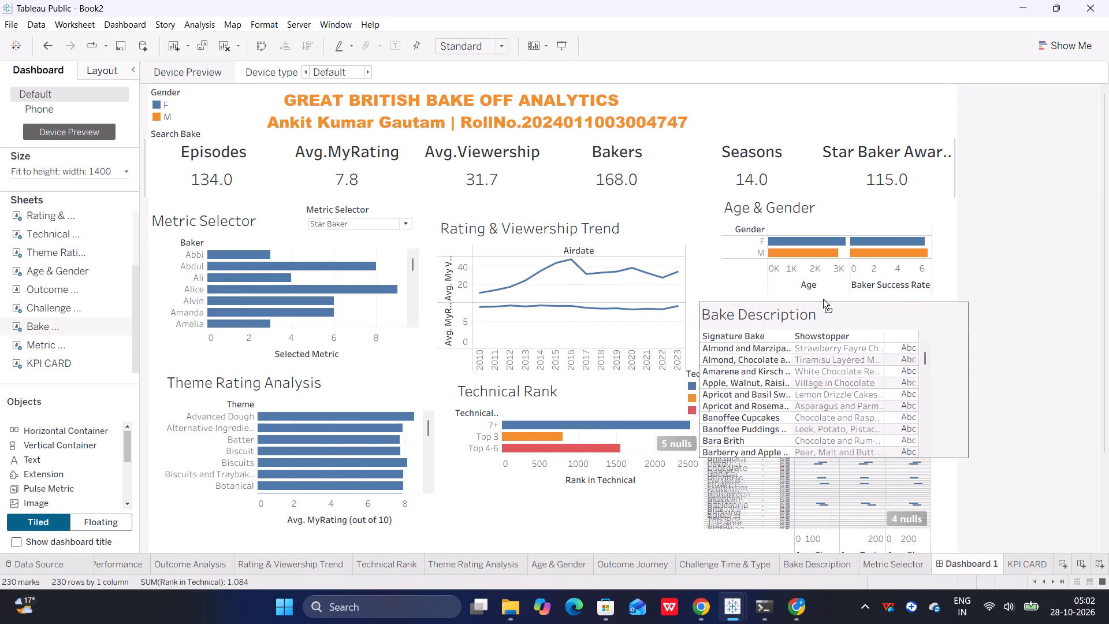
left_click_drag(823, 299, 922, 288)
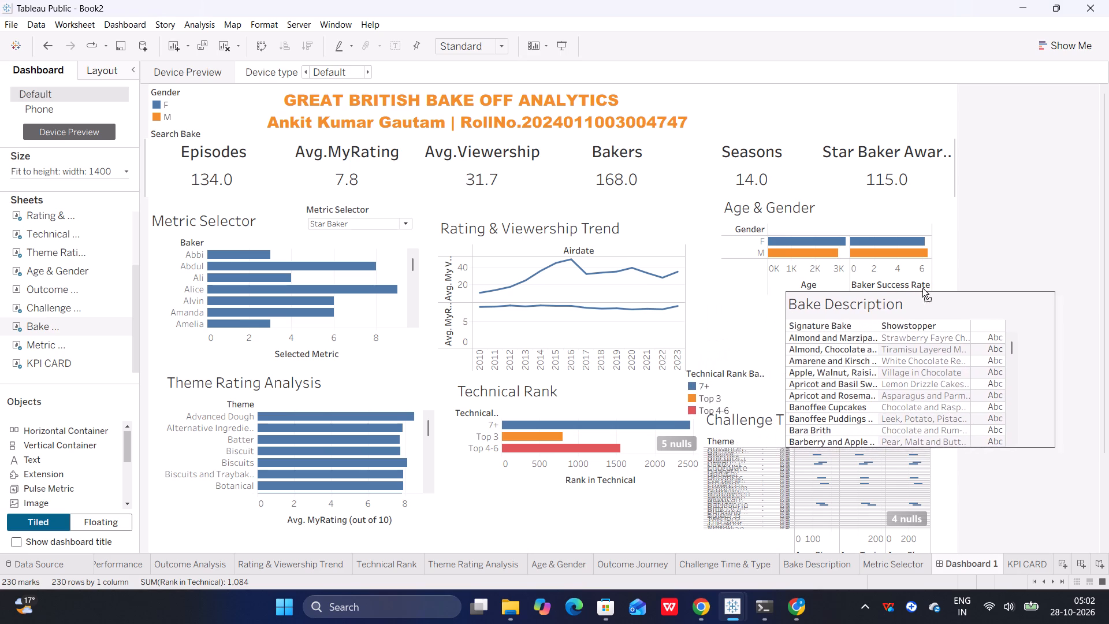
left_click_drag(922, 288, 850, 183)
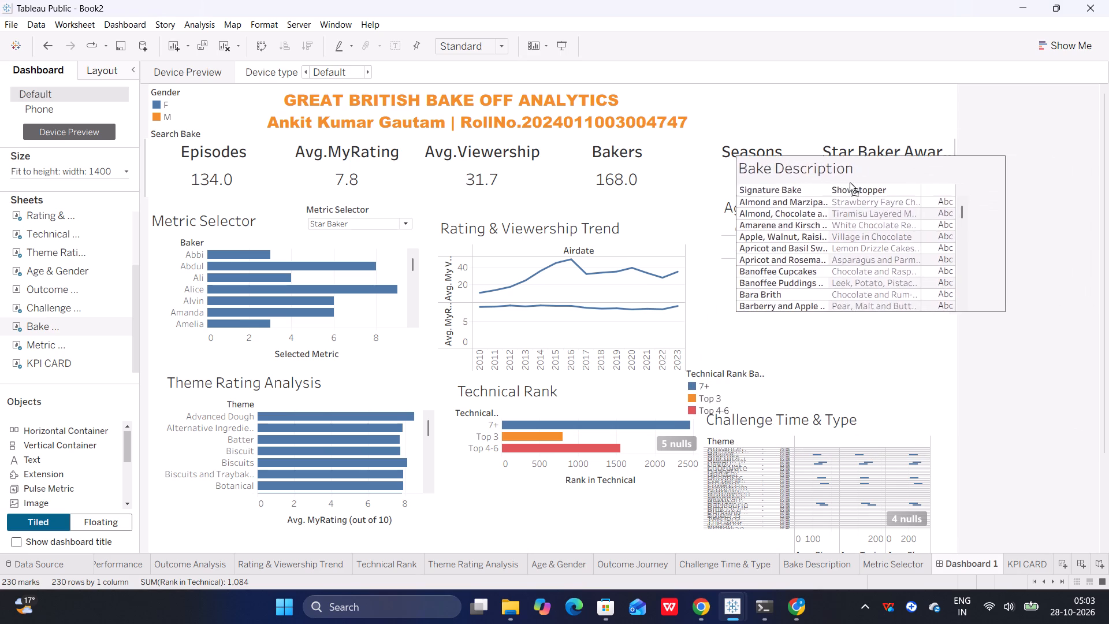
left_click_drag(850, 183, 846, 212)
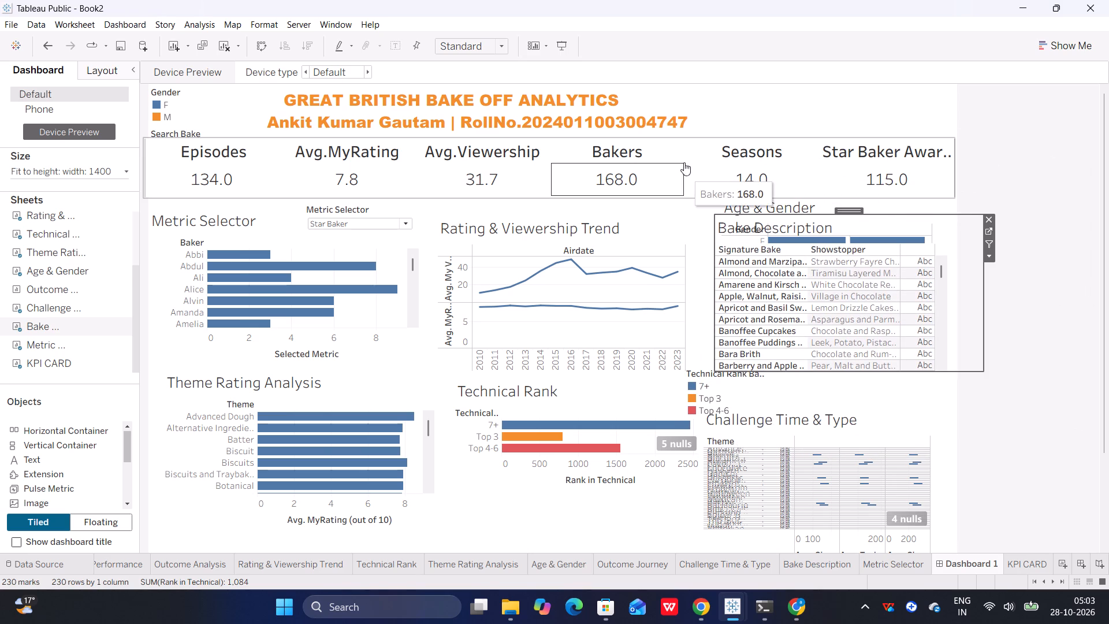
Widen the dashboard title text block so its near edge reaches close to the Gender legend.
left_click(687, 146)
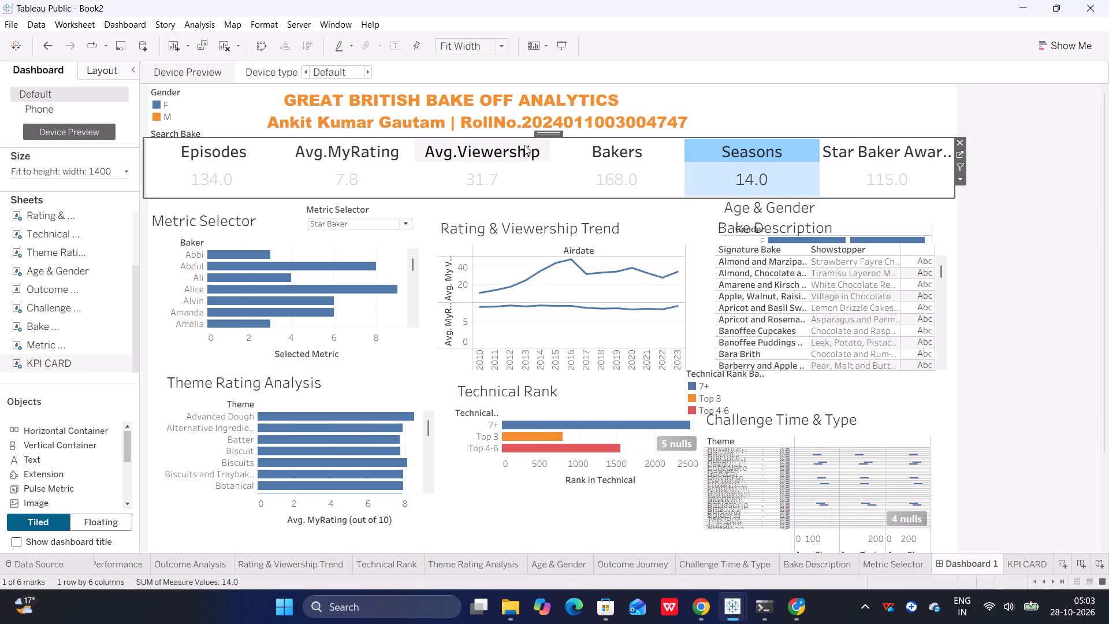
left_click(652, 101)
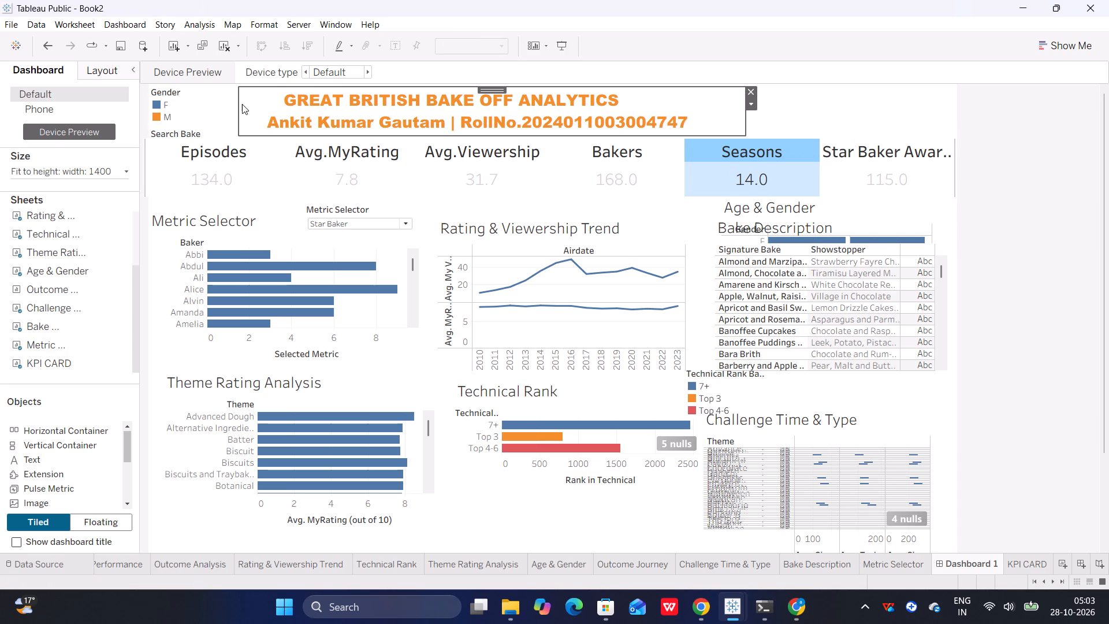
left_click_drag(239, 105, 214, 108)
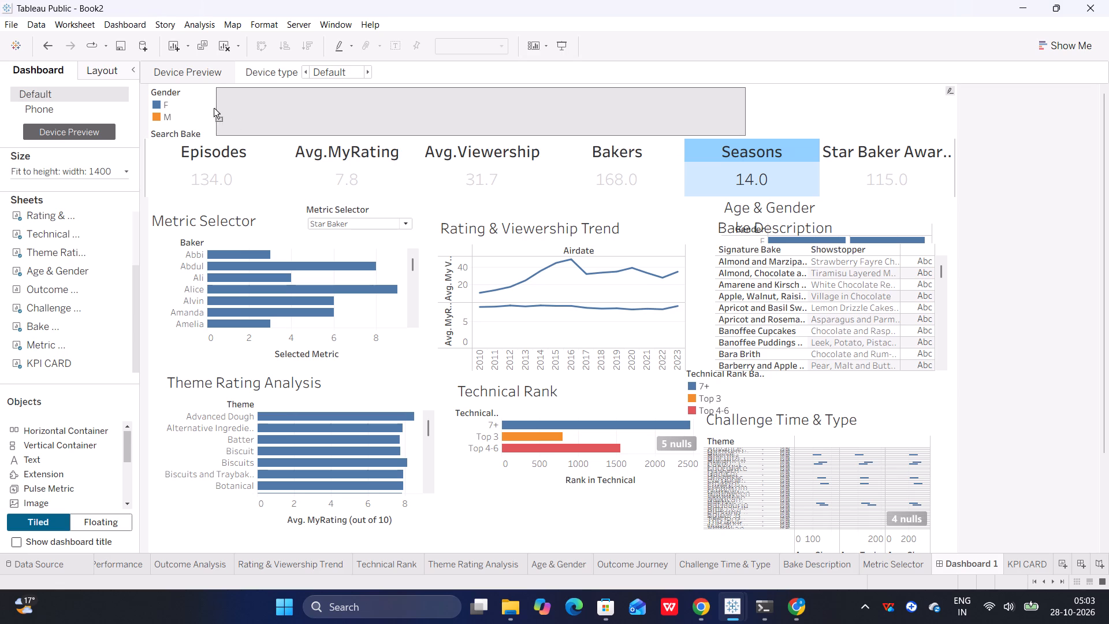
left_click_drag(214, 108, 199, 107)
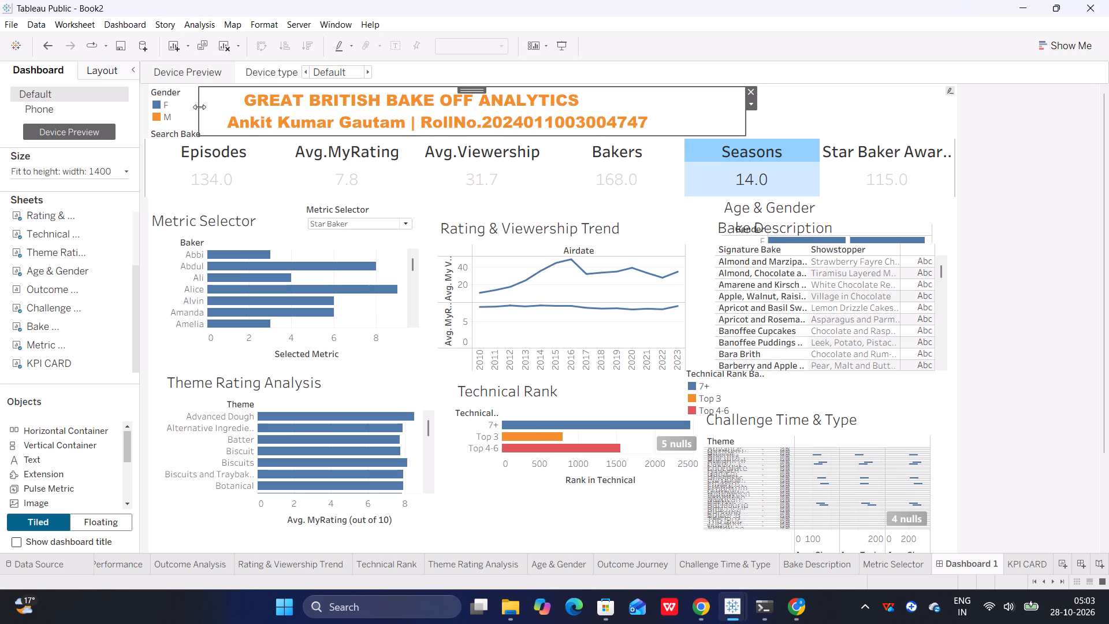
Shrink the Metric Selector bar chart in both width and height.
scroll(426, 373, "down", 3)
left_click(426, 373)
scroll(426, 373, "down", 1)
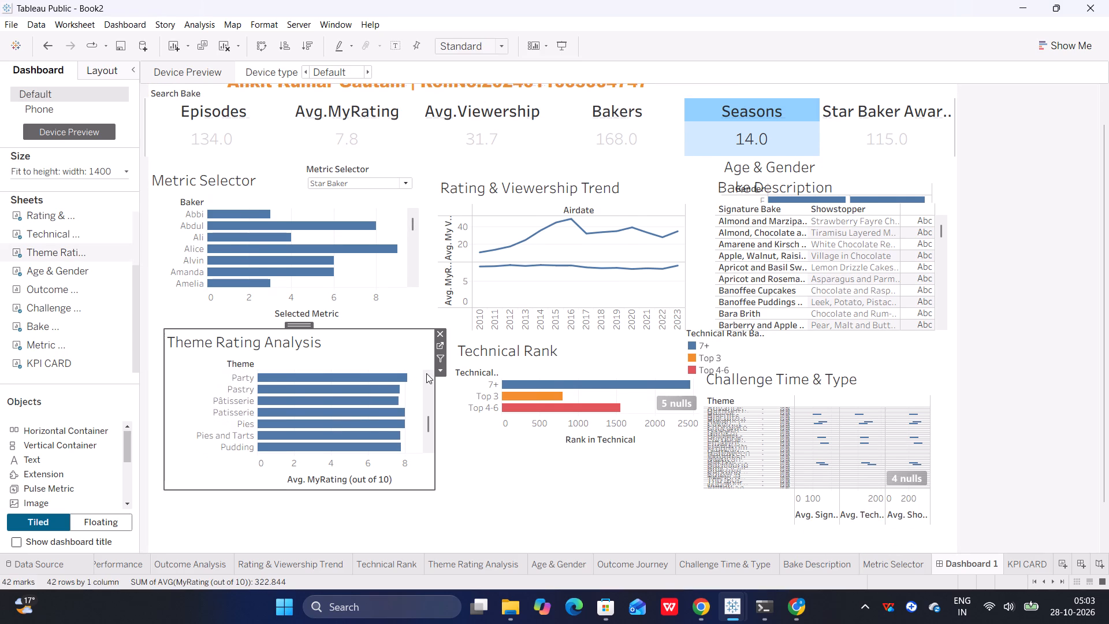
scroll(483, 455, "up", 7)
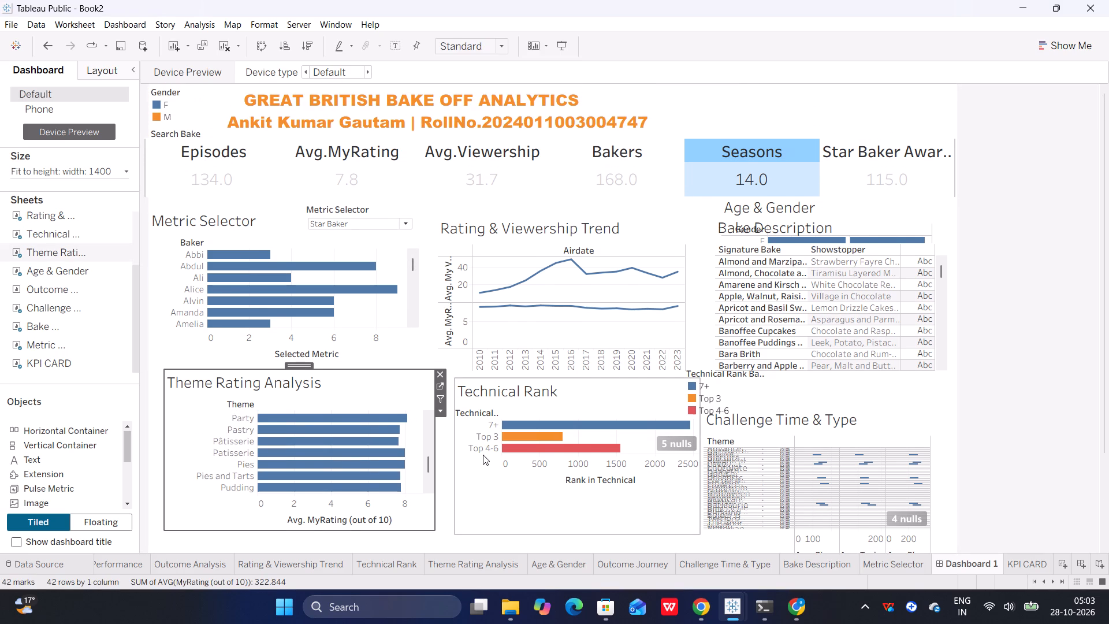
scroll(483, 455, "down", 5)
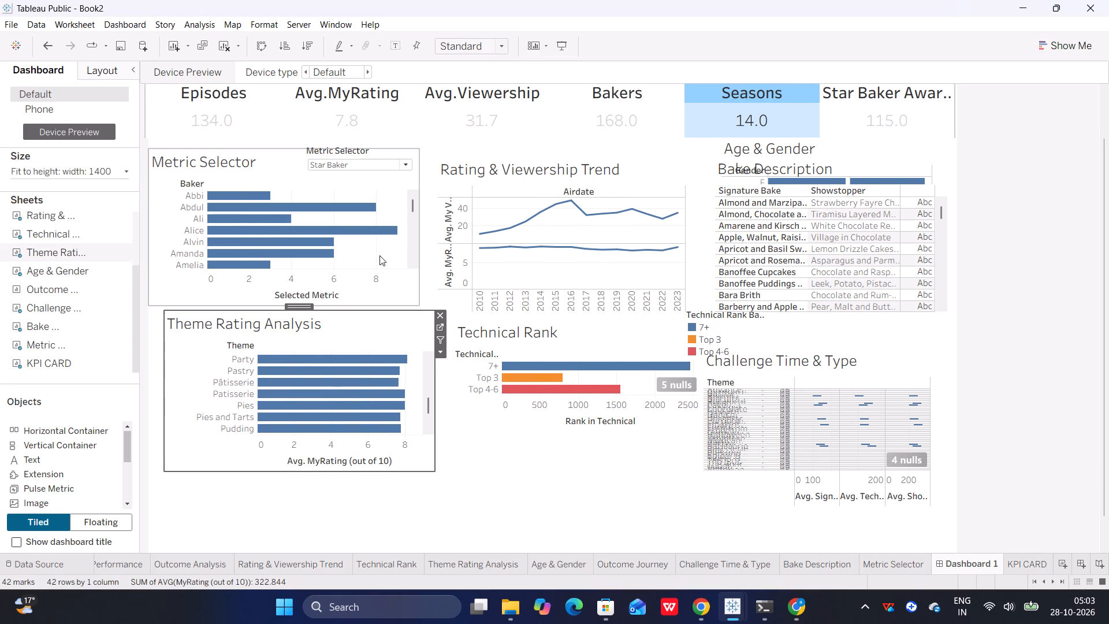
left_click(379, 255)
left_click_drag(419, 299, 370, 281)
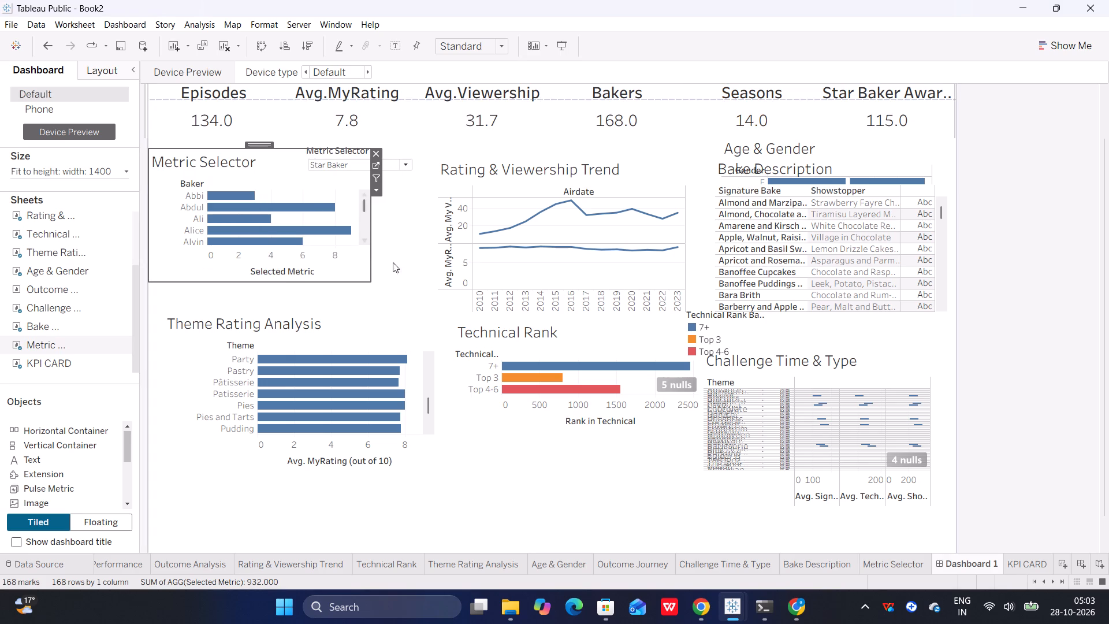
Reduce the height of the Rating & Viewership Trend chart to about the bottom of the Metric Selector chart.
left_click(519, 262)
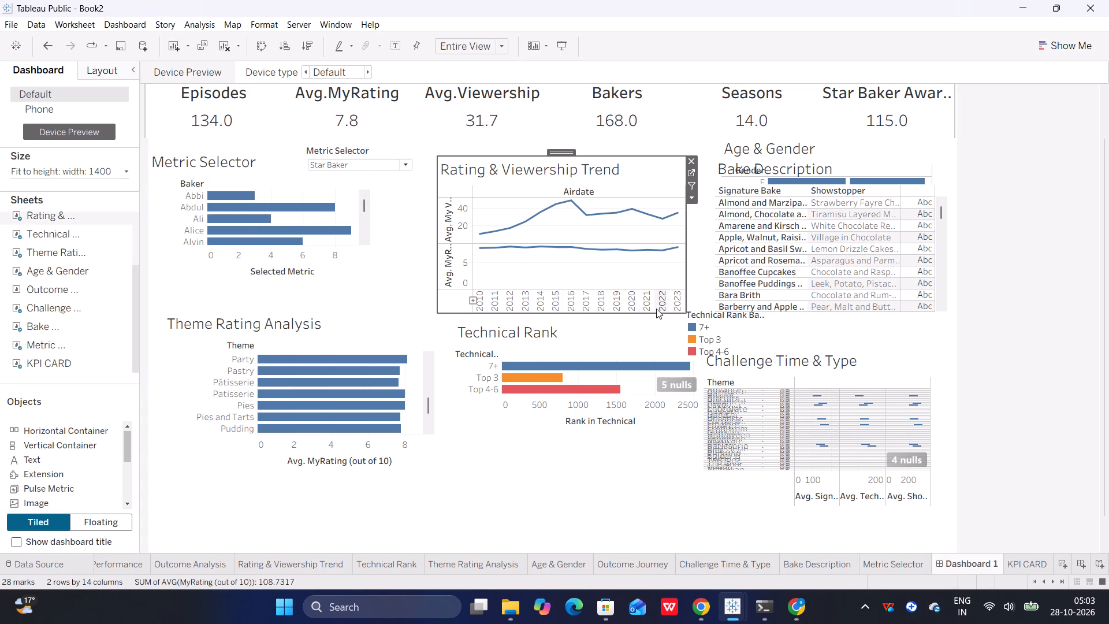
left_click_drag(659, 313, 595, 272)
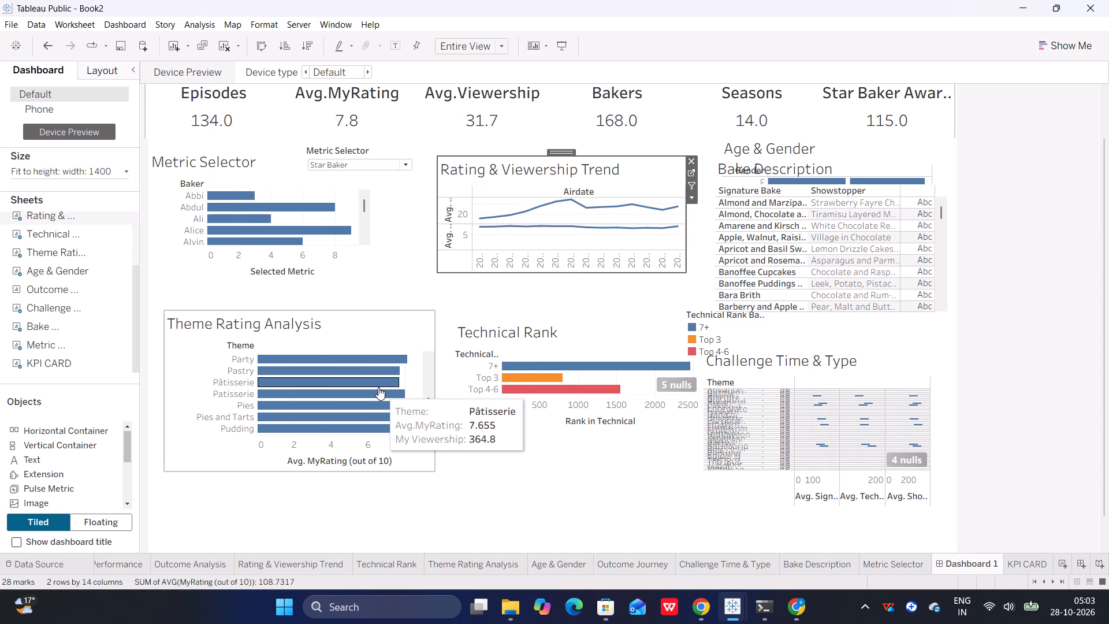
Shrink the Theme Rating Analysis chart and move it up close beneath the Metric Selector chart.
left_click(380, 347)
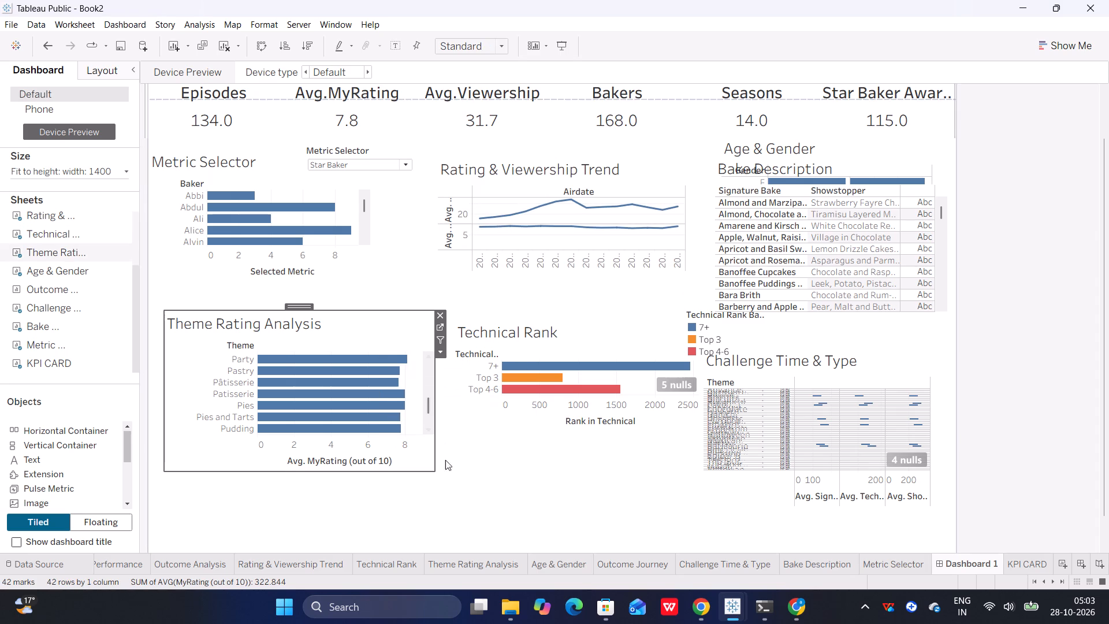
left_click_drag(434, 471, 392, 441)
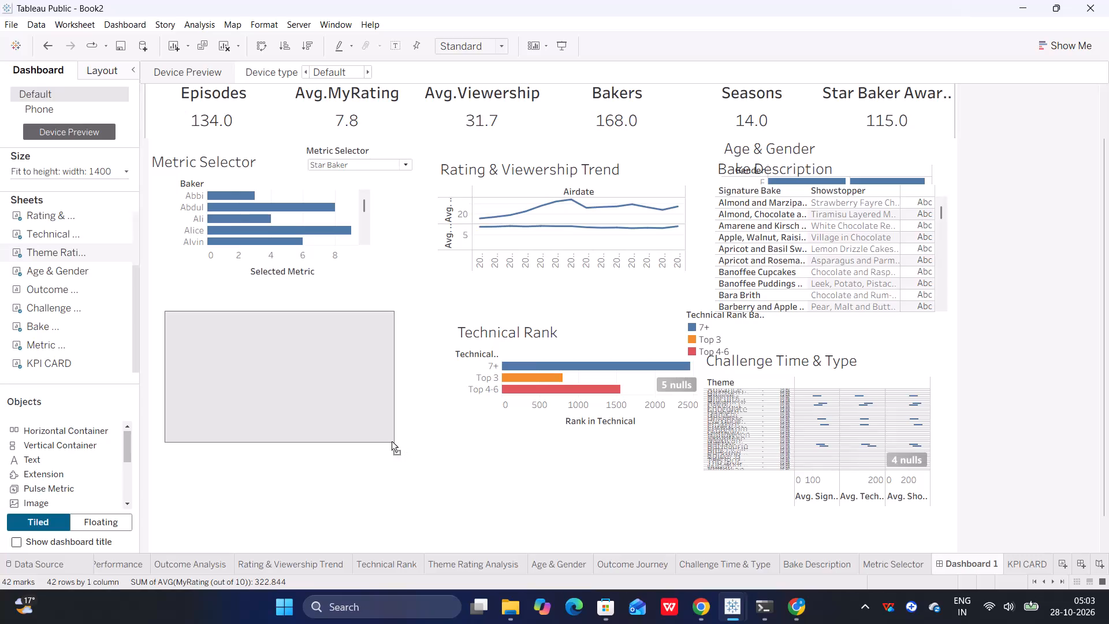
left_click_drag(392, 441, 388, 441)
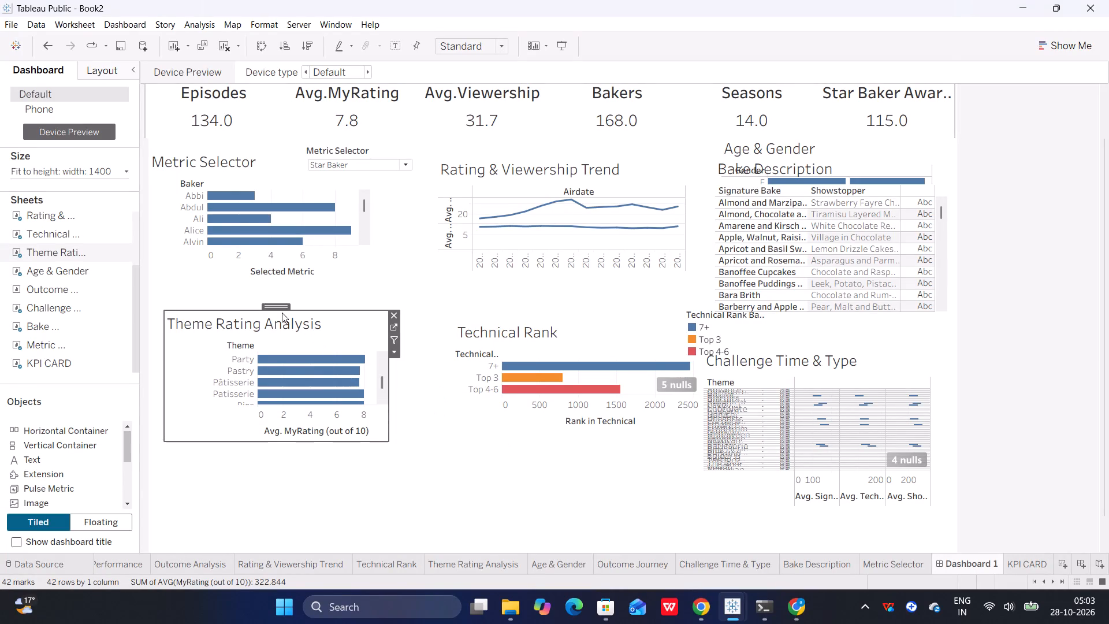
left_click_drag(280, 308, 274, 291)
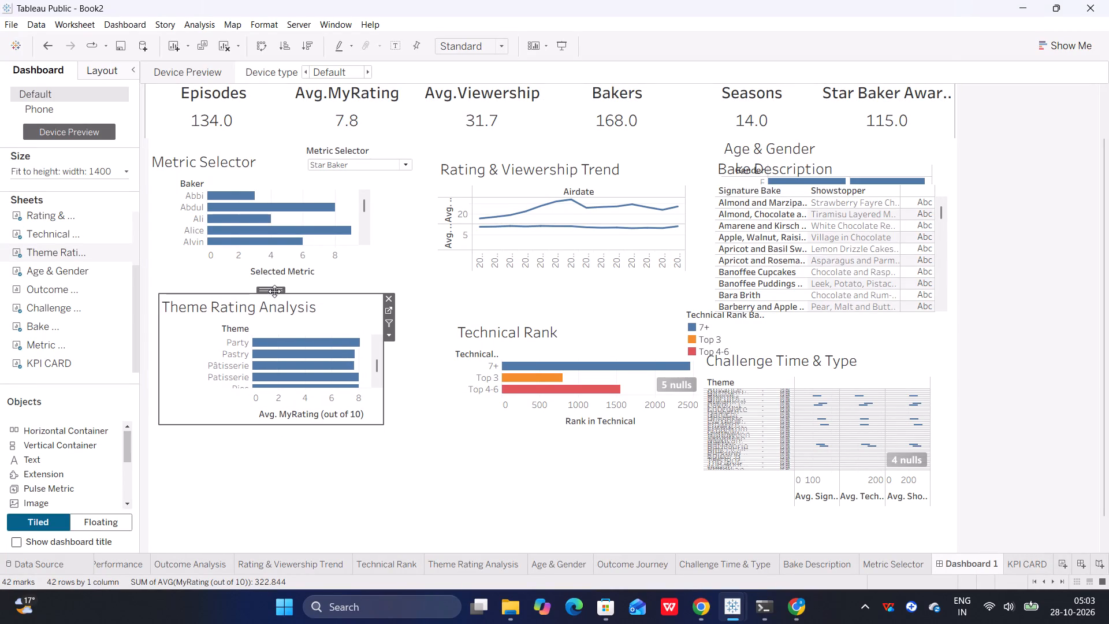
Shrink the Technical Rank chart and move it up next to the Theme Rating Analysis chart.
left_click(569, 334)
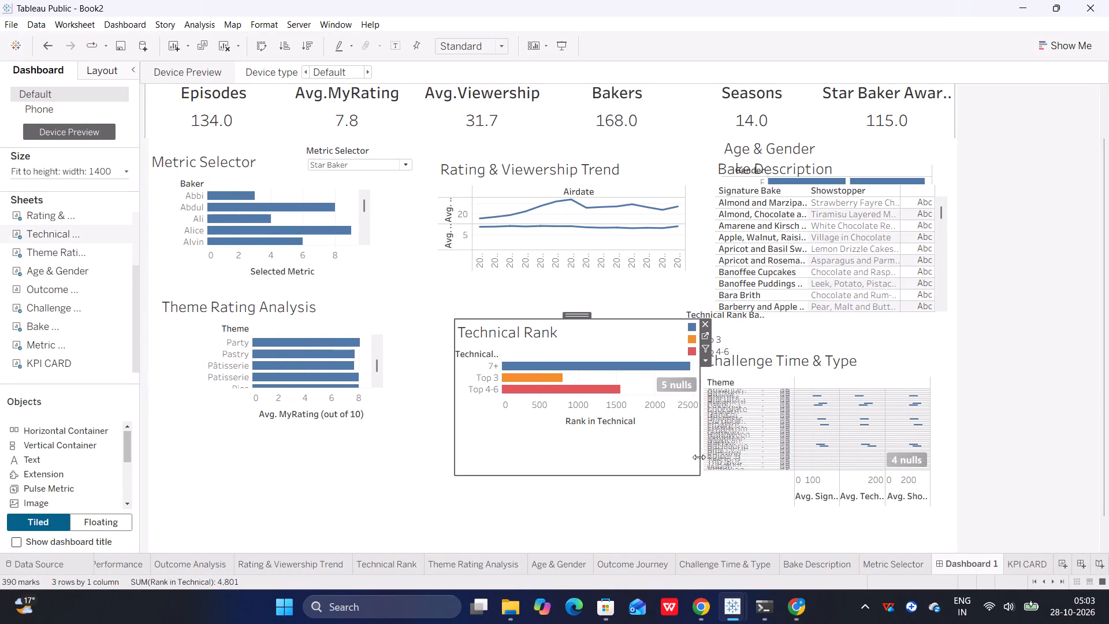
left_click_drag(698, 474, 661, 441)
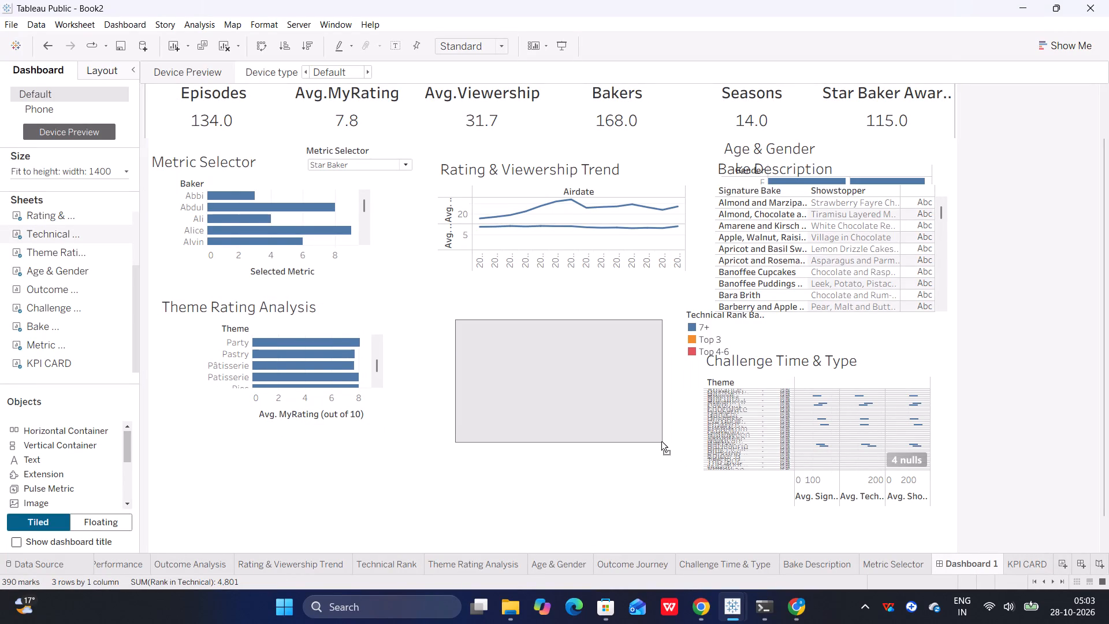
left_click_drag(661, 441, 661, 441)
left_click_drag(558, 316, 502, 287)
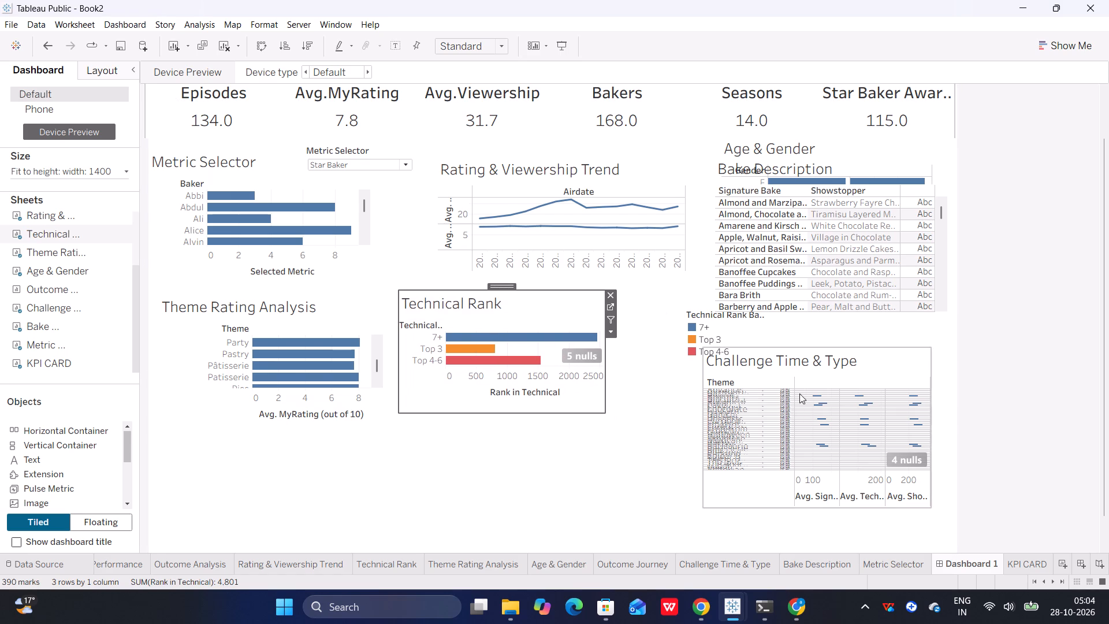
Move the Challenge Time & Type chart slightly down and outward so it clears the Technical Rank Band legend.
left_click_drag(826, 281, 802, 295)
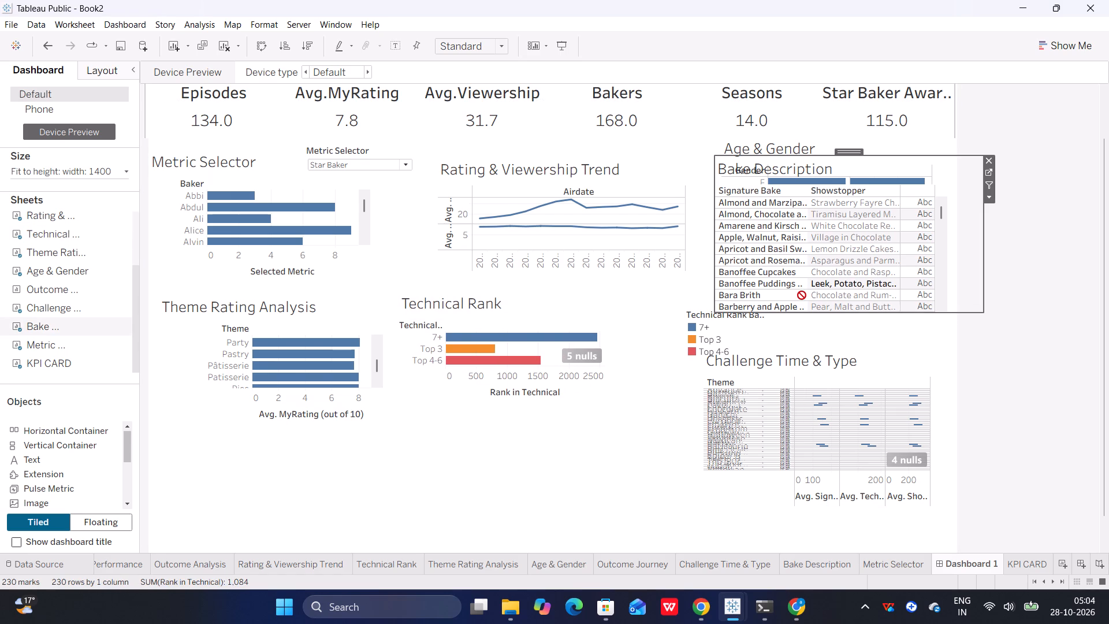
left_click_drag(802, 295, 844, 294)
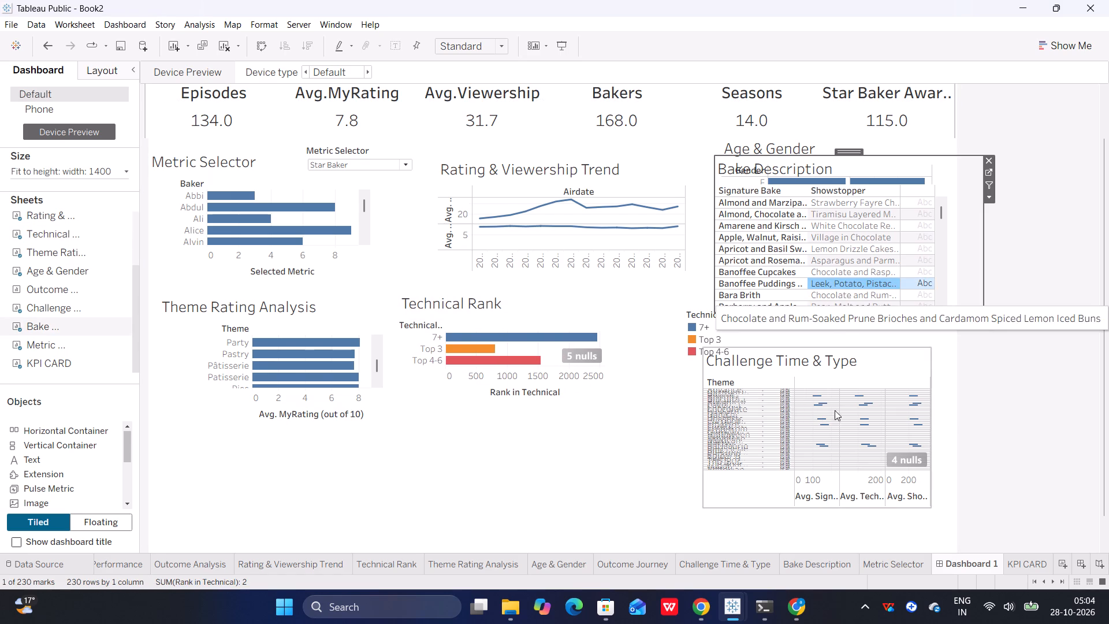
left_click(834, 415)
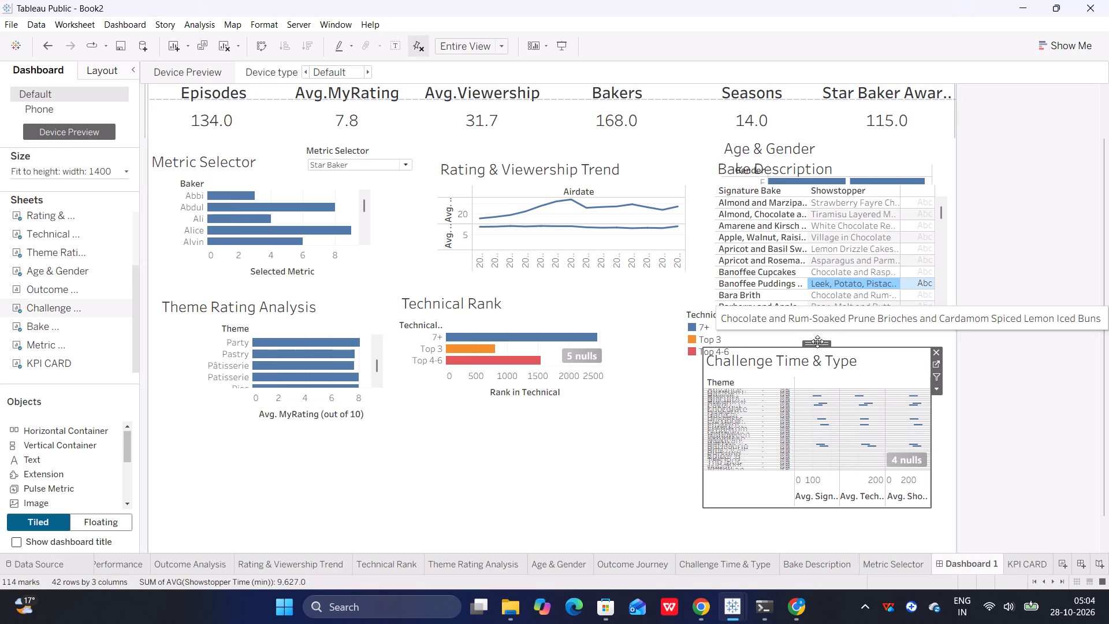
left_click_drag(817, 341, 831, 347)
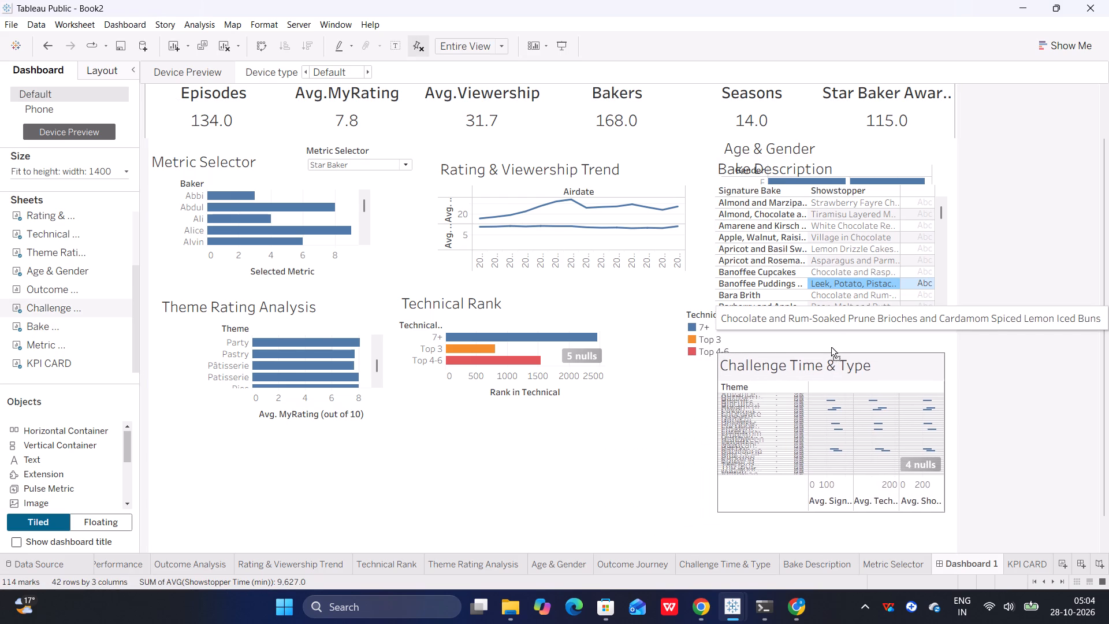
left_click_drag(831, 347, 831, 355)
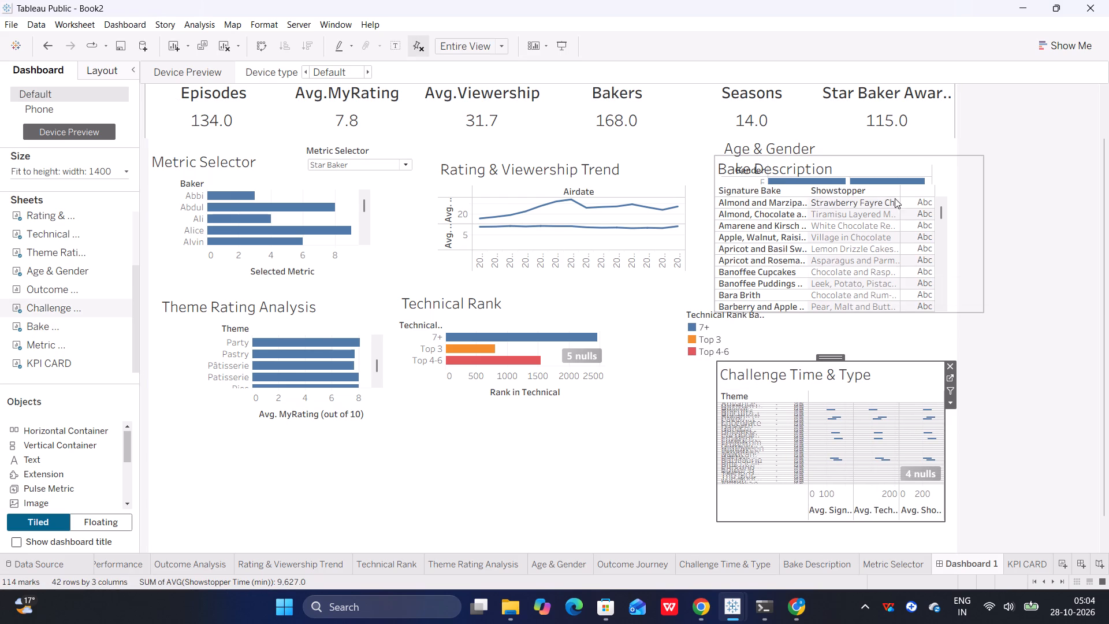
Move the Bake Description table off the Age & Gender chart to the space below Theme Rating Analysis.
left_click(881, 222)
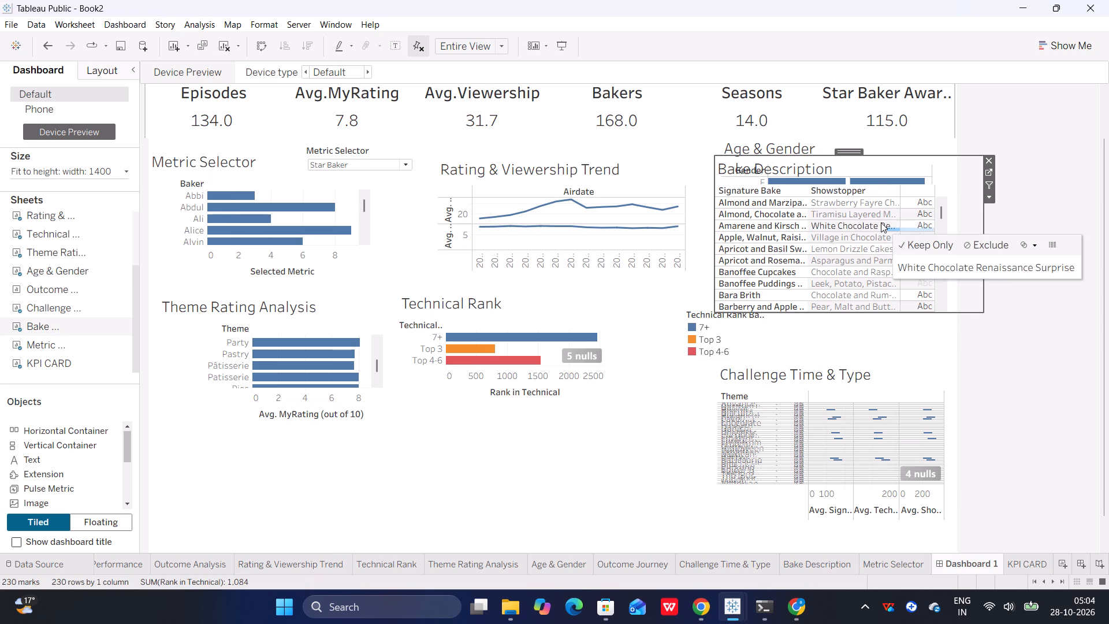
left_click_drag(854, 151, 623, 334)
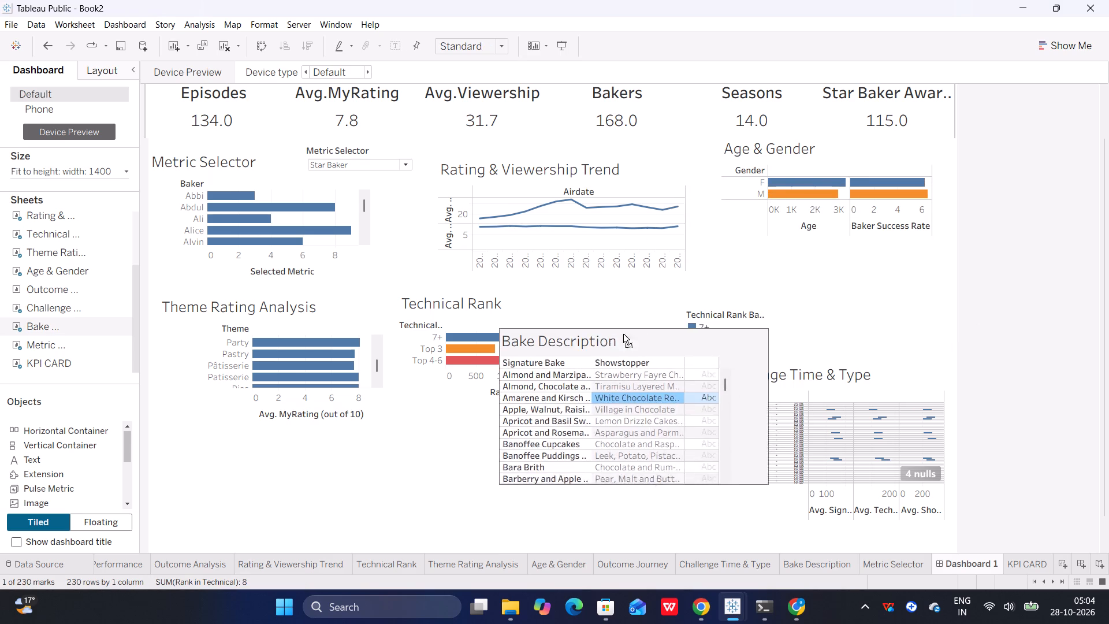
left_click_drag(623, 334, 300, 423)
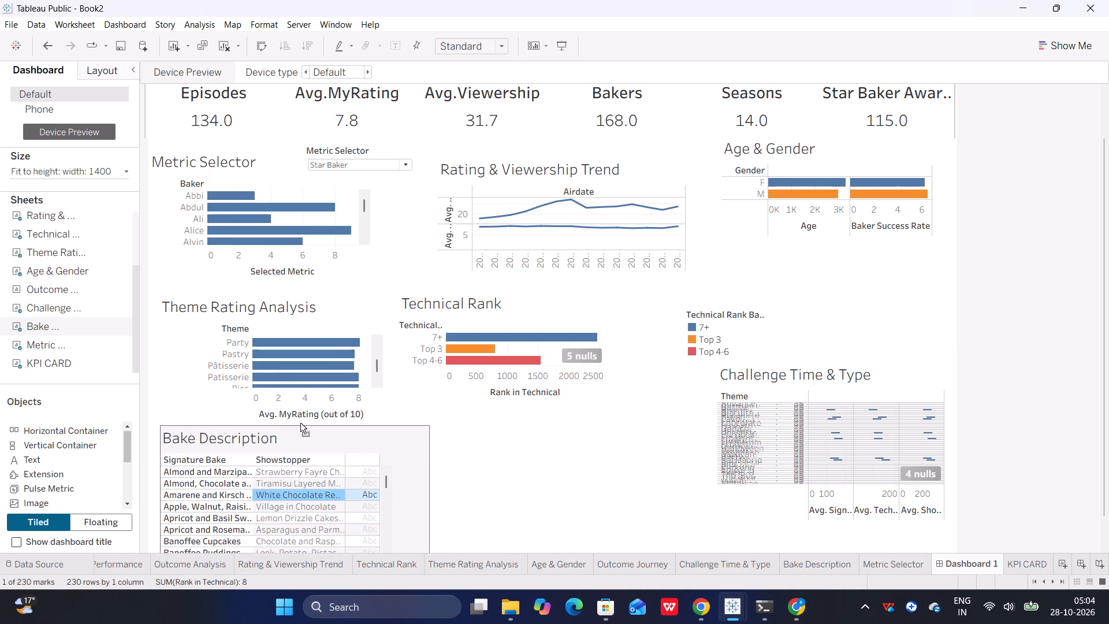
left_click_drag(300, 423, 307, 426)
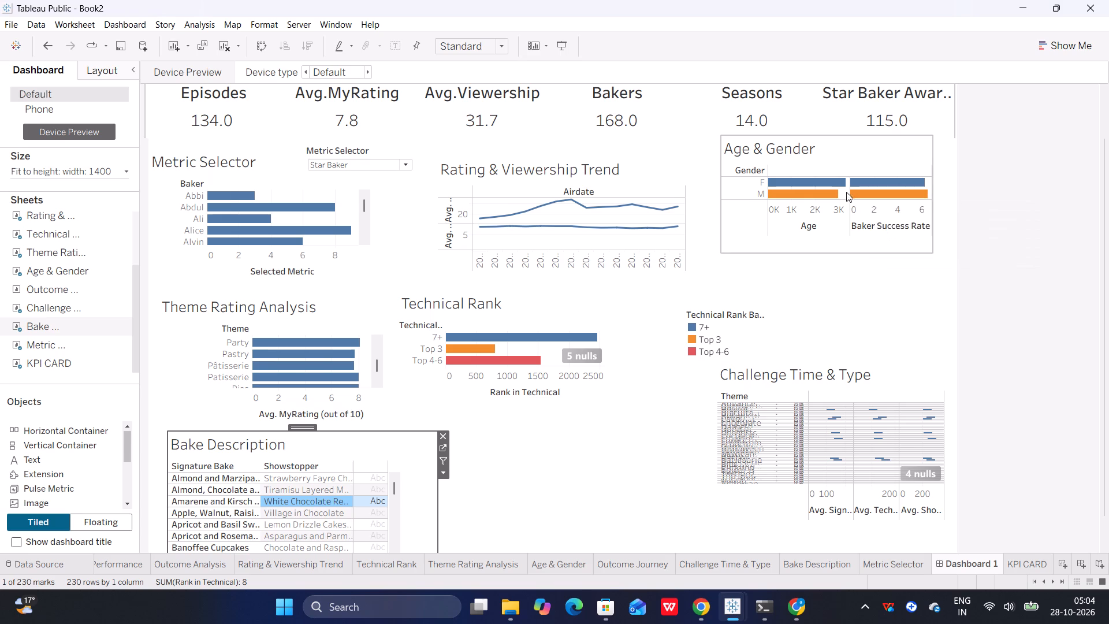
Move the Age & Gender chart below Technical Rank, beside Bake Description, and shrink its width and height.
left_click(844, 163)
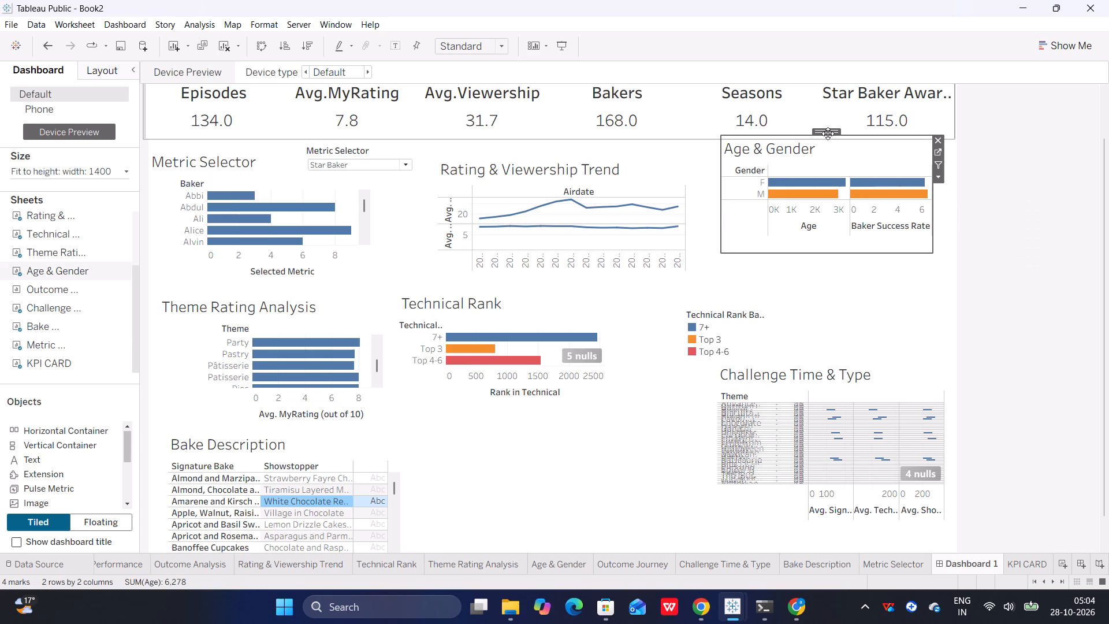
left_click_drag(828, 133, 535, 419)
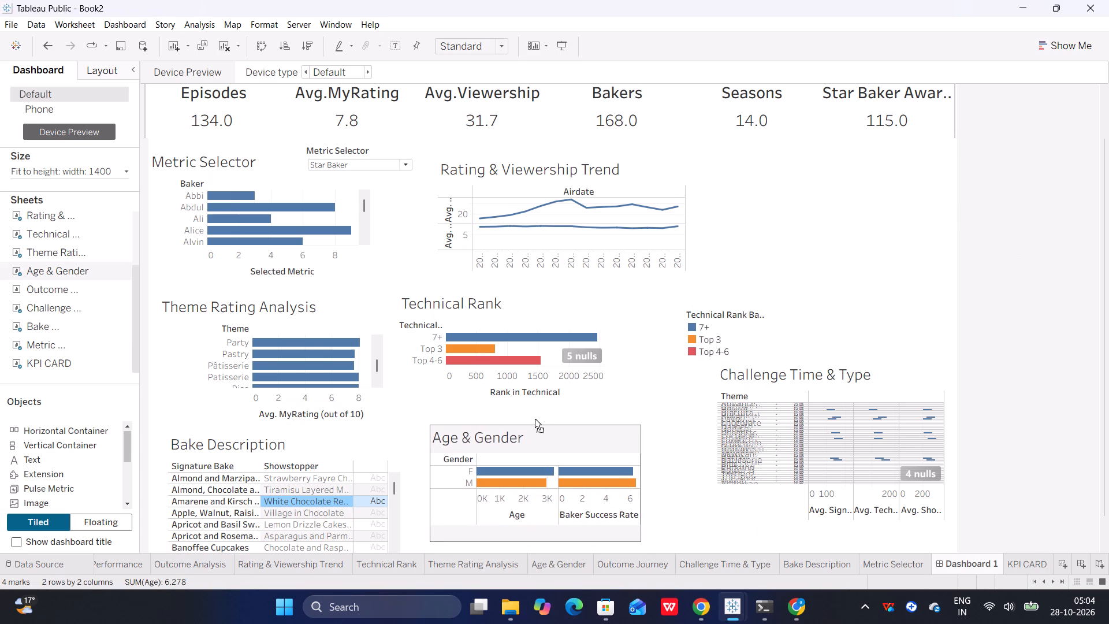
left_click_drag(535, 419, 535, 415)
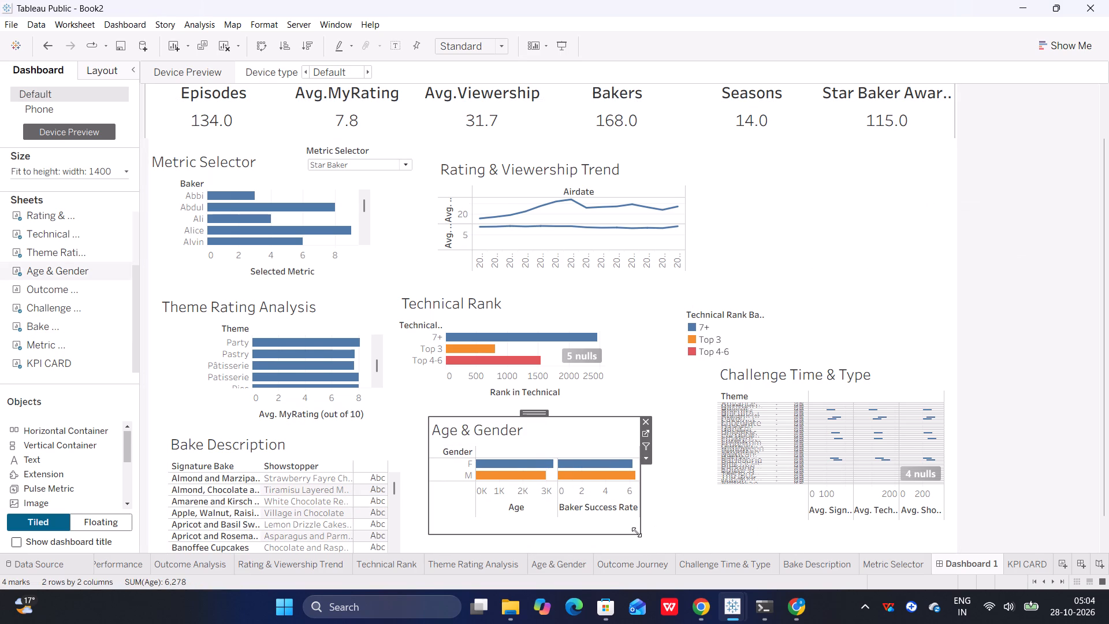
left_click_drag(637, 532, 594, 506)
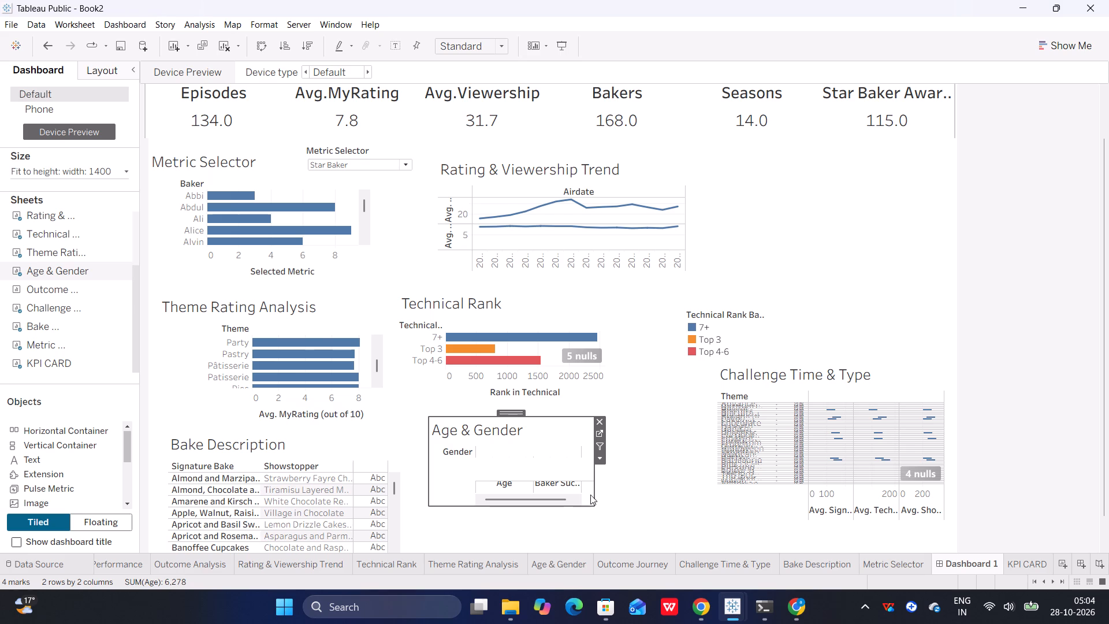
Enlarge the Age & Gender chart in both width and height so its gender bars and axes fit.
left_click_drag(591, 504, 644, 529)
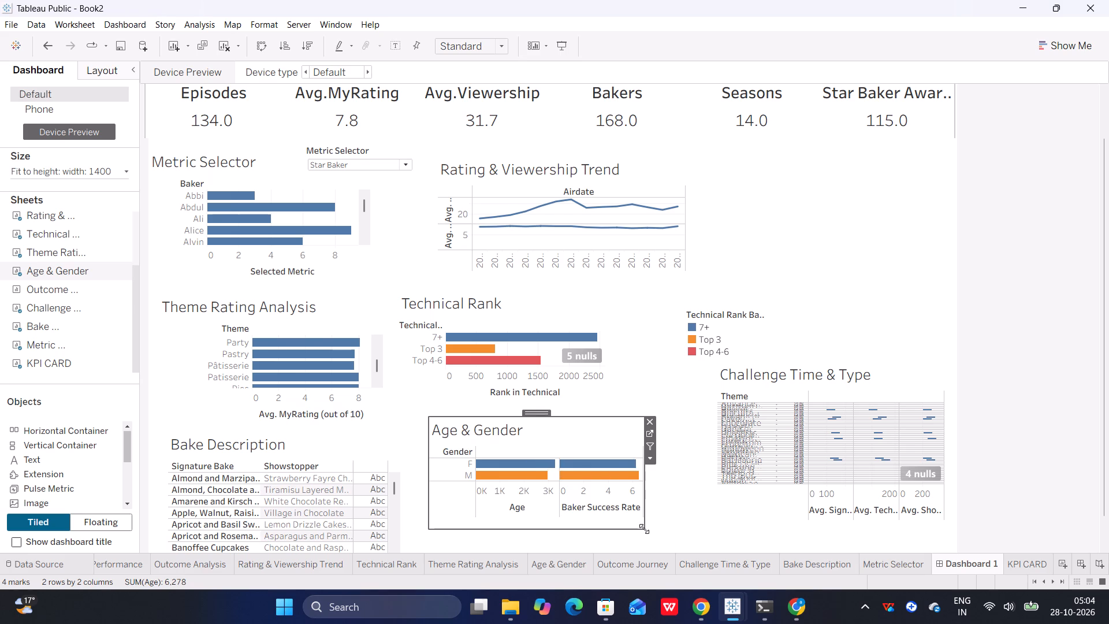
Move the Technical Rank Band legend to the upper corner of the Technical Rank chart, below Rating & Viewership Trend.
left_click(720, 329)
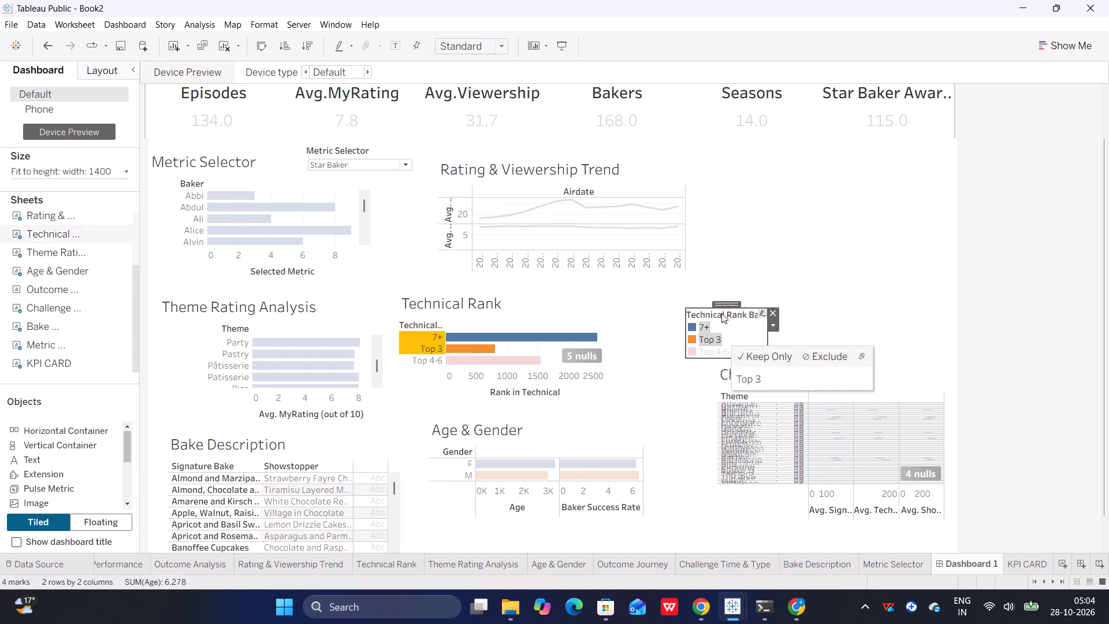
left_click_drag(720, 303, 626, 274)
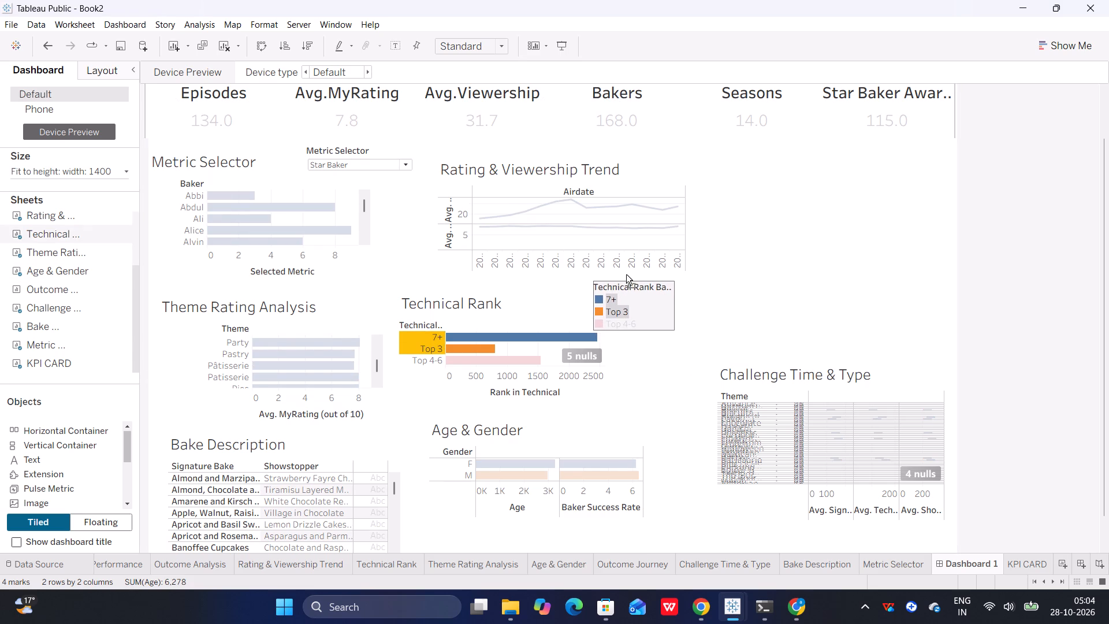
left_click_drag(626, 274, 626, 274)
left_click(749, 307)
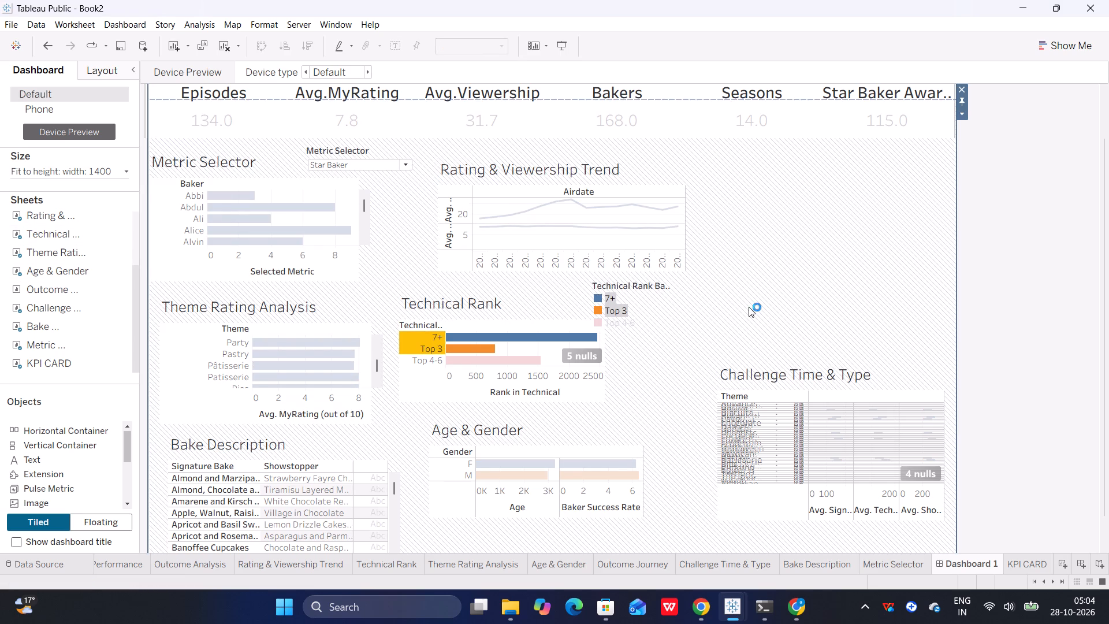
Make the Challenge Time & Type chart much taller and shift it down, leaving free space beneath the KPI CARD.
left_click(801, 413)
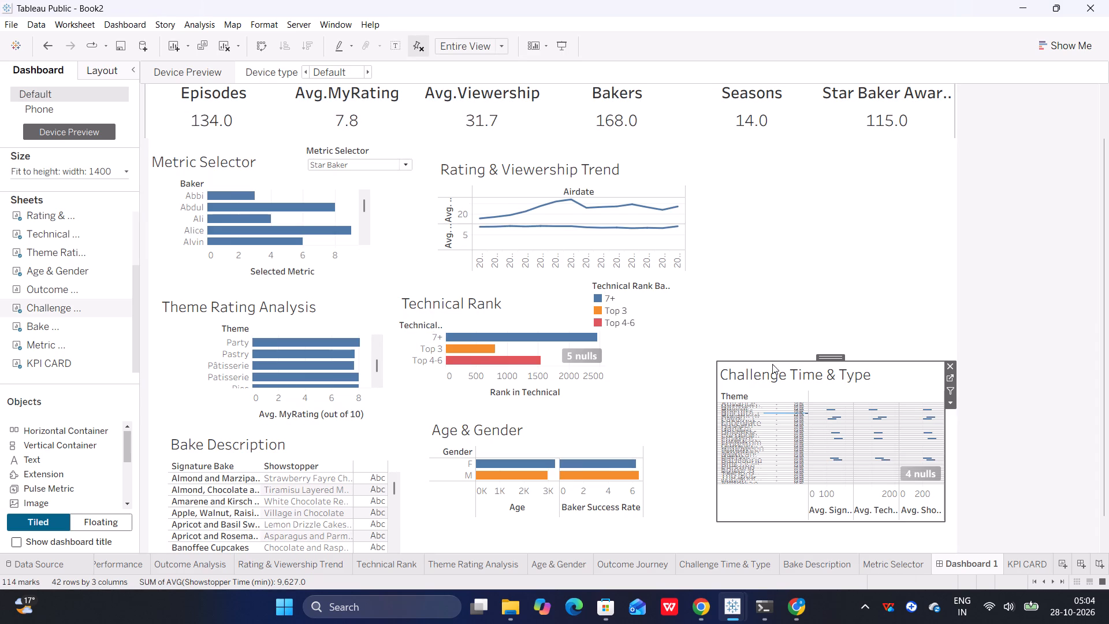
left_click_drag(716, 362, 689, 138)
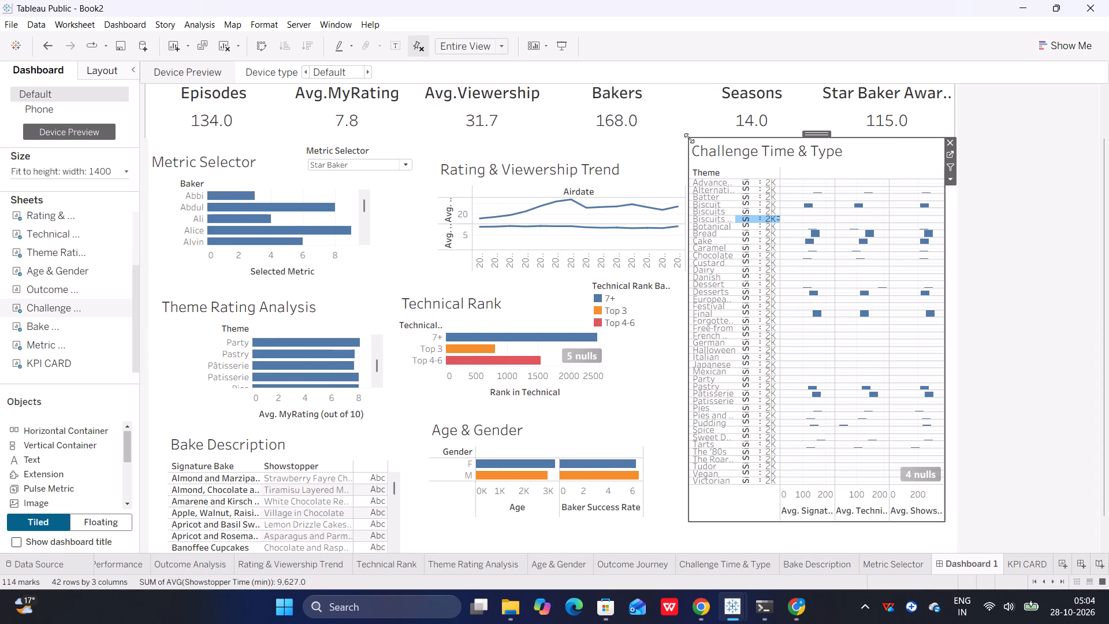
left_click_drag(689, 138, 721, 203)
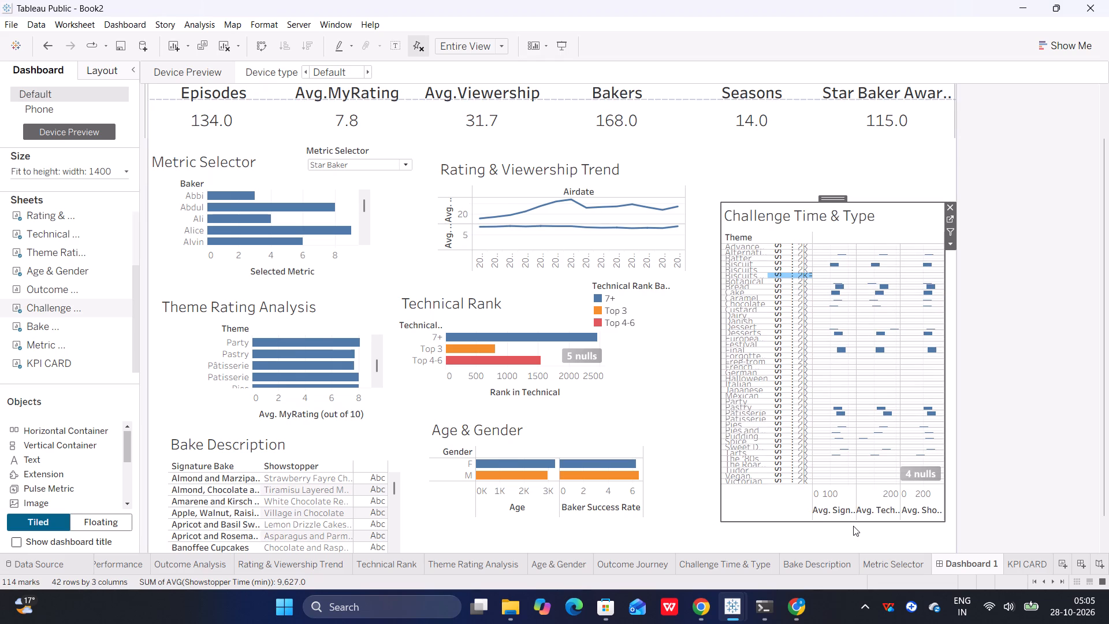
left_click_drag(855, 522, 861, 549)
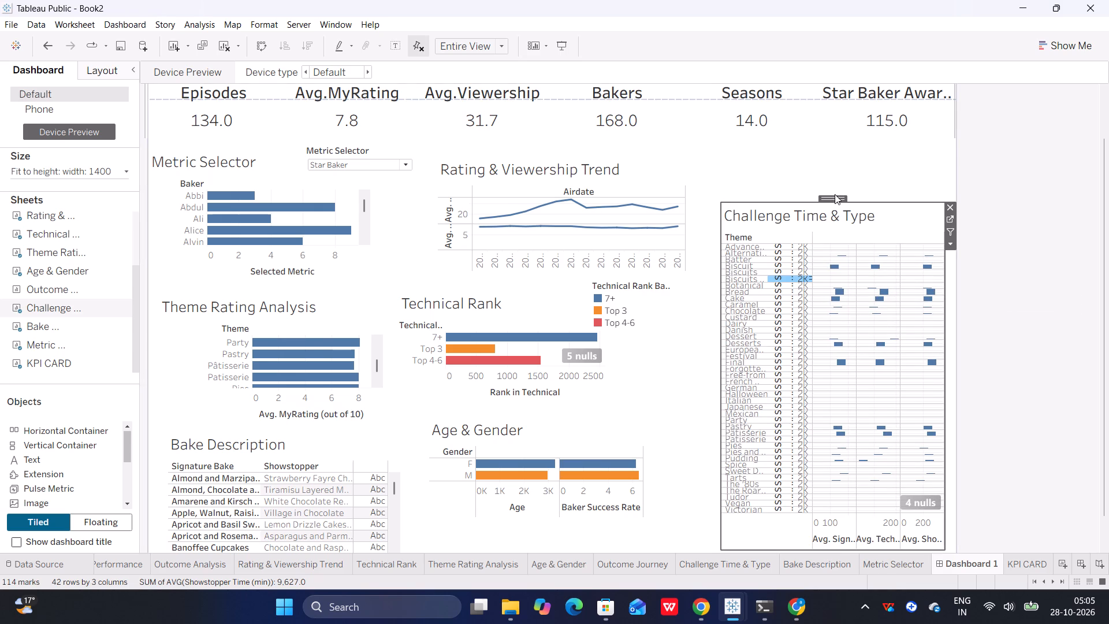
left_click_drag(833, 199, 836, 232)
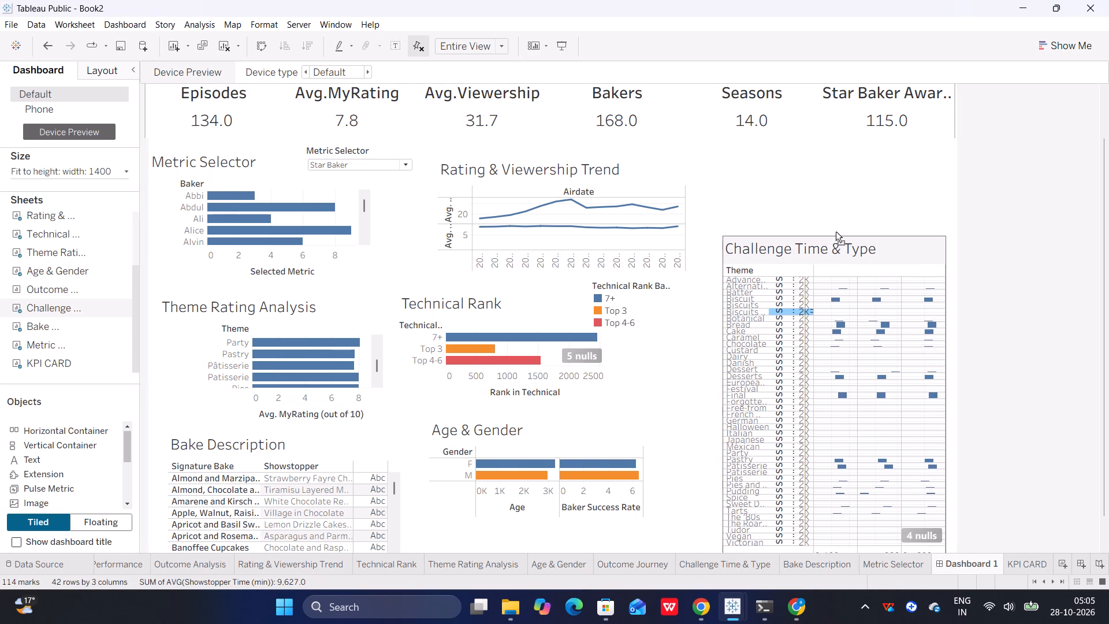
left_click_drag(836, 232, 840, 235)
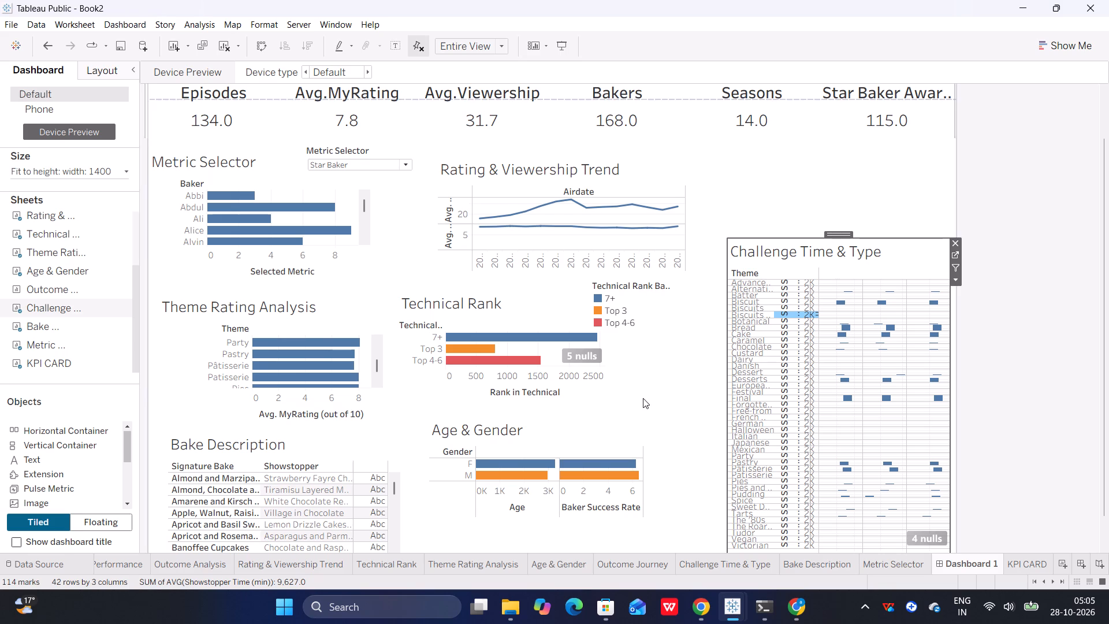
Move the Age & Gender chart into the space above Challenge Time & Type and size it to fit its bars.
left_click(585, 443)
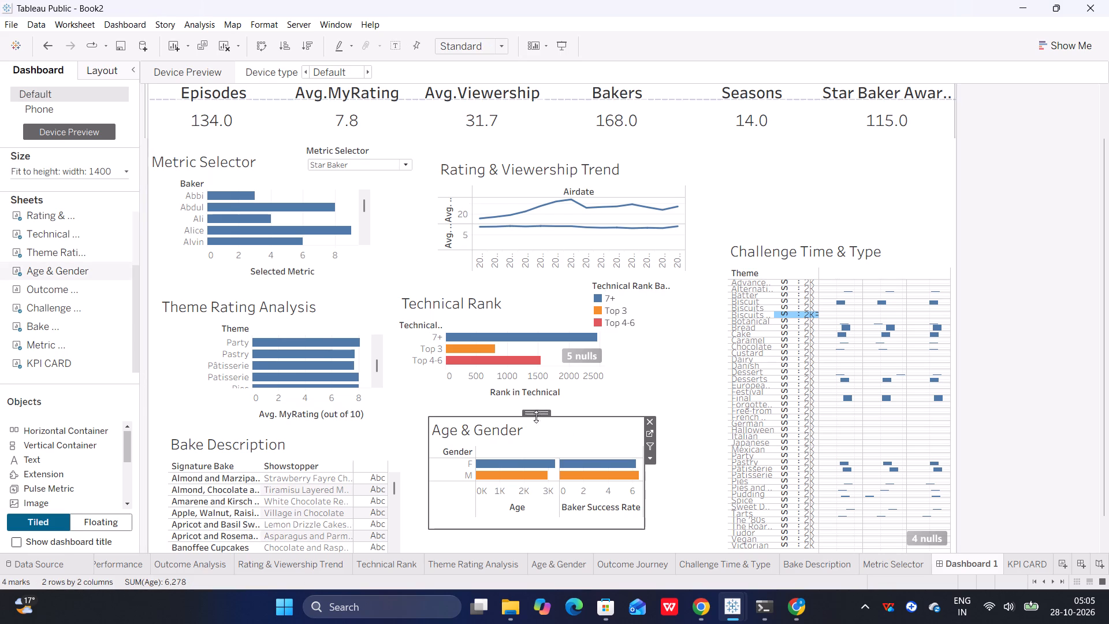
left_click_drag(535, 418, 612, 448)
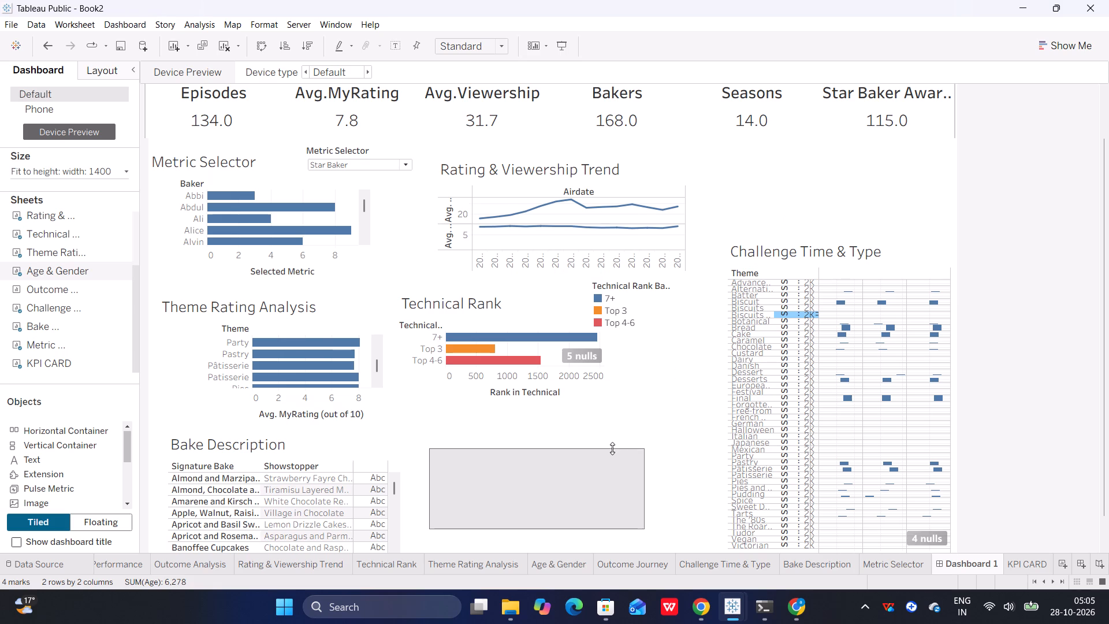
left_click_drag(542, 447, 790, 173)
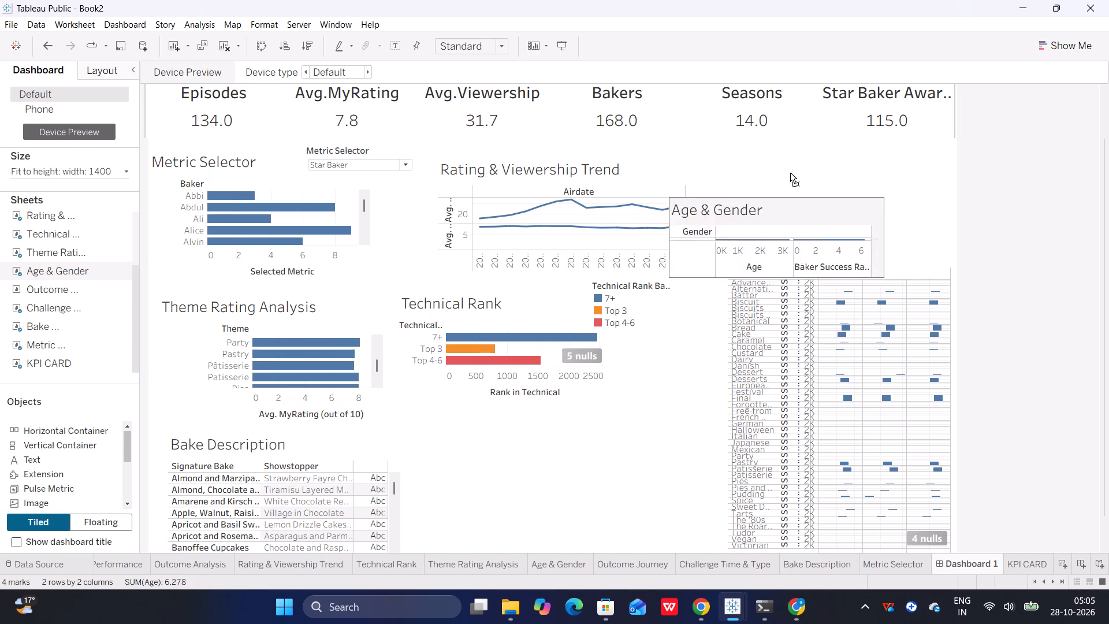
left_click_drag(790, 173, 825, 139)
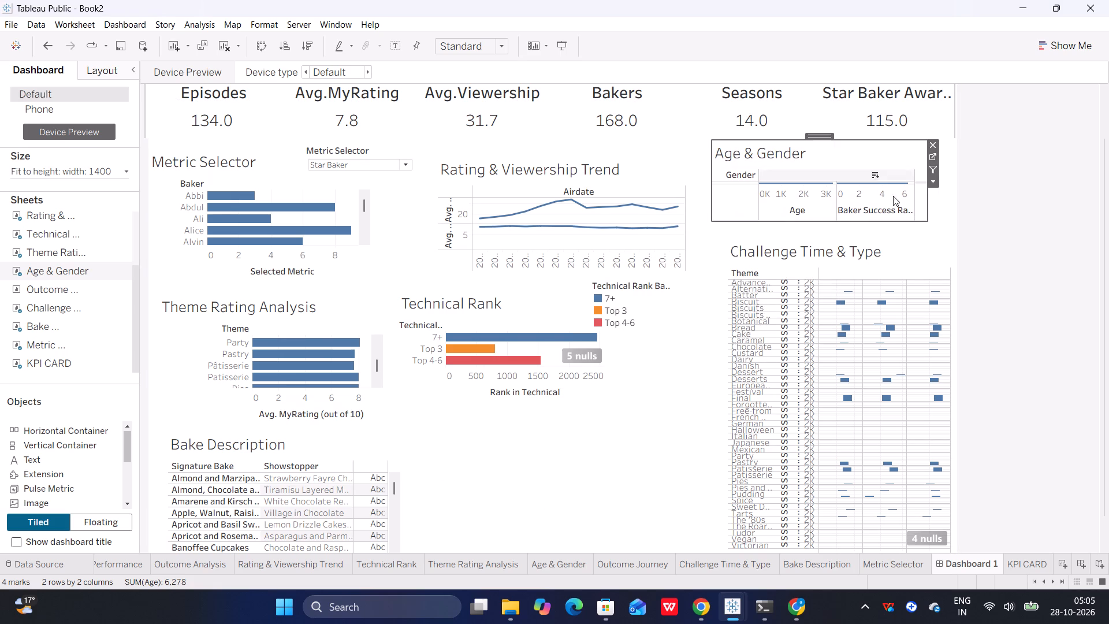
left_click_drag(929, 222, 941, 239)
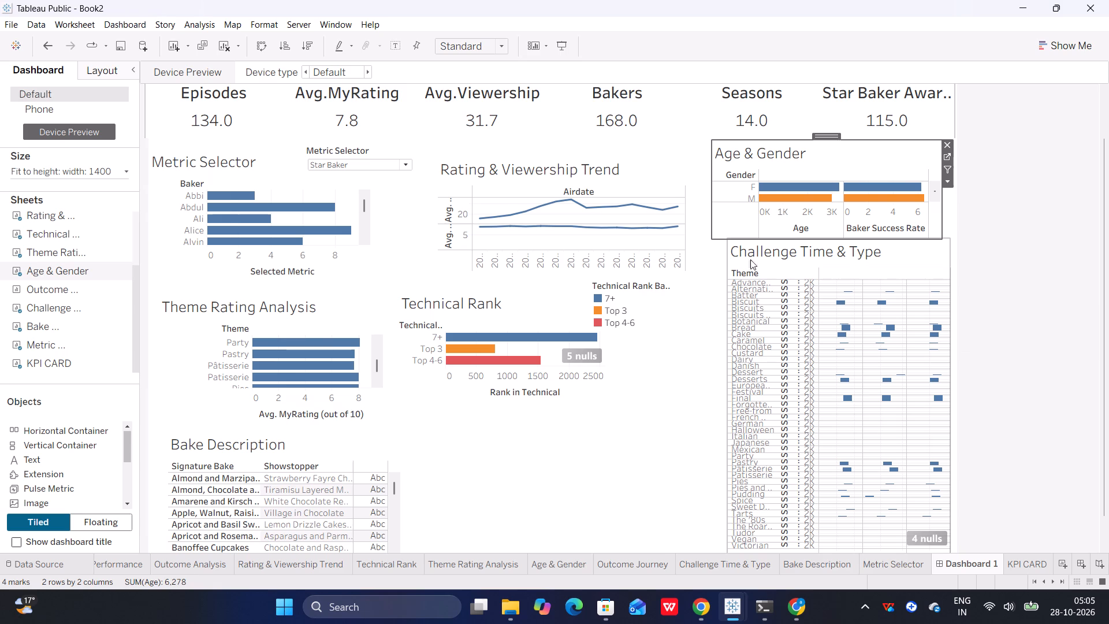
Lower the top edge of the Challenge Time & Type chart and widen it slightly so it clears Age & Gender.
left_click(731, 243)
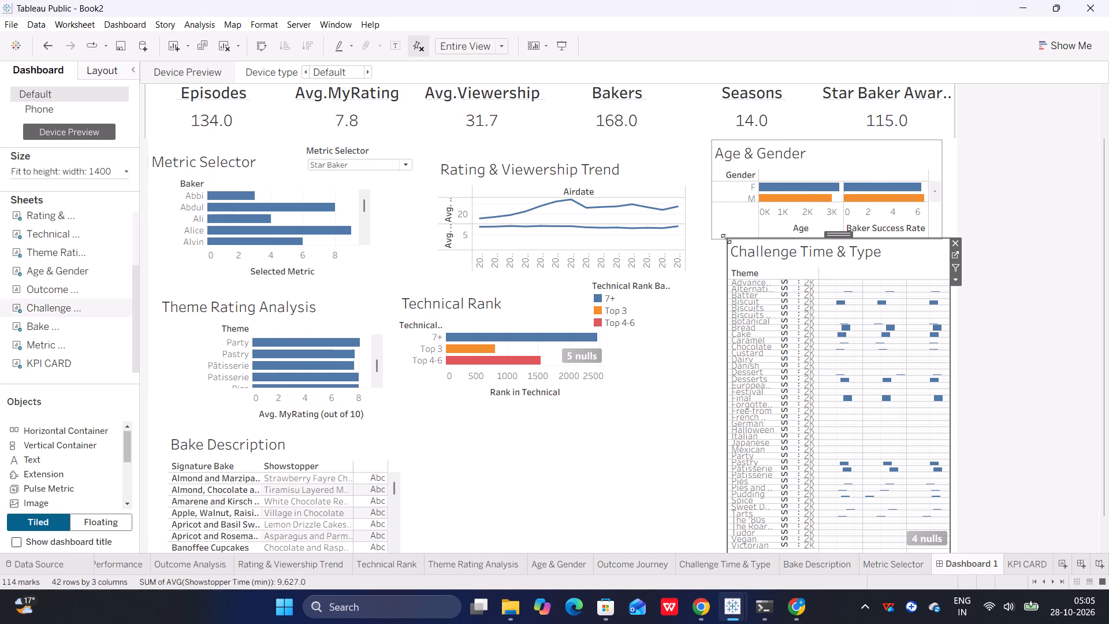
left_click_drag(727, 242, 719, 259)
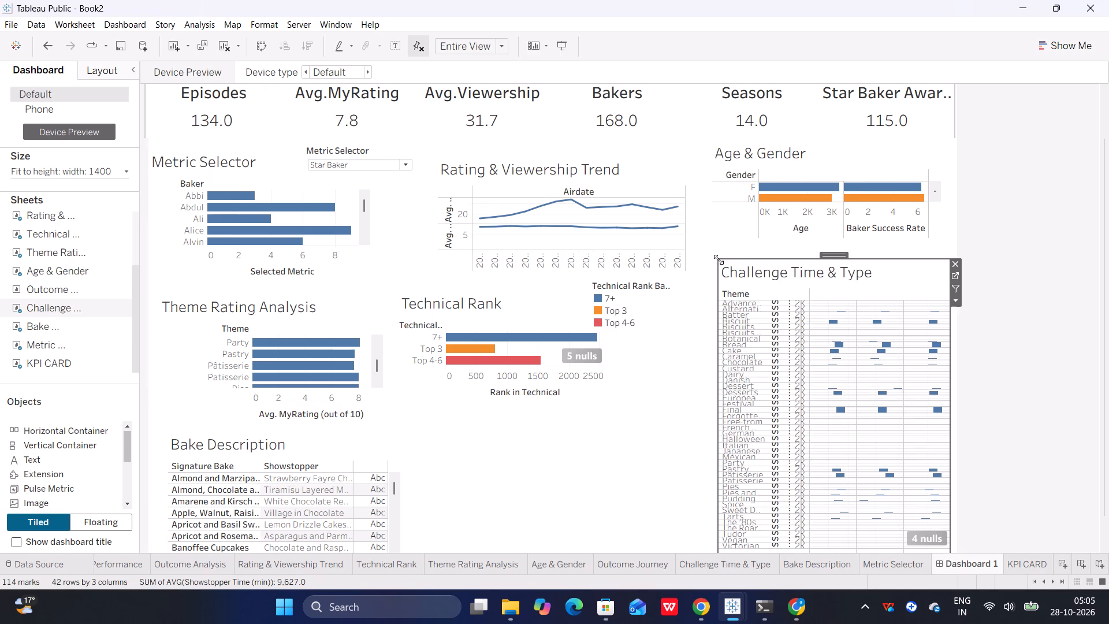
left_click(675, 362)
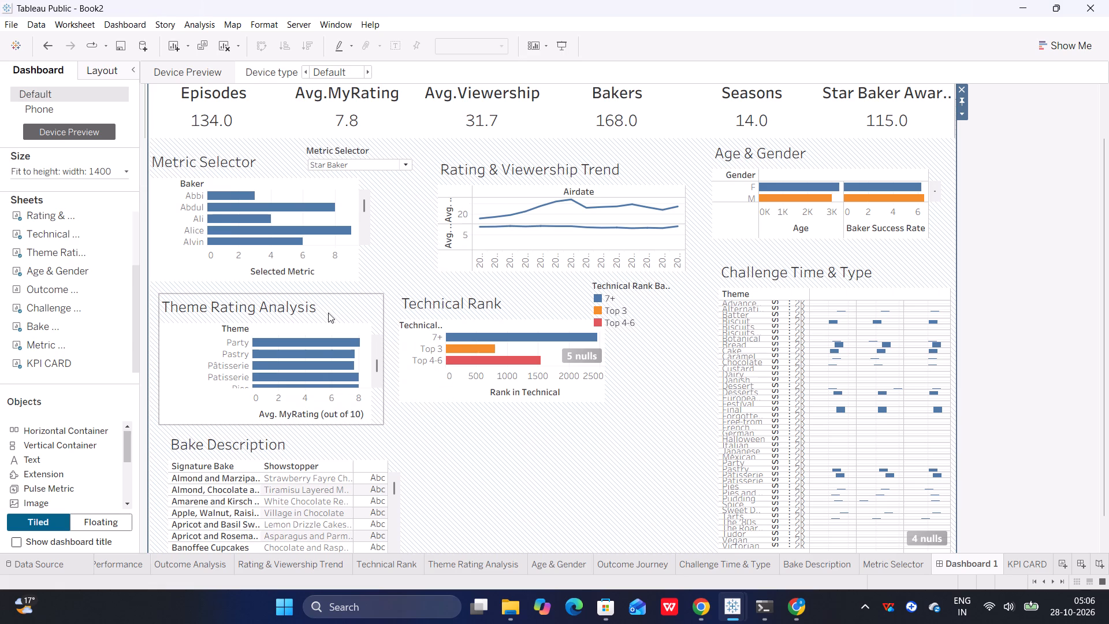
Reduce the width of the Bake Description table slightly.
left_click(555, 318)
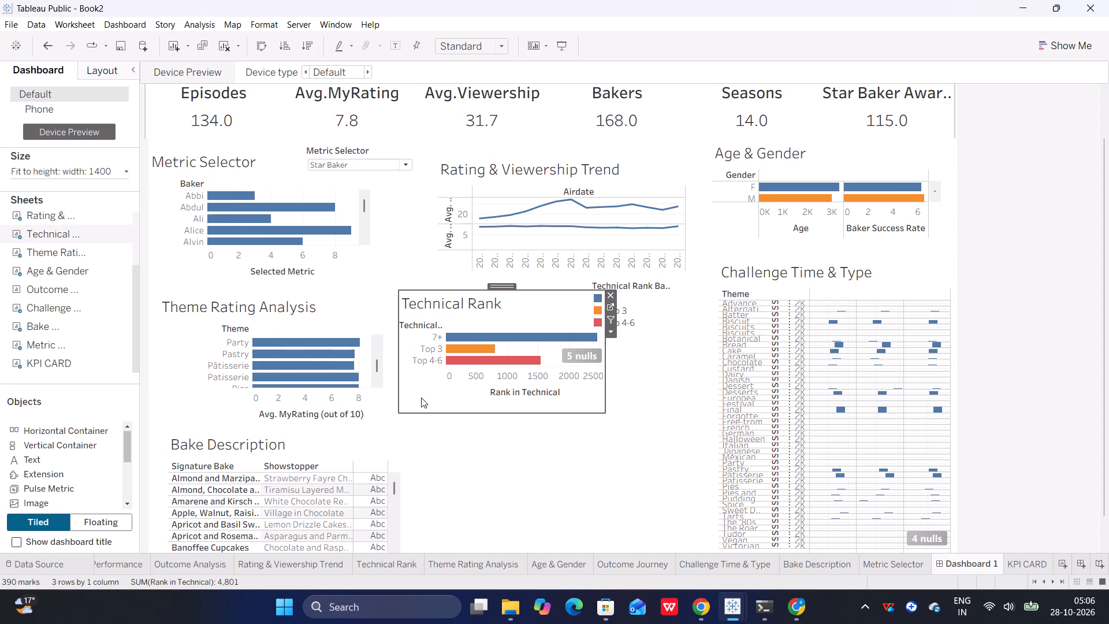
left_click(341, 463)
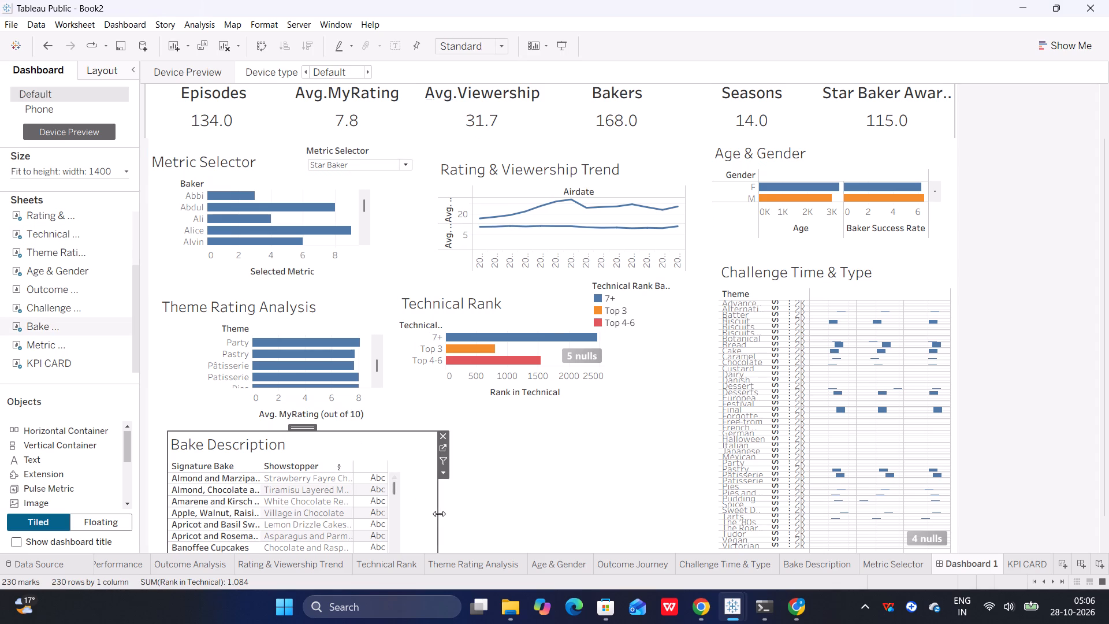
left_click(435, 512)
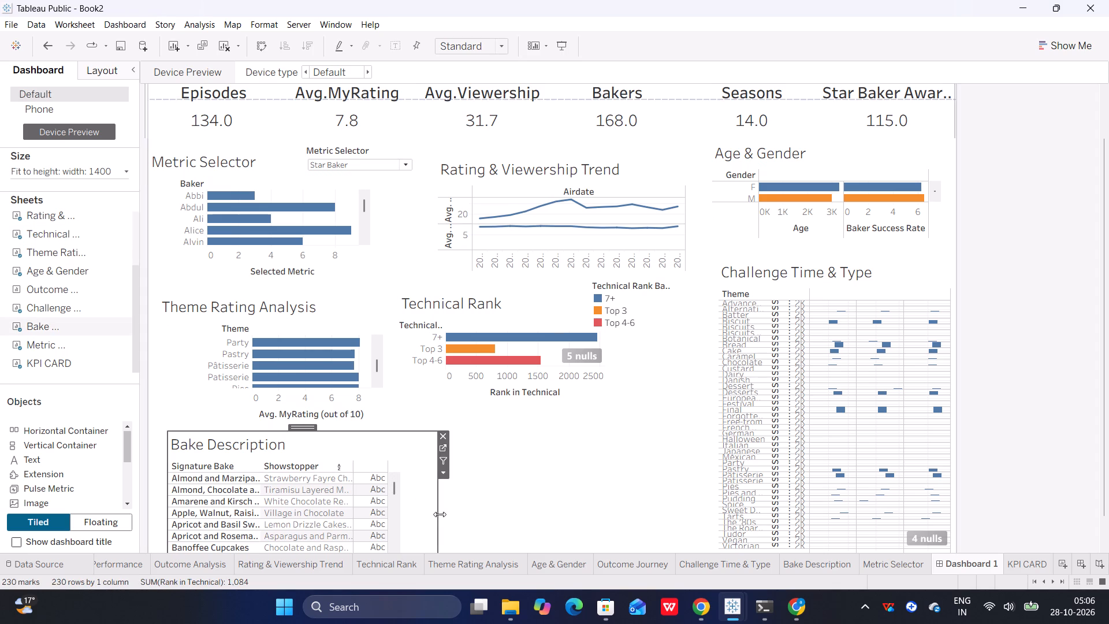
left_click_drag(440, 514, 630, 502)
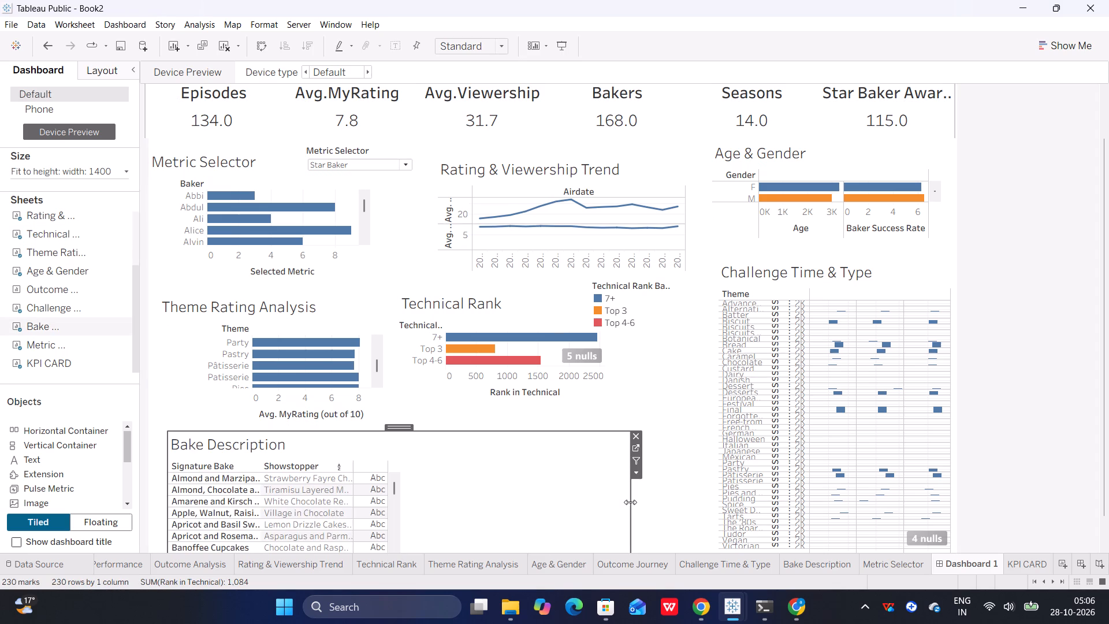
left_click_drag(630, 502, 426, 477)
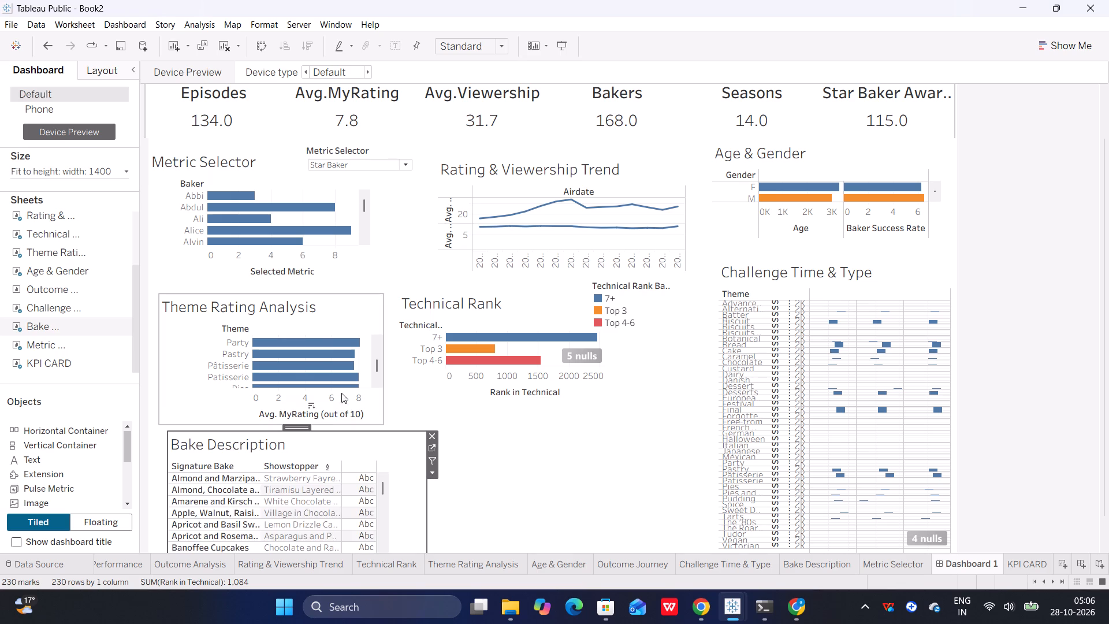
Move the Theme Rating Analysis chart to the space directly below the Technical Rank chart.
left_click(328, 312)
left_click_drag(267, 290, 476, 418)
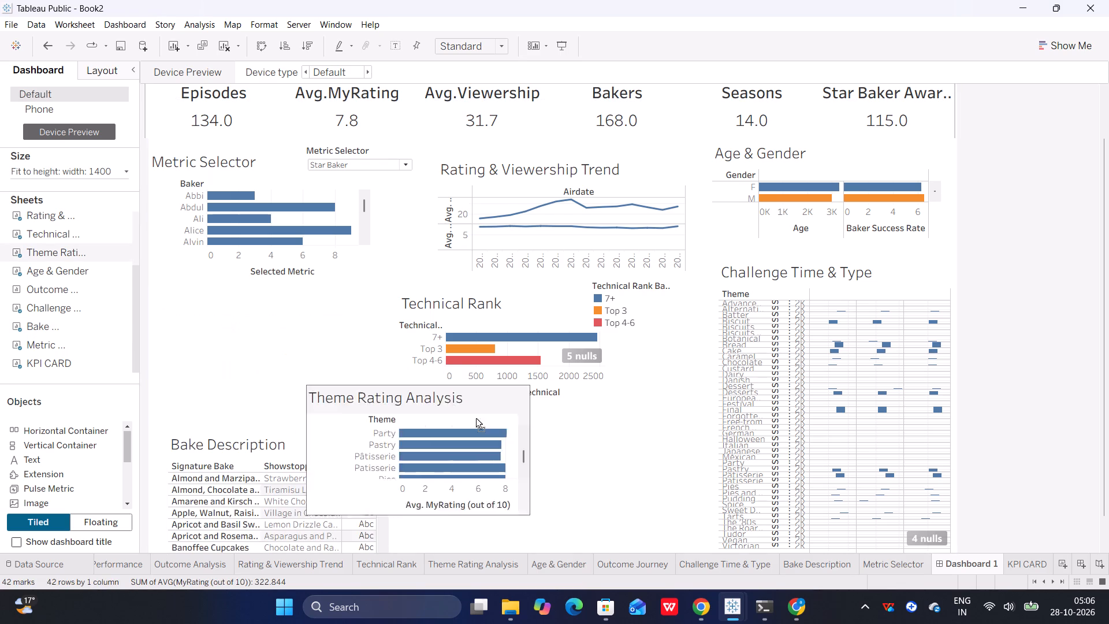
left_click_drag(476, 418, 513, 414)
Move the Bake Description table below Metric Selector and narrow it so it fits beside the Technical Rank chart.
left_click(310, 461)
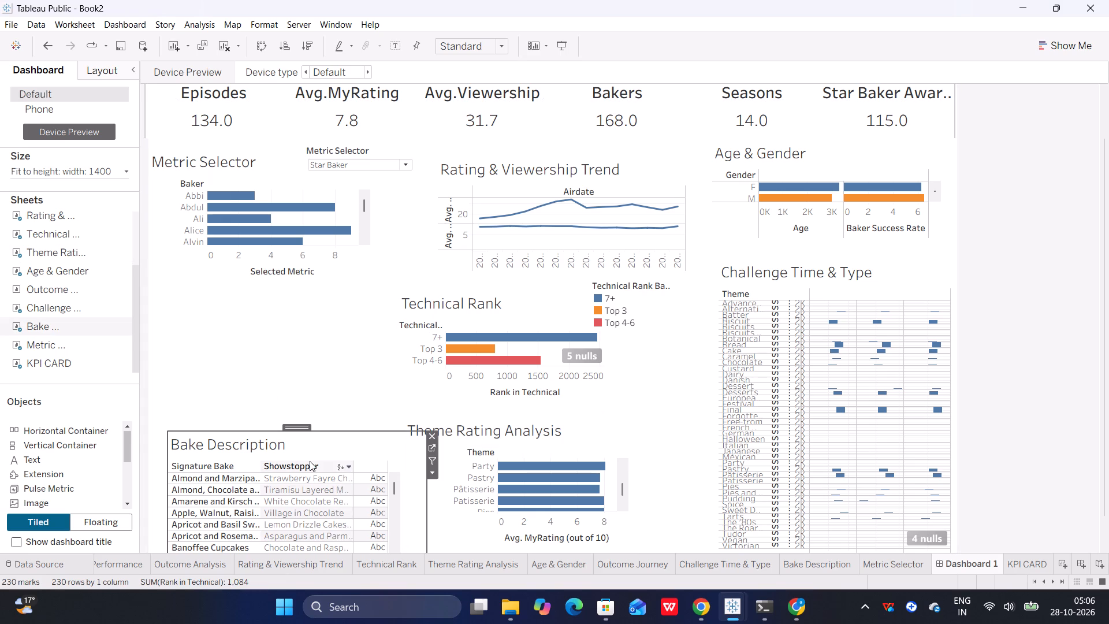
left_click_drag(295, 429, 259, 247)
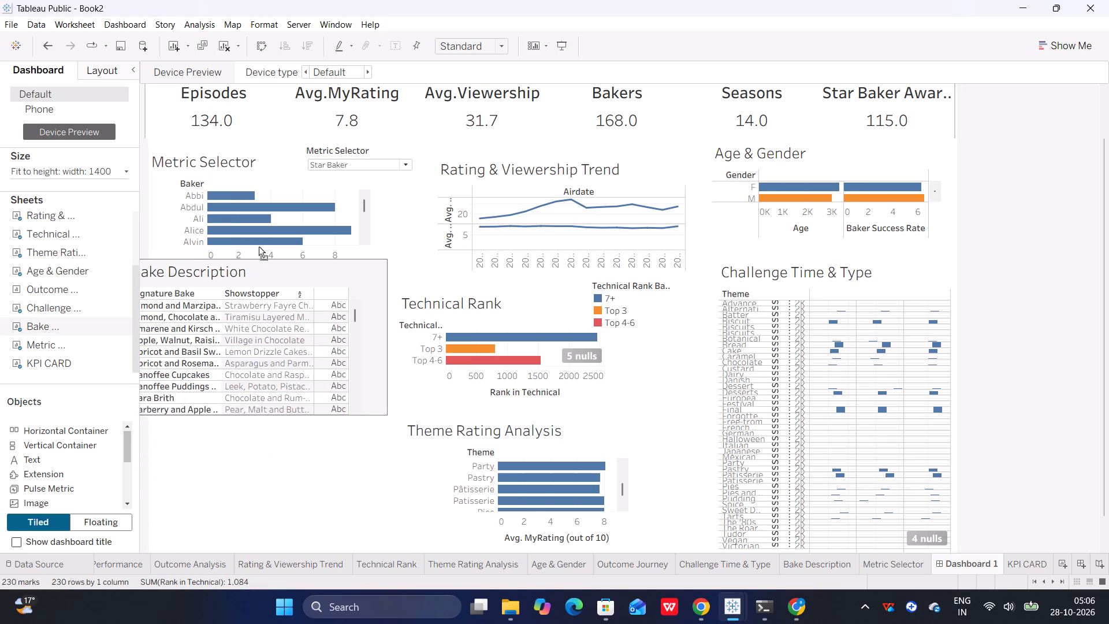
left_click_drag(259, 247, 263, 285)
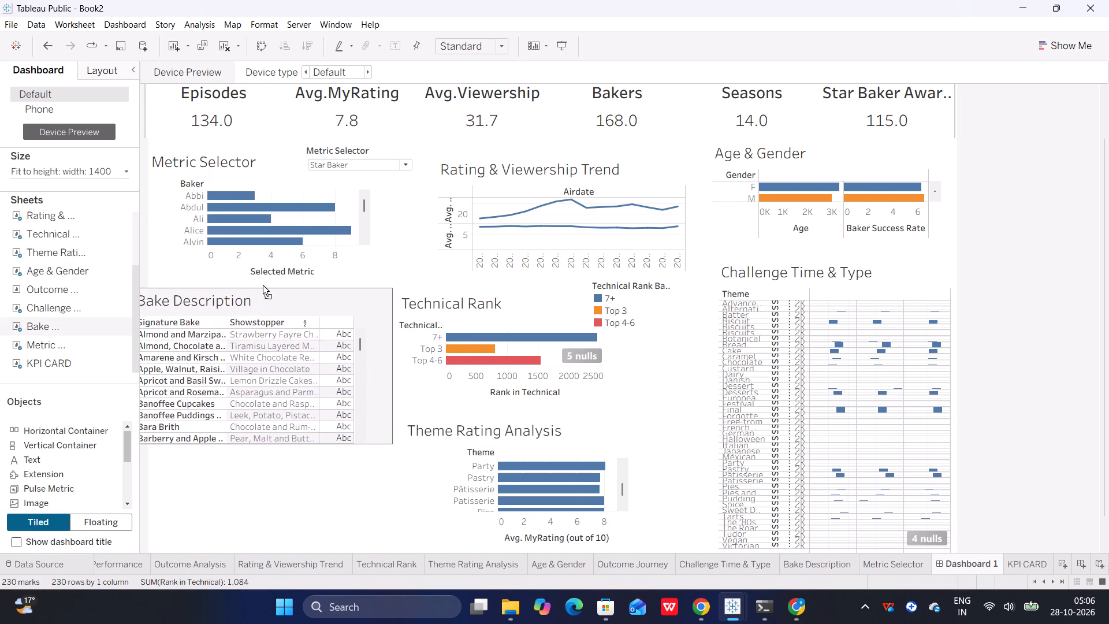
left_click_drag(263, 285, 333, 289)
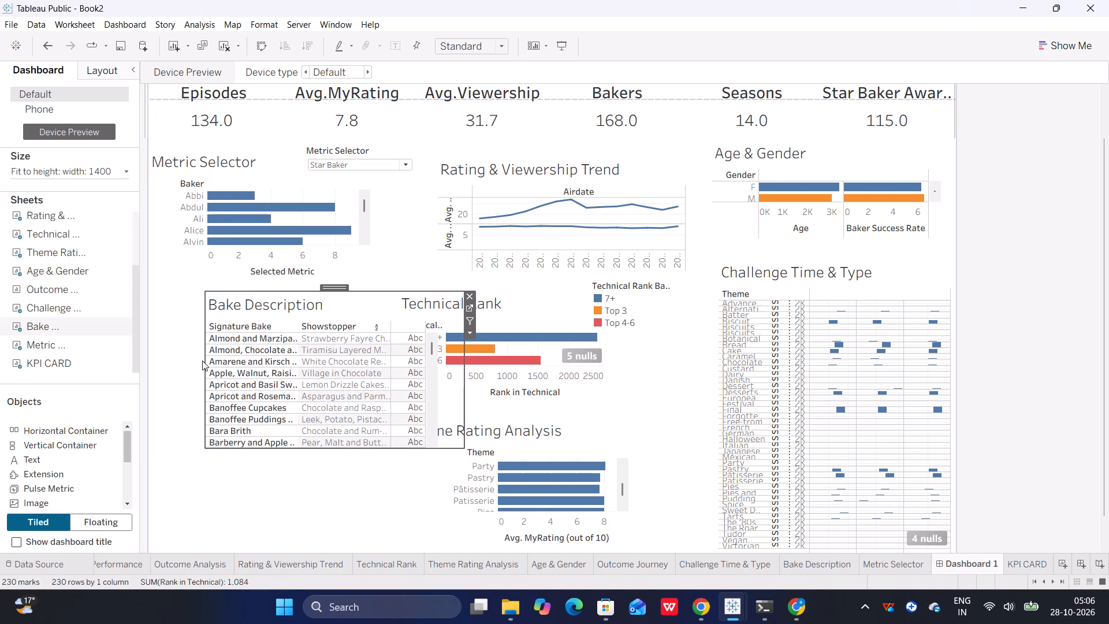
left_click_drag(205, 362, 225, 365)
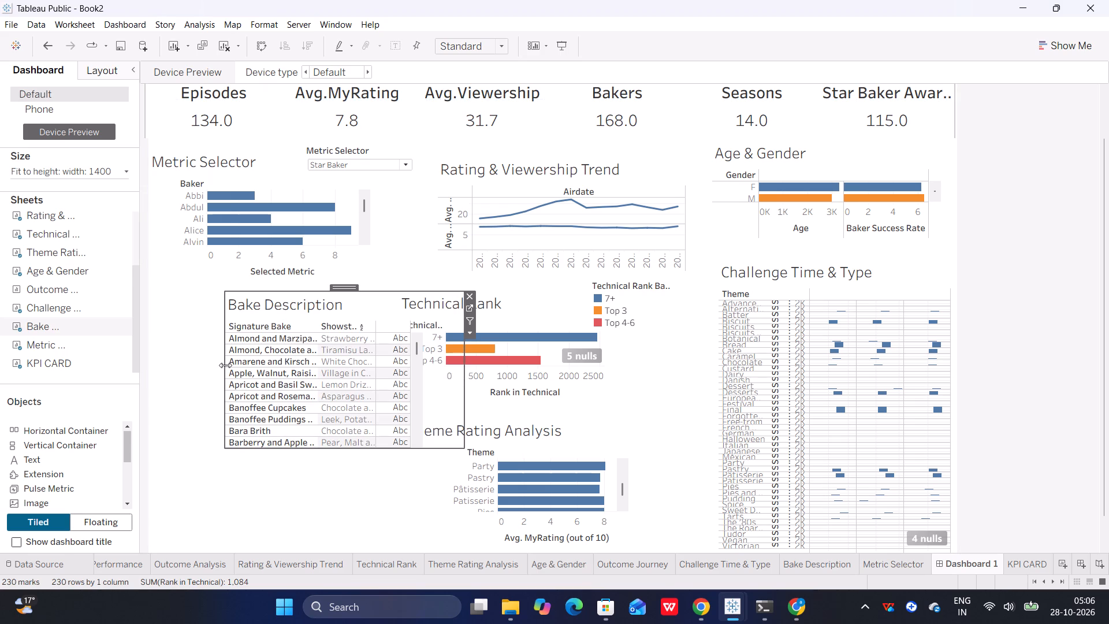
left_click_drag(346, 289, 297, 295)
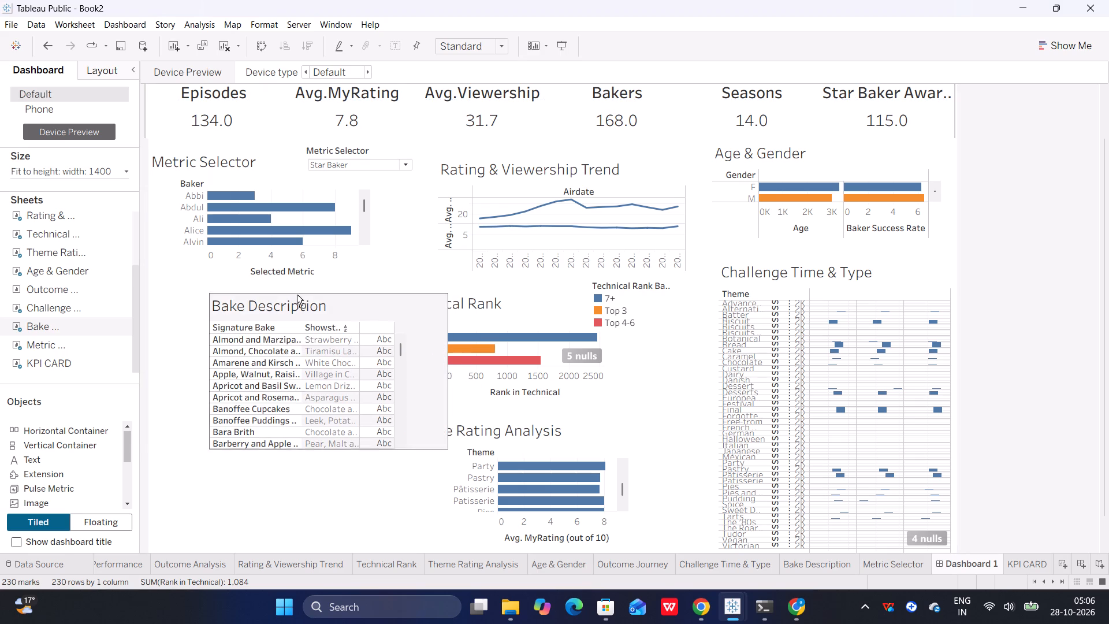
left_click_drag(297, 295, 272, 281)
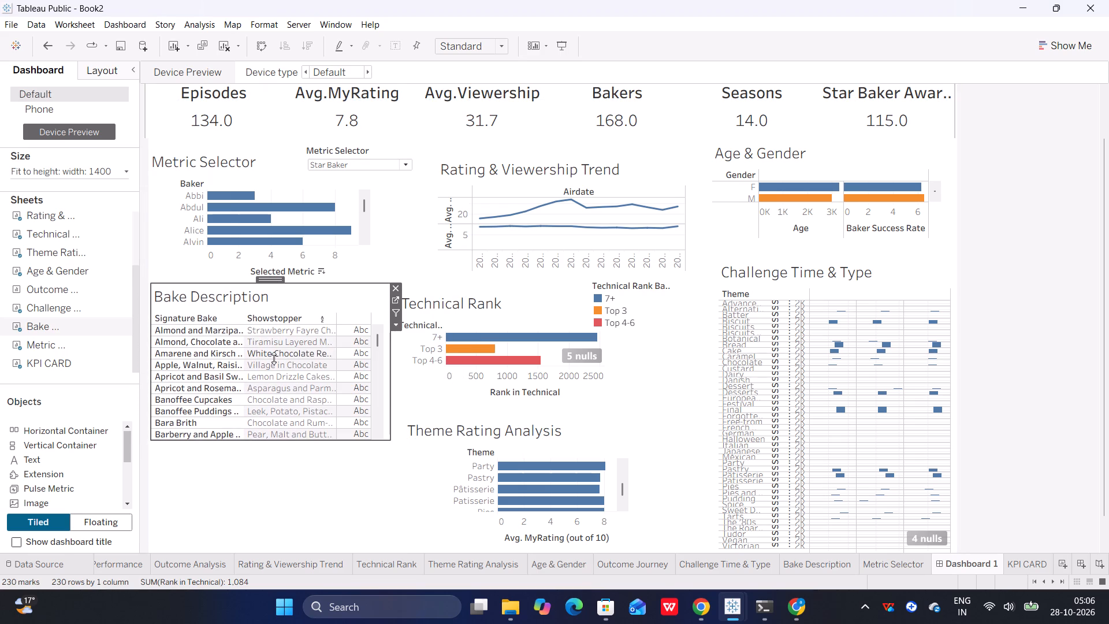
scroll(274, 358, "down", 2)
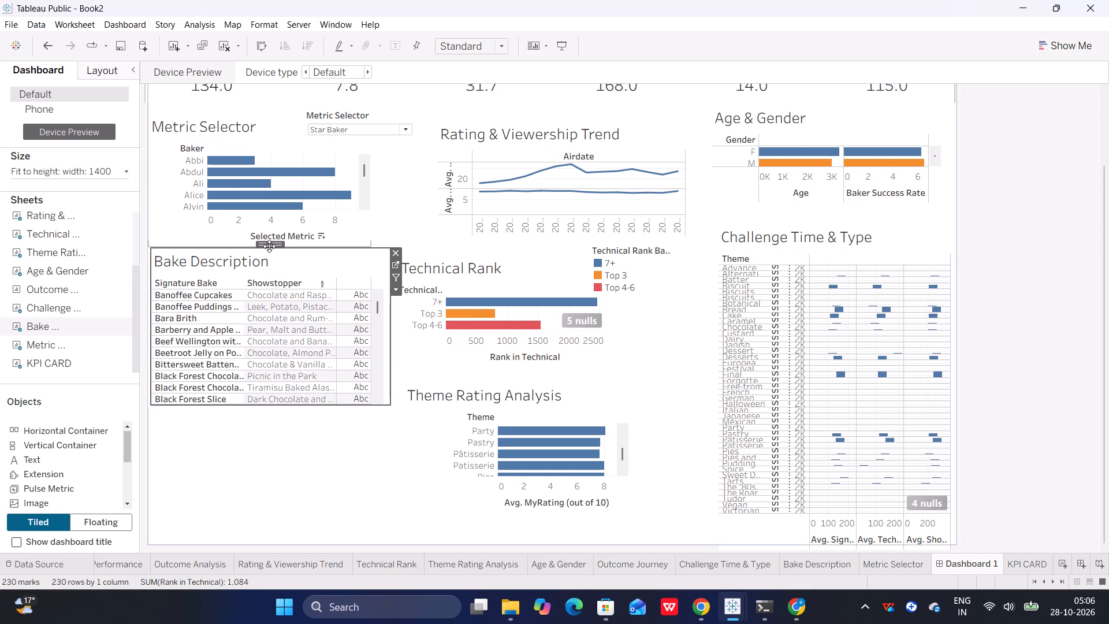
left_click_drag(268, 244, 266, 252)
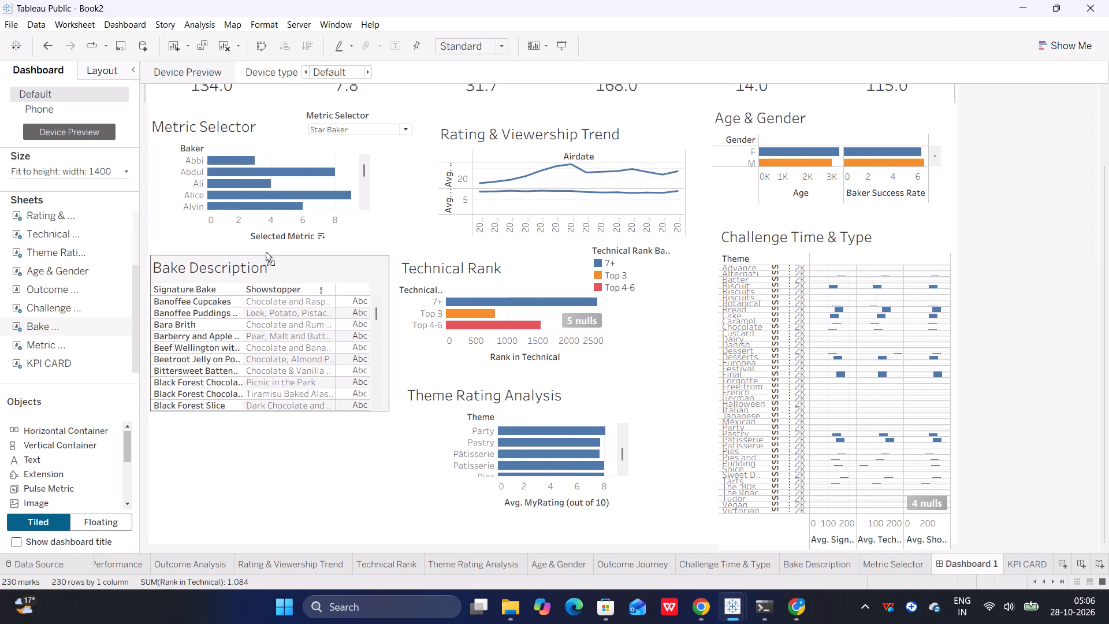
left_click_drag(266, 252, 267, 254)
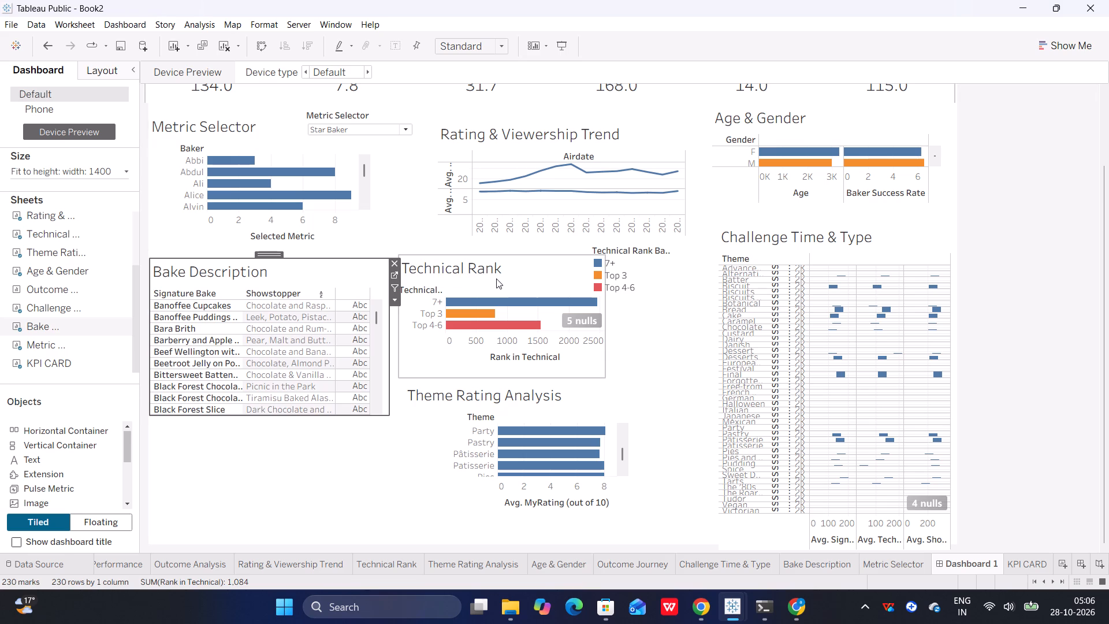
Move the Technical Rank colour legend further right so it sits clear of the Technical Rank chart, below Rating & Viewership Trend.
left_click(617, 259)
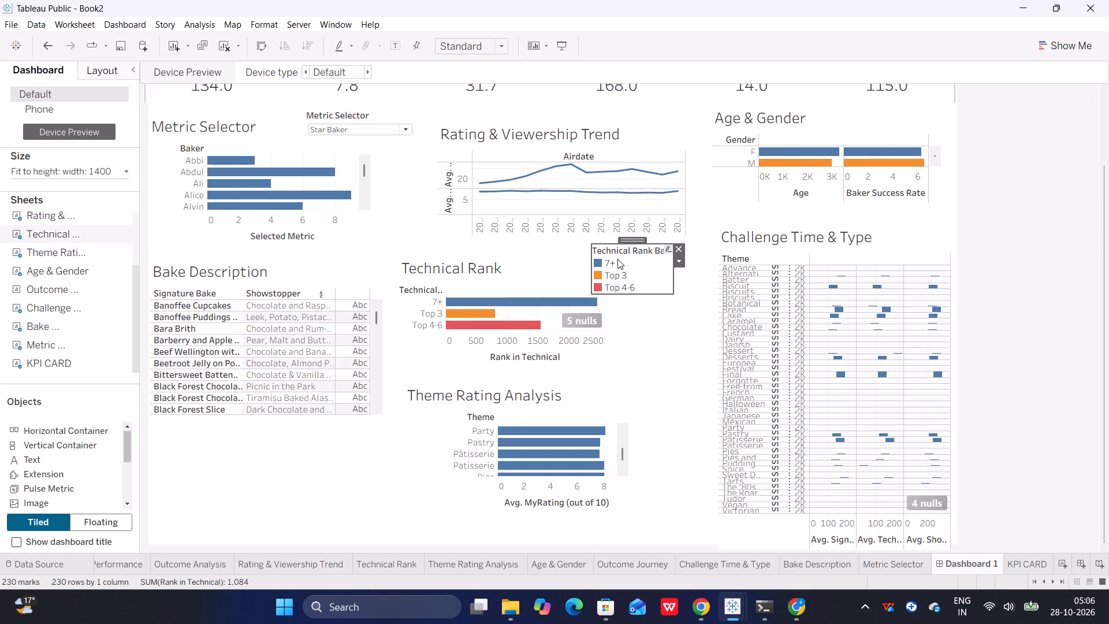
left_click_drag(628, 238, 658, 237)
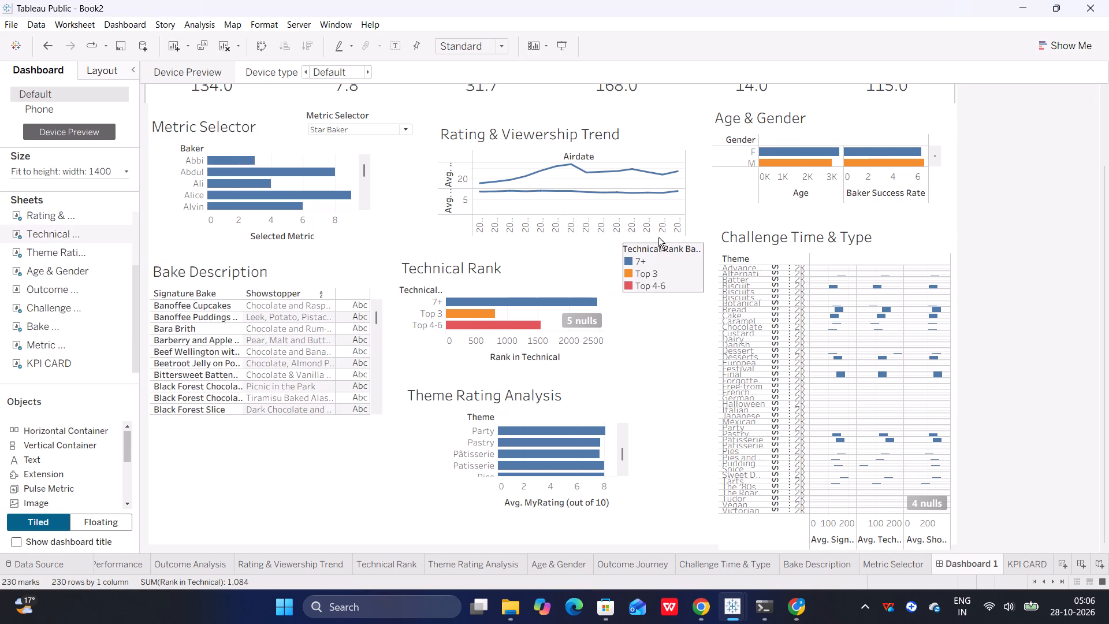
left_click_drag(658, 237, 663, 244)
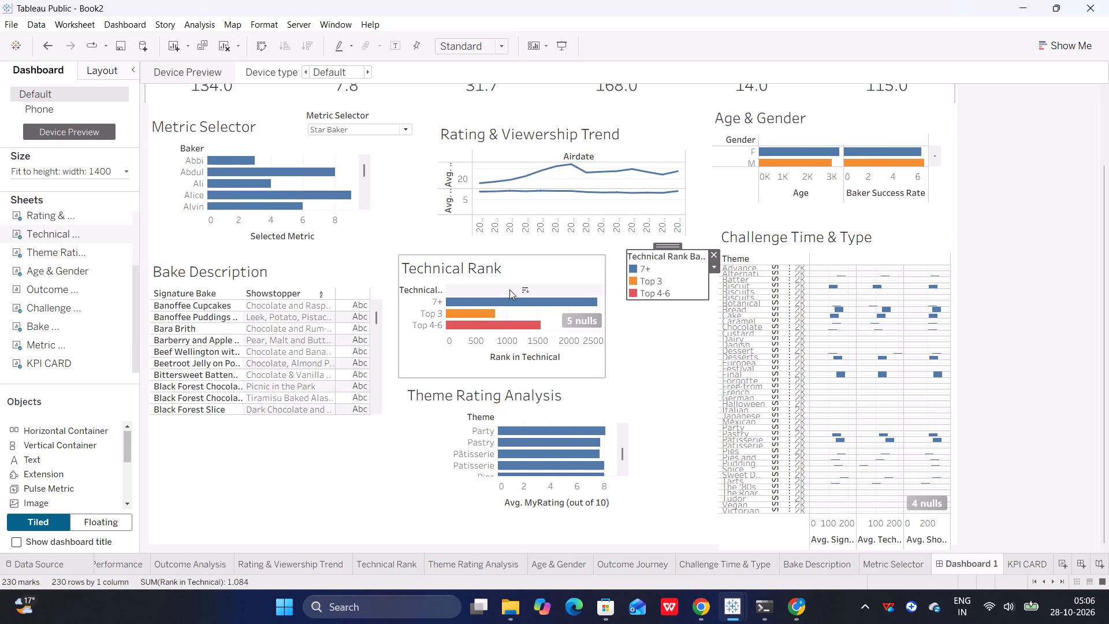
Move the Technical Rank chart slightly down and right, widening the gap below Rating & Viewership Trend.
left_click(523, 270)
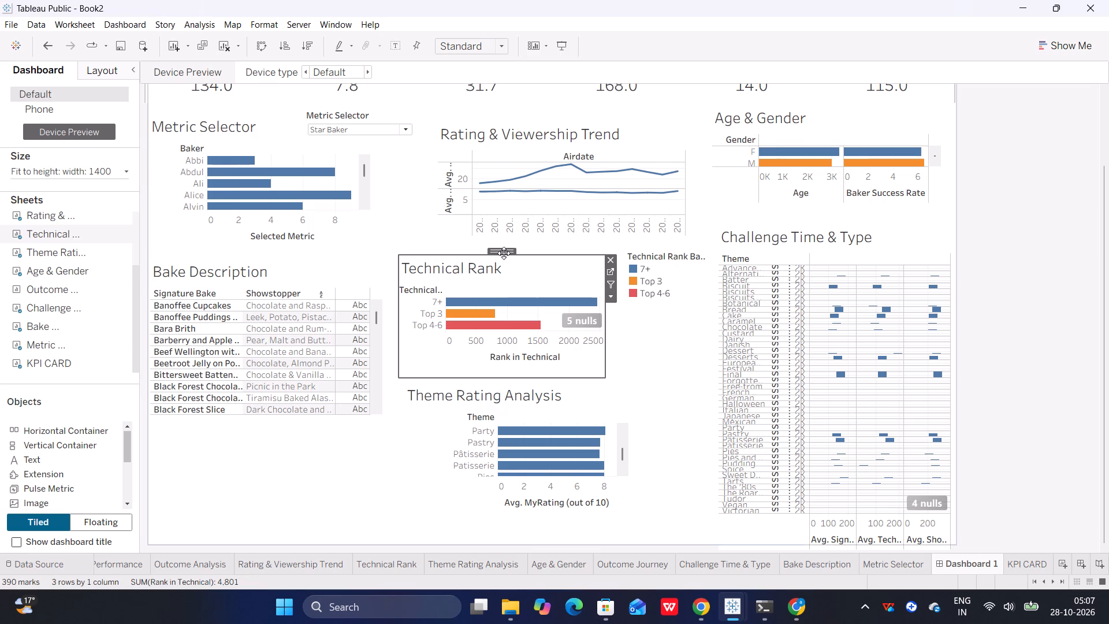
left_click_drag(503, 252, 515, 280)
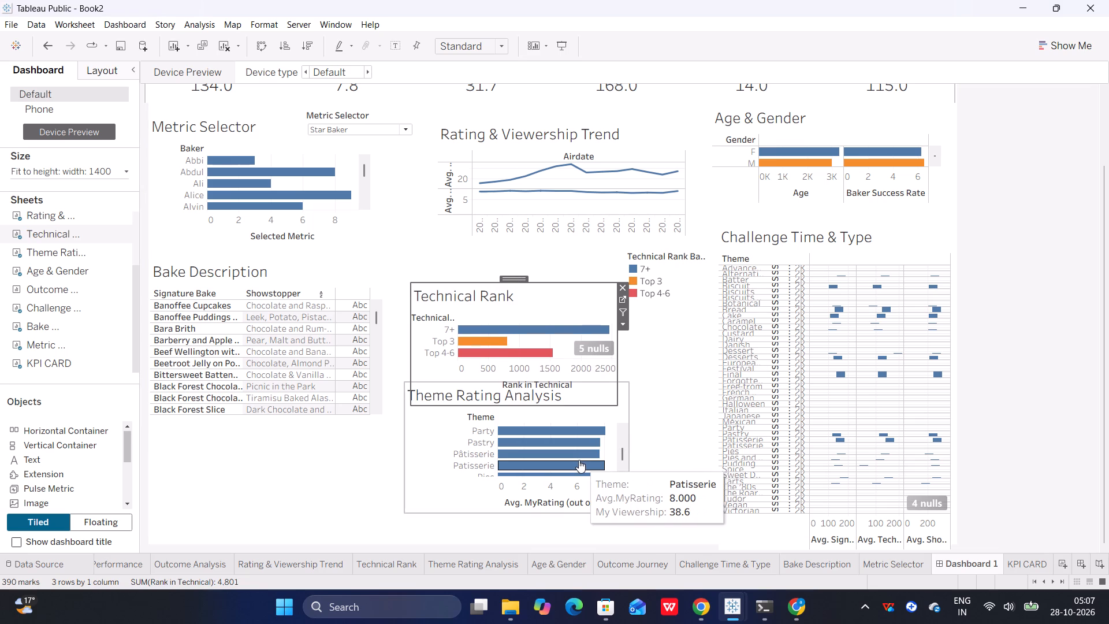
Move the Theme Rating Analysis chart down so it no longer overlaps the Technical Rank chart.
left_click(579, 460)
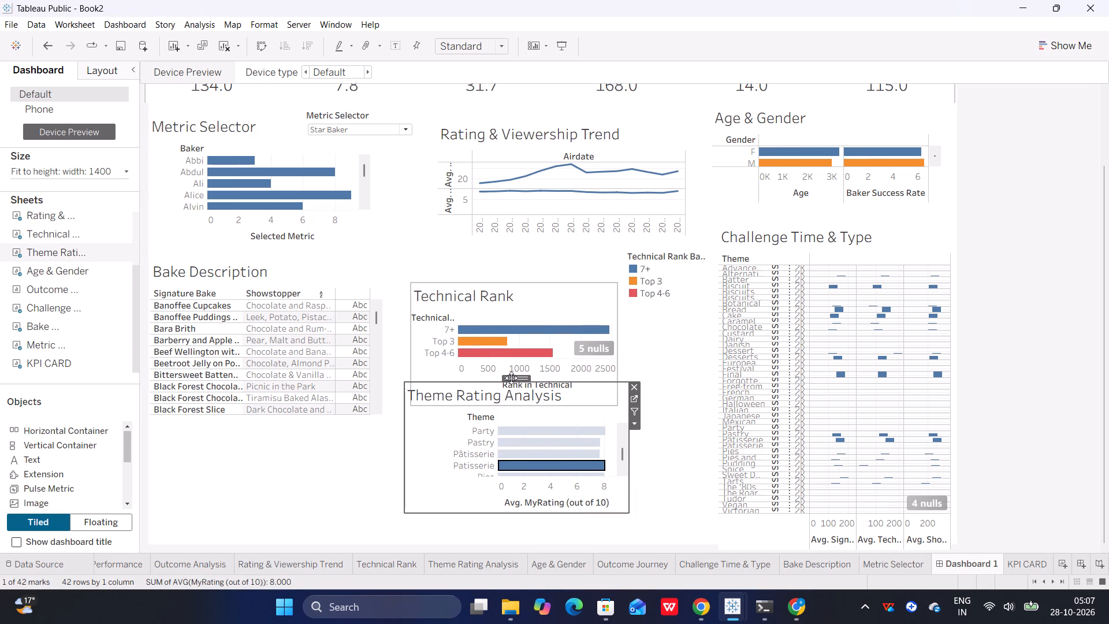
left_click_drag(511, 378, 513, 413)
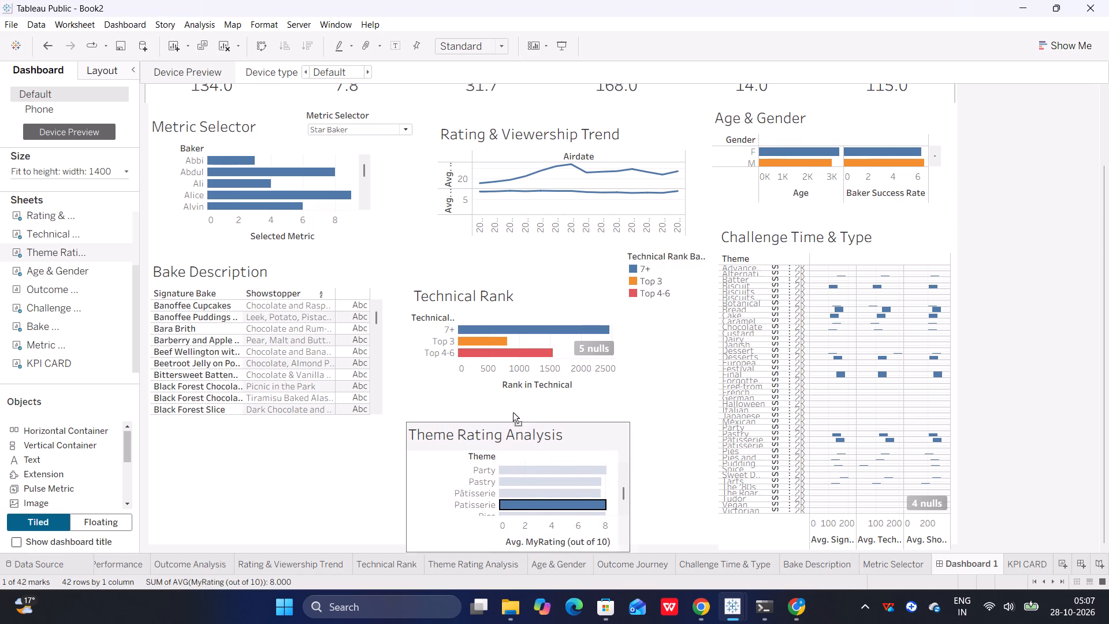
left_click_drag(513, 413, 513, 415)
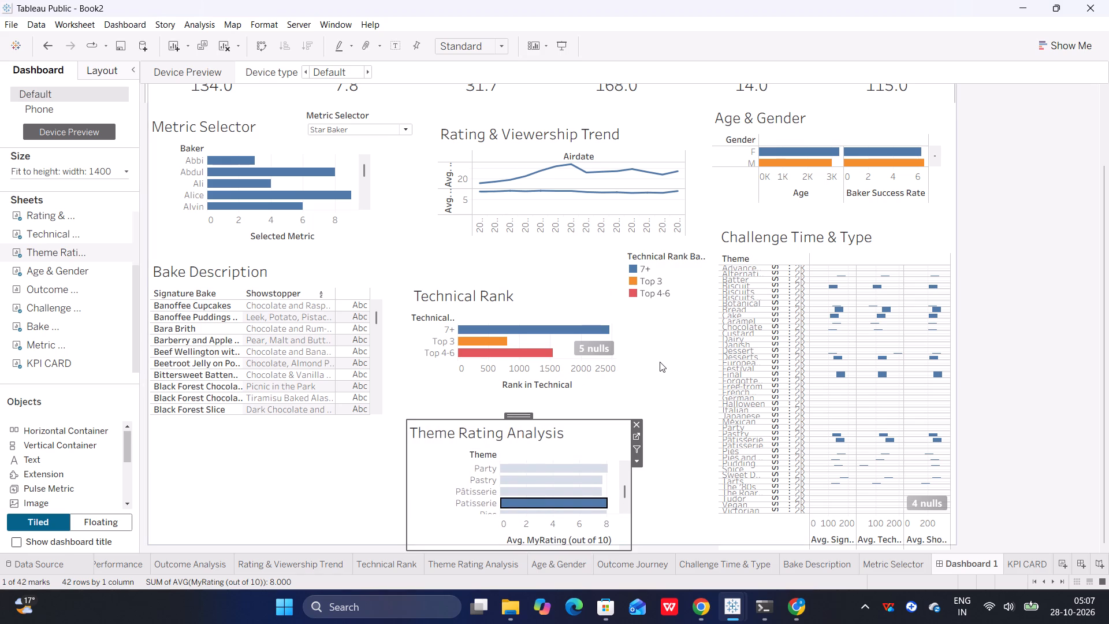
left_click(660, 362)
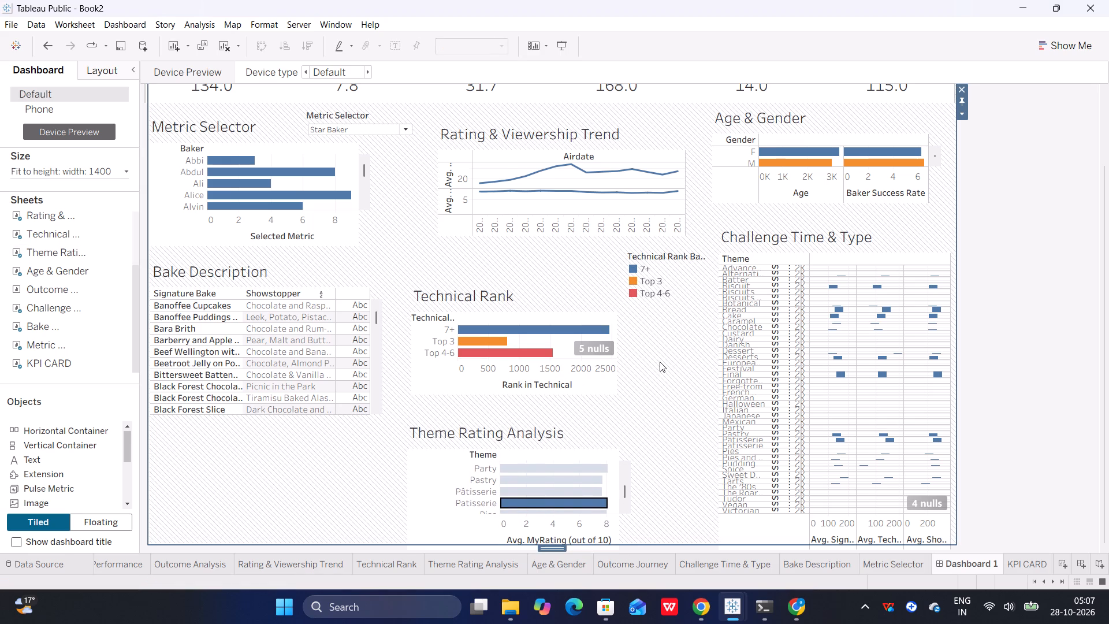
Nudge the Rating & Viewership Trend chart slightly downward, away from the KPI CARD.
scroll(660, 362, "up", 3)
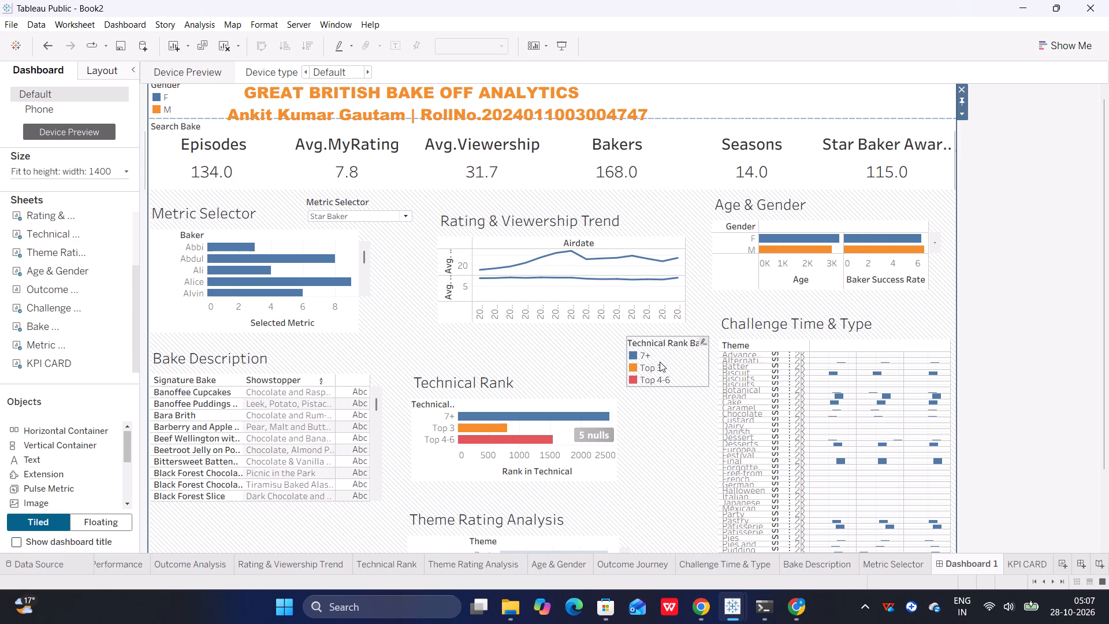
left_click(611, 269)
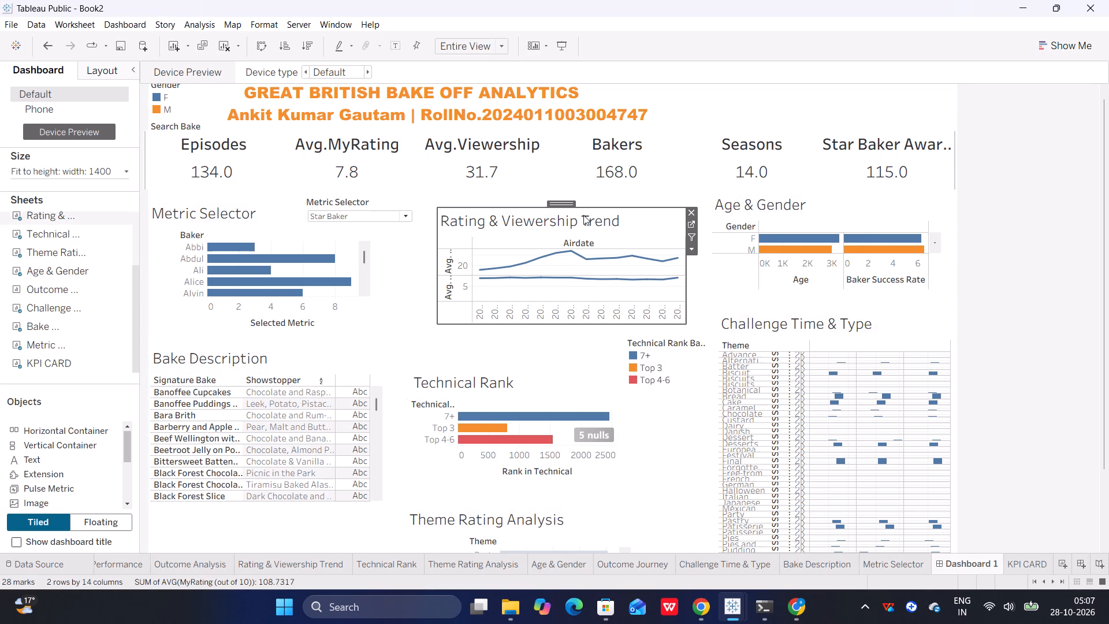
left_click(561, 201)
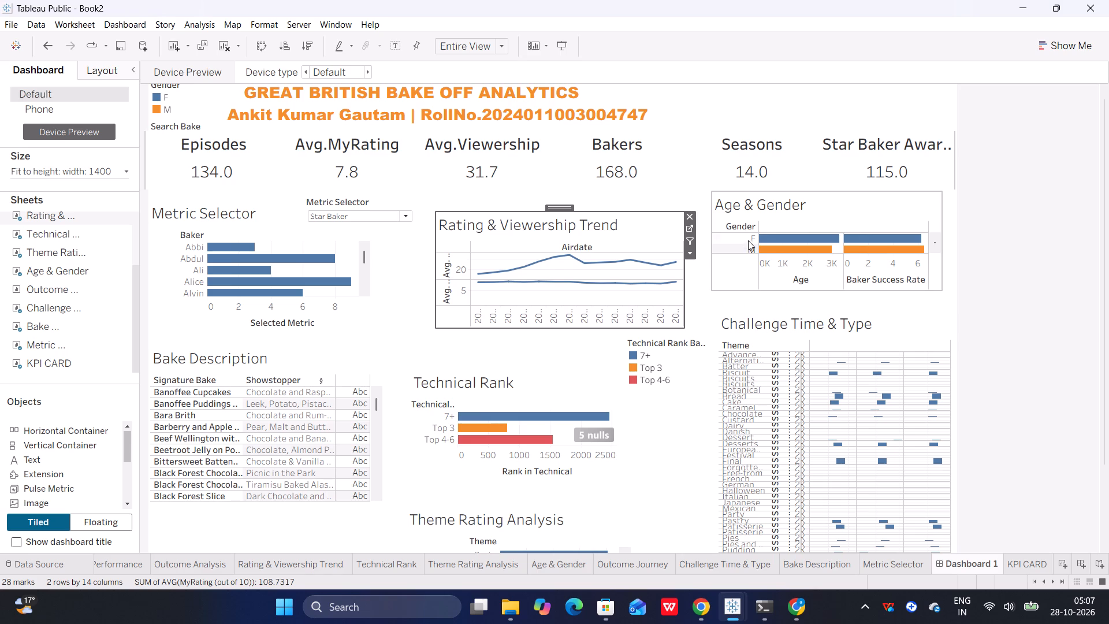
Move the Age & Gender chart slightly down to leave a gap below the KPI CARD.
left_click(829, 211)
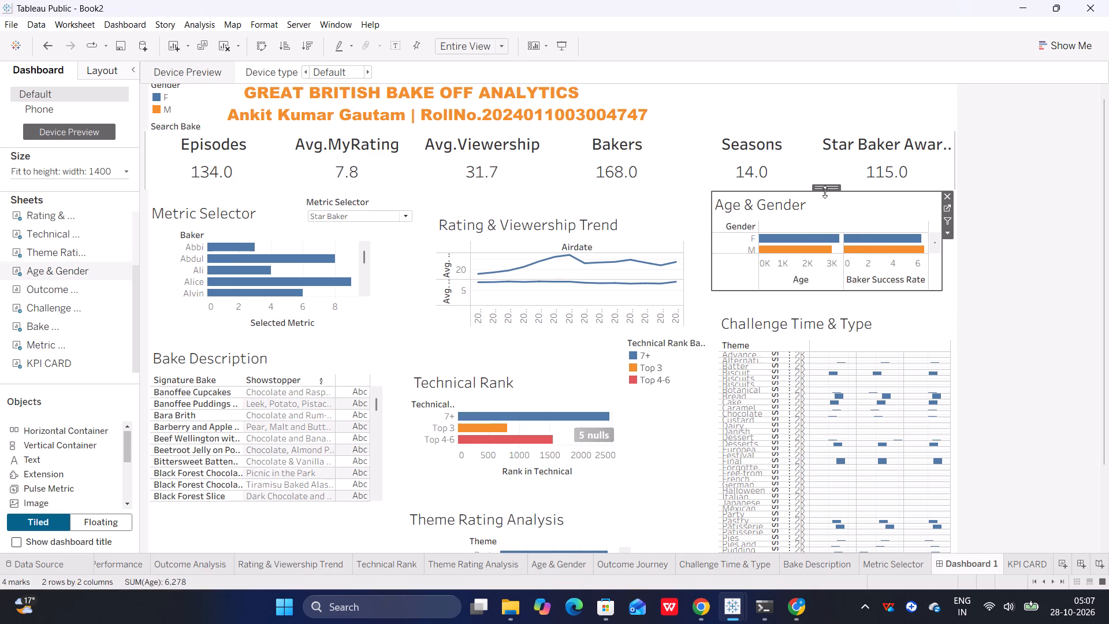
left_click_drag(823, 187, 826, 194)
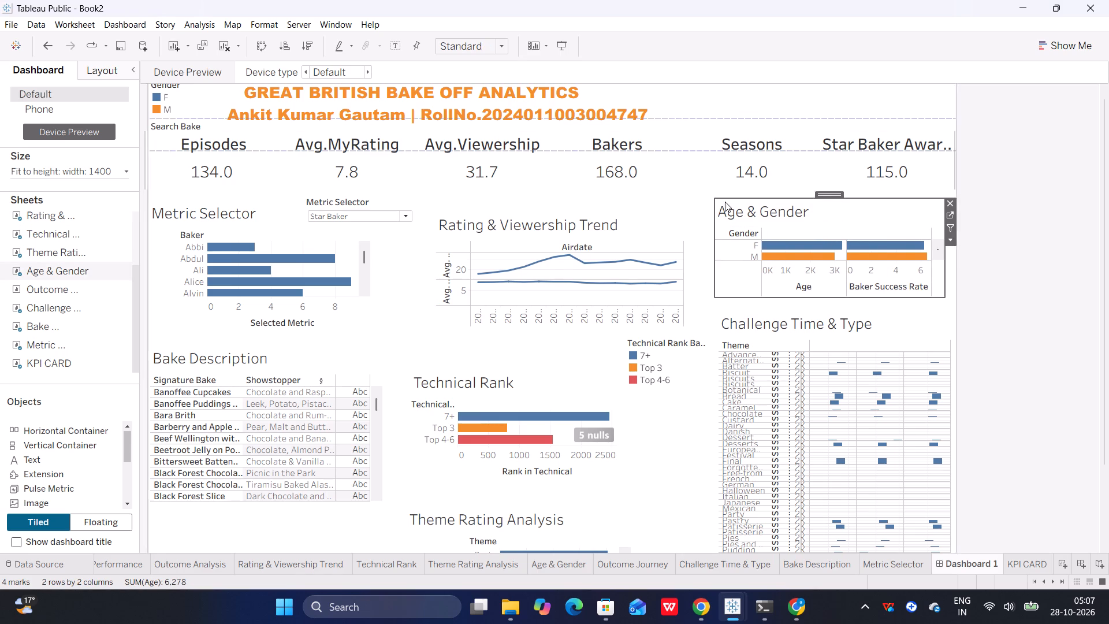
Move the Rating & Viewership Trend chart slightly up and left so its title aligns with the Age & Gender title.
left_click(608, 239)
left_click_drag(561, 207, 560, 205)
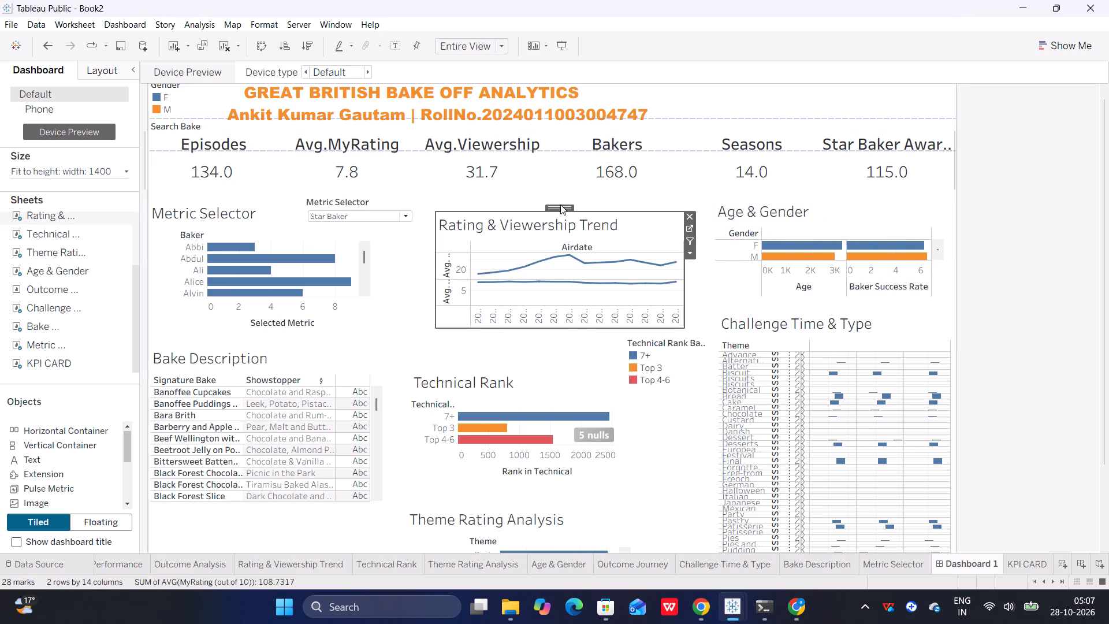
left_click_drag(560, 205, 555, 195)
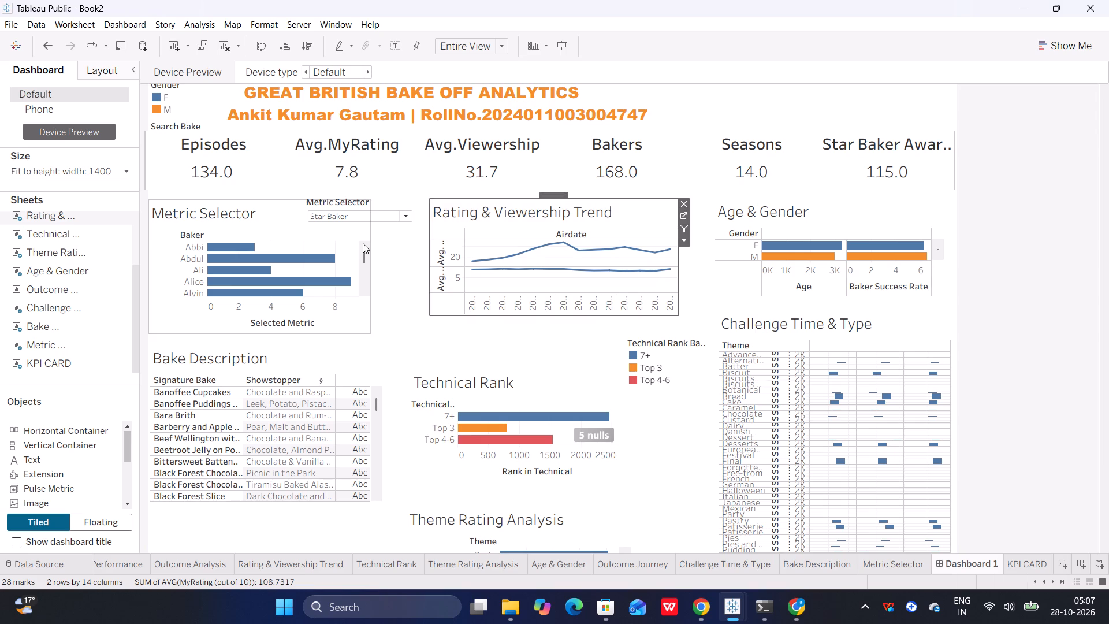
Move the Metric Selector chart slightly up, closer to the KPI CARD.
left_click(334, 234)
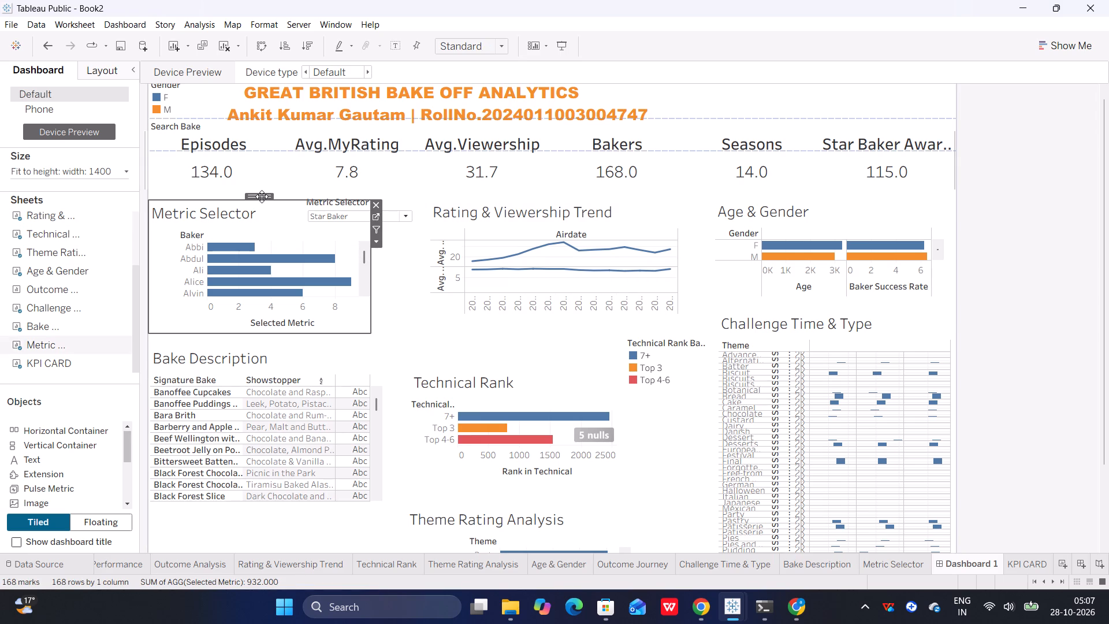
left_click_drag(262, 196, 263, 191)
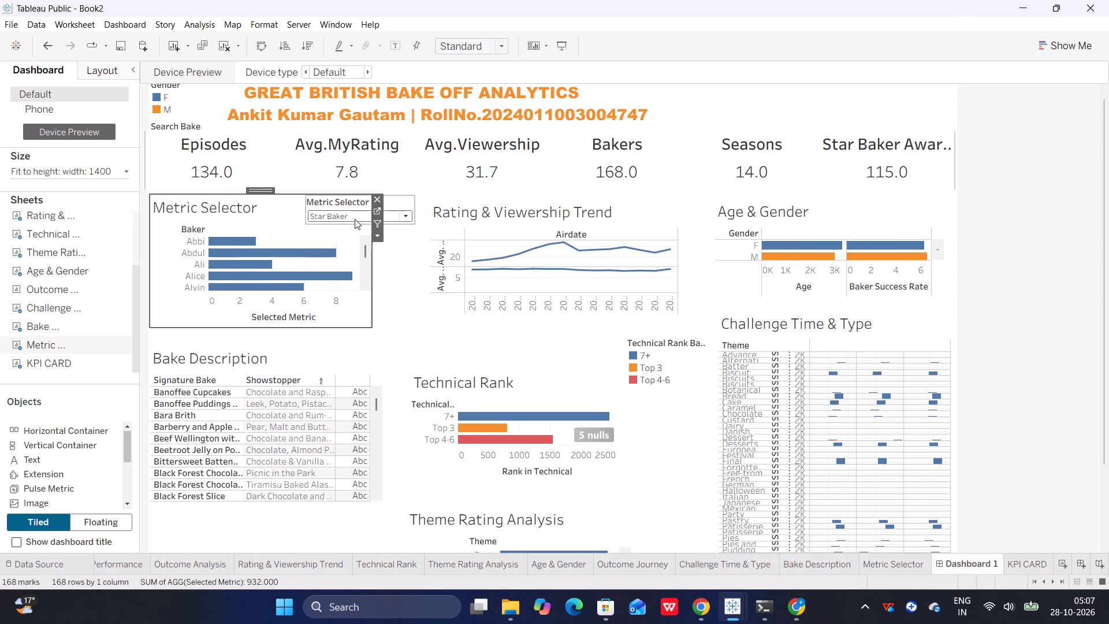
Move the Metric Selector parameter control slightly up so it sits just below the KPI CARD.
left_click(359, 212)
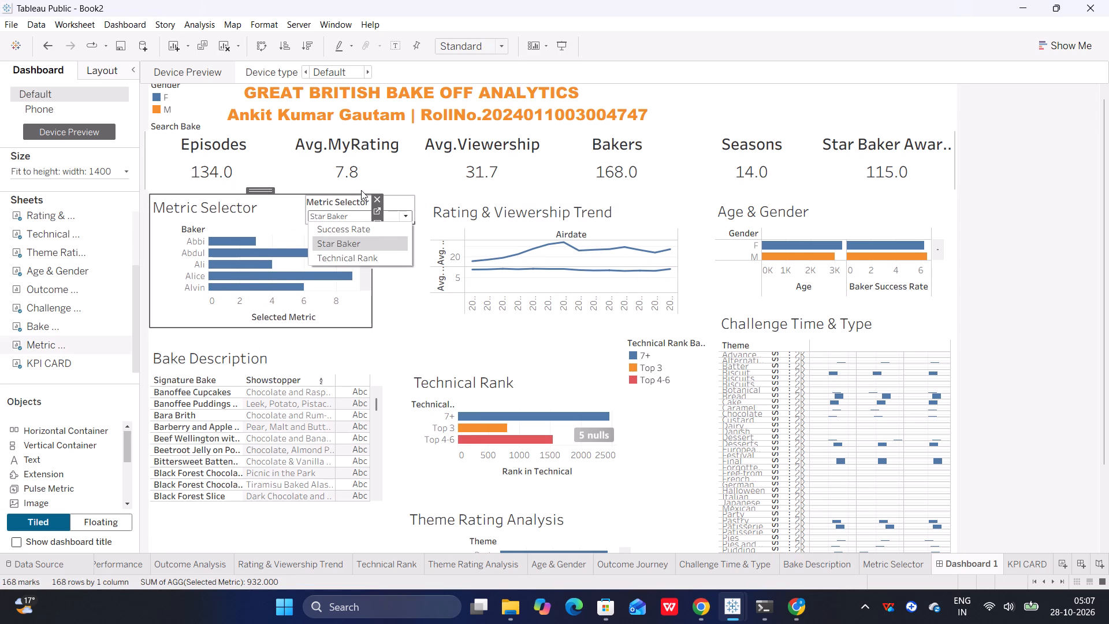
left_click(361, 190)
left_click_drag(361, 193, 362, 185)
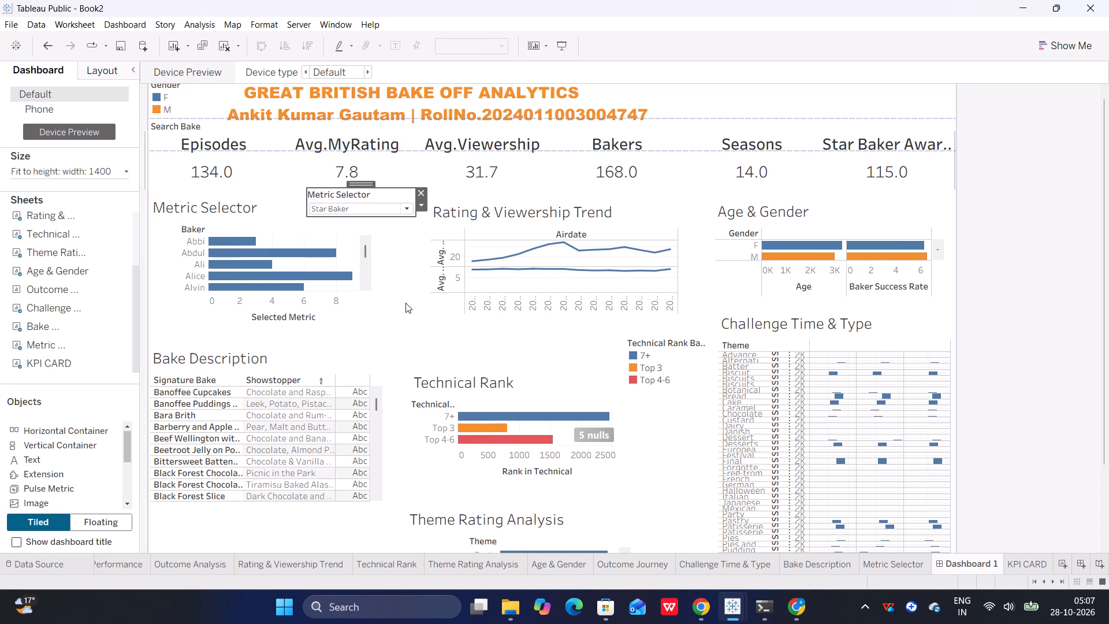
left_click(405, 303)
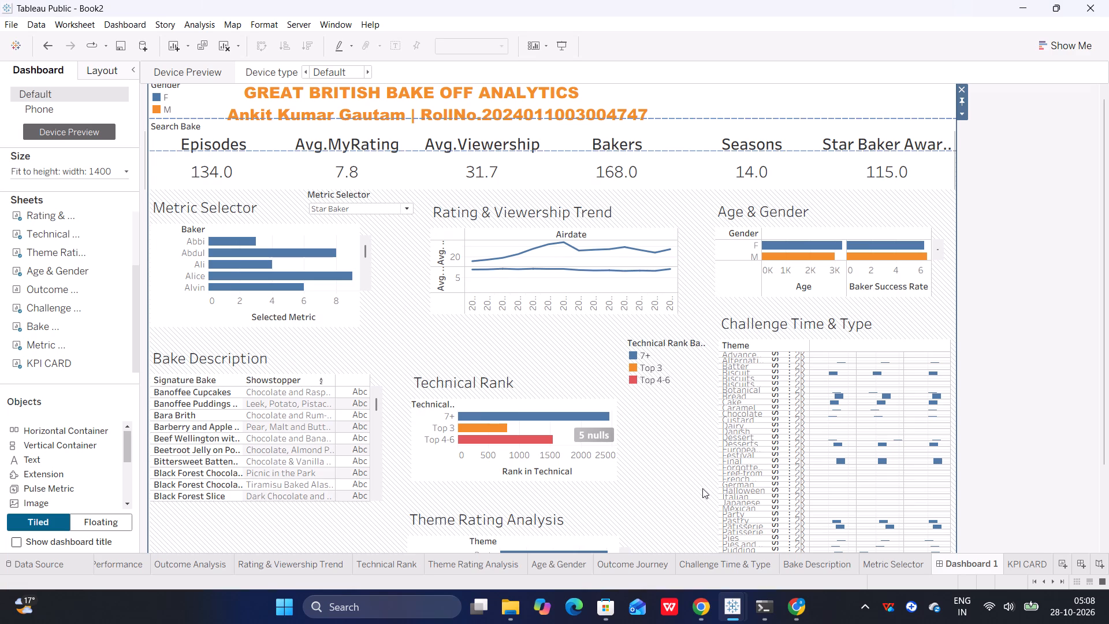
Make the Gender legend floating and place it beside the Age & Gender chart's title.
left_click(677, 480)
scroll(460, 335, "up", 4)
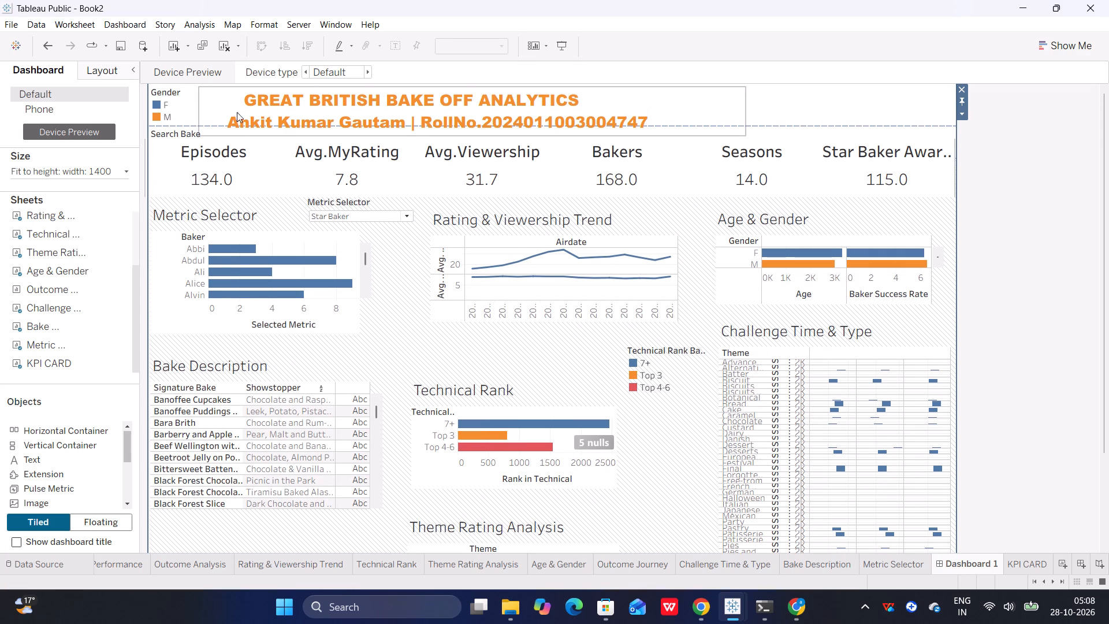
left_click(178, 107)
left_click(178, 107)
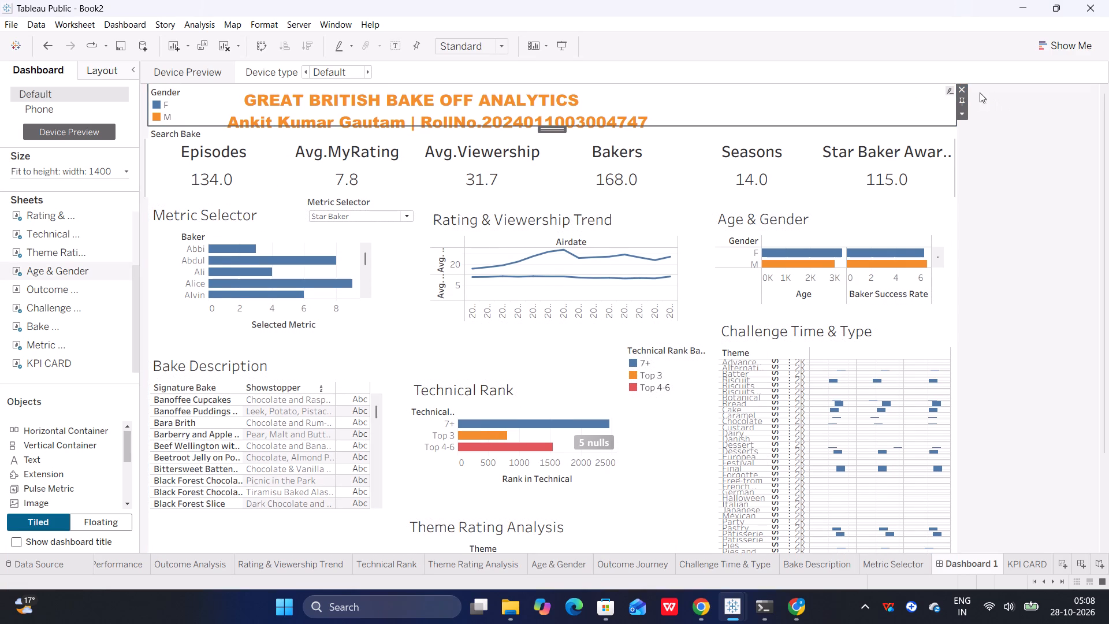
left_click(961, 111)
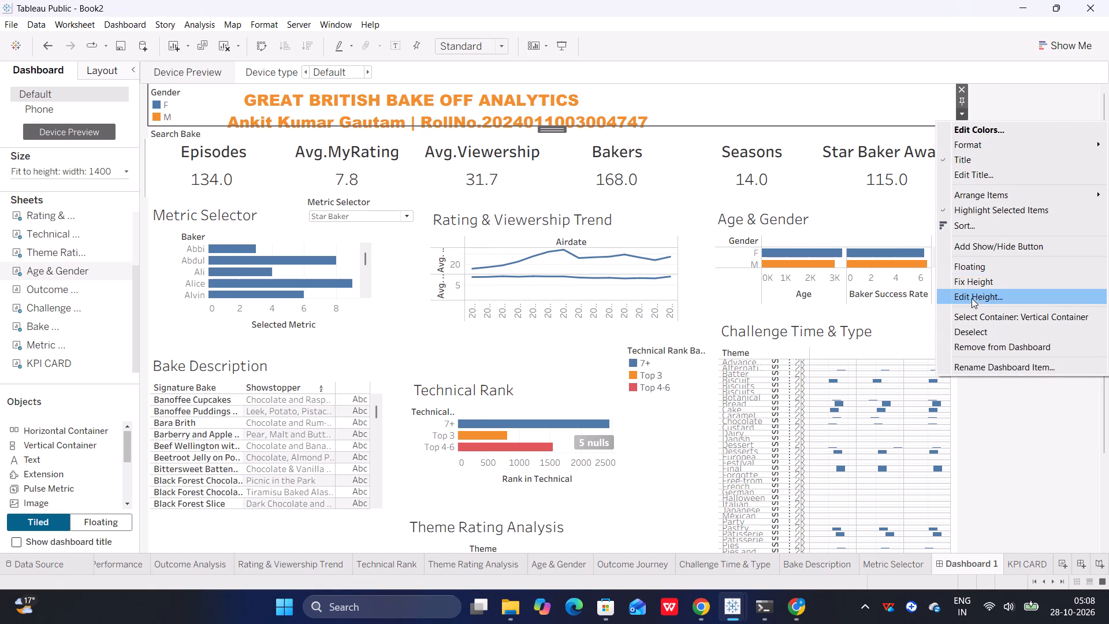
left_click(970, 266)
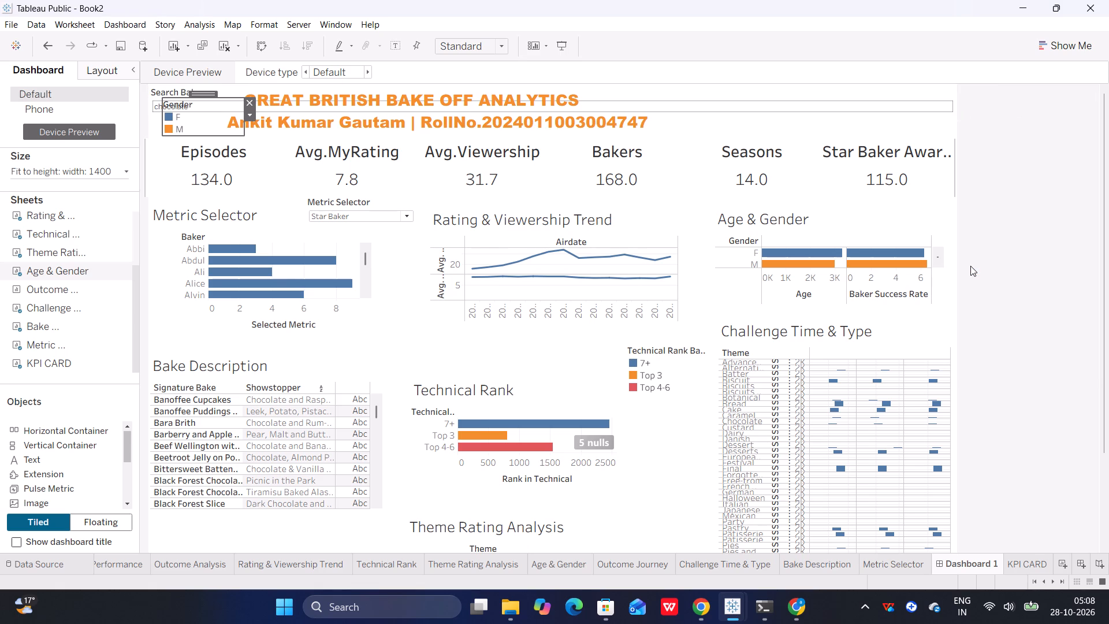
left_click_drag(200, 94, 332, 121)
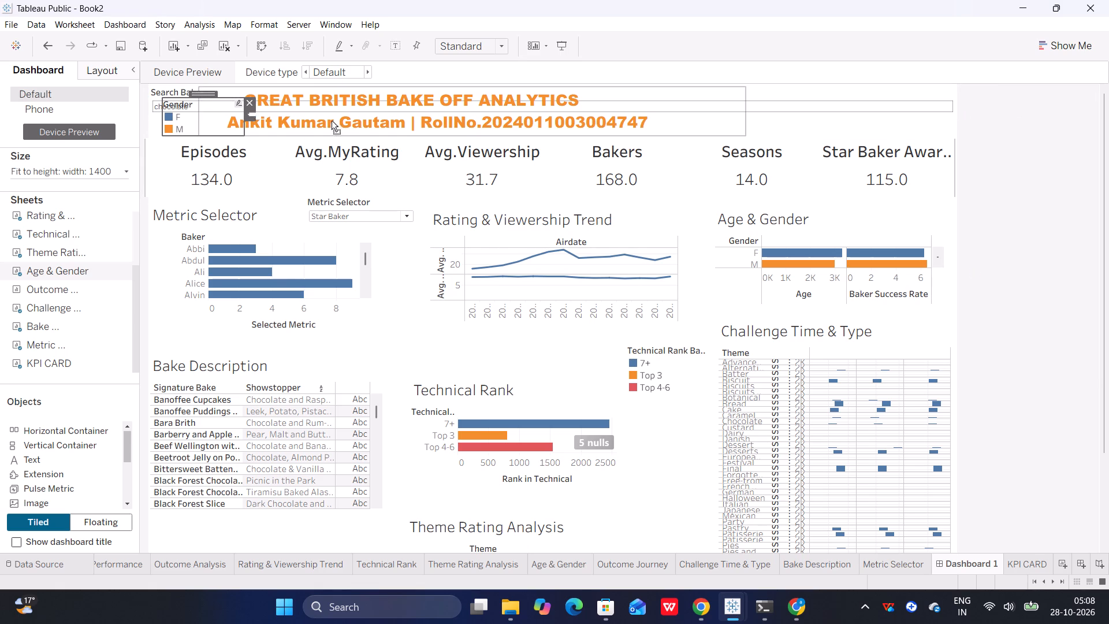
left_click_drag(332, 121, 885, 198)
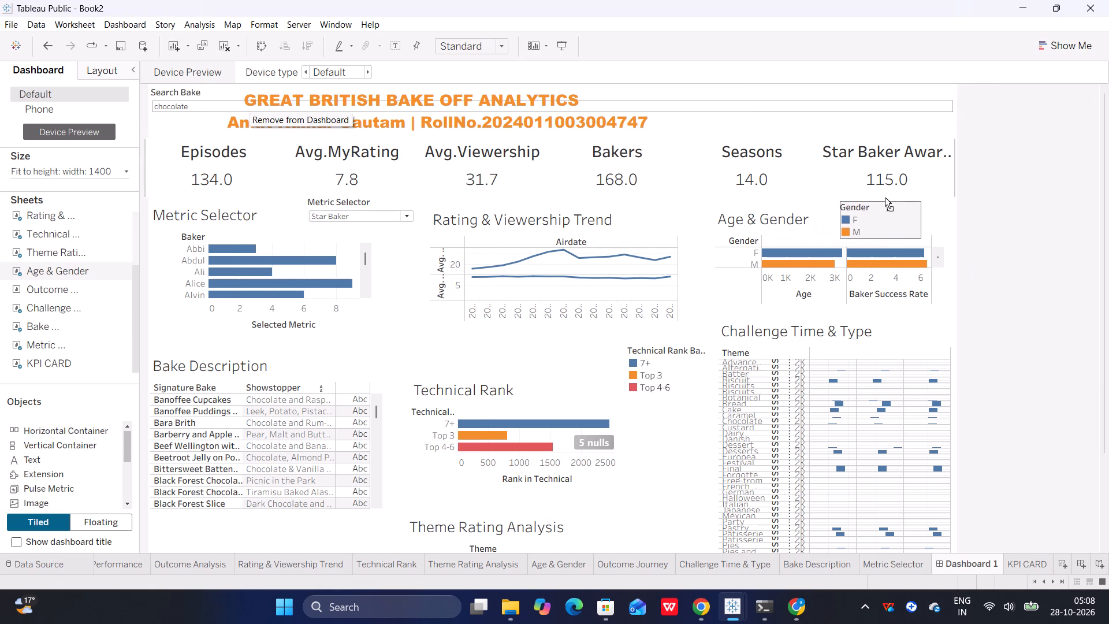
left_click_drag(885, 198, 894, 199)
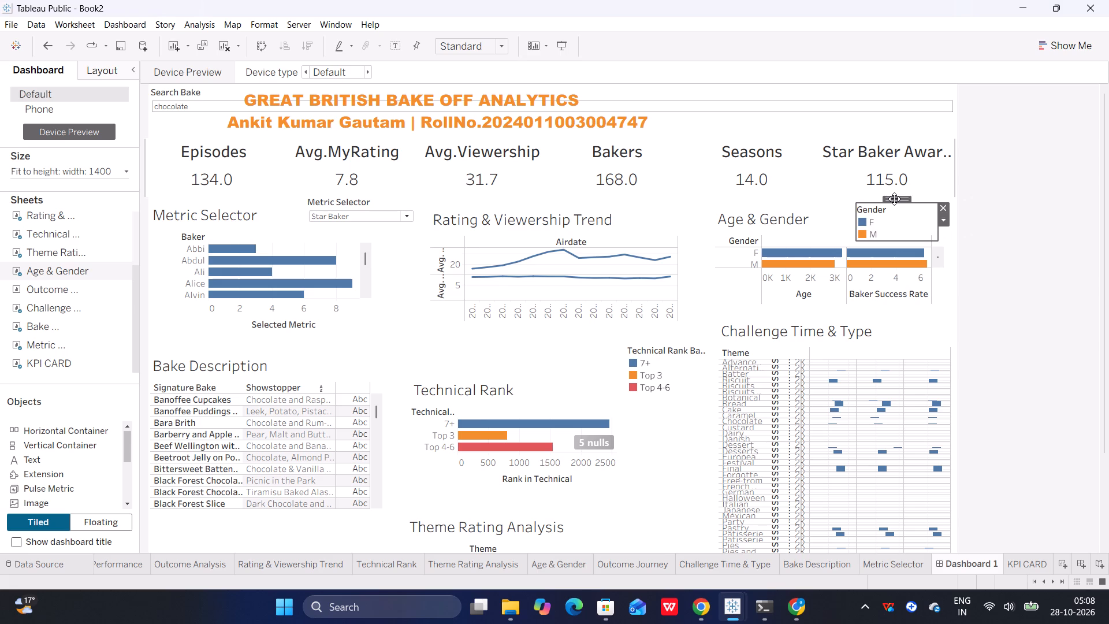
left_click(1095, 337)
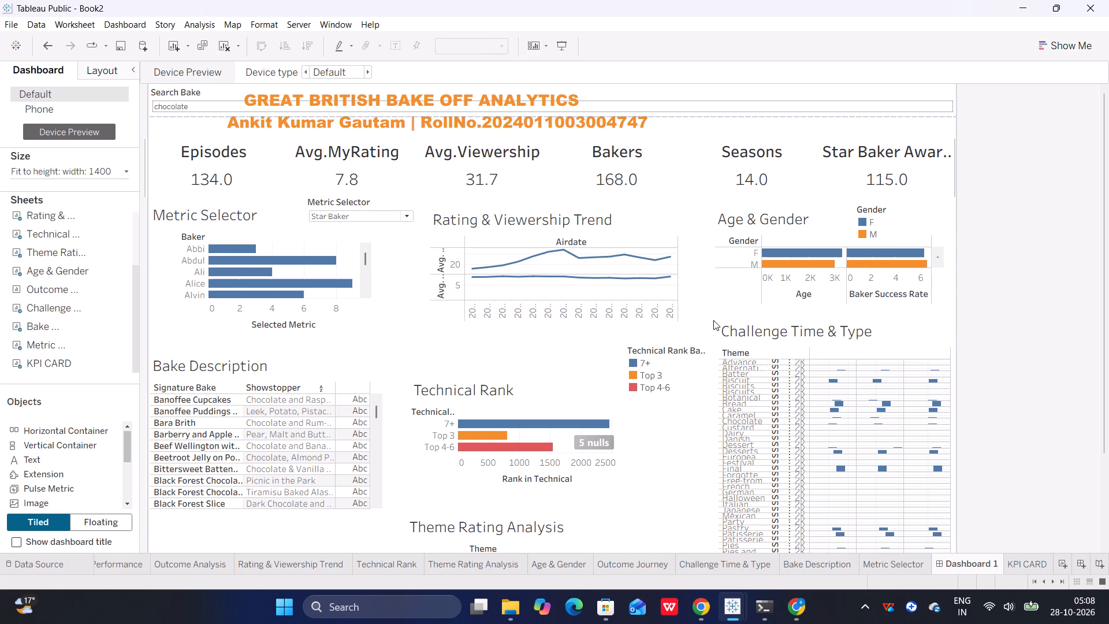
Move the Rating & Viewership Trend chart slightly down to leave more space below the KPI CARD.
left_click(618, 229)
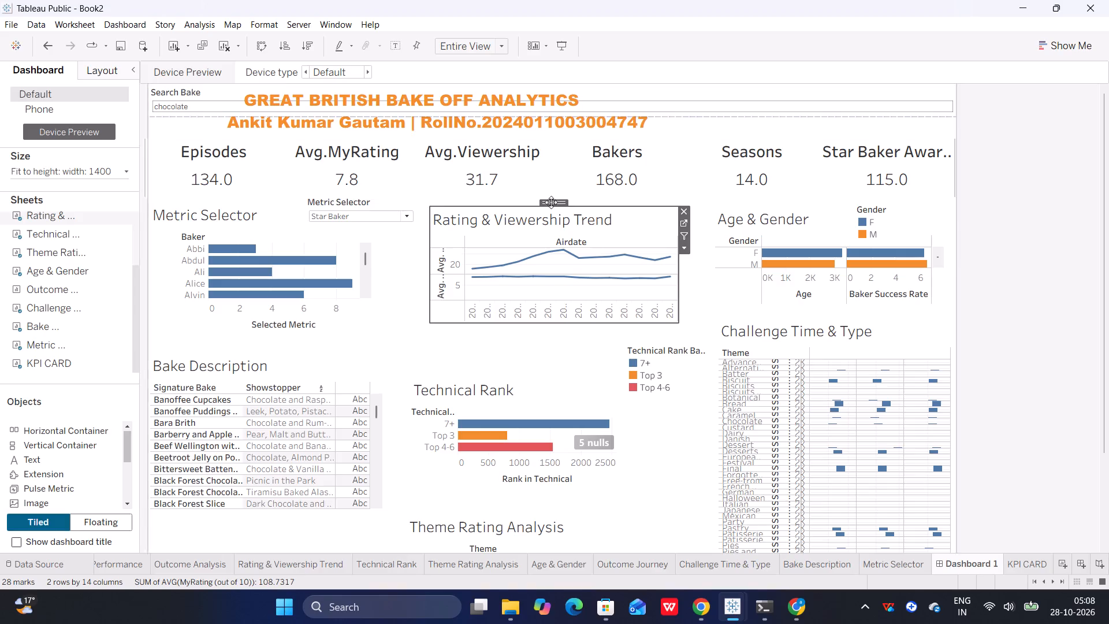
left_click_drag(551, 203, 549, 211)
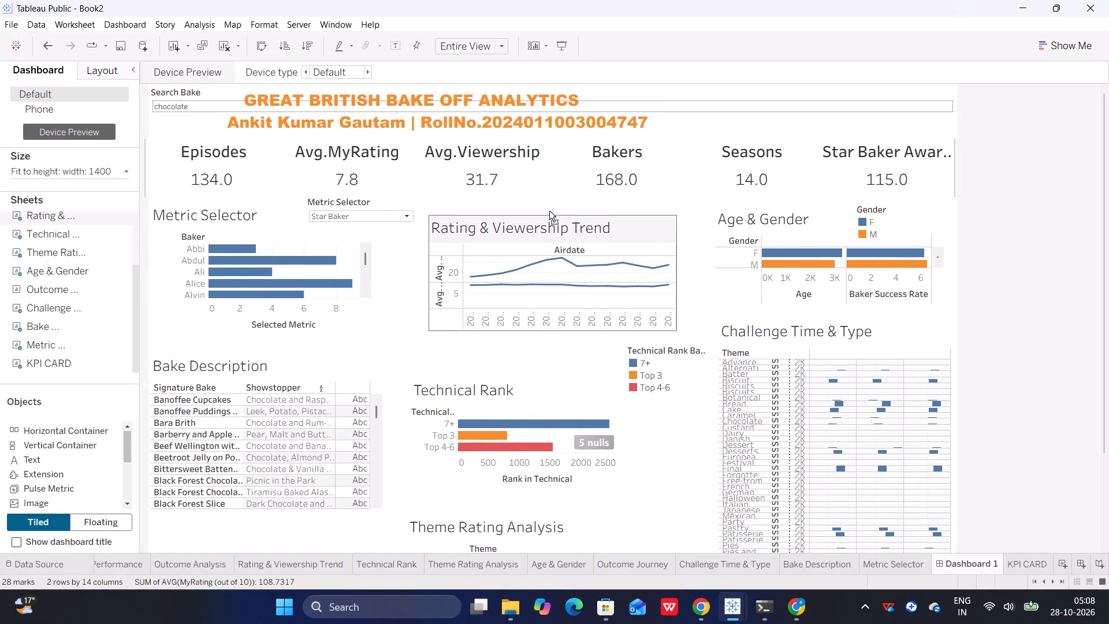
left_click_drag(549, 211, 549, 212)
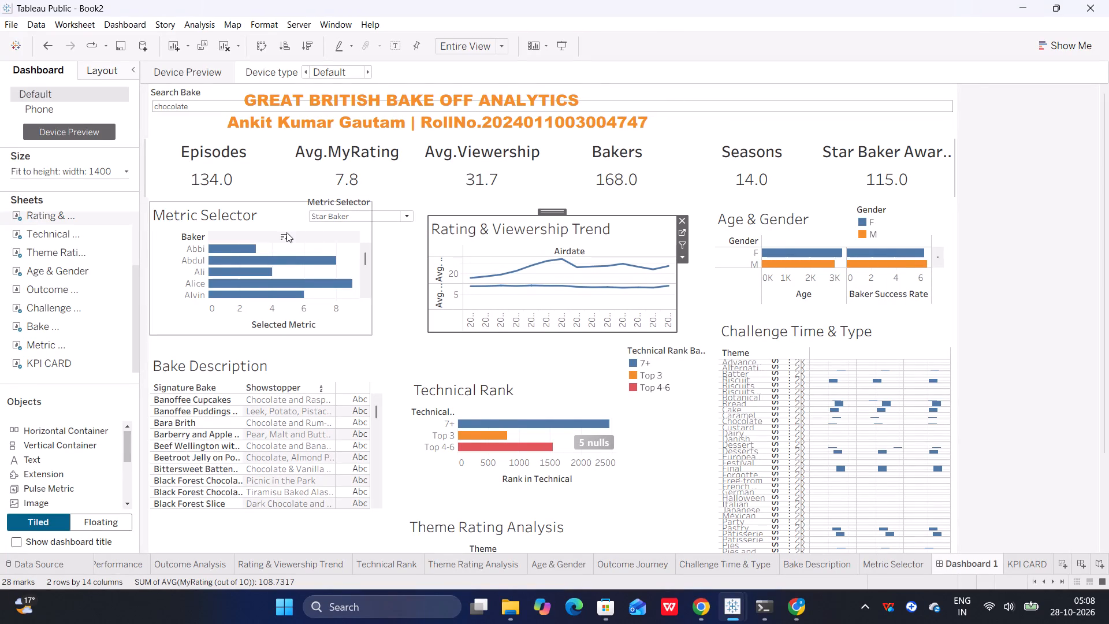
Move the Metric Selector chart down so it sits just above the Bake Description table.
left_click(266, 220)
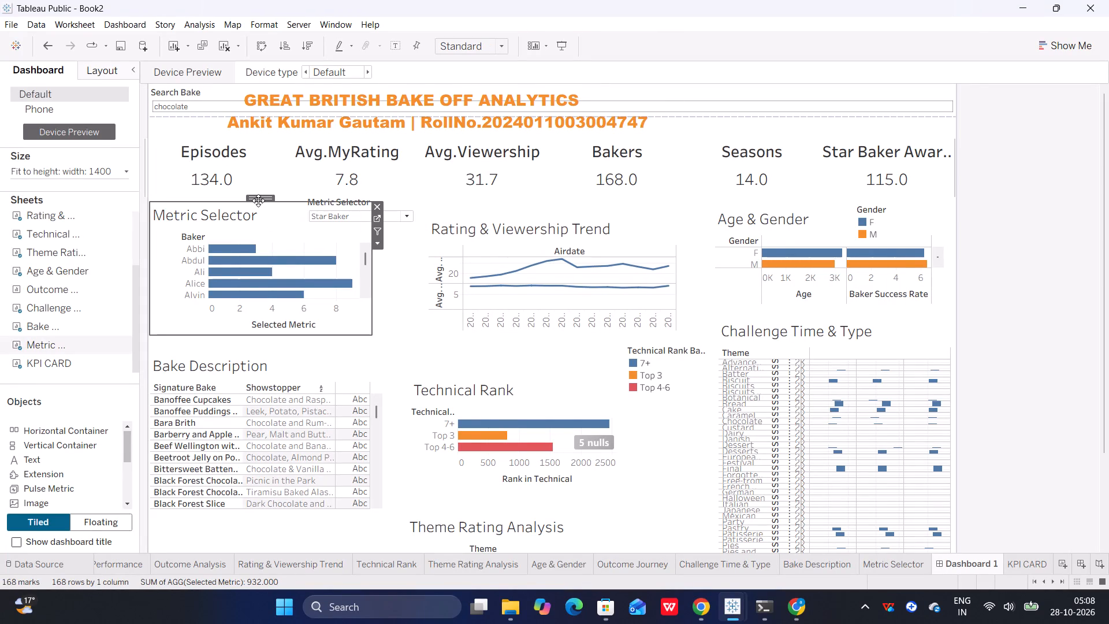
left_click_drag(258, 200, 259, 220)
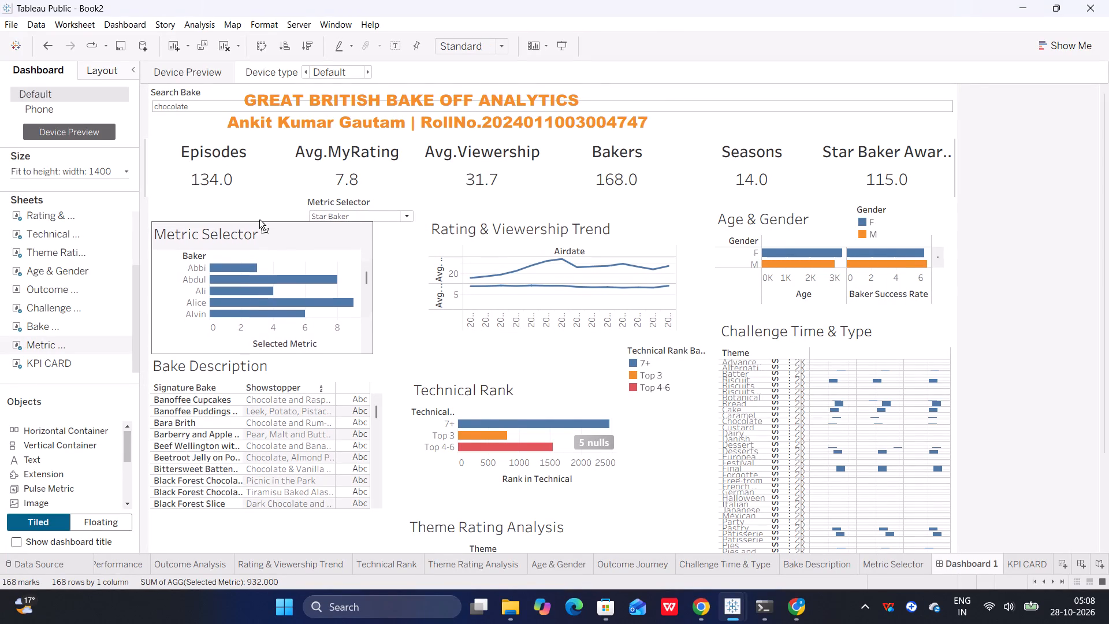
left_click_drag(259, 220, 259, 218)
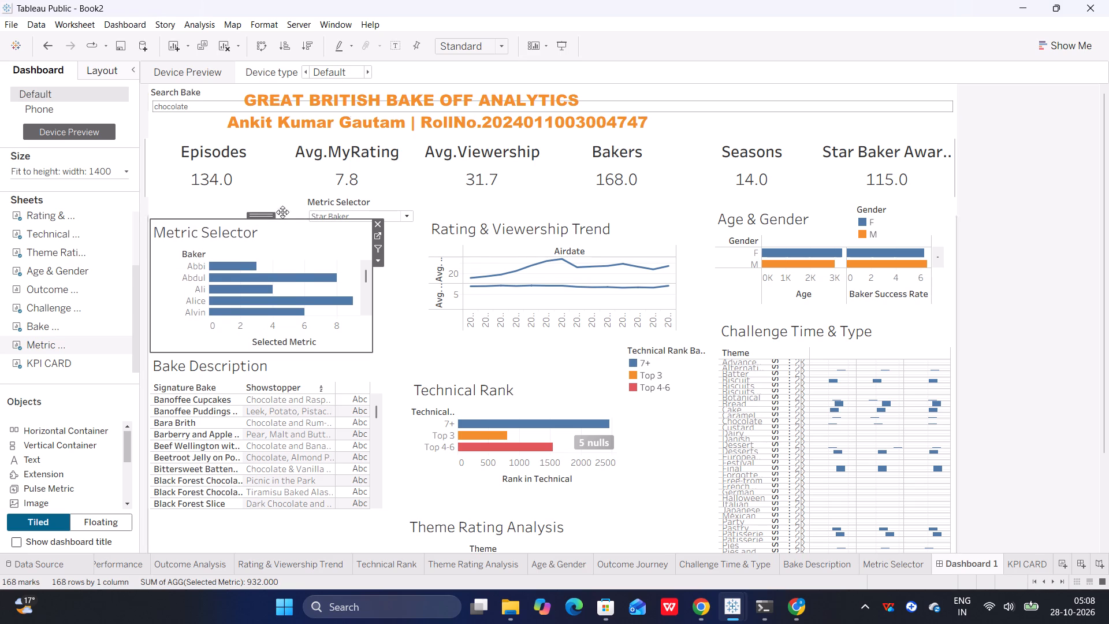
Move the Metric Selector parameter control down beside the Metric Selector chart's title.
left_click(325, 203)
left_click_drag(340, 203, 336, 216)
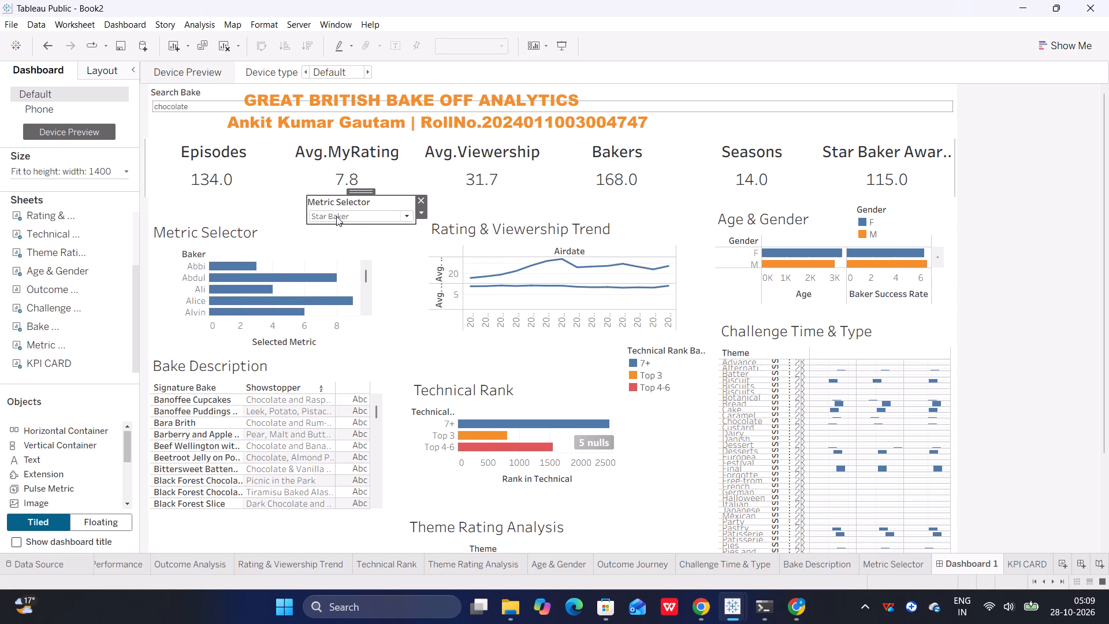
left_click_drag(336, 216, 363, 188)
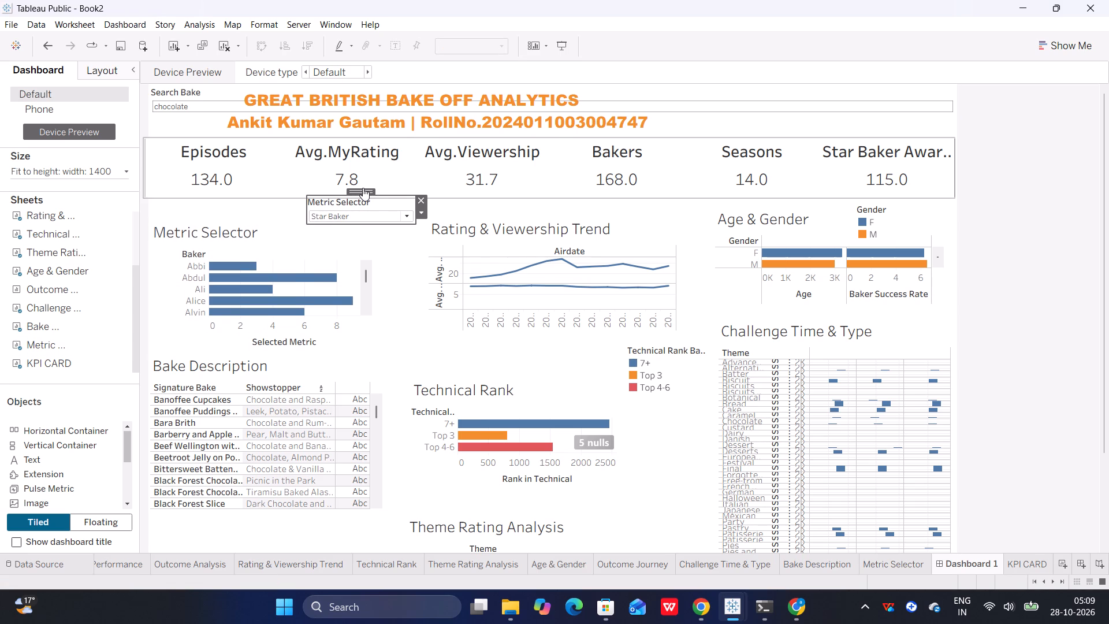
left_click(373, 210)
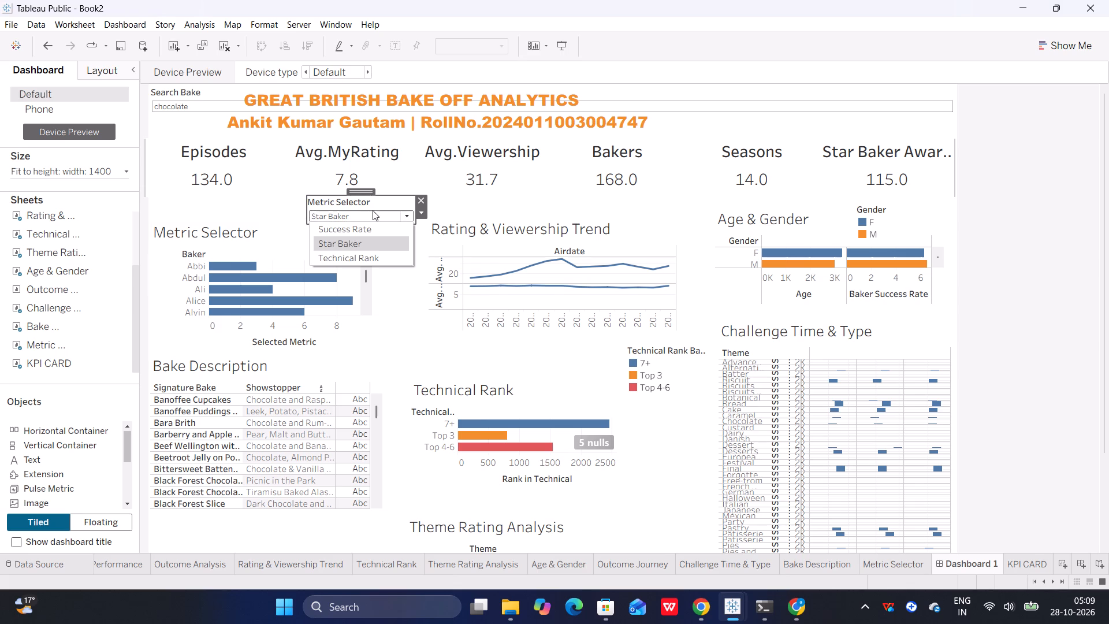
left_click(362, 187)
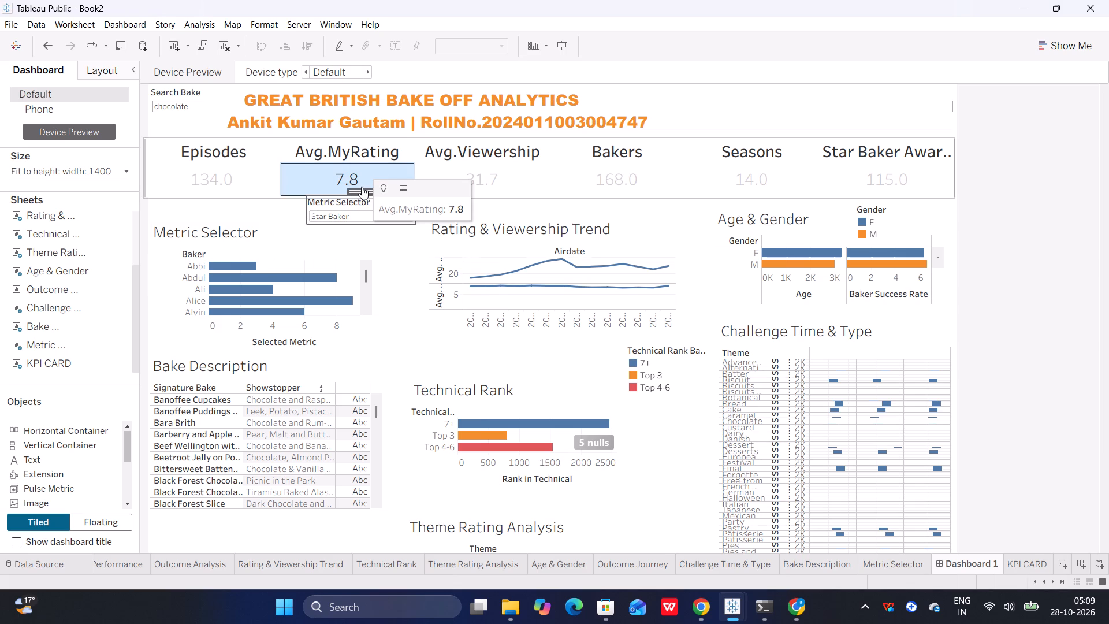
left_click(392, 262)
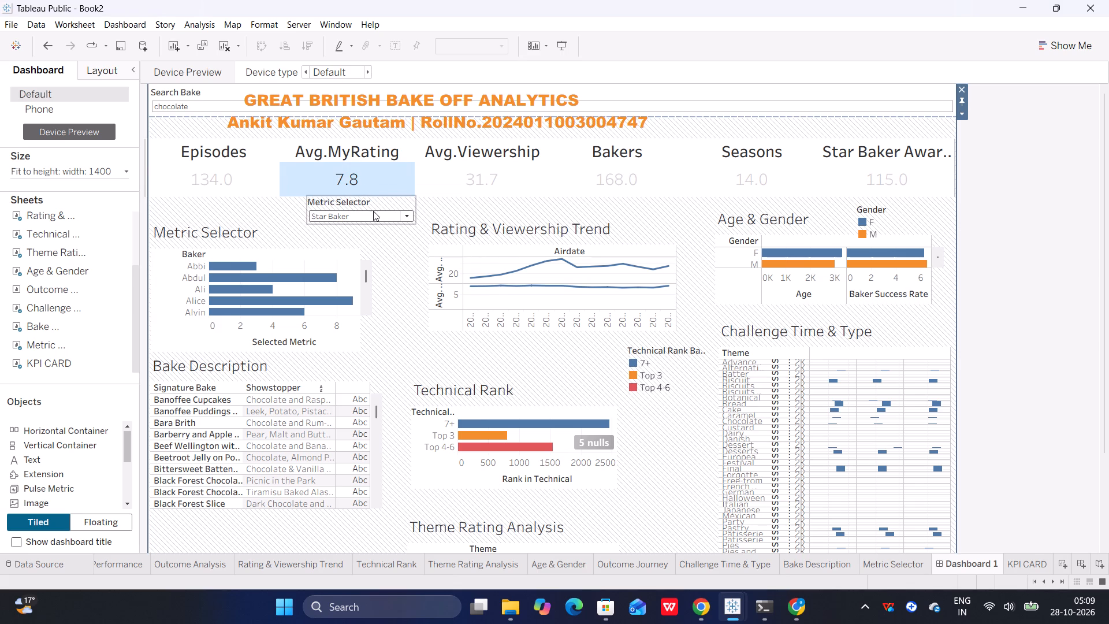
left_click(373, 211)
left_click_drag(377, 201, 378, 220)
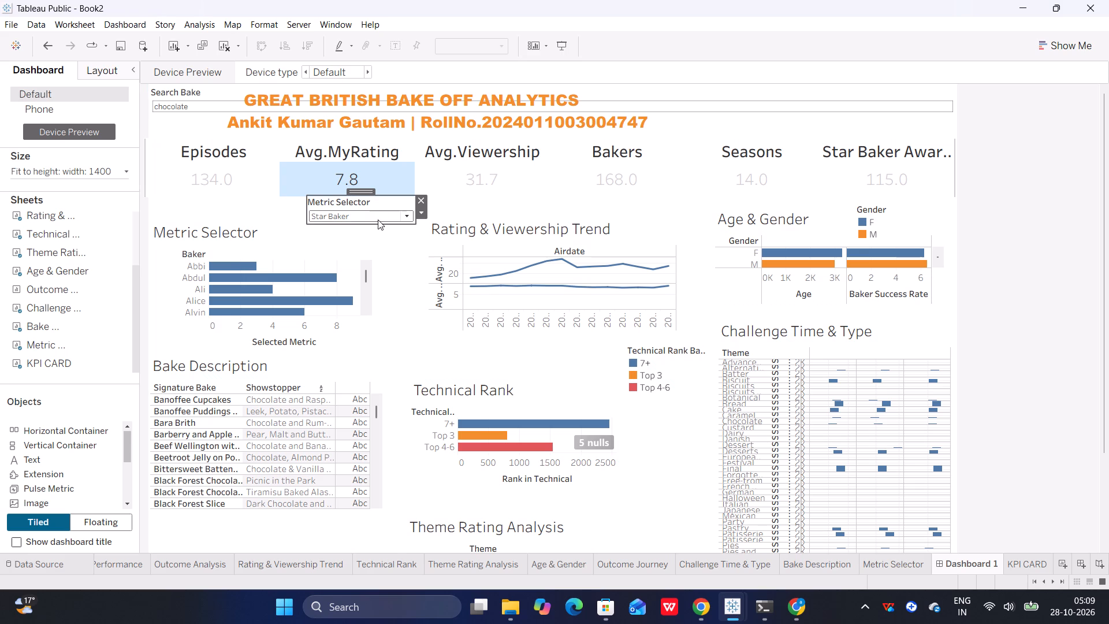
left_click_drag(378, 220, 392, 255)
left_click(392, 255)
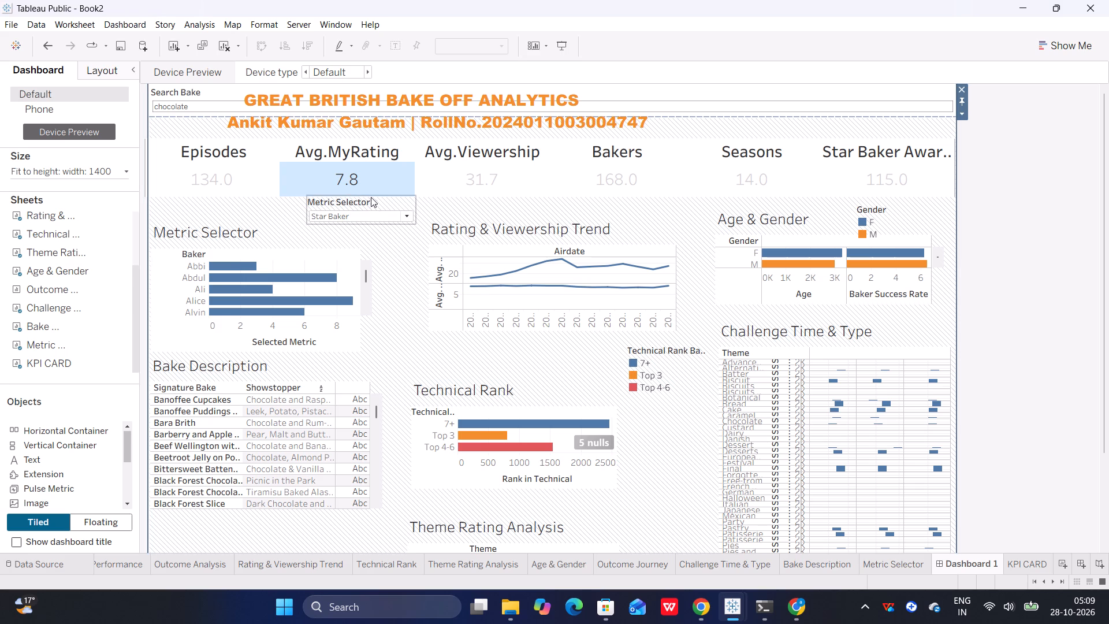
left_click(370, 197)
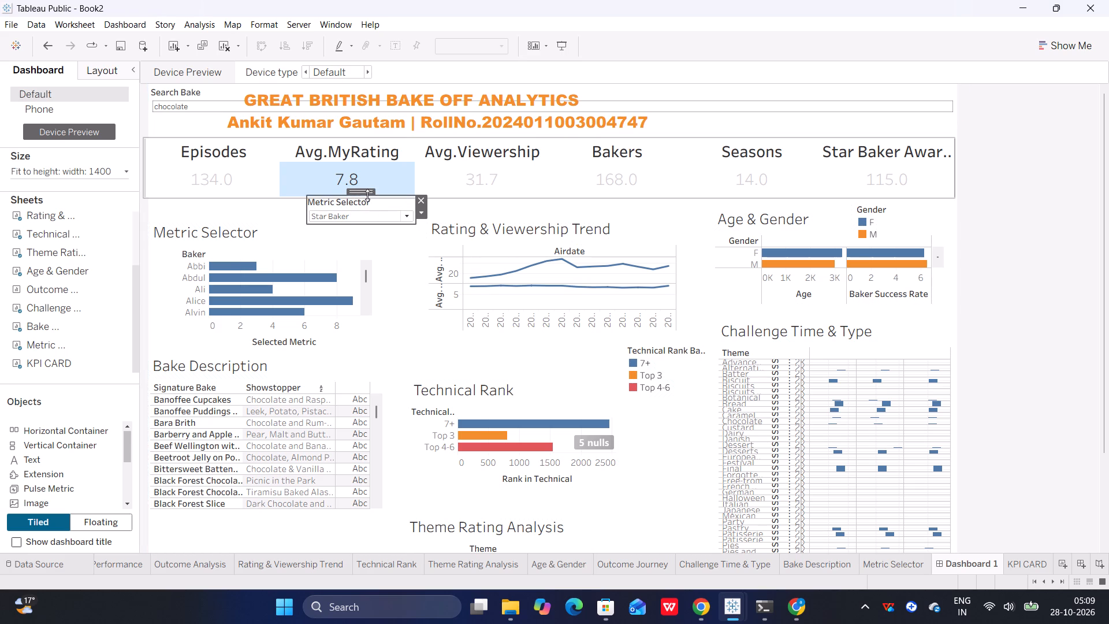
left_click_drag(359, 192, 345, 214)
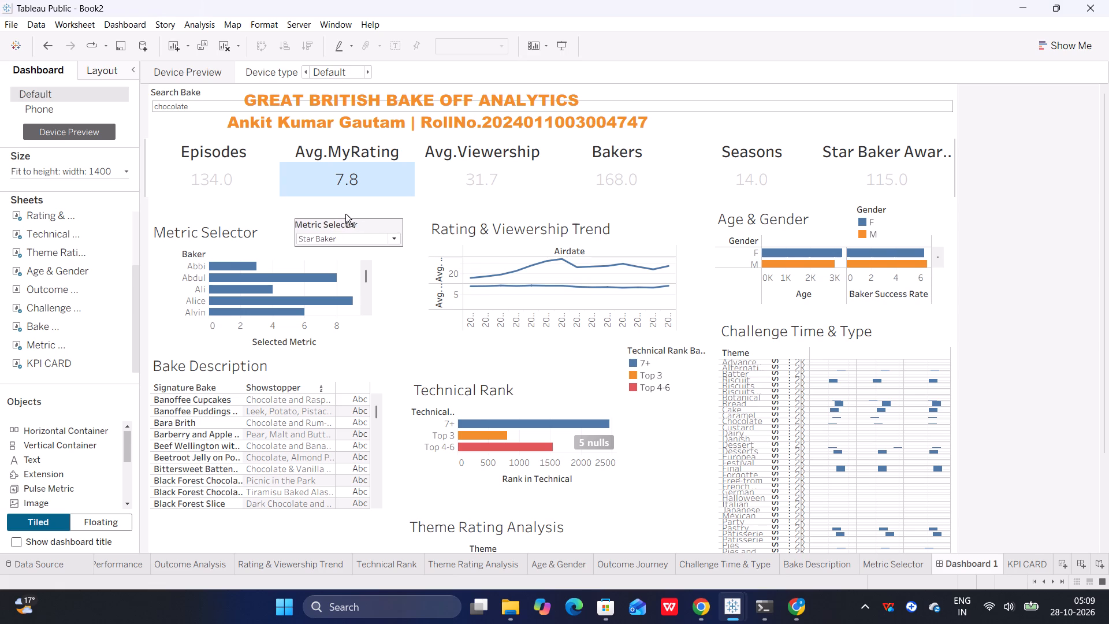
left_click_drag(345, 214, 341, 213)
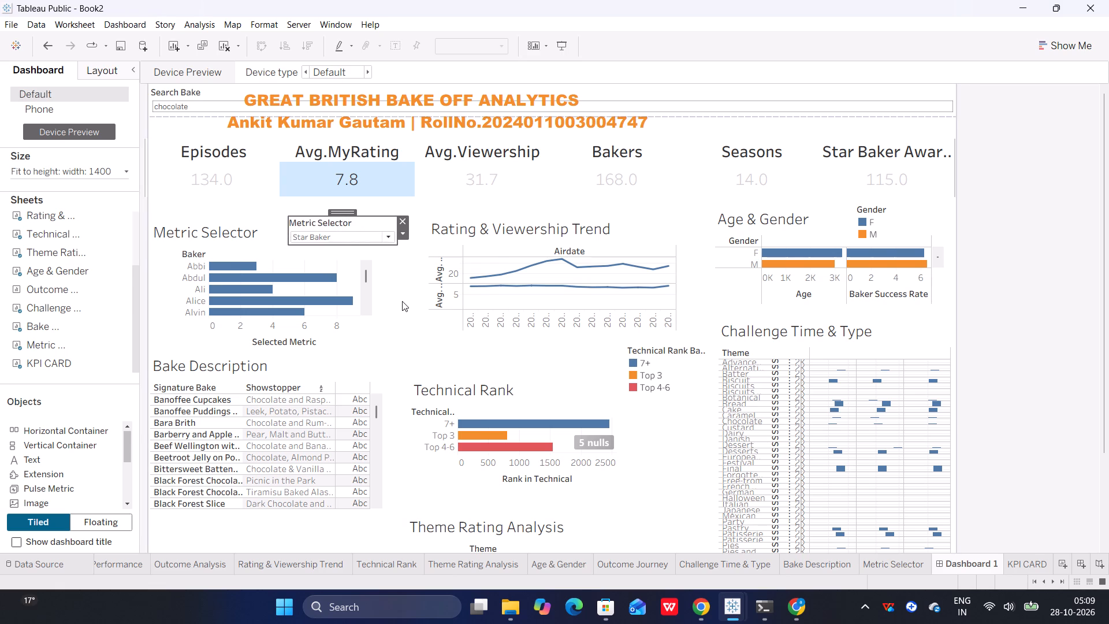
left_click(402, 301)
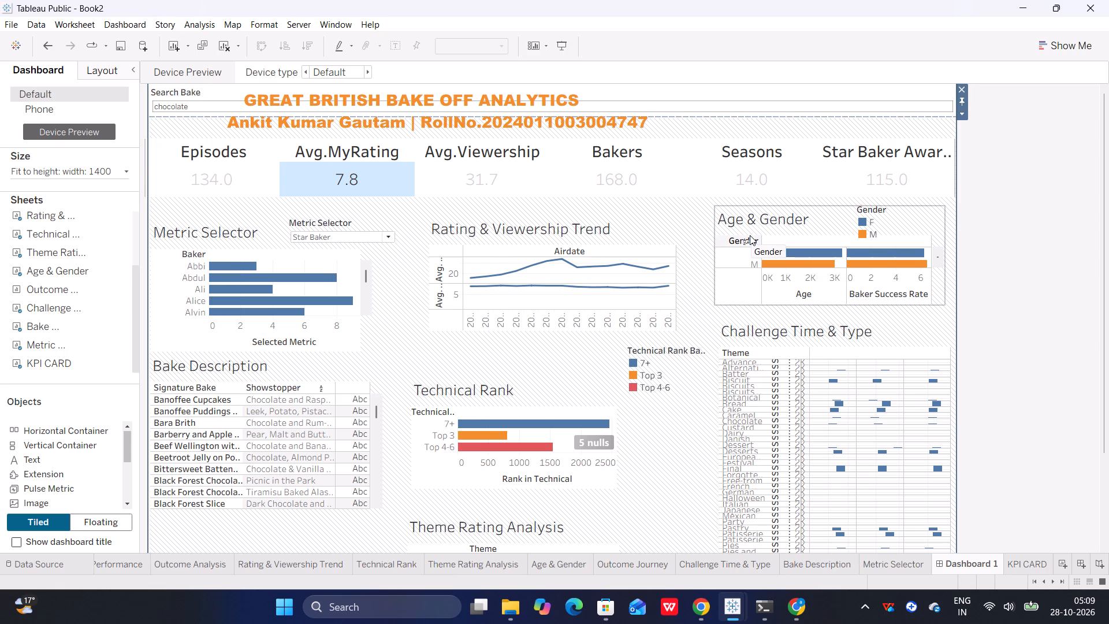
Move the Age & Gender chart slightly down so its title lines up with the Rating & Viewership Trend title.
left_click(828, 216)
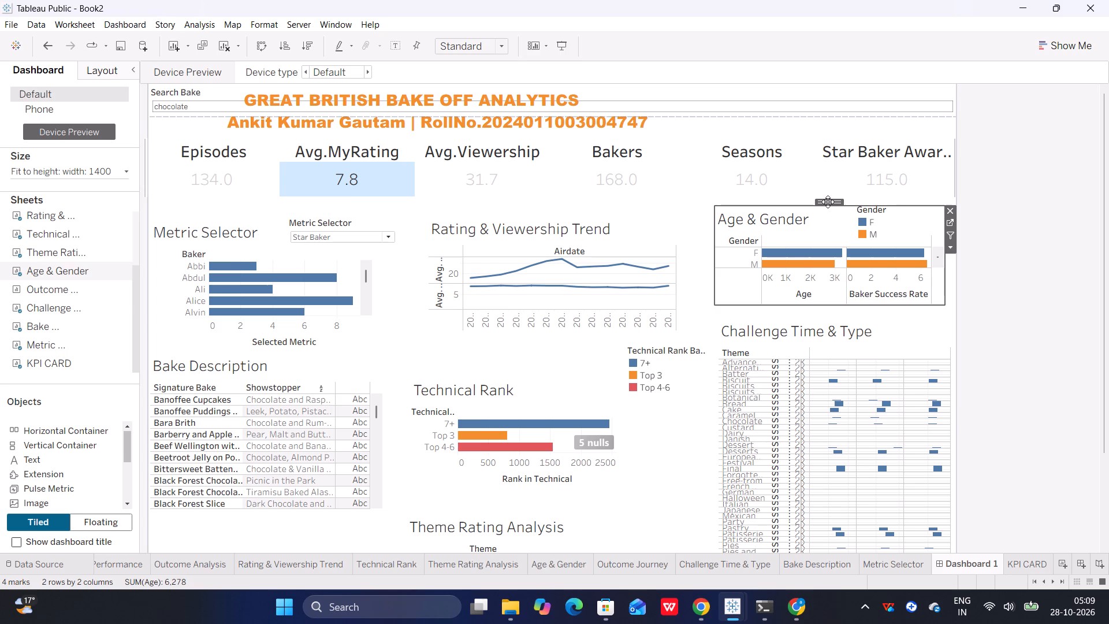
left_click_drag(828, 202, 828, 211)
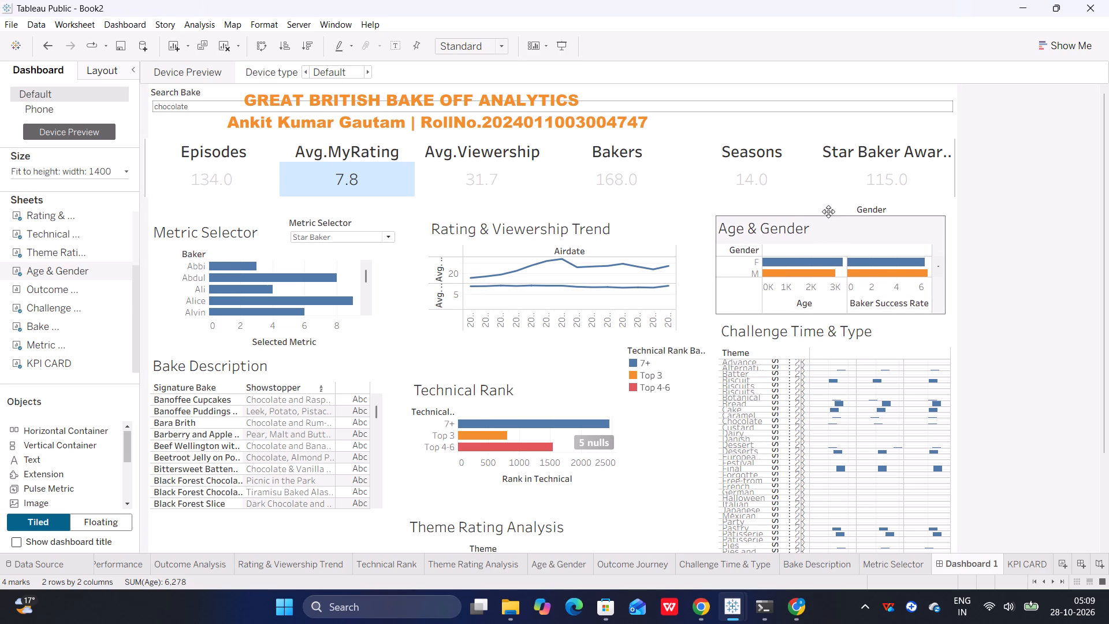
left_click(693, 205)
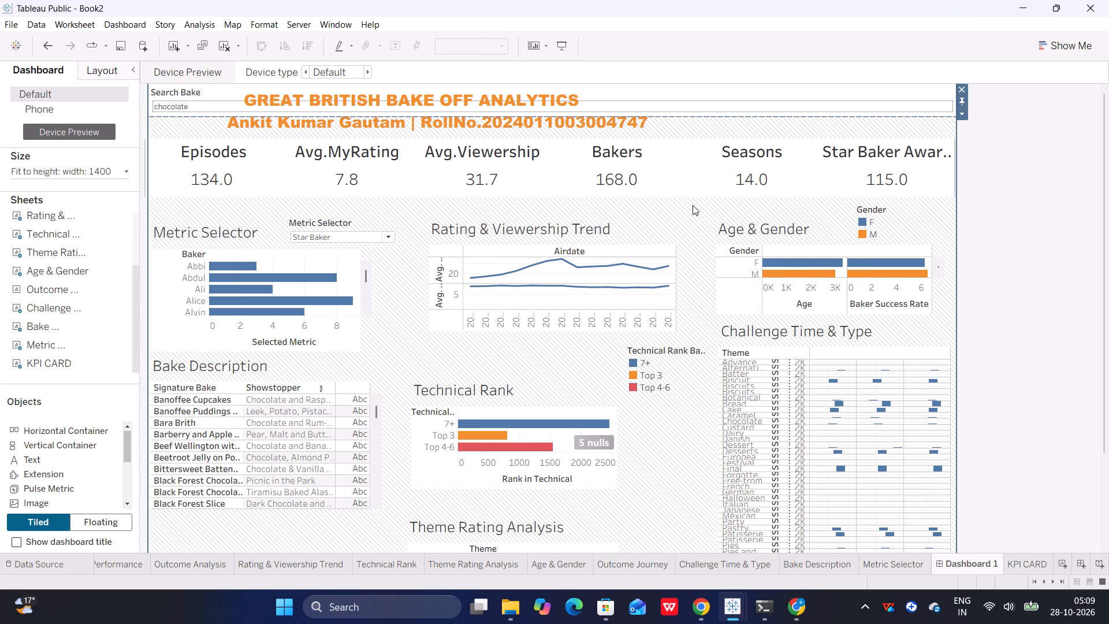
Enlarge the Rating & Viewership Trend chart slightly downward and extend its left edge toward the Metric Selector chart.
left_click(568, 251)
left_click_drag(556, 333, 557, 340)
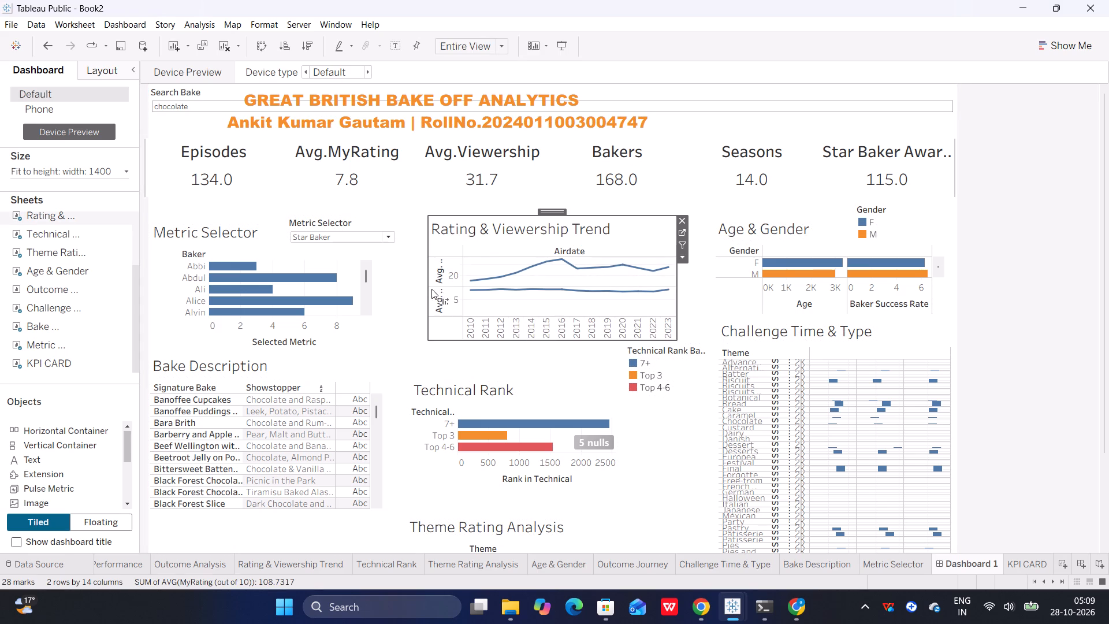
left_click_drag(426, 288, 402, 290)
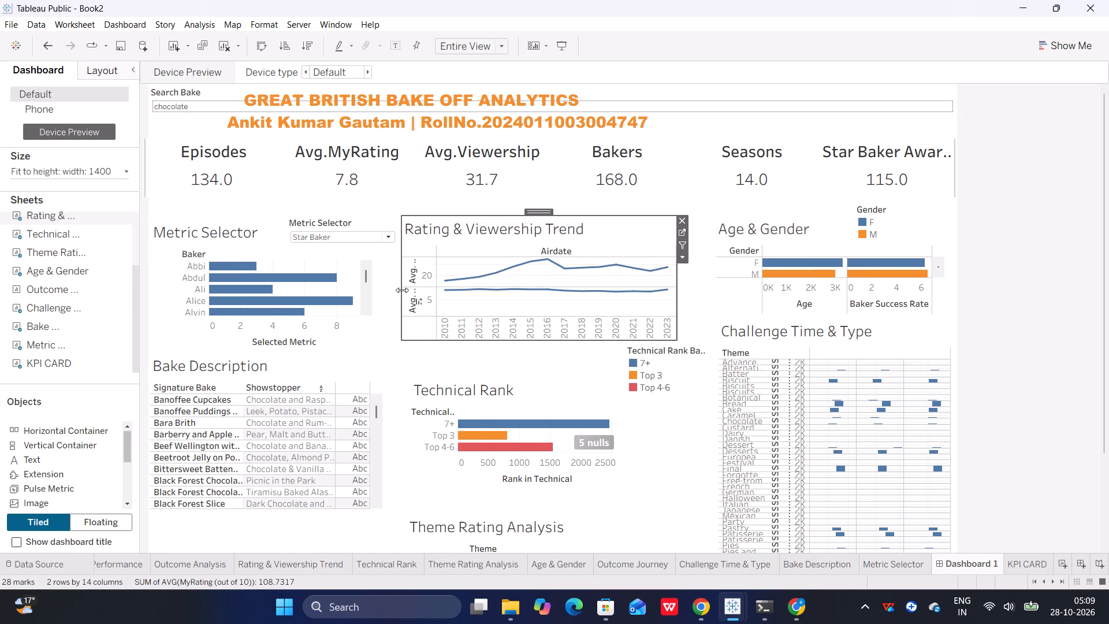
Move the Technical Rank color legend beside the Technical Rank chart's title, below the Rating & Viewership Trend chart.
left_click(646, 367)
left_click_drag(664, 341, 658, 347)
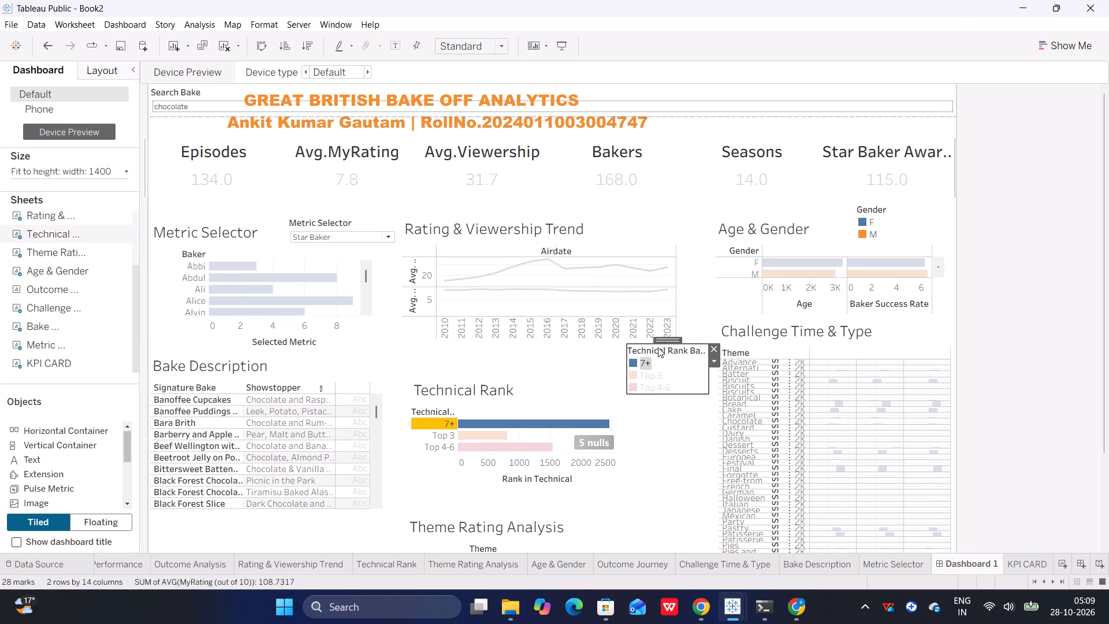
left_click_drag(658, 347, 570, 350)
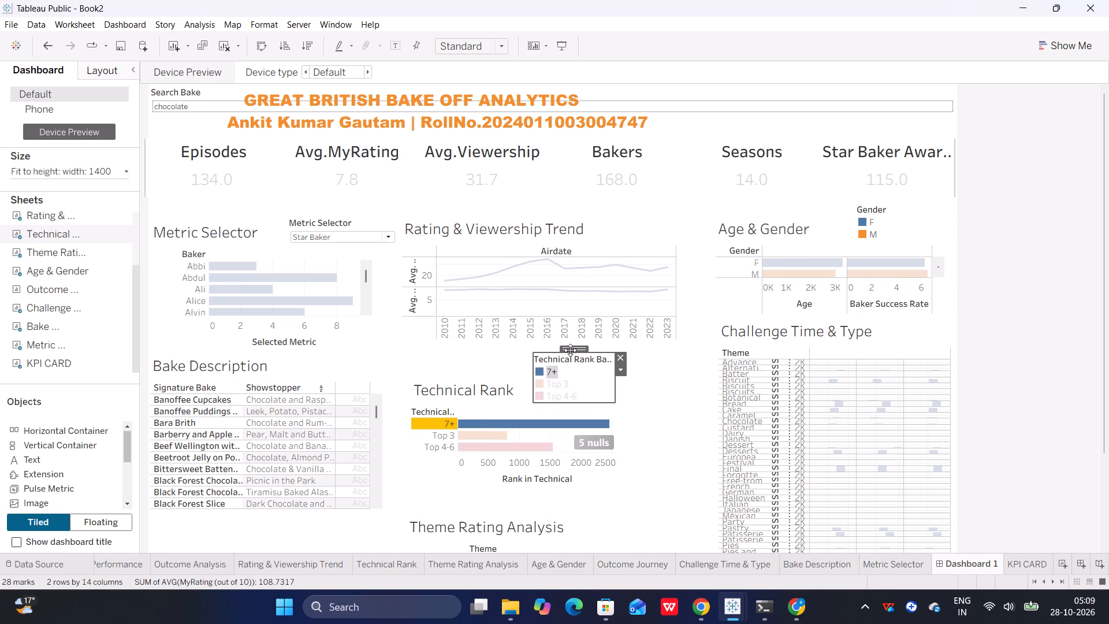
left_click(672, 426)
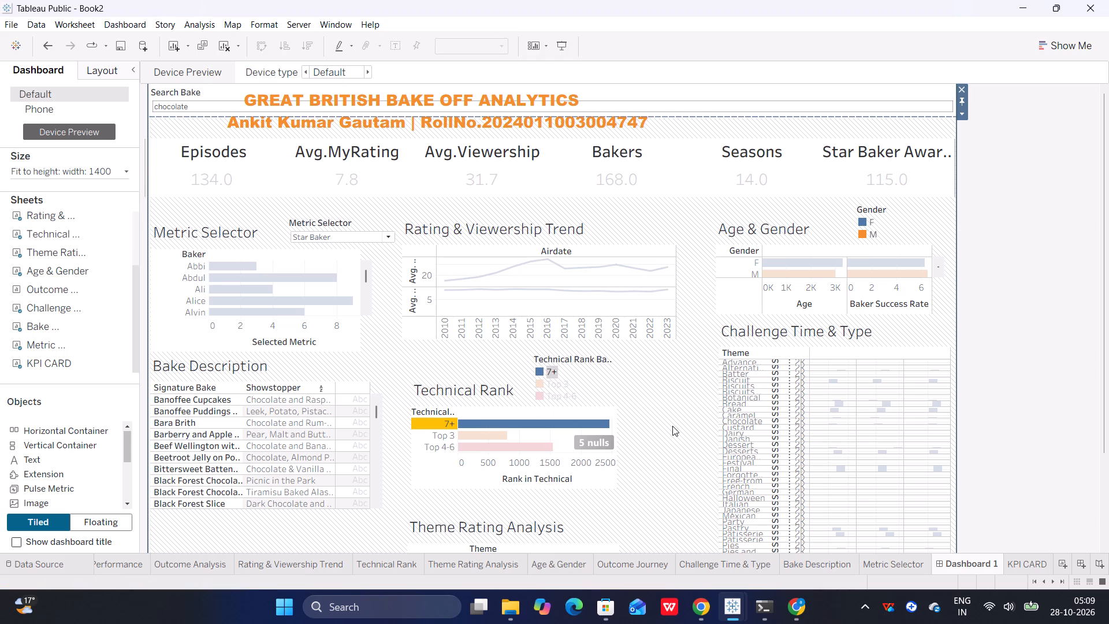
Extend the Bake Description table downward to near the bottom of the dashboard so it shows more rows.
scroll(672, 426, "down", 5)
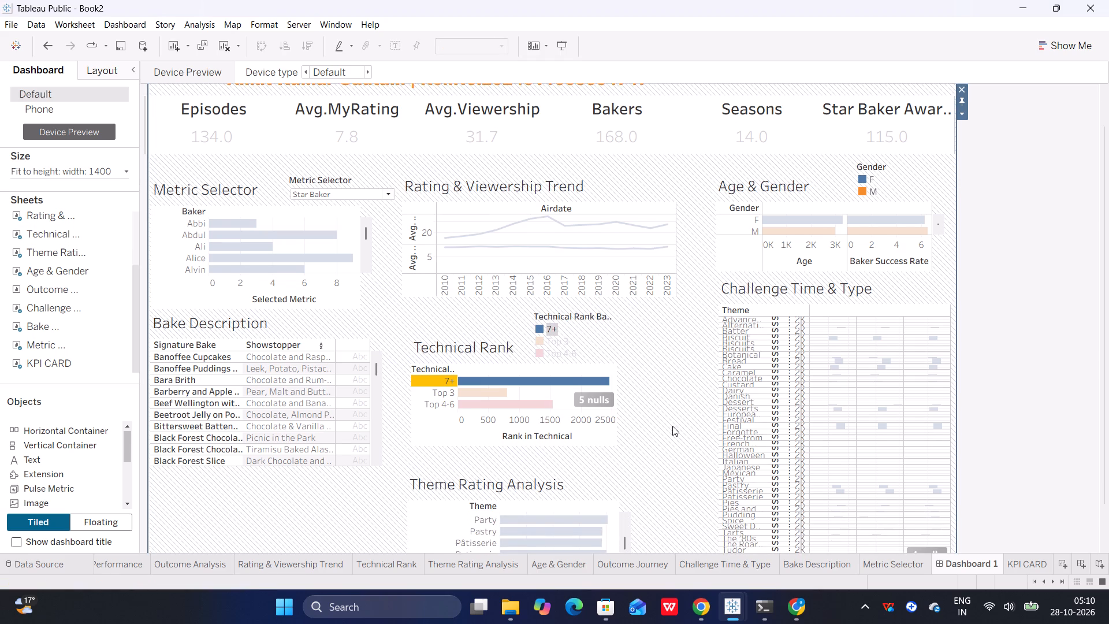
scroll(672, 426, "down", 16)
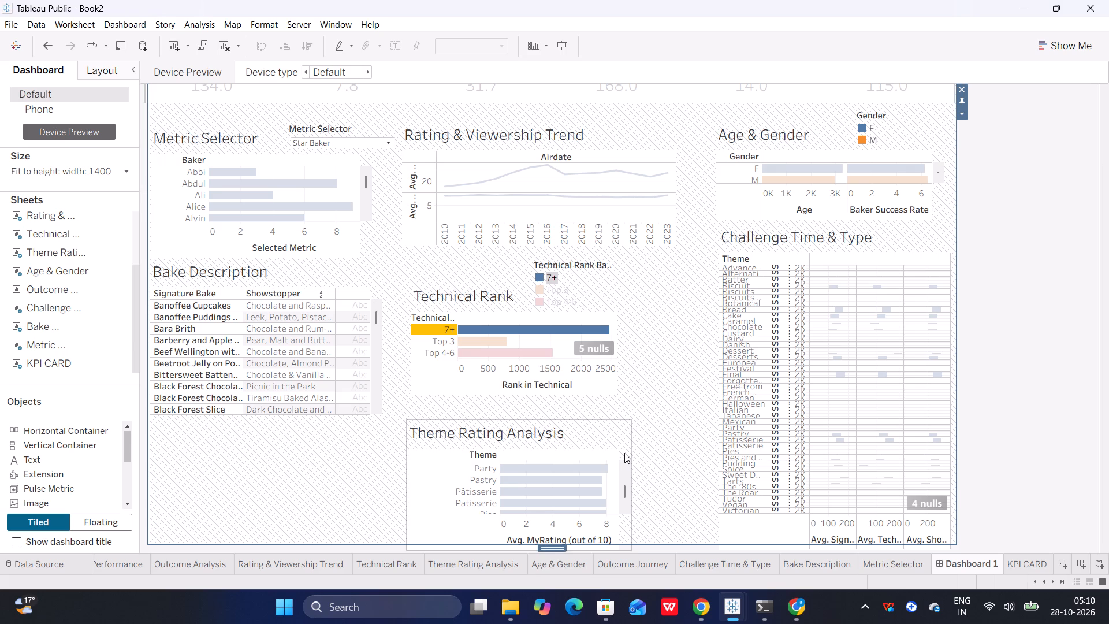
left_click(286, 406)
left_click_drag(269, 417, 262, 484)
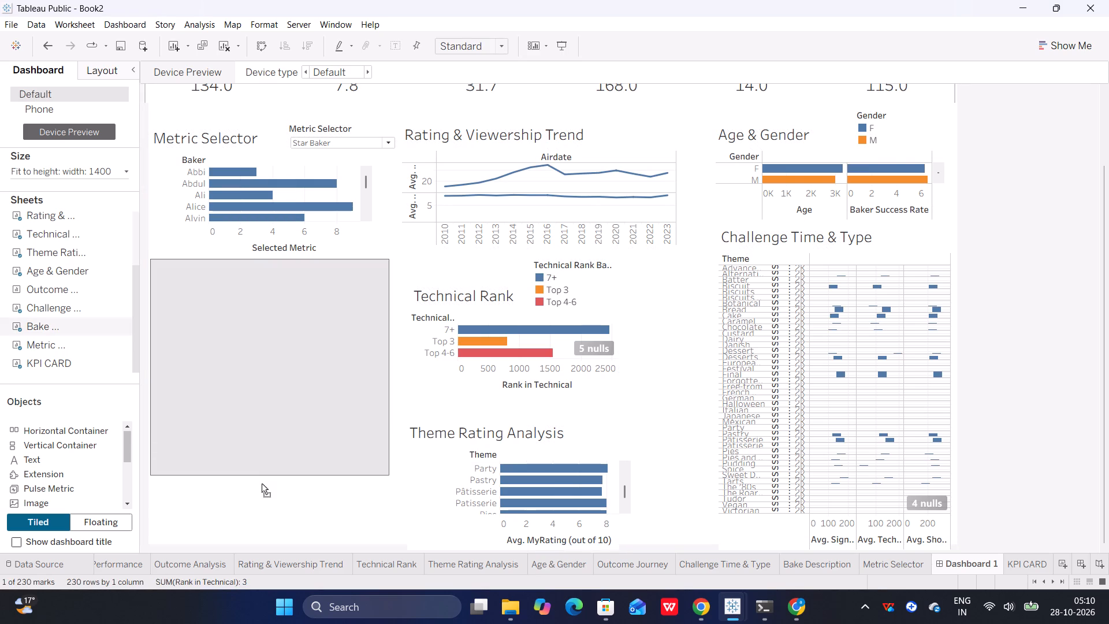
left_click_drag(262, 484, 261, 507)
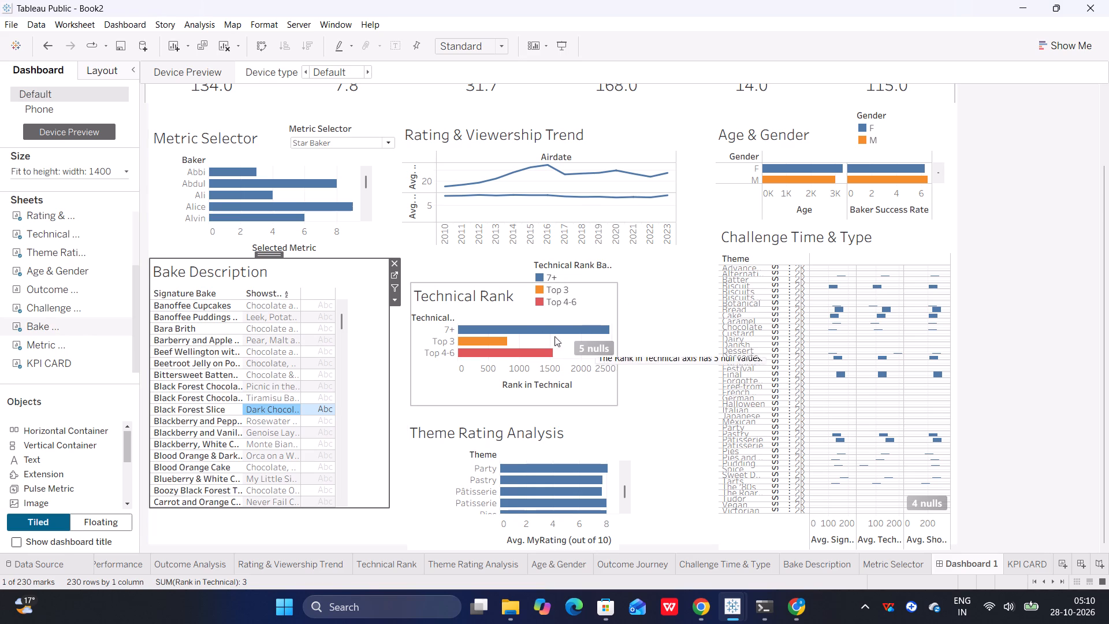
Move the Theme Rating Analysis chart up directly below the Technical Rank chart, lining up their titles on the left.
scroll(574, 434, "up", 4)
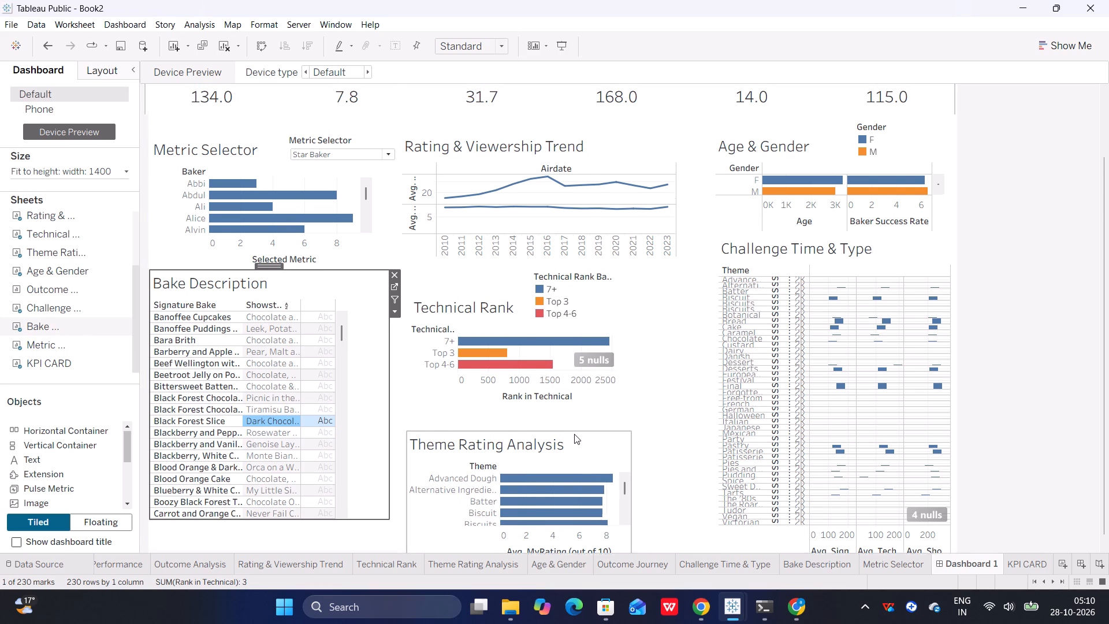
scroll(574, 434, "up", 2)
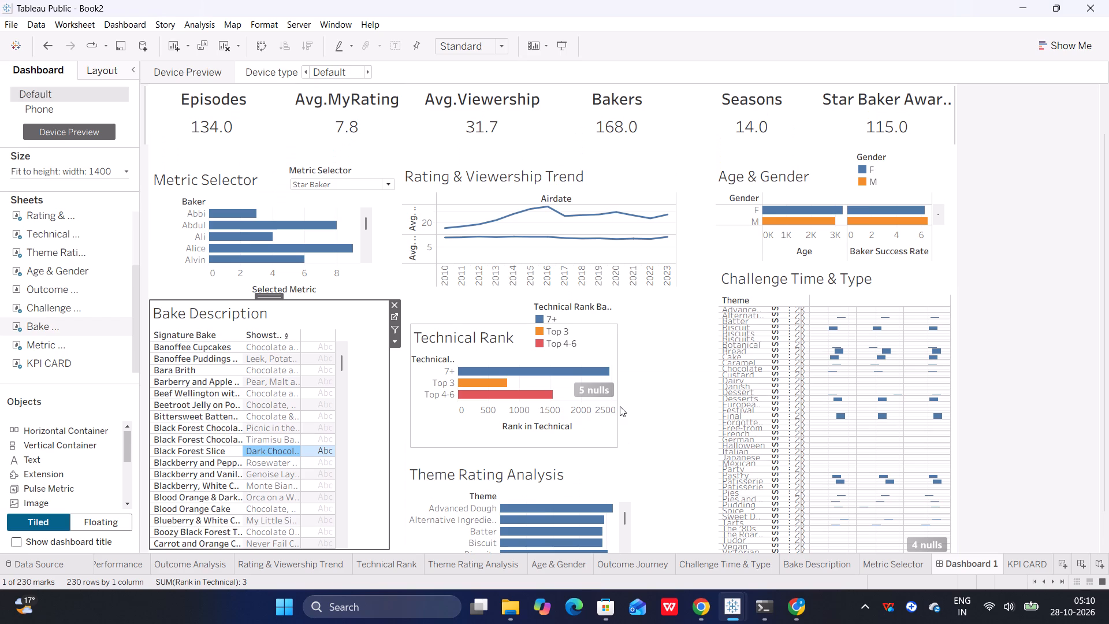
scroll(586, 461, "down", 15)
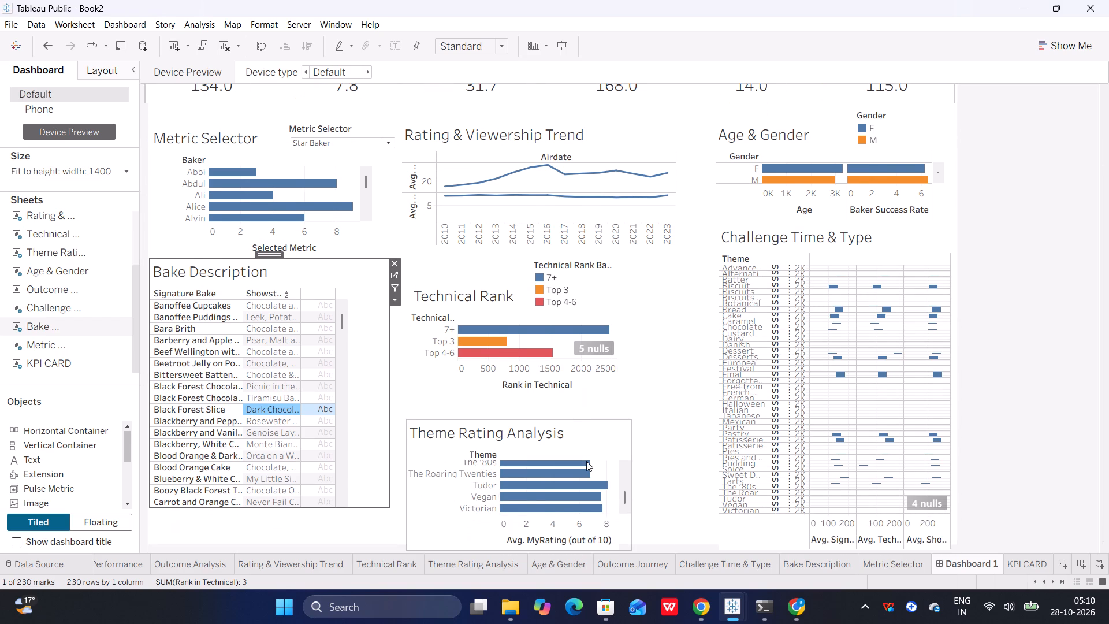
left_click(604, 434)
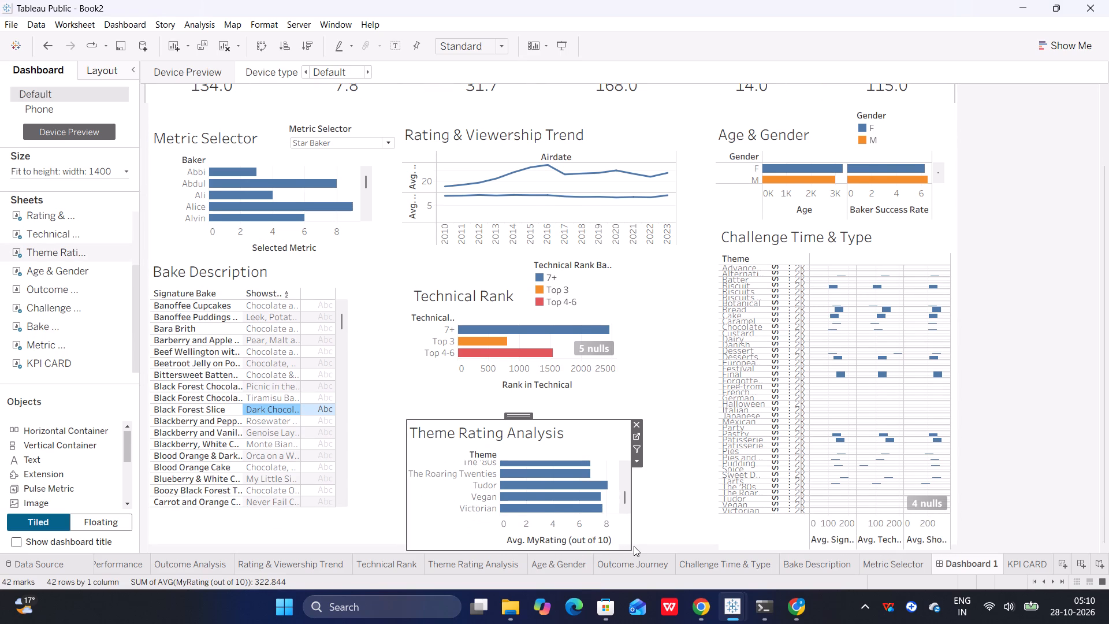
left_click(634, 546)
left_click(593, 440)
left_click_drag(517, 417, 534, 394)
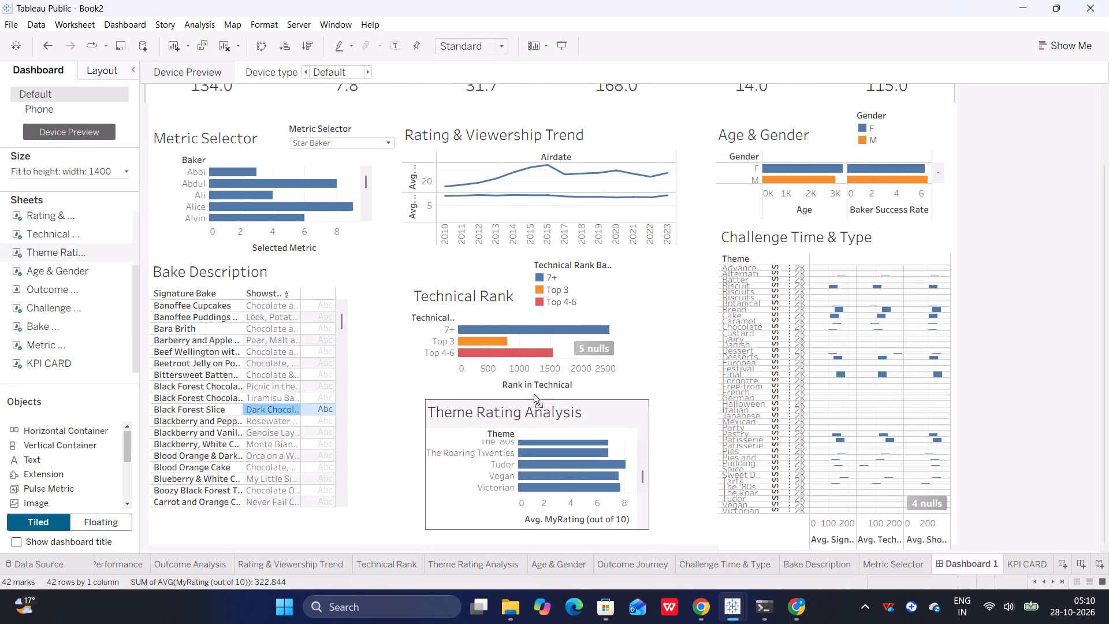
left_click_drag(534, 394, 531, 392)
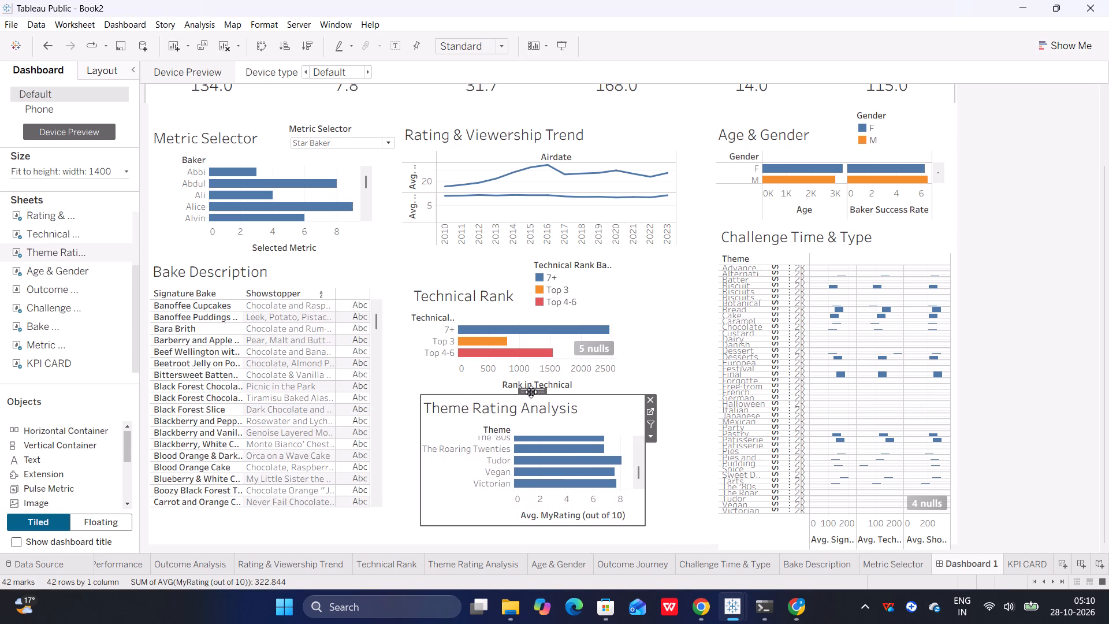
left_click_drag(531, 392, 513, 398)
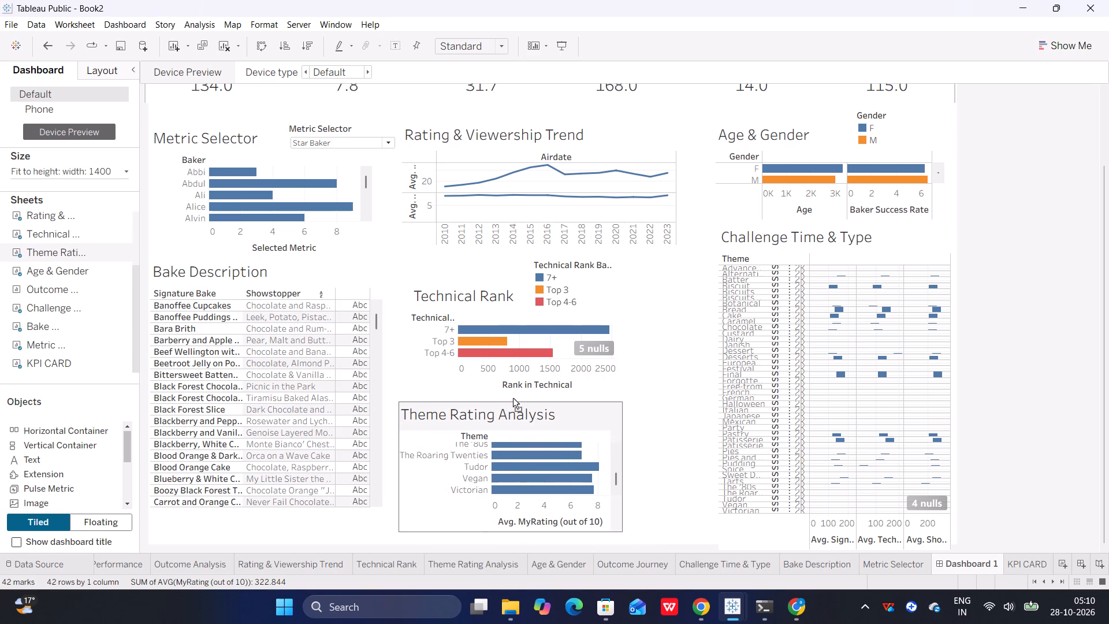
left_click_drag(513, 398, 521, 393)
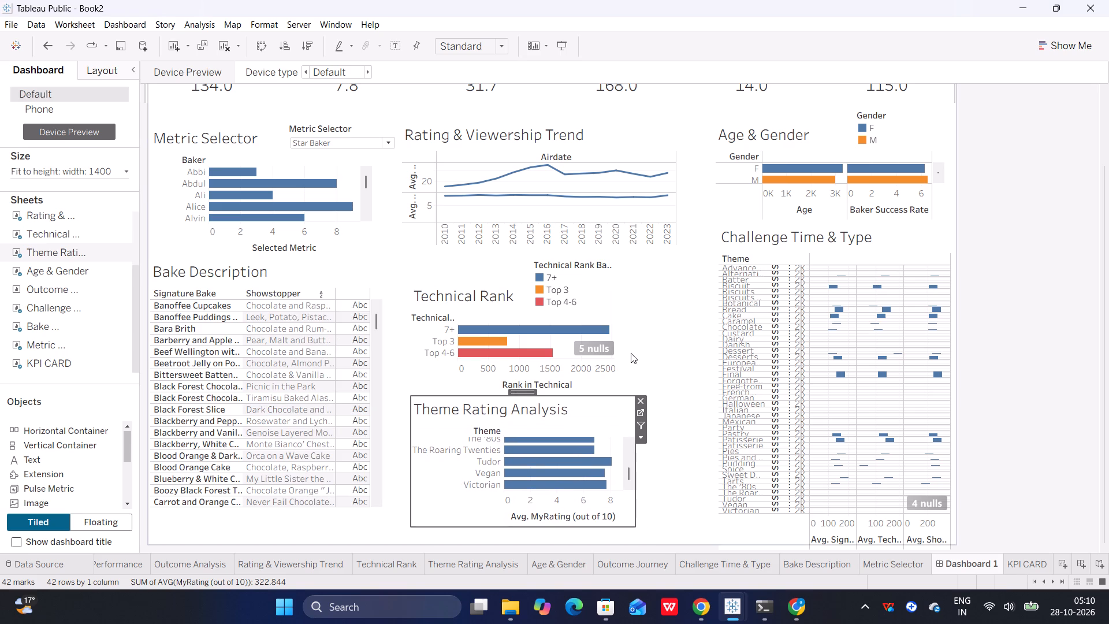
left_click(682, 336)
scroll(682, 336, "up", 1)
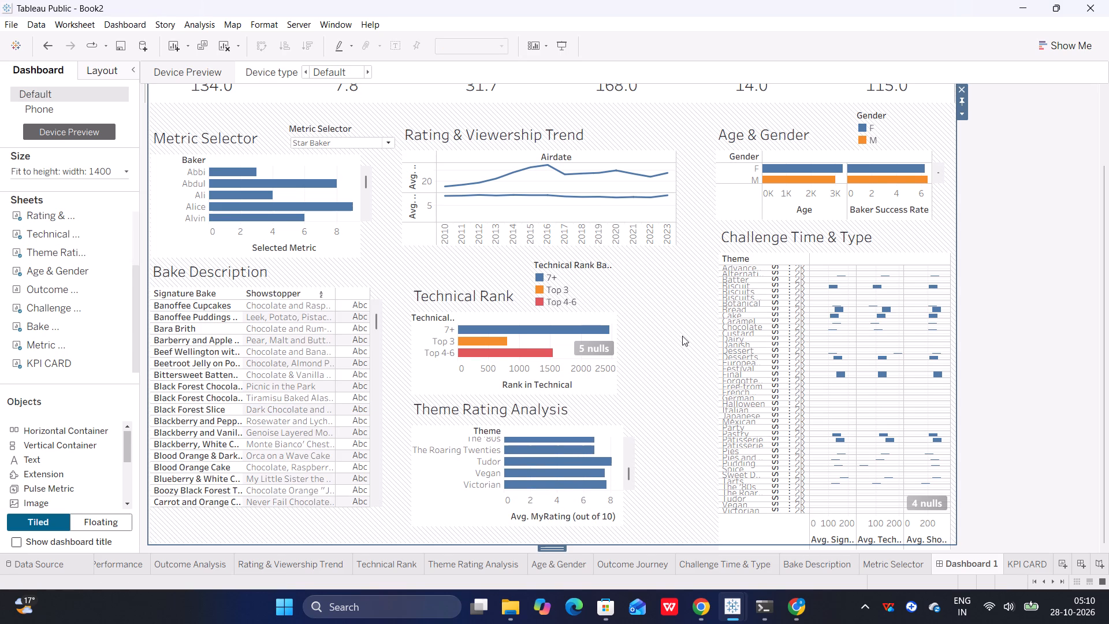
scroll(682, 336, "up", 13)
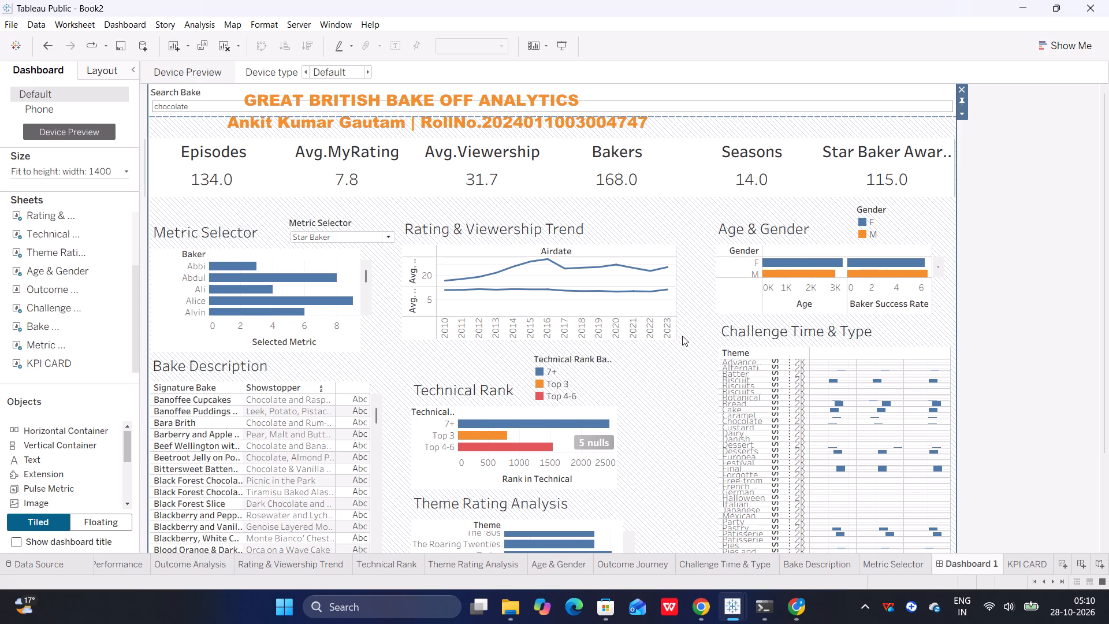
Make the container holding the Search Bake control floating and shrink it to a small box.
left_click(962, 110)
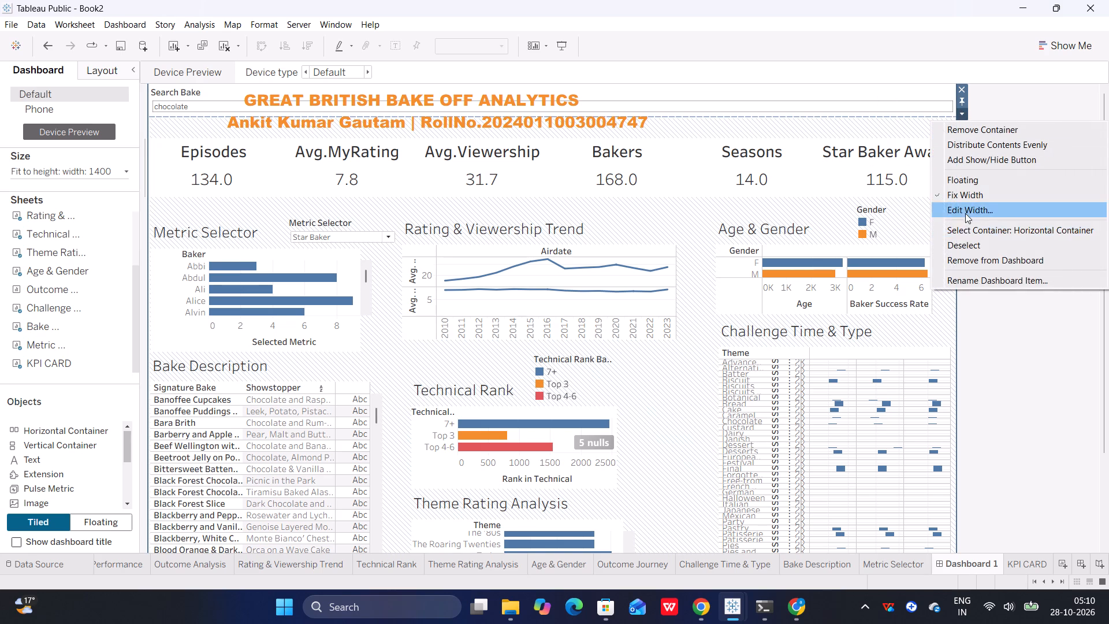
left_click(965, 183)
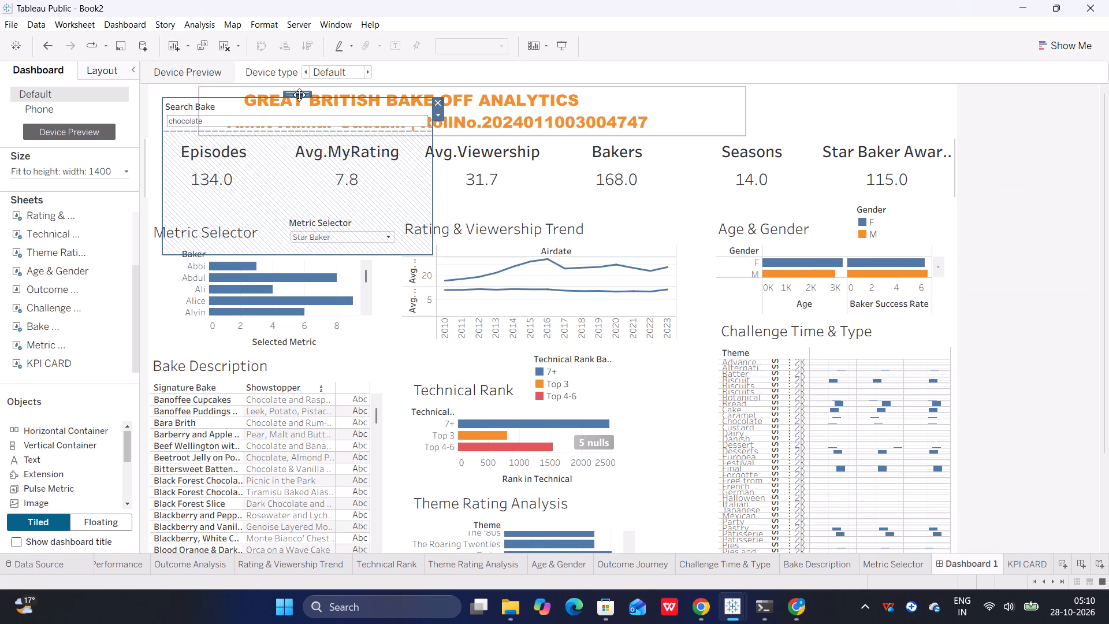
left_click_drag(434, 251, 326, 167)
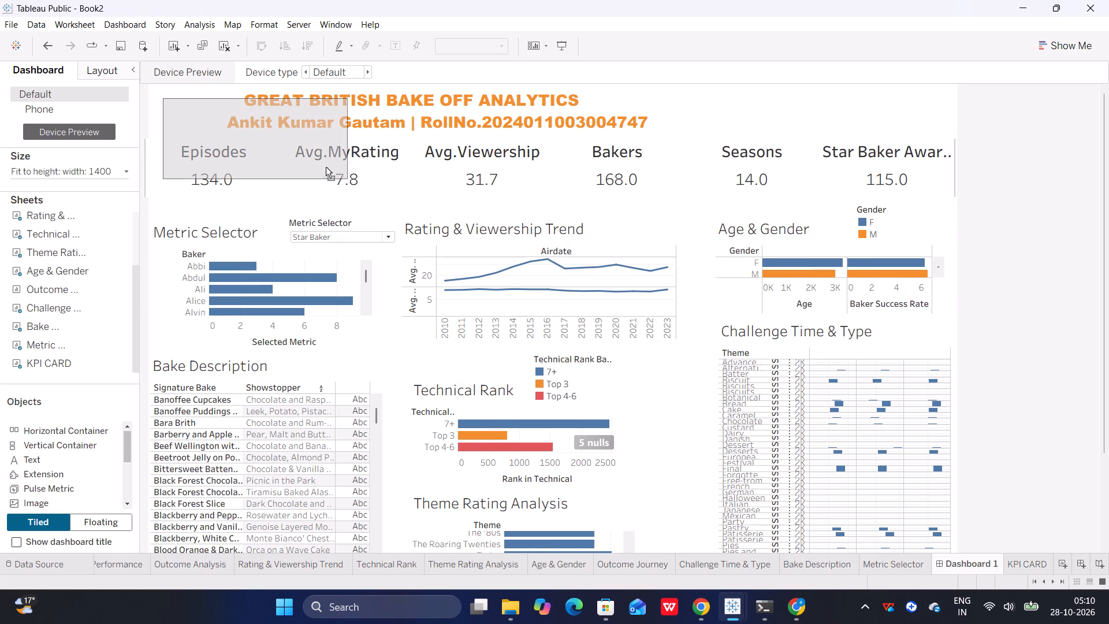
left_click_drag(326, 167, 299, 154)
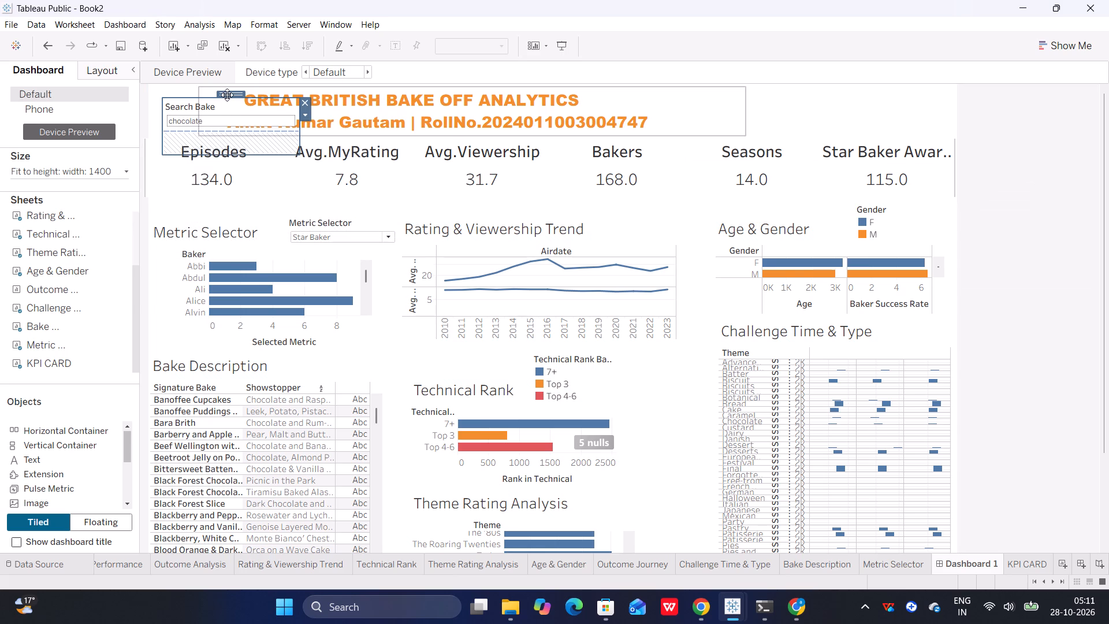
Place the floating Search Bake control beside the Bake Description title, below the Metric Selector chart, and trim its container to fit.
left_click_drag(227, 95, 329, 347)
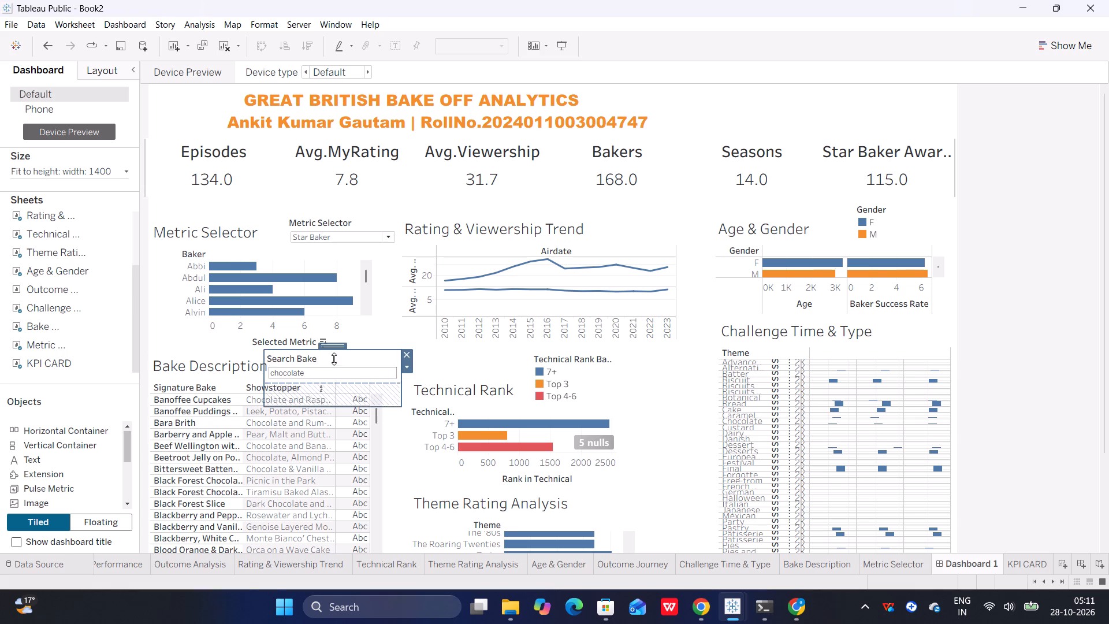
left_click_drag(397, 407, 347, 380)
left_click_drag(346, 381, 371, 388)
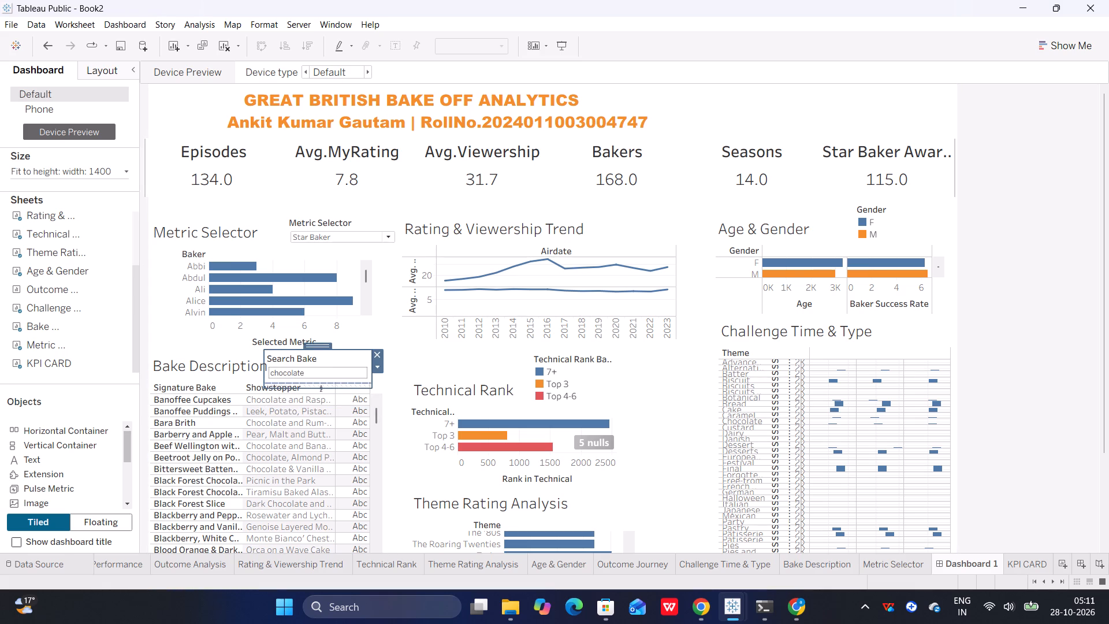
left_click_drag(319, 346, 331, 343)
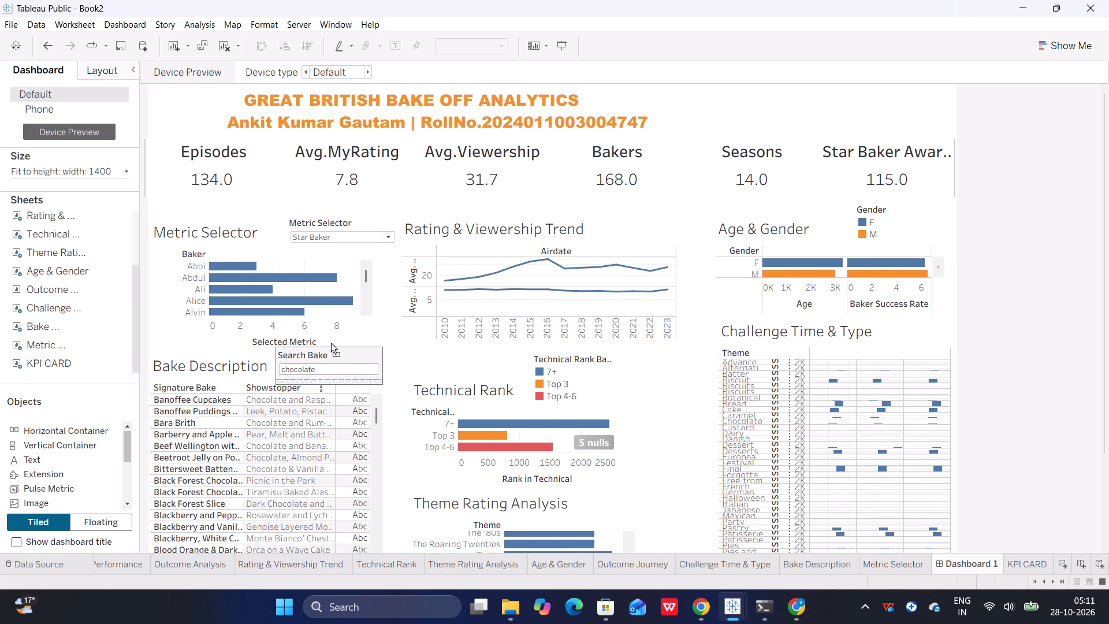
left_click_drag(331, 343, 334, 347)
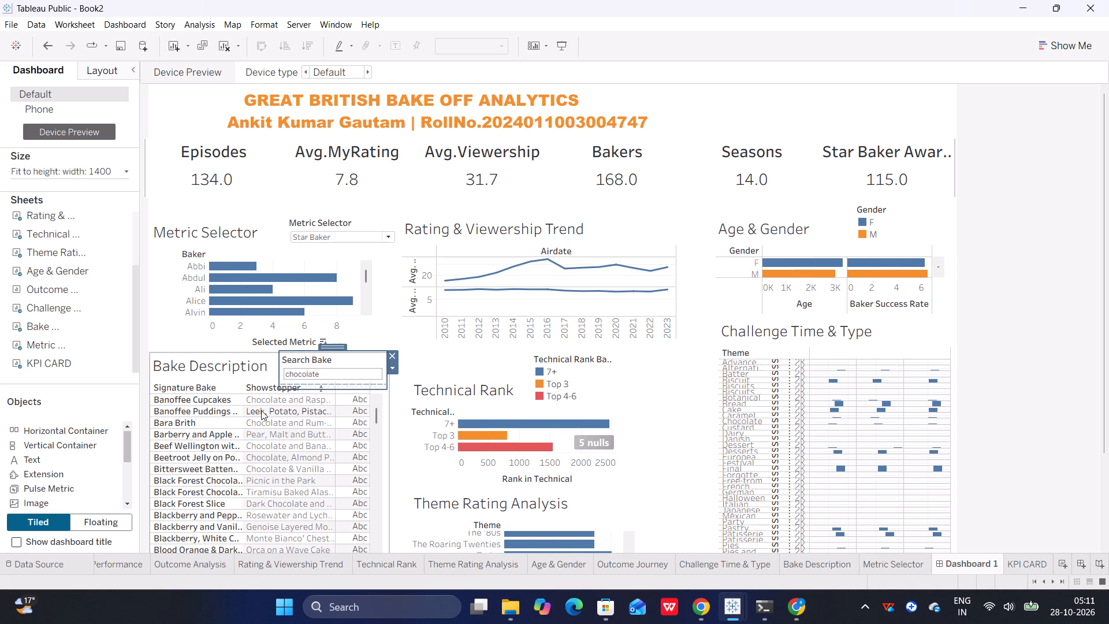
Move the Bake Description table down so its title sits just below the Search Bake control.
left_click(241, 367)
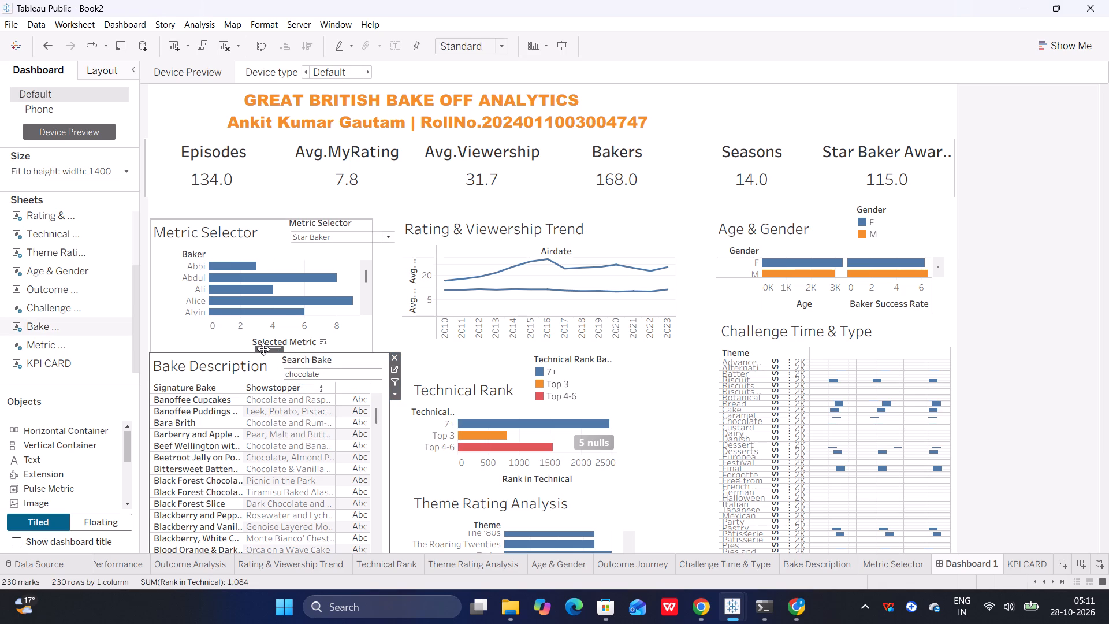
left_click_drag(265, 350, 264, 379)
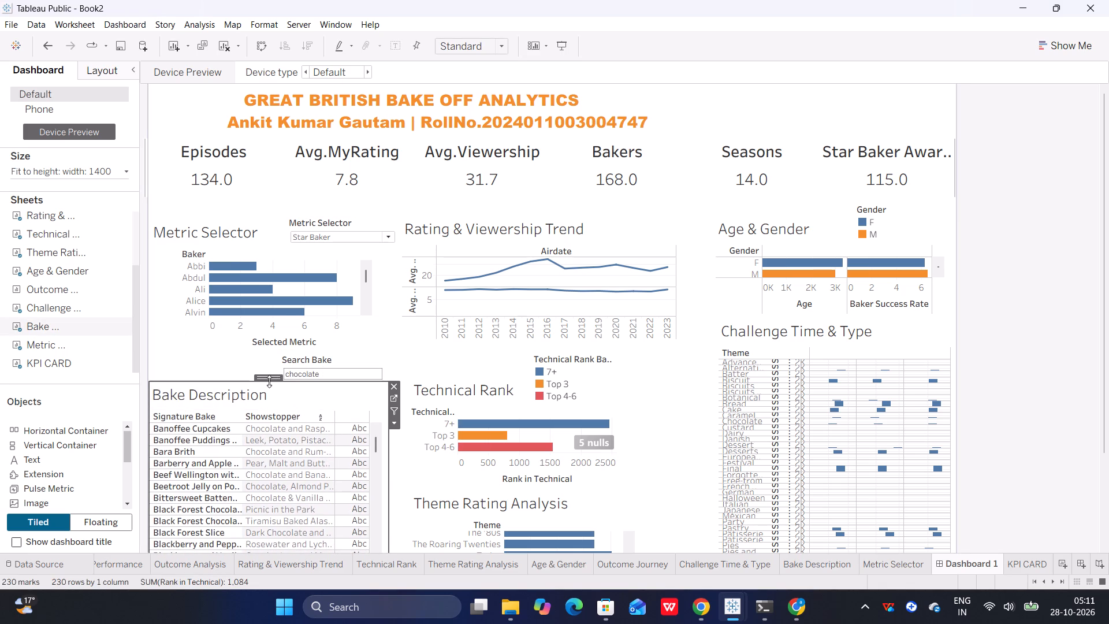
left_click_drag(269, 381, 263, 377)
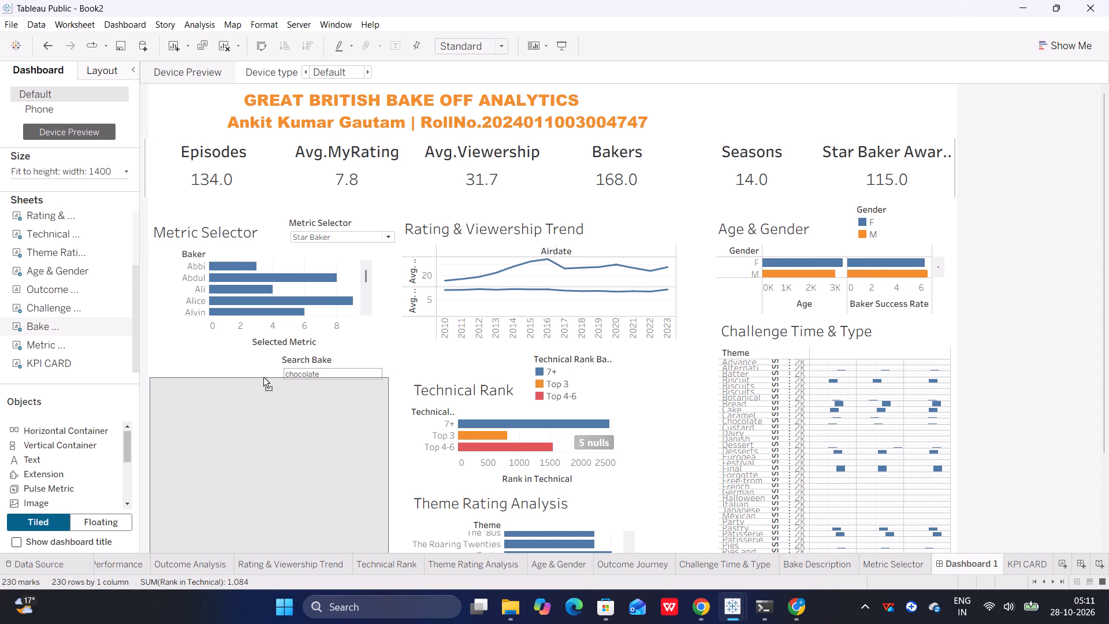
left_click_drag(263, 377, 264, 378)
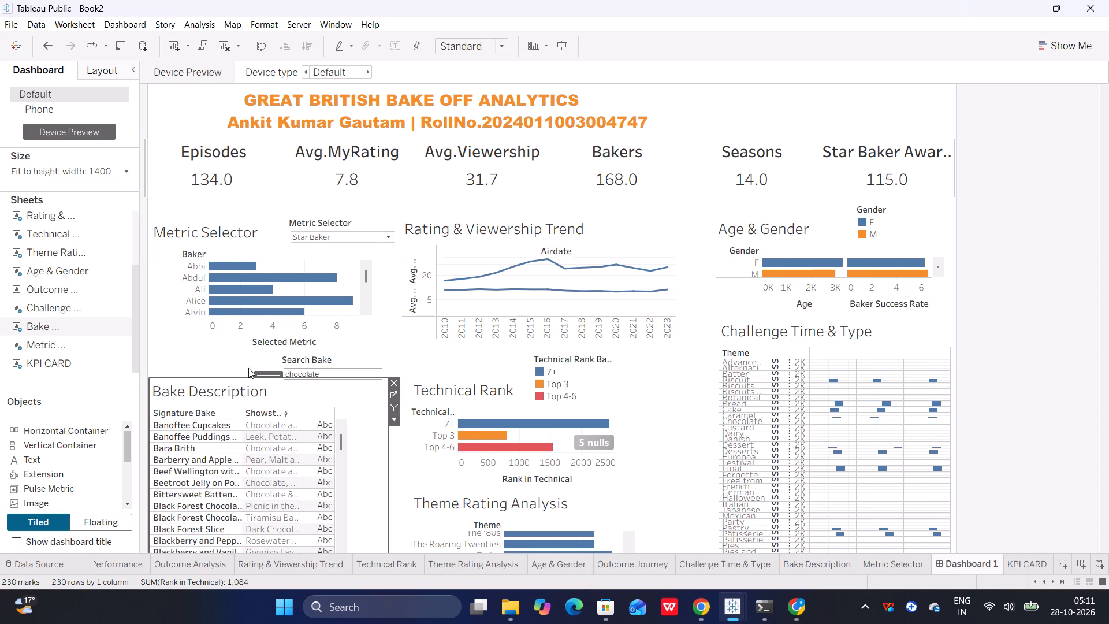
left_click(237, 358)
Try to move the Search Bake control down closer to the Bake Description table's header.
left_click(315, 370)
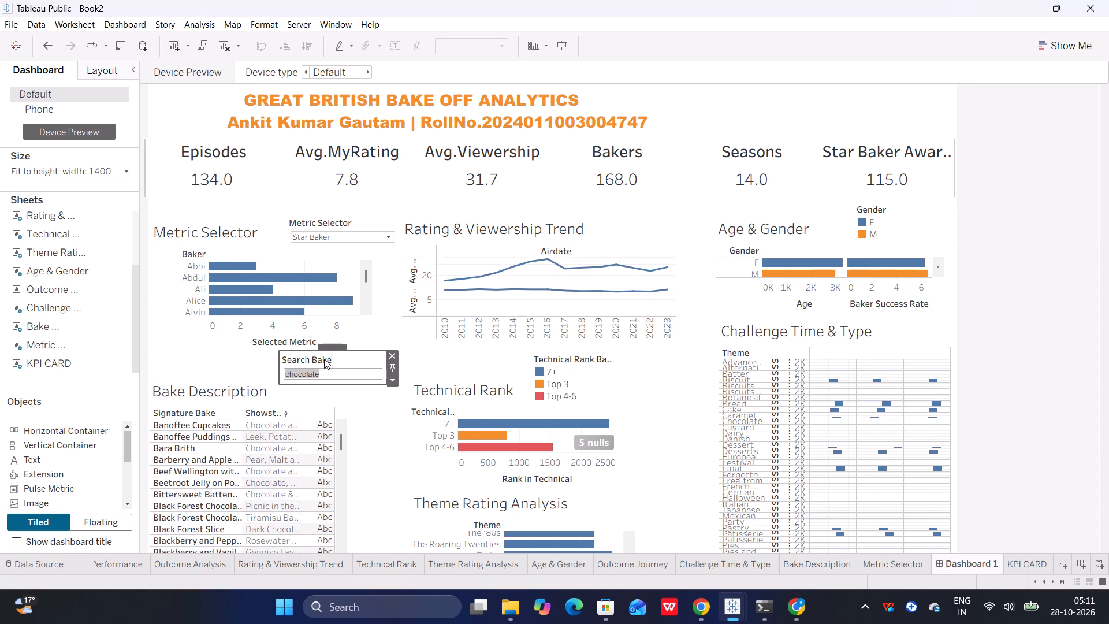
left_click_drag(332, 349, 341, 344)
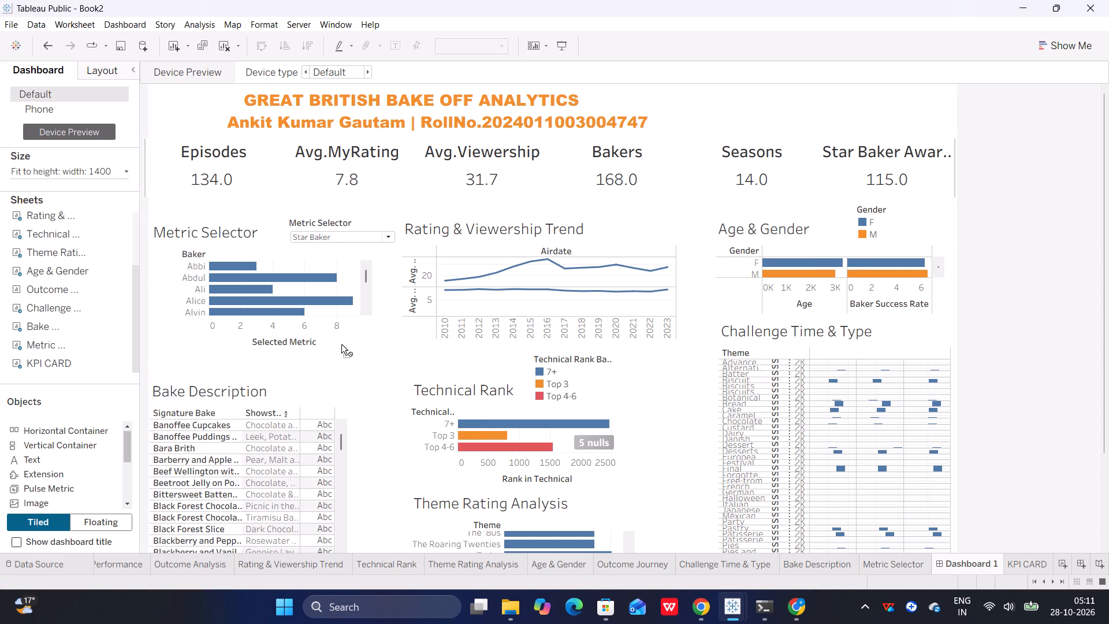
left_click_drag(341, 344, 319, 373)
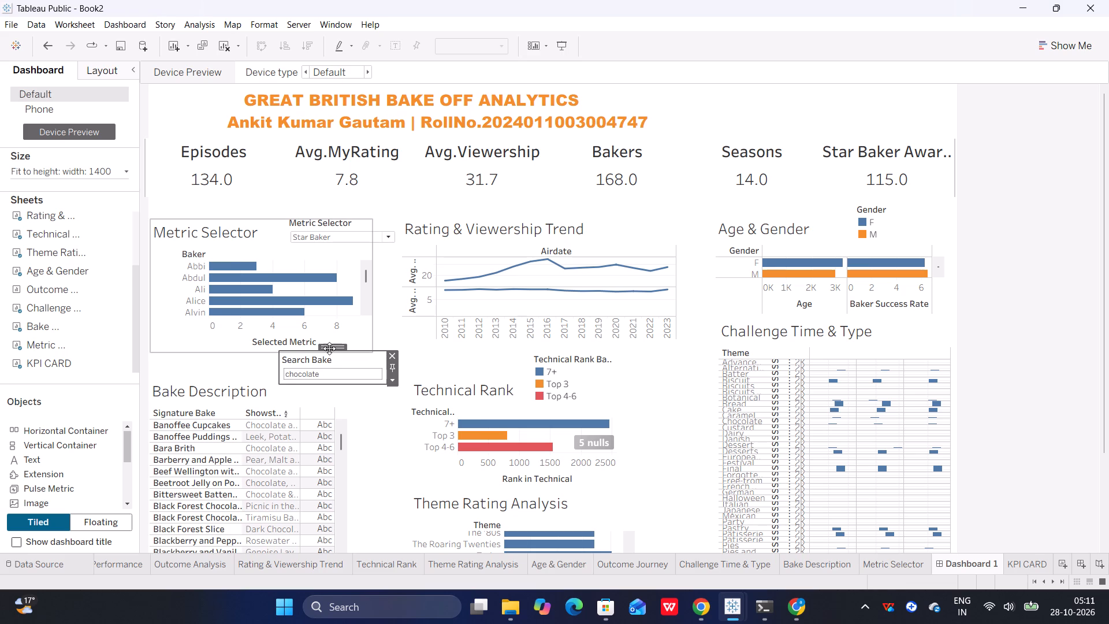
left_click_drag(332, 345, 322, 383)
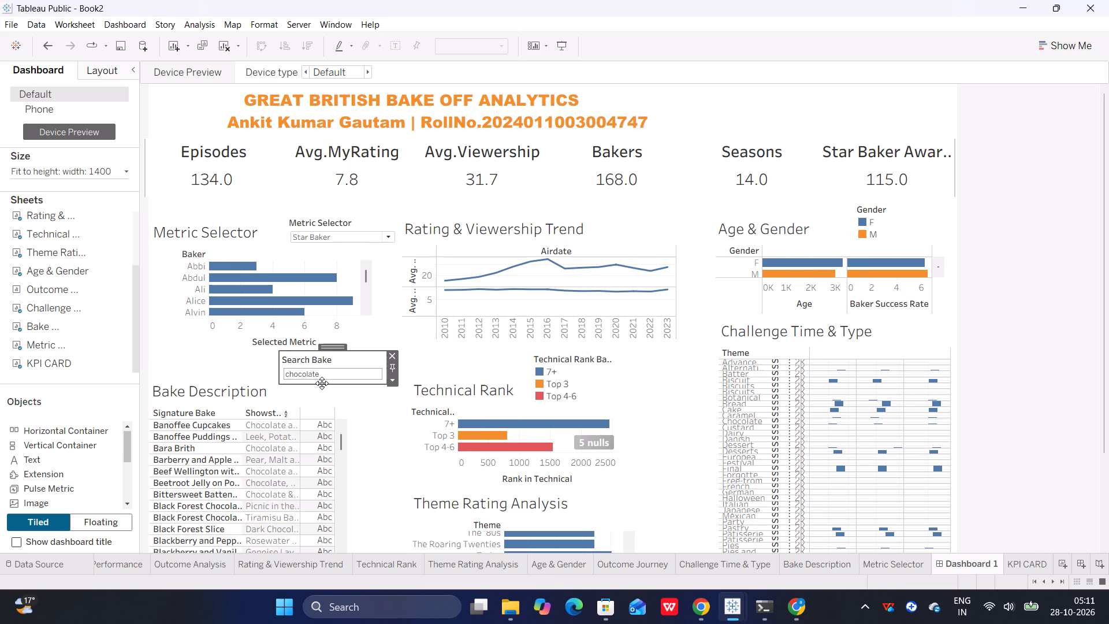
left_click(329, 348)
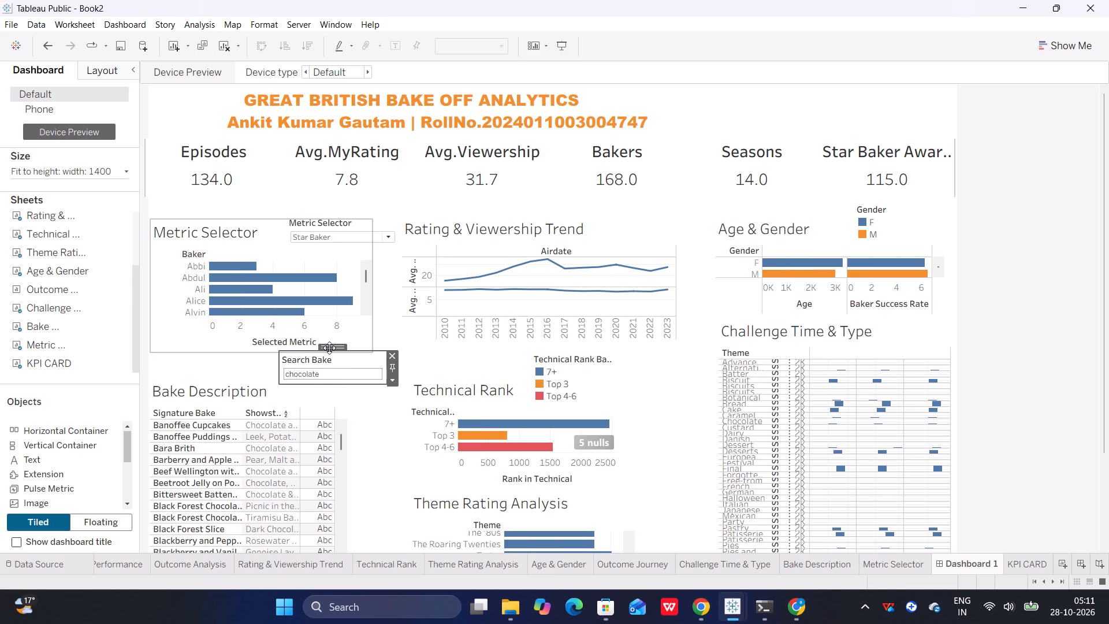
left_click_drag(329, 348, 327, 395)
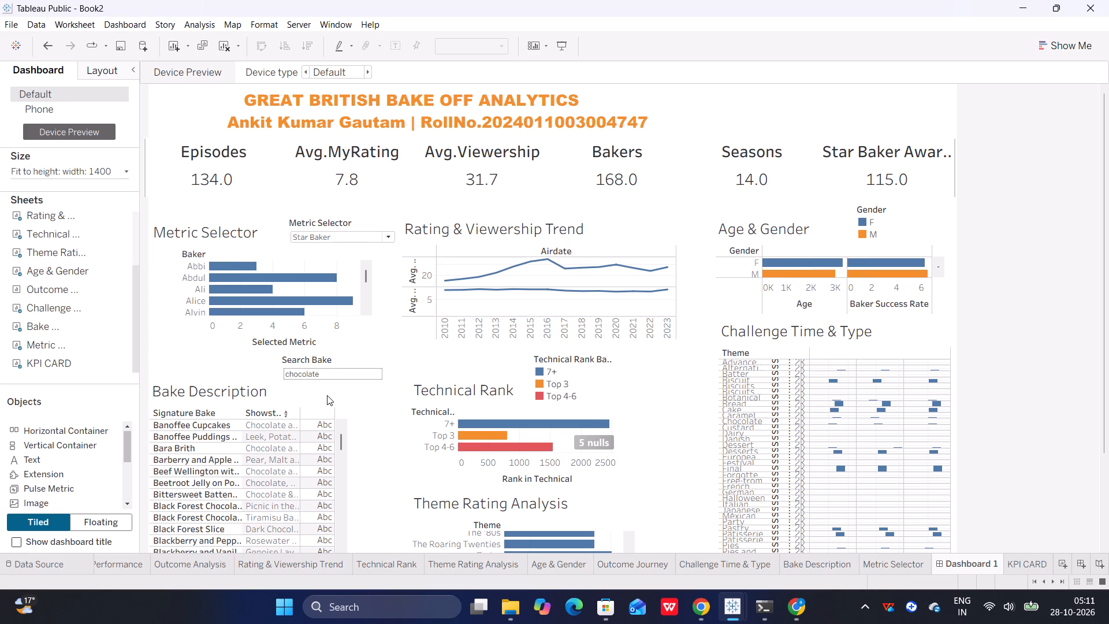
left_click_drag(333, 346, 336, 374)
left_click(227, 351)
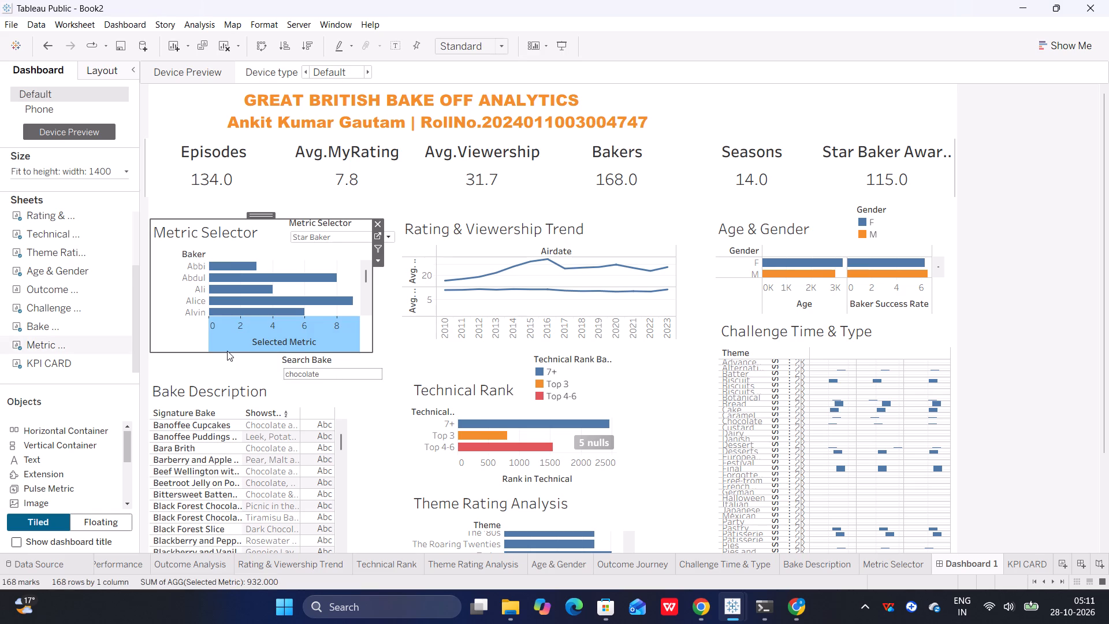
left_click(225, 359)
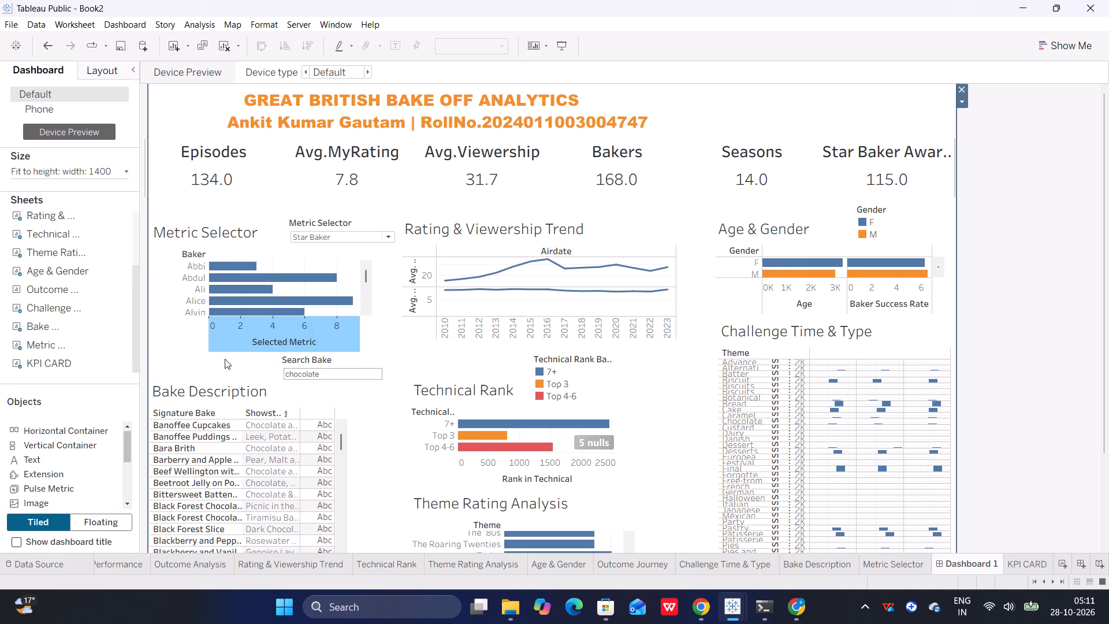
Move the Theme Rating Analysis chart slightly down to leave a gap below the Technical Rank chart.
scroll(410, 350, "down", 8)
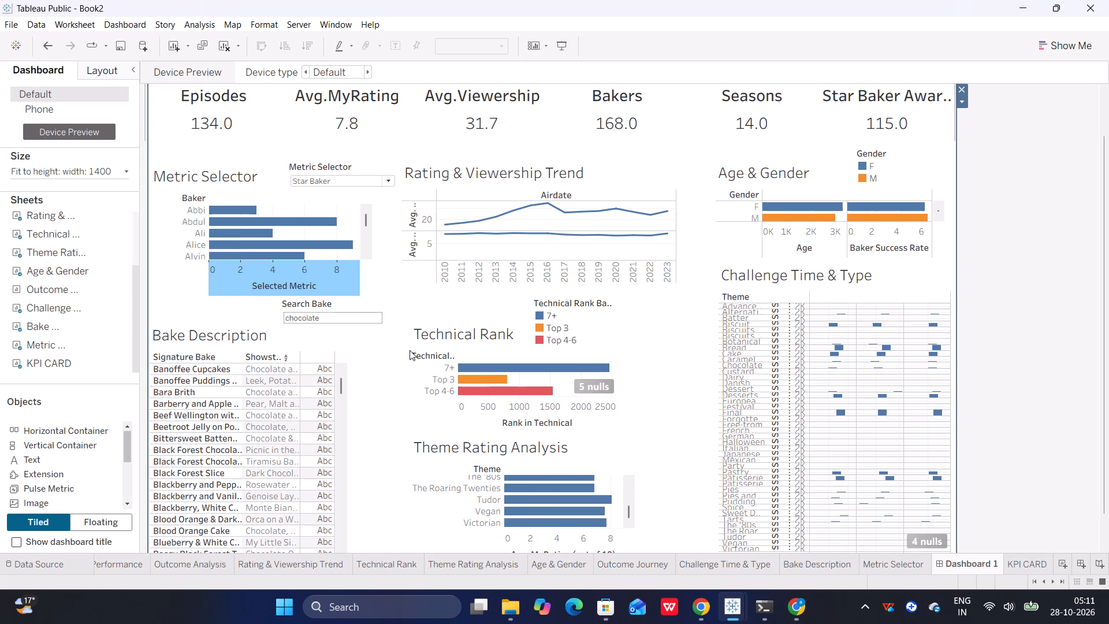
left_click(535, 458)
left_click_drag(522, 431, 518, 443)
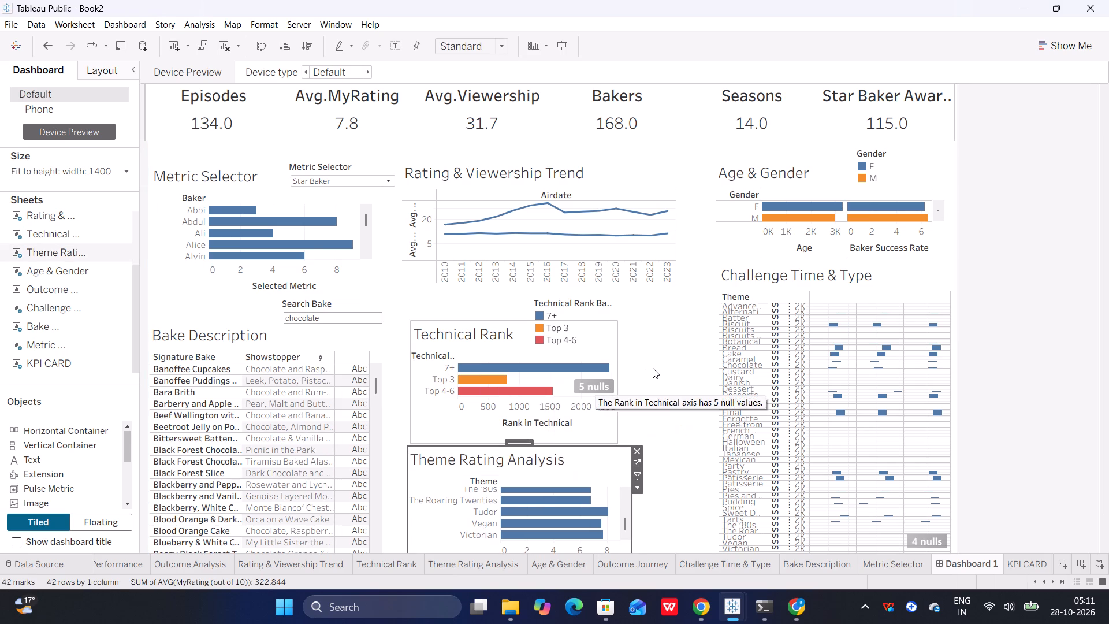
left_click(653, 368)
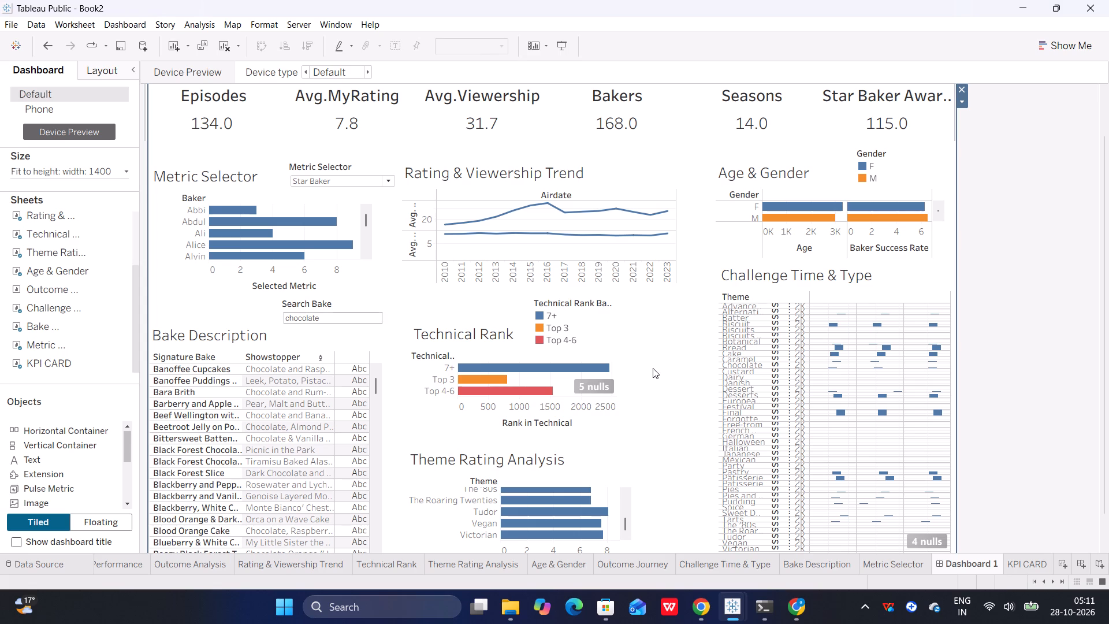
Review the whole dashboard from the title to the bottom charts for spacing and overlaps.
scroll(653, 368, "up", 5)
scroll(653, 368, "down", 3)
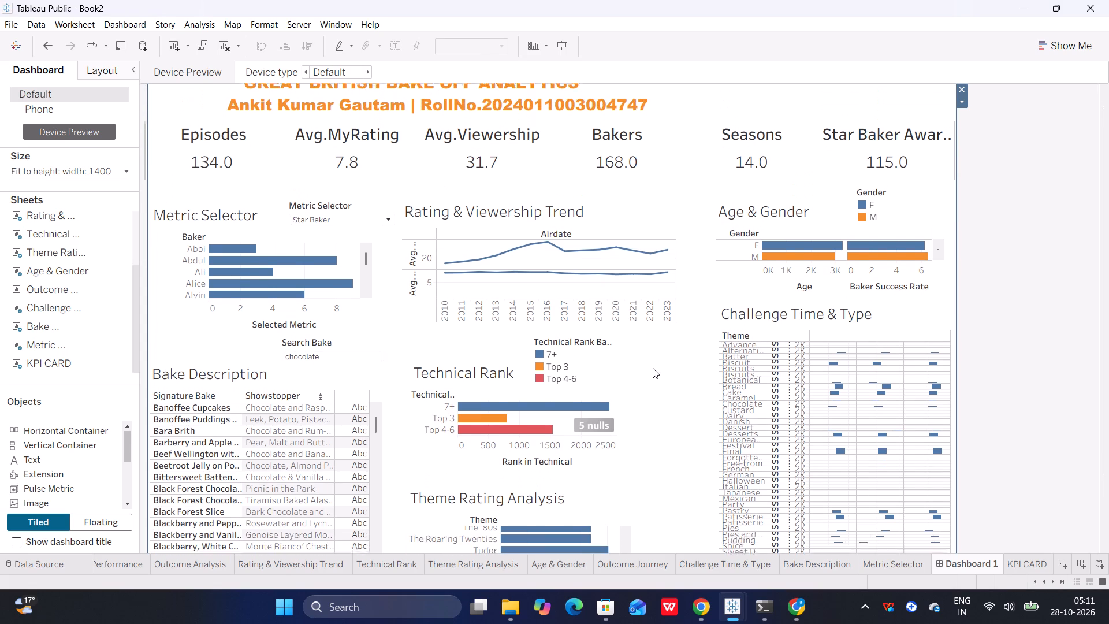
scroll(653, 368, "down", 8)
scroll(653, 368, "up", 1)
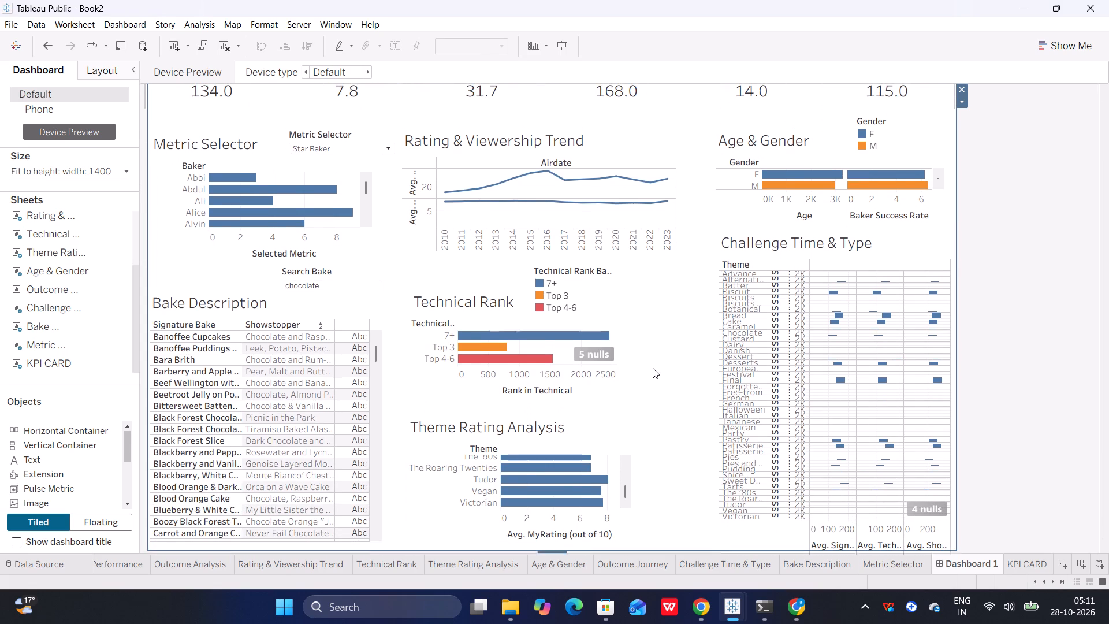
scroll(653, 368, "up", 1)
scroll(653, 368, "down", 2)
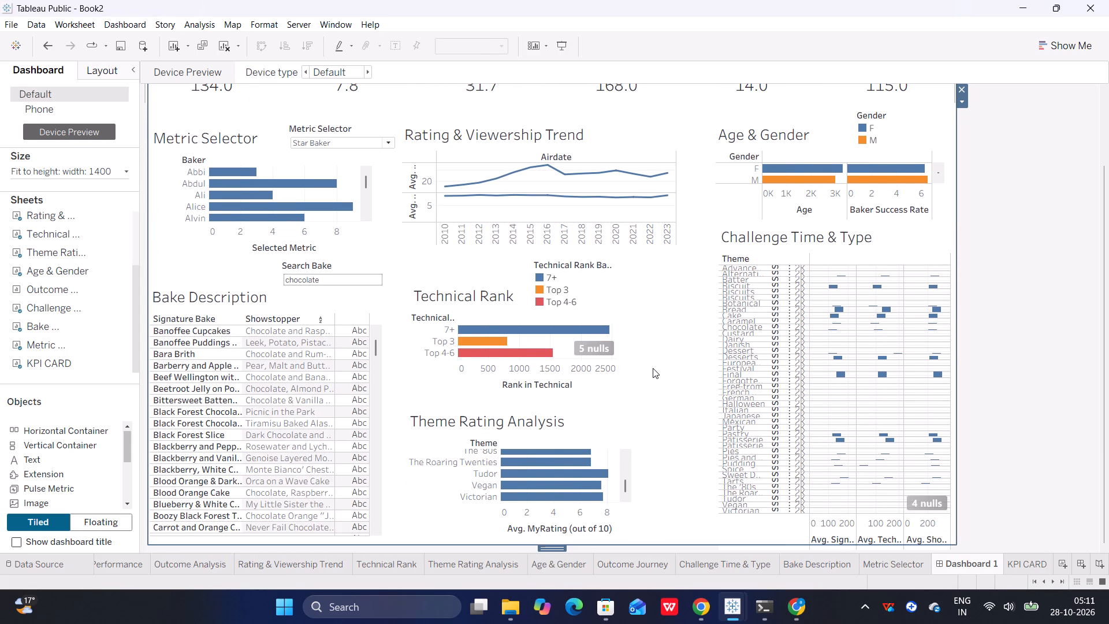
scroll(653, 368, "up", 1)
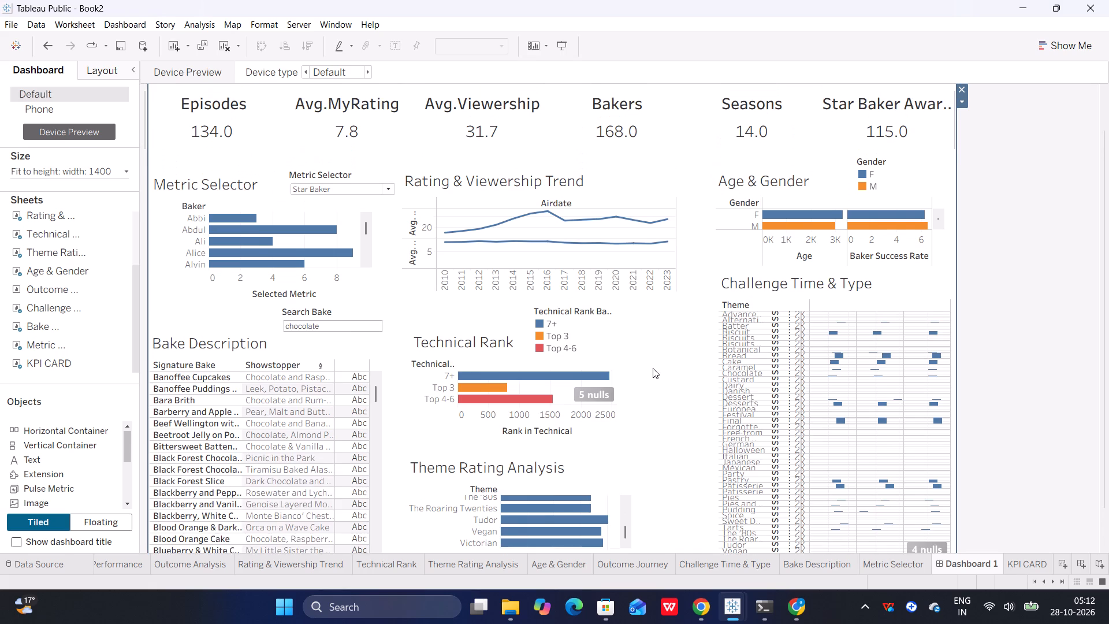
scroll(653, 368, "up", 1)
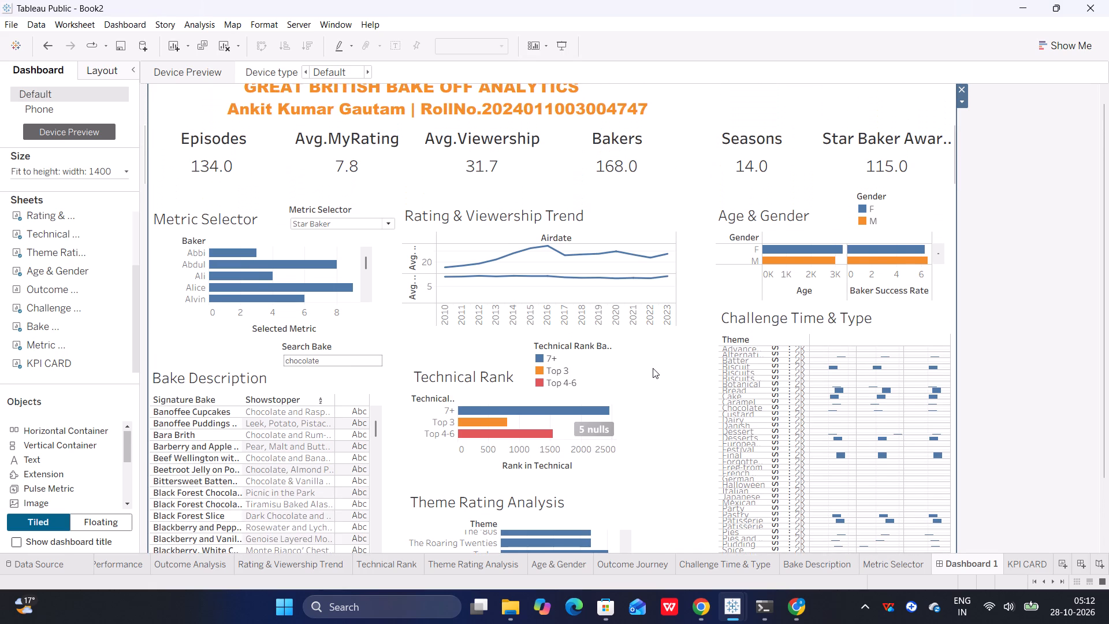
scroll(653, 368, "up", 3)
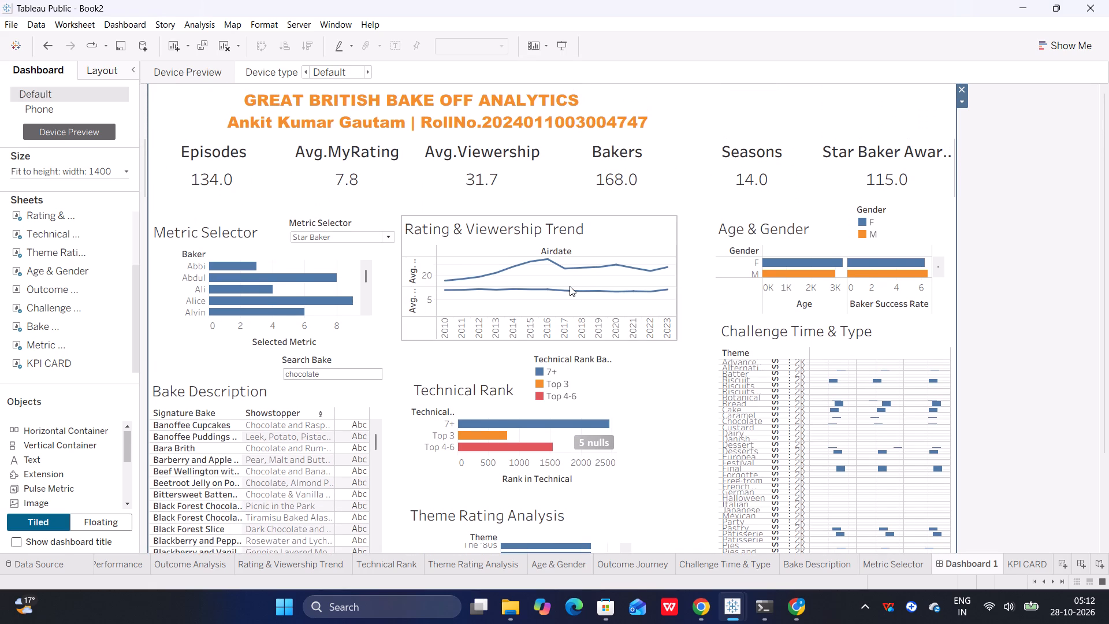
Pull the Rating & Viewership Trend chart's left edge away from Metric Selector and extend its right edge toward Age & Gender.
left_click(408, 287)
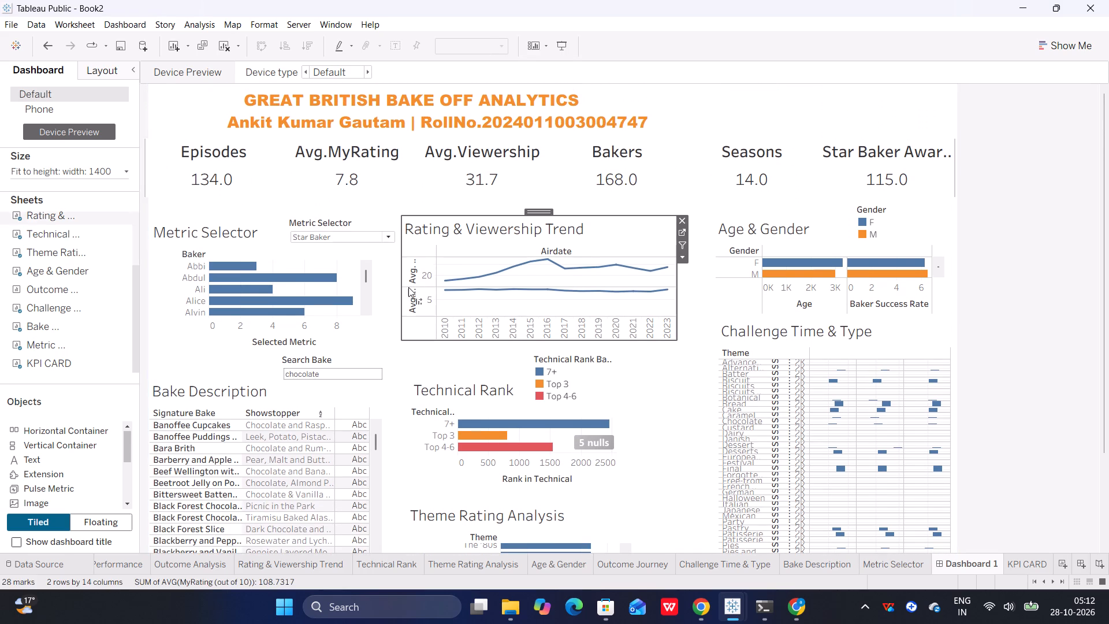
left_click_drag(402, 279, 412, 281)
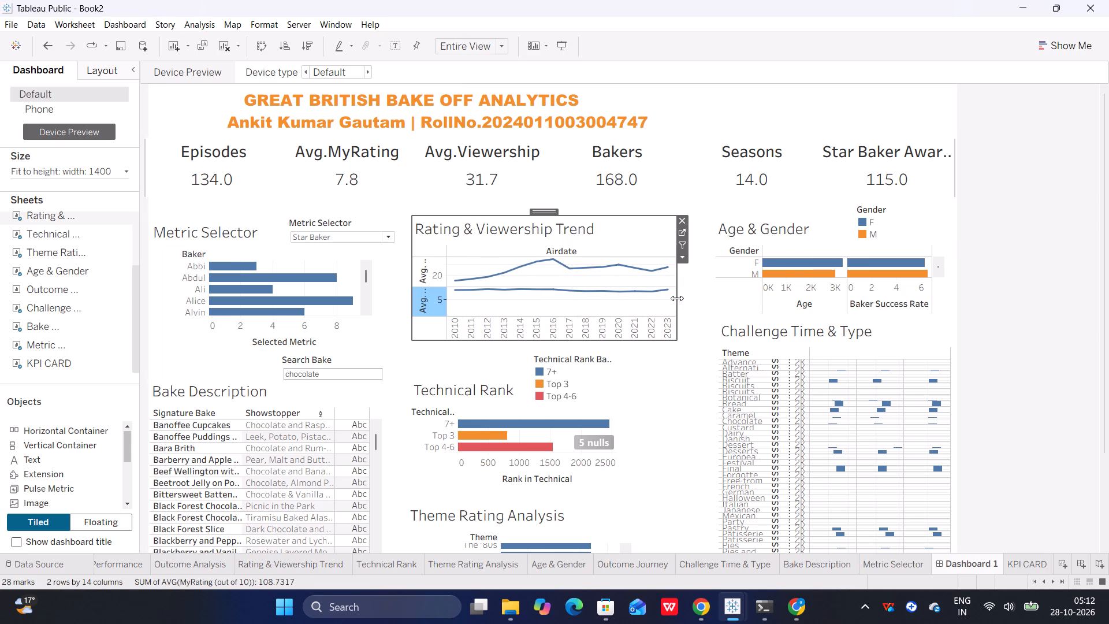
left_click_drag(679, 299, 692, 301)
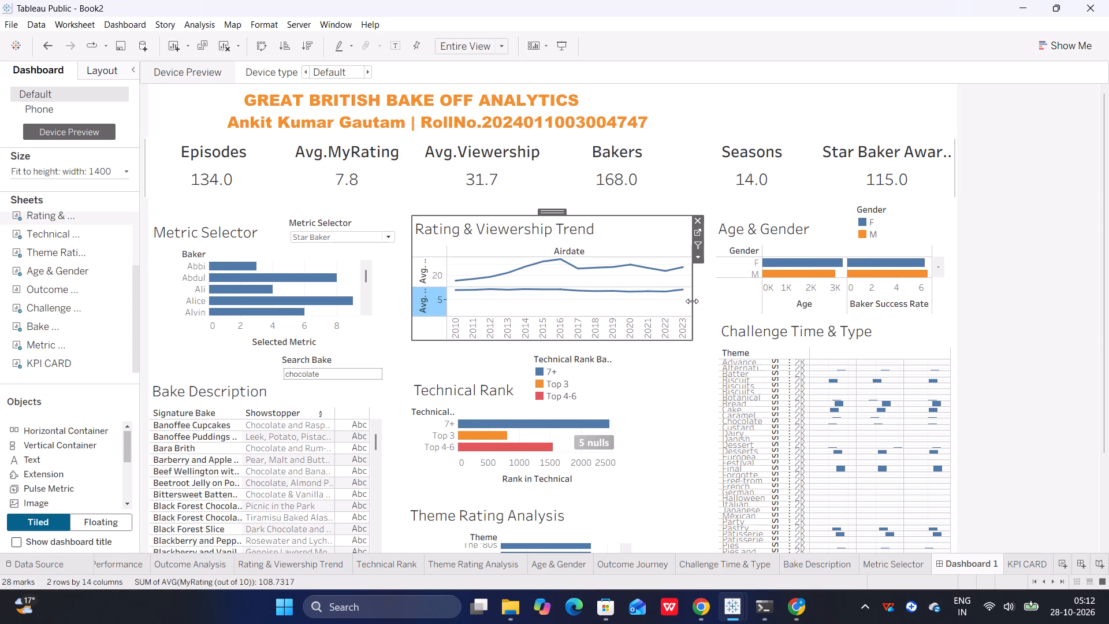
left_click(710, 308)
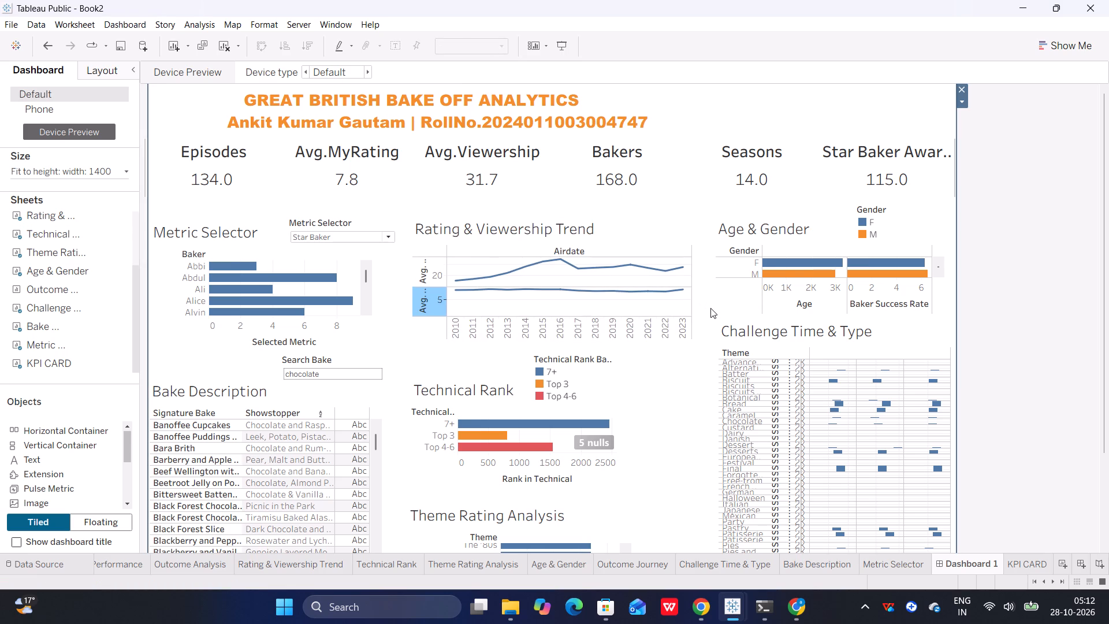
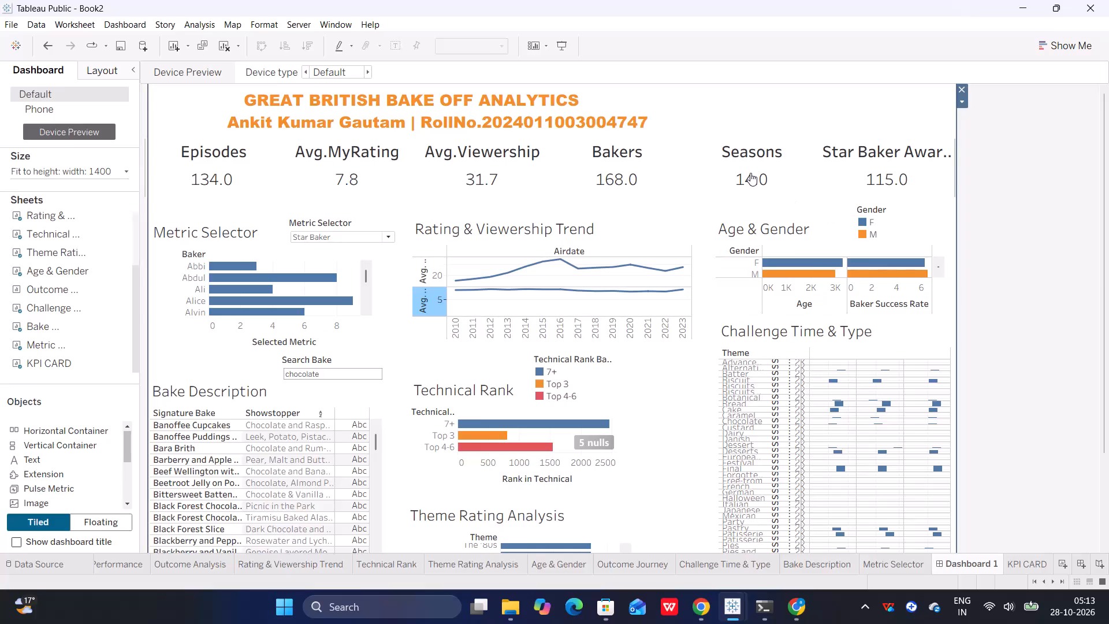
Edit the dashboard's title text to remove the duplicated last two digits of the roll number.
left_click(622, 117)
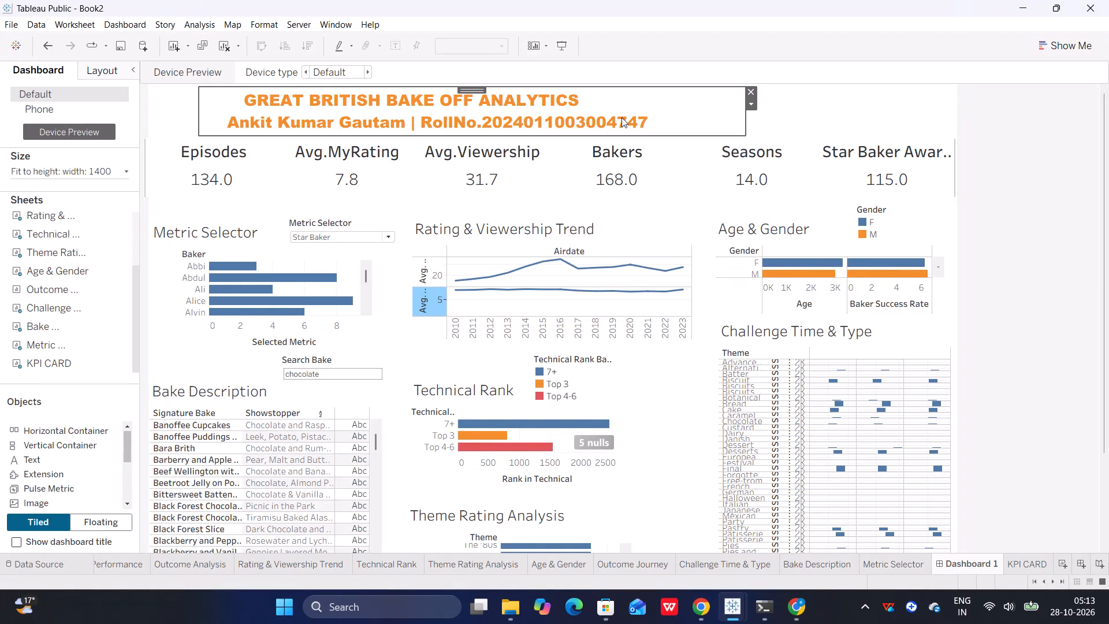
right_click(311, 106)
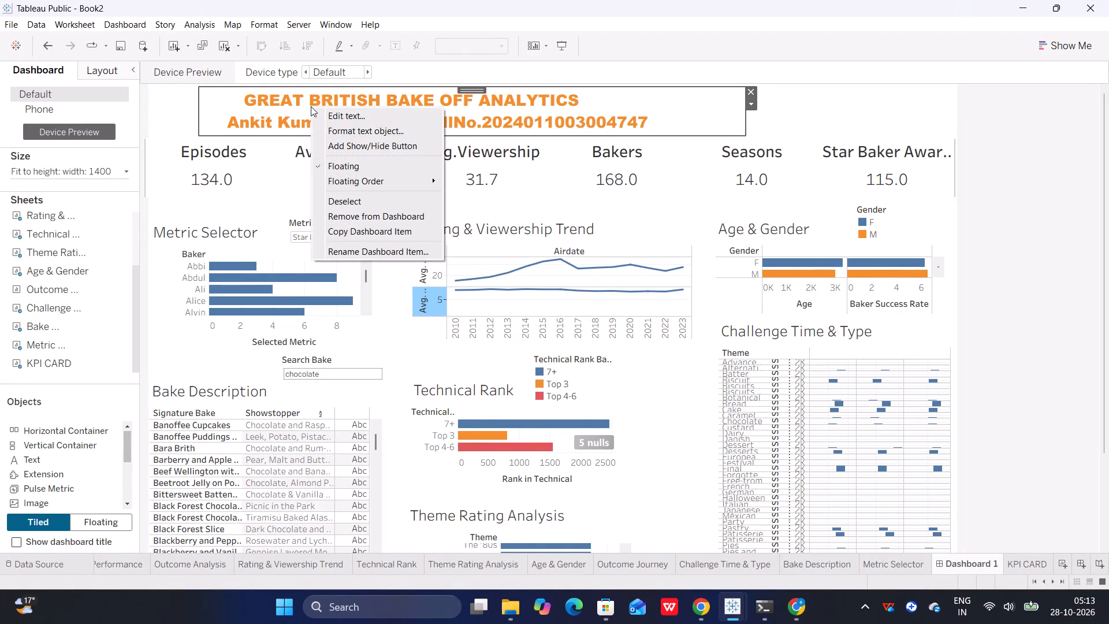
left_click(334, 116)
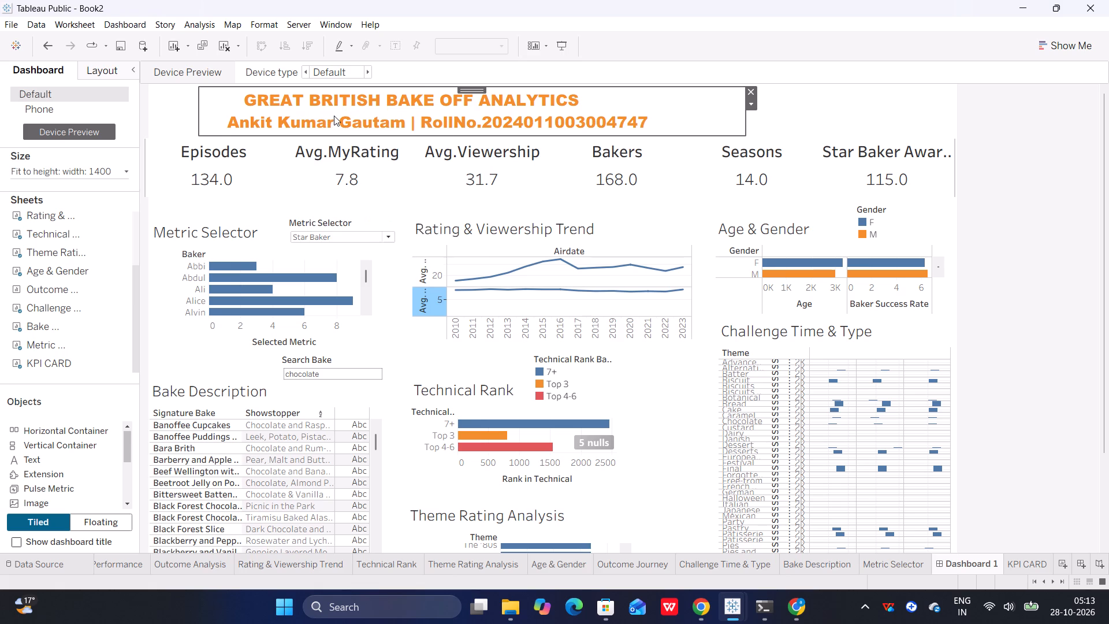
left_click(580, 282)
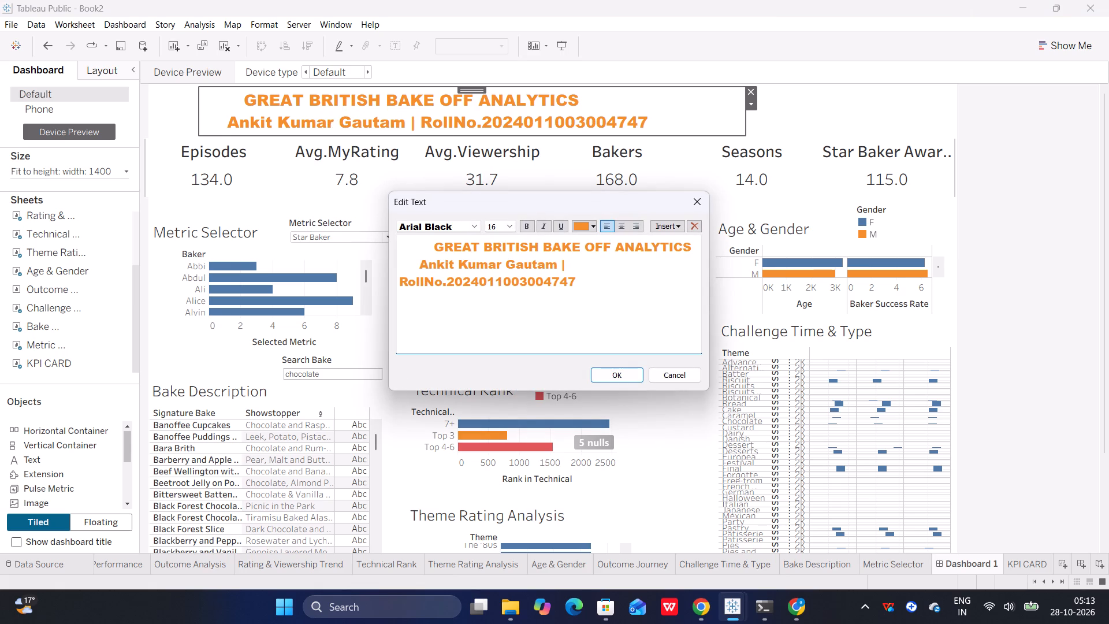
key("BackSpace")
key("BackSpace")
key("BackSpace")
left_click(623, 372)
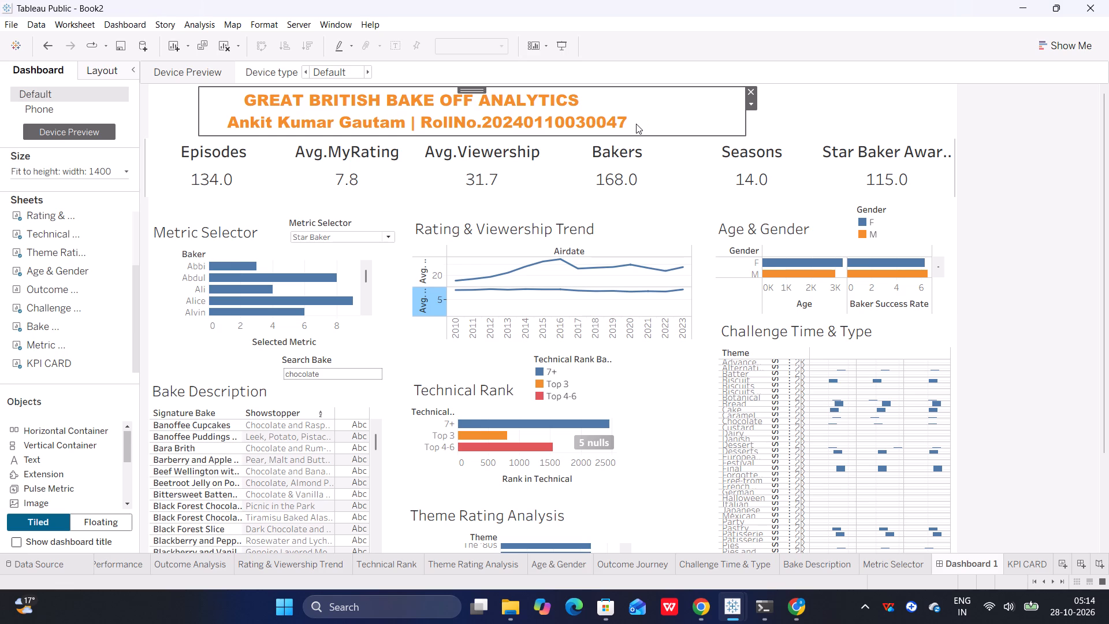
Start saving the workbook under a new name and copy the heading GREAT BRITISH BAKE OFF ANALYTICS from the ChatGPT conversation in Chrome.
left_click(7, 20)
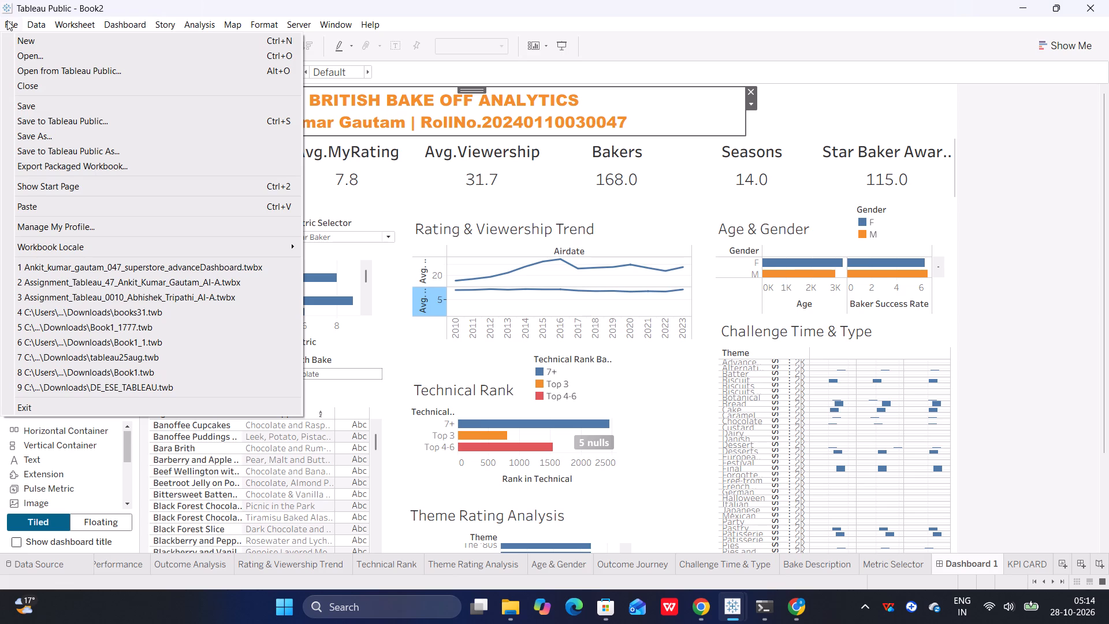
left_click(48, 135)
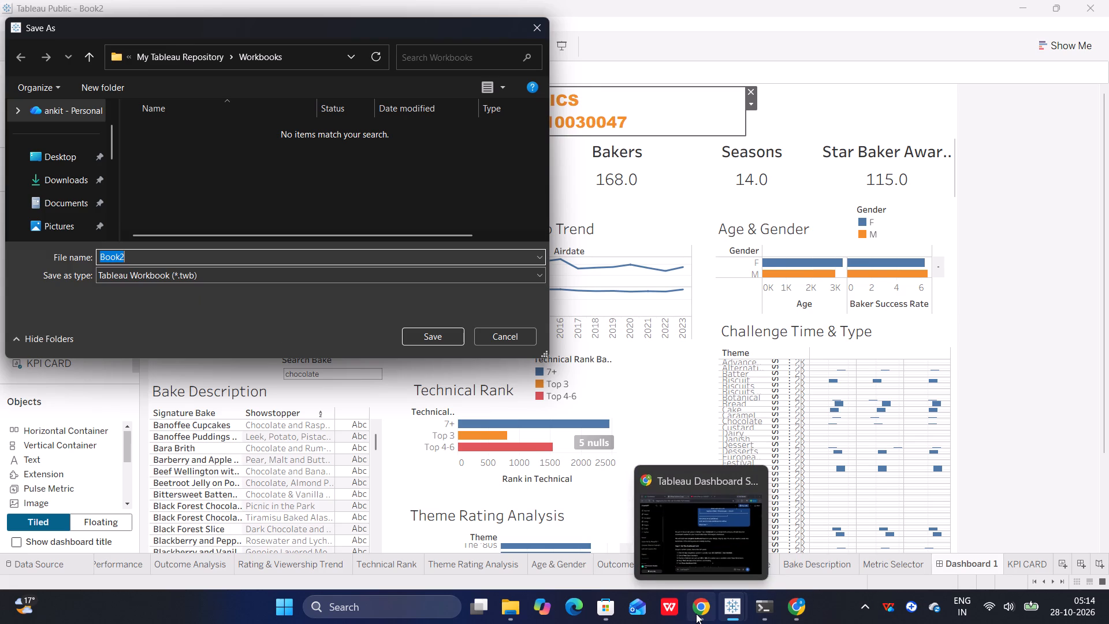
left_click(694, 544)
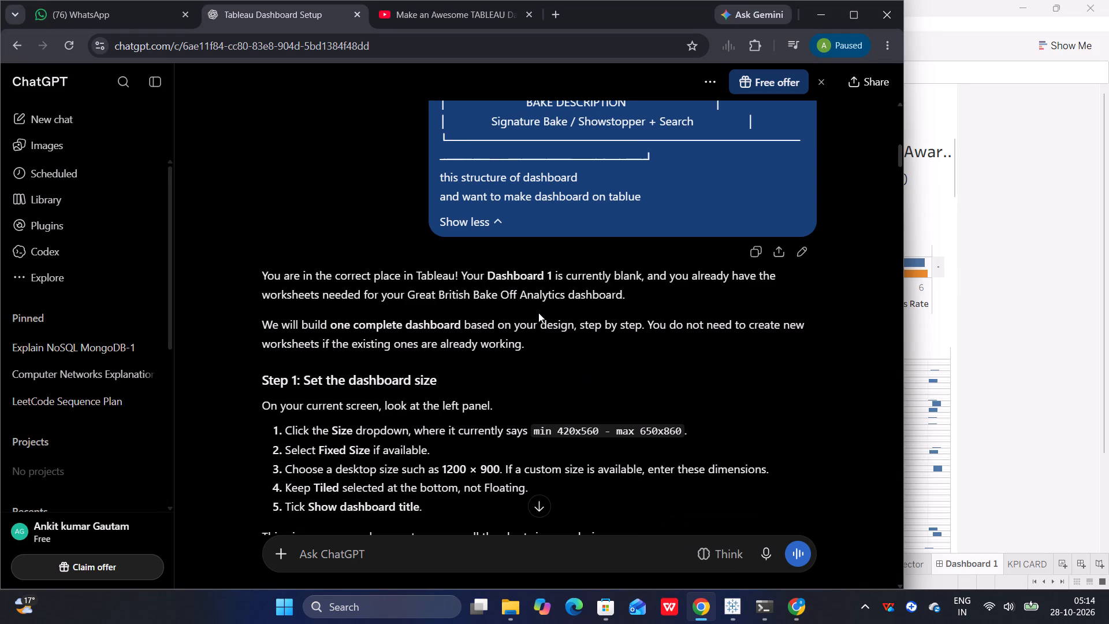
scroll(538, 313, "up", 9)
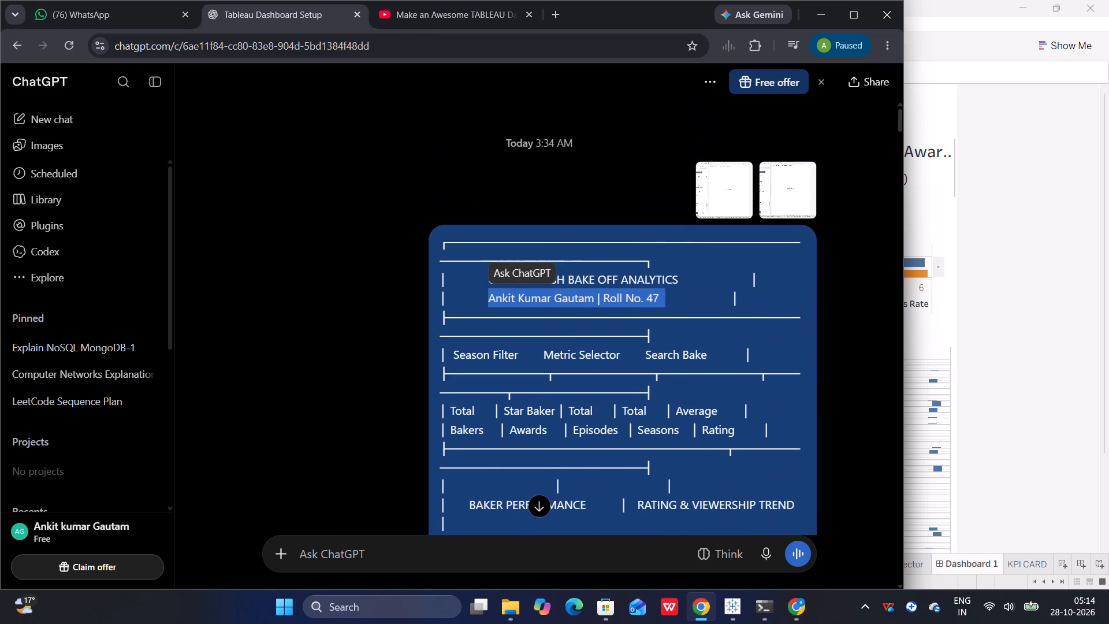
left_click_drag(679, 281, 658, 280)
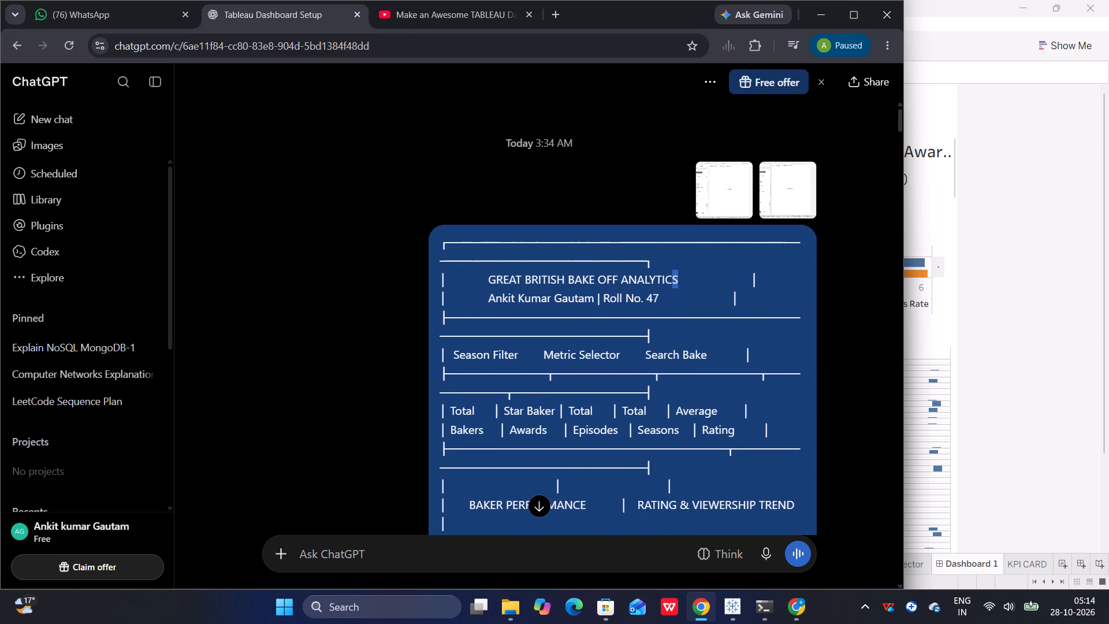
left_click_drag(658, 280, 490, 285)
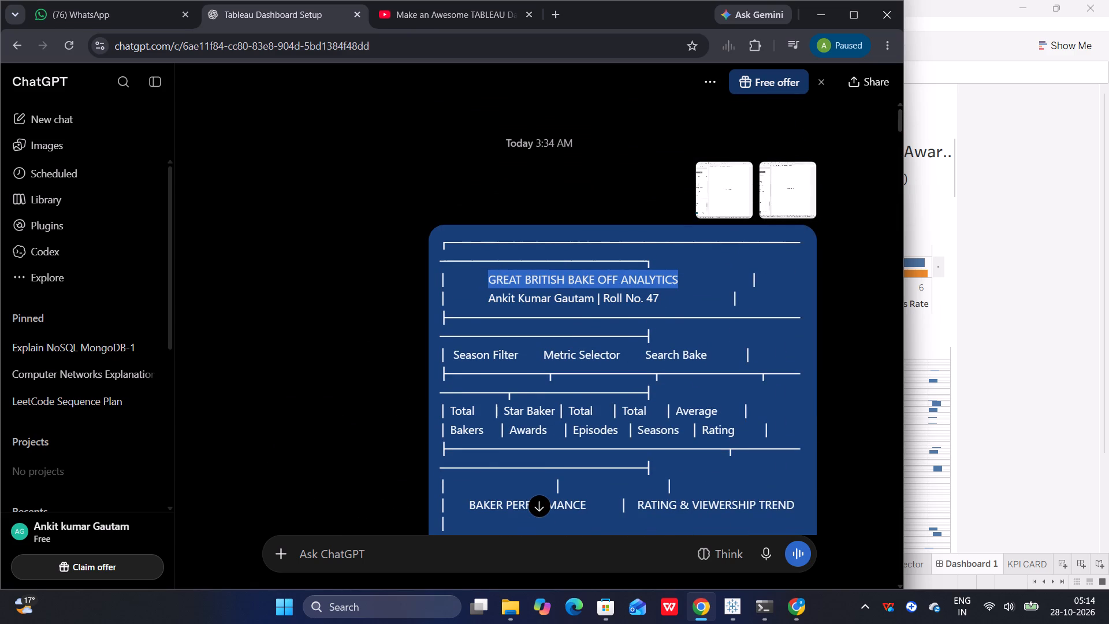
key("ctrl+c")
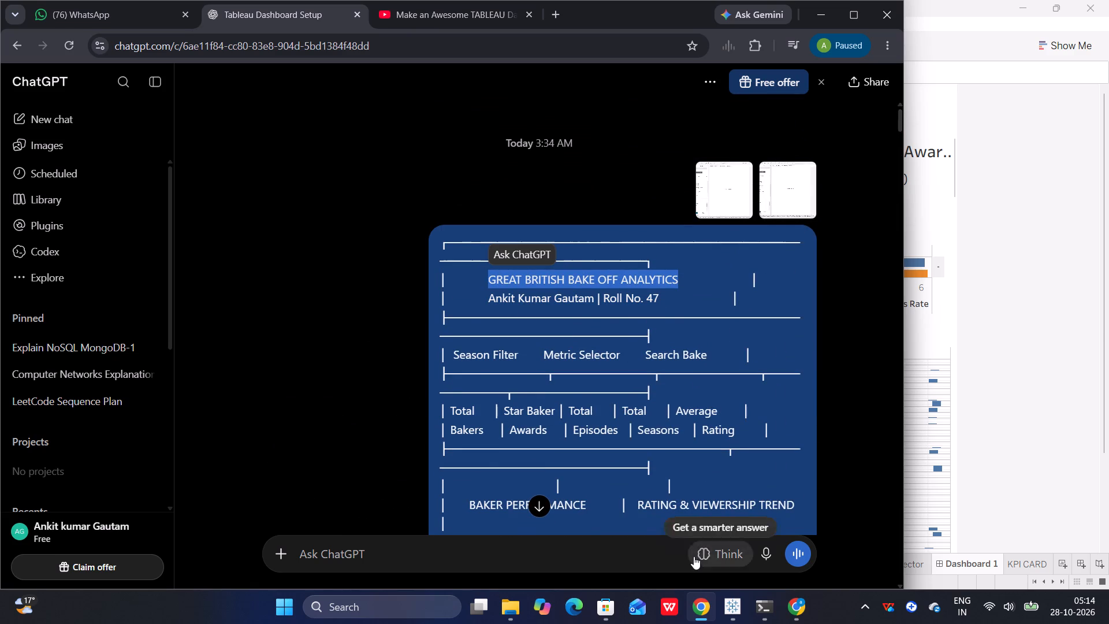
Return to Tableau and save the workbook as "GREAT BRITISH BAKE OFF ANALYTICS 28 file" in the Workbooks folder.
left_click(751, 547)
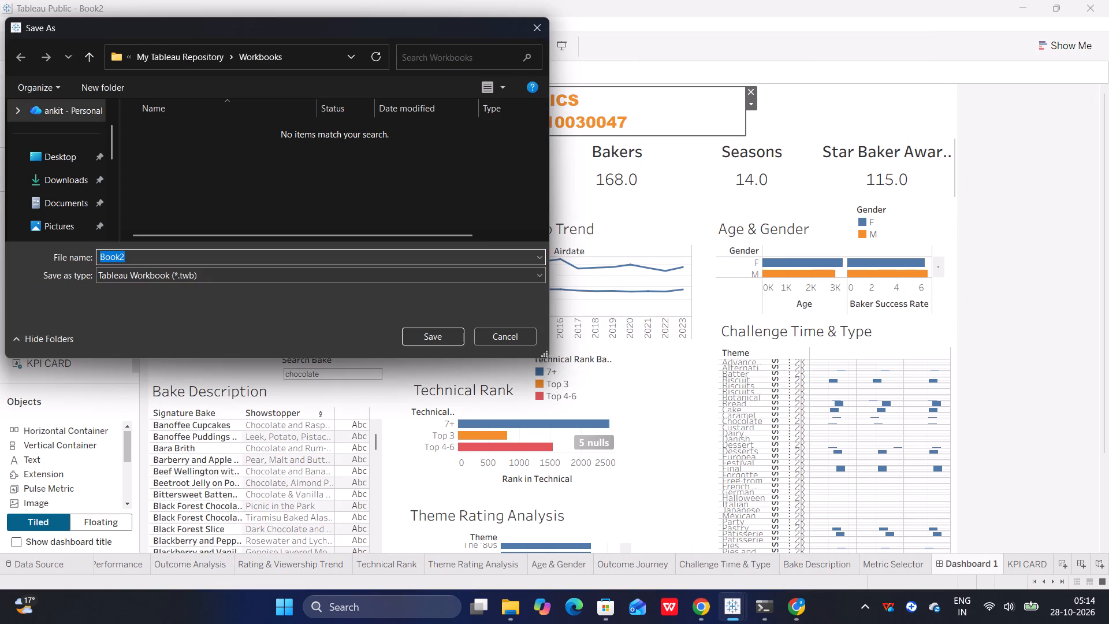
key("BackSpace")
key("ctrl+v")
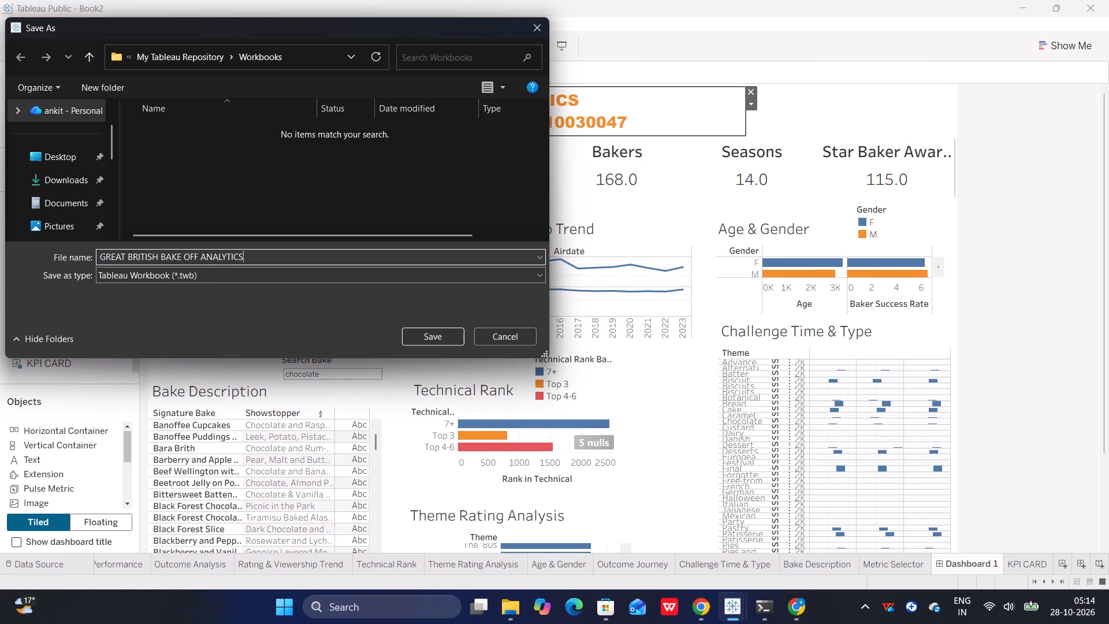
key("space")
type("fi")
type("le")
key("space")
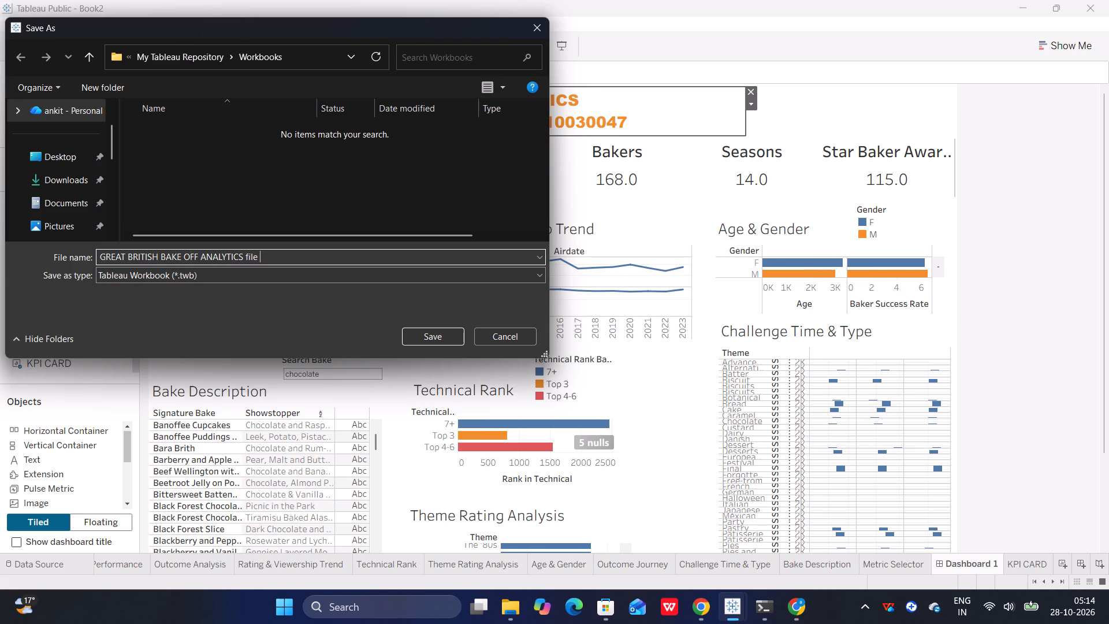
left_click(241, 257)
key("space")
key("2")
key("8")
left_click(436, 340)
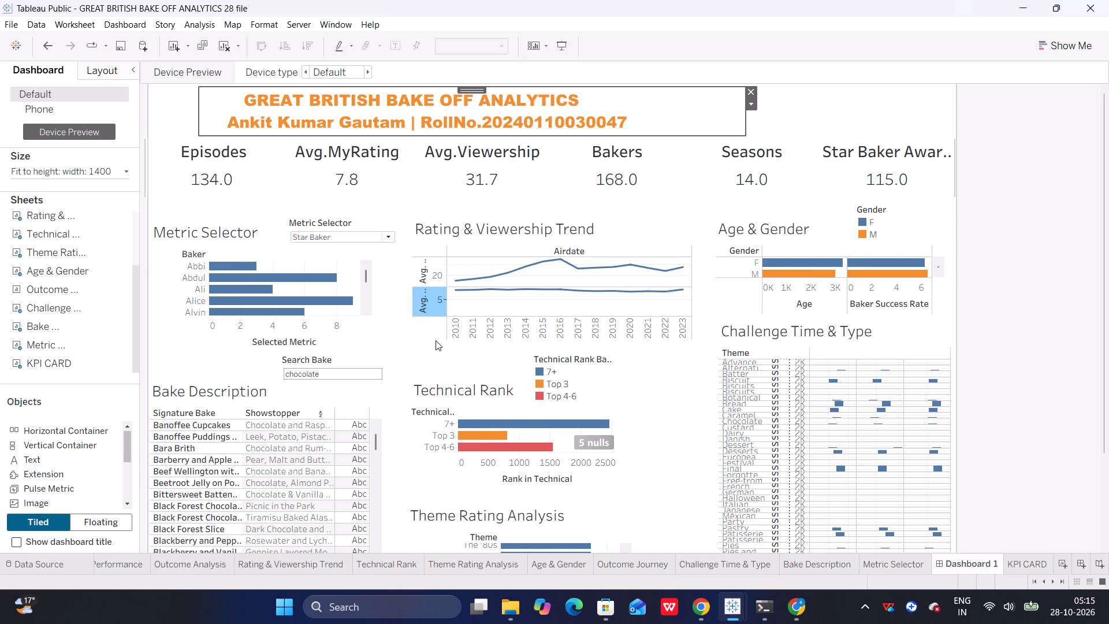
Switch to File Explorer and check the Desktop and Downloads folders for the saved workbook.
left_click(506, 614)
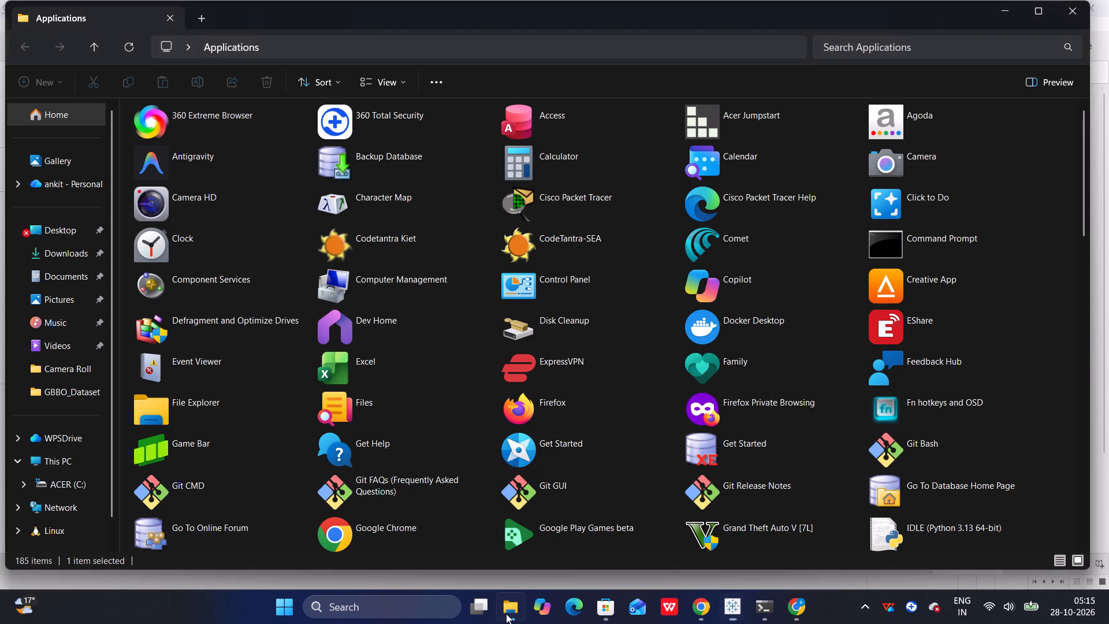
left_click(59, 232)
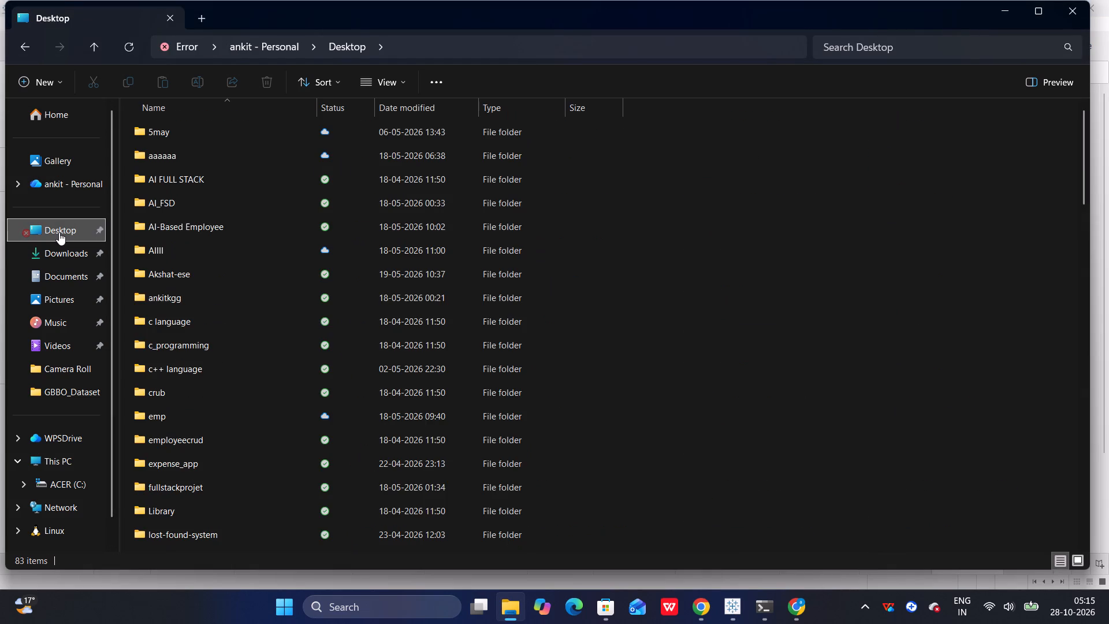
left_click(62, 252)
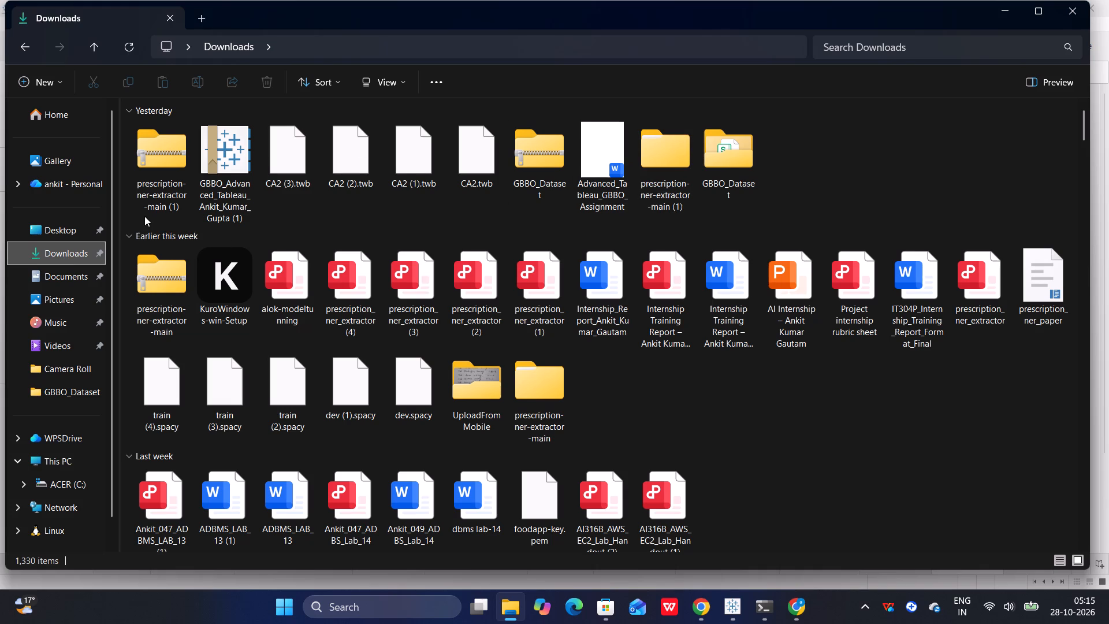
double_click(47, 228)
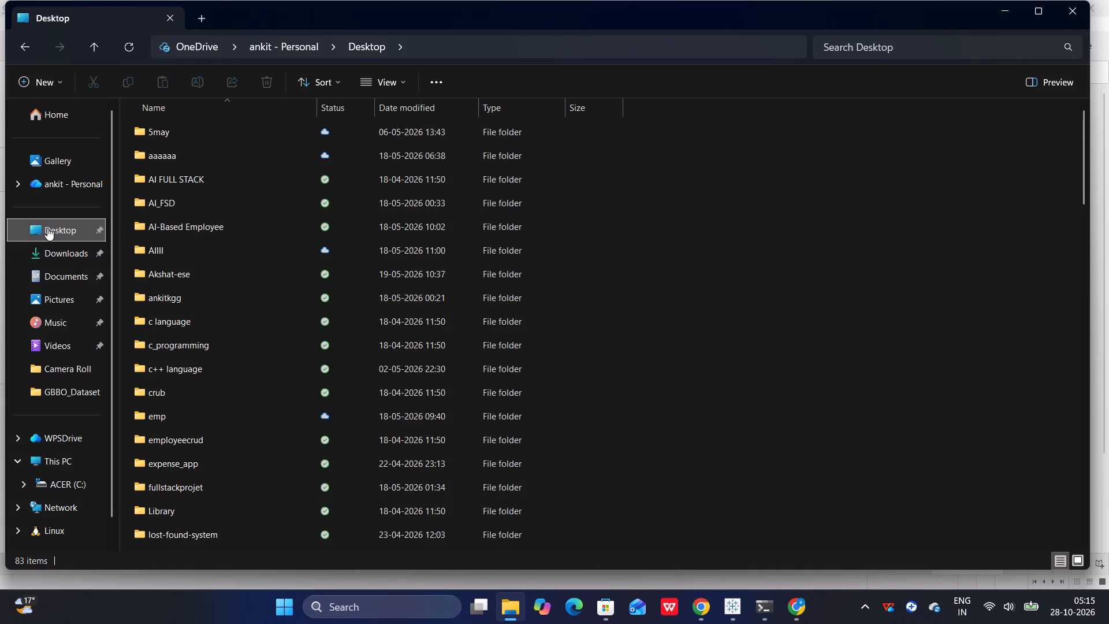
left_click(53, 252)
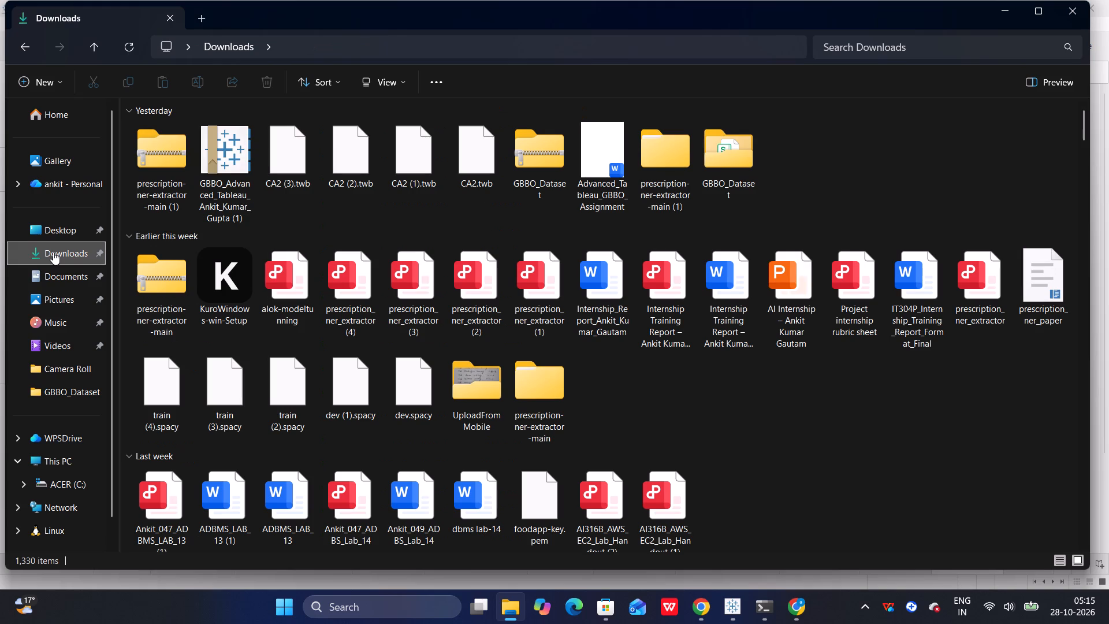
Look through the Documents folder for the location of the saved Tableau workbook.
double_click(53, 269)
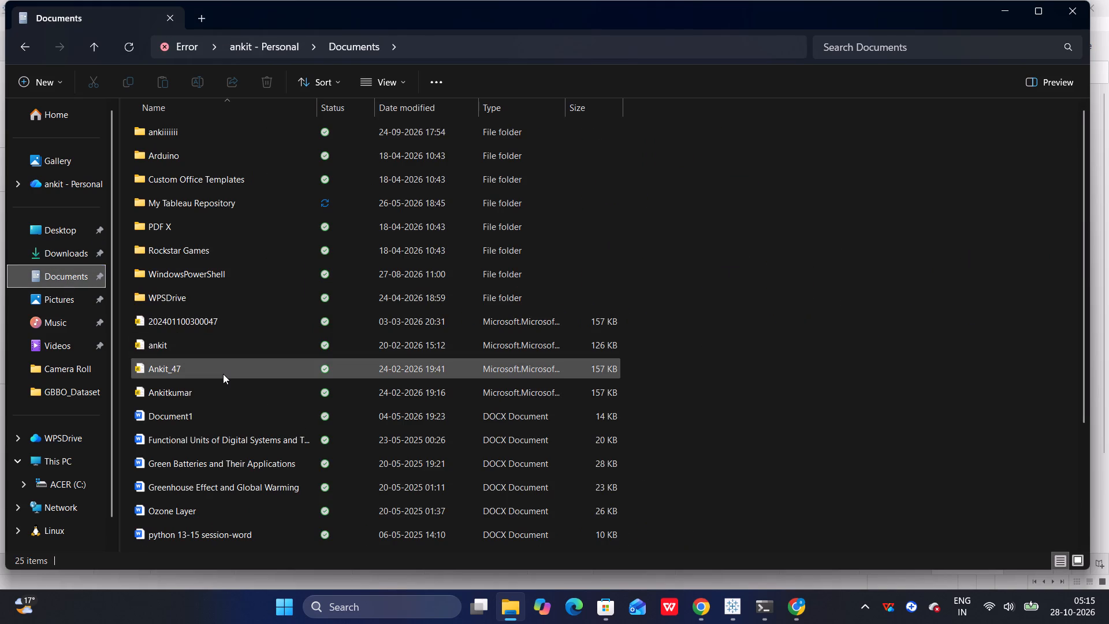
scroll(223, 374, "down", 13)
scroll(223, 374, "up", 1)
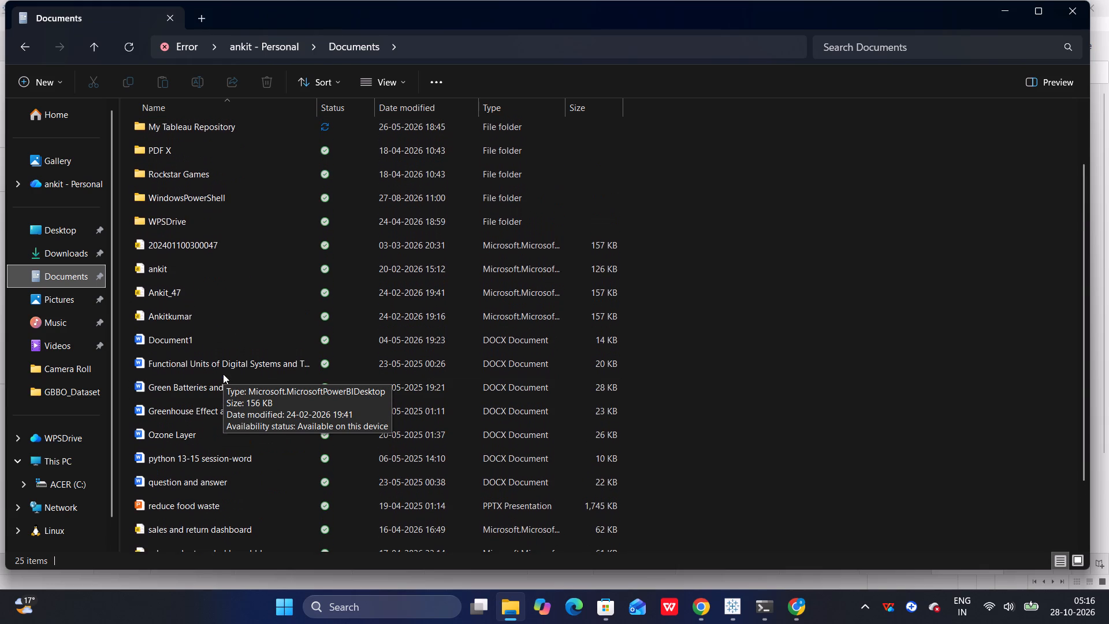
scroll(223, 374, "up", 4)
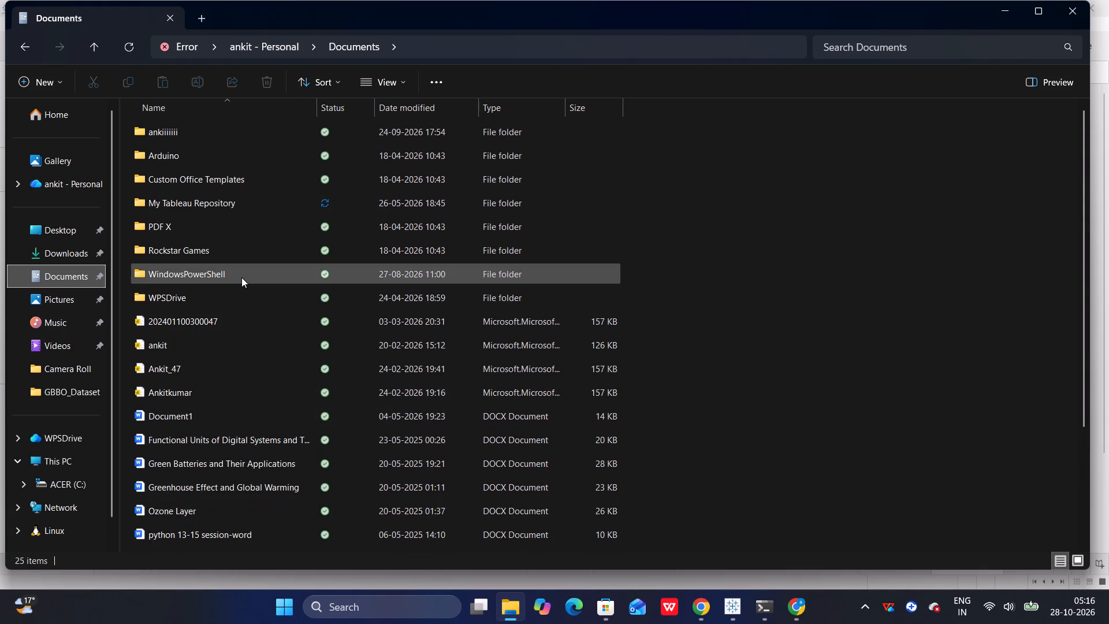
scroll(241, 277, "down", 11)
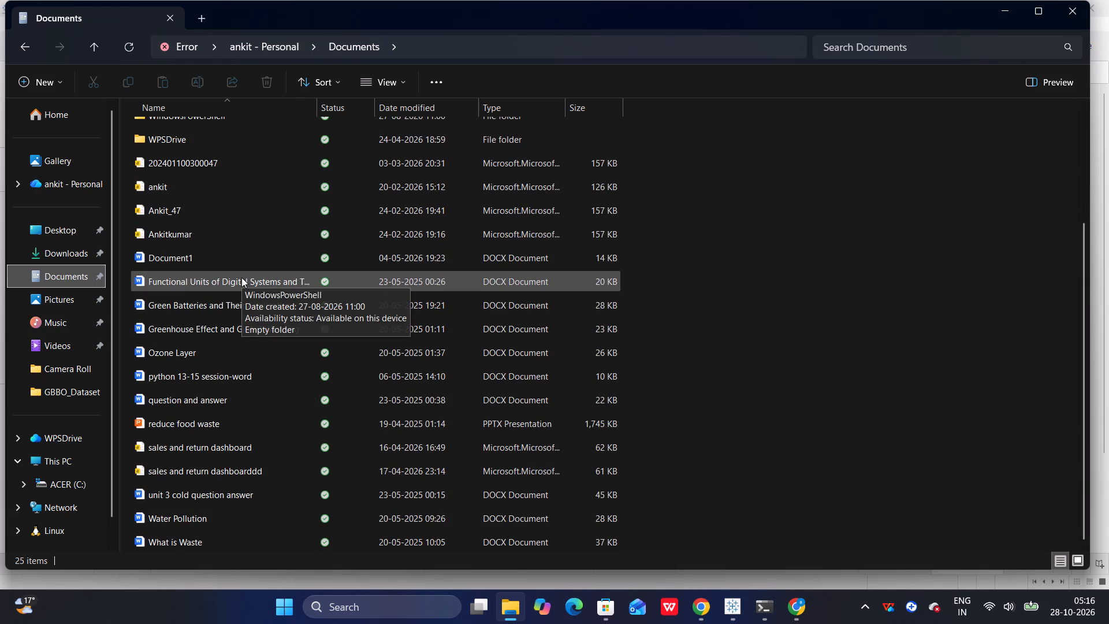
scroll(244, 499, "down", 5)
scroll(244, 499, "up", 6)
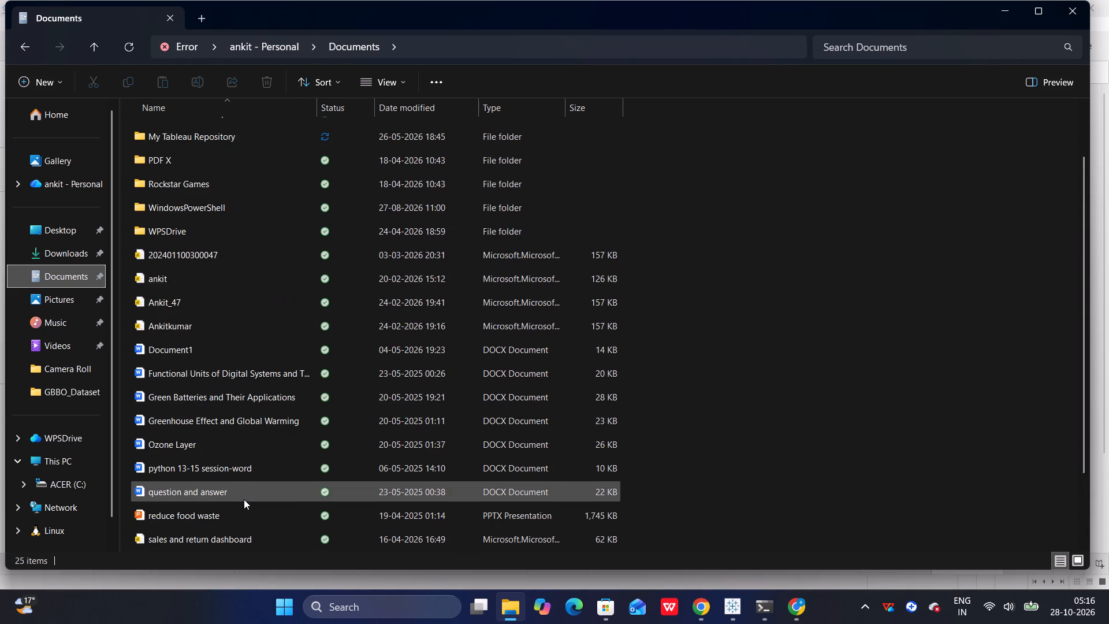
scroll(244, 499, "up", 4)
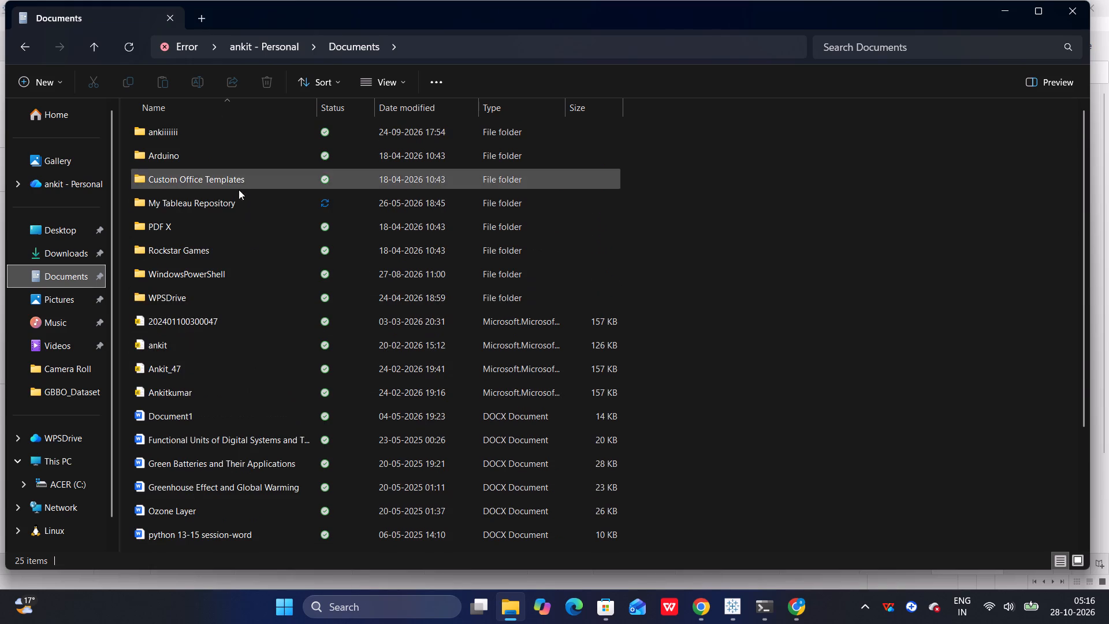
Look through the My Tableau Repository folder and its Logs subfolder for the saved workbook.
double_click(232, 200)
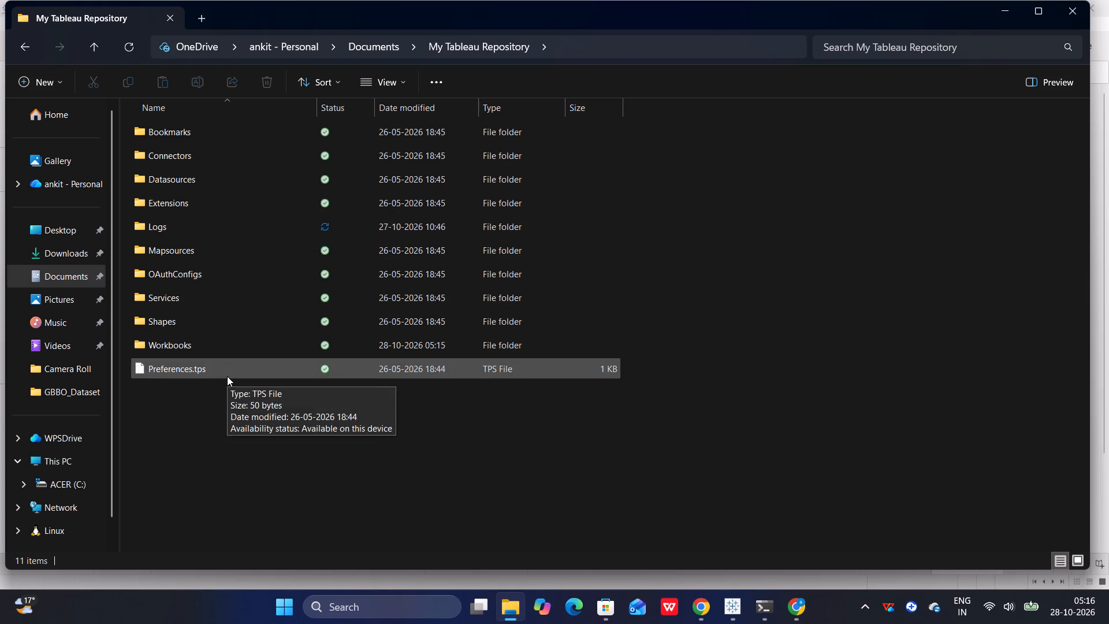
double_click(235, 232)
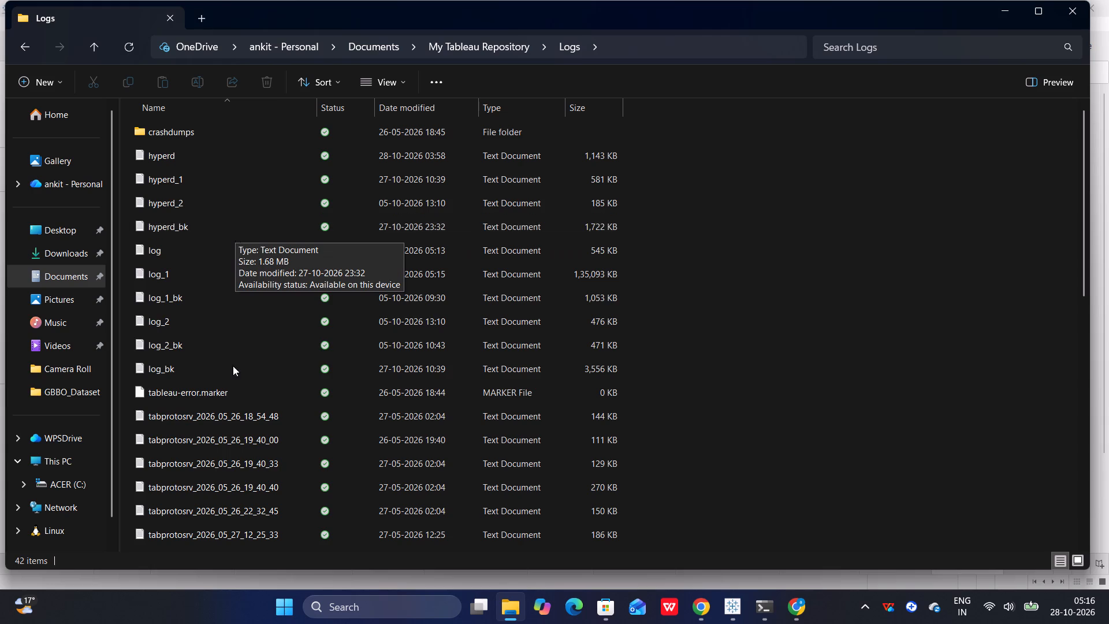
scroll(233, 366, "down", 11)
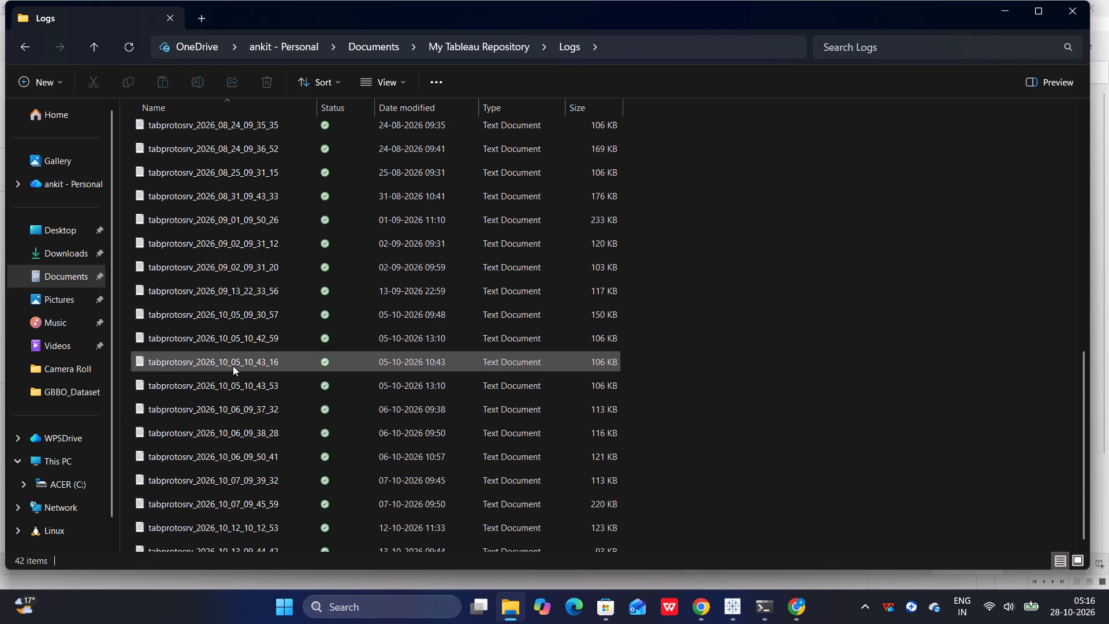
scroll(233, 366, "down", 1)
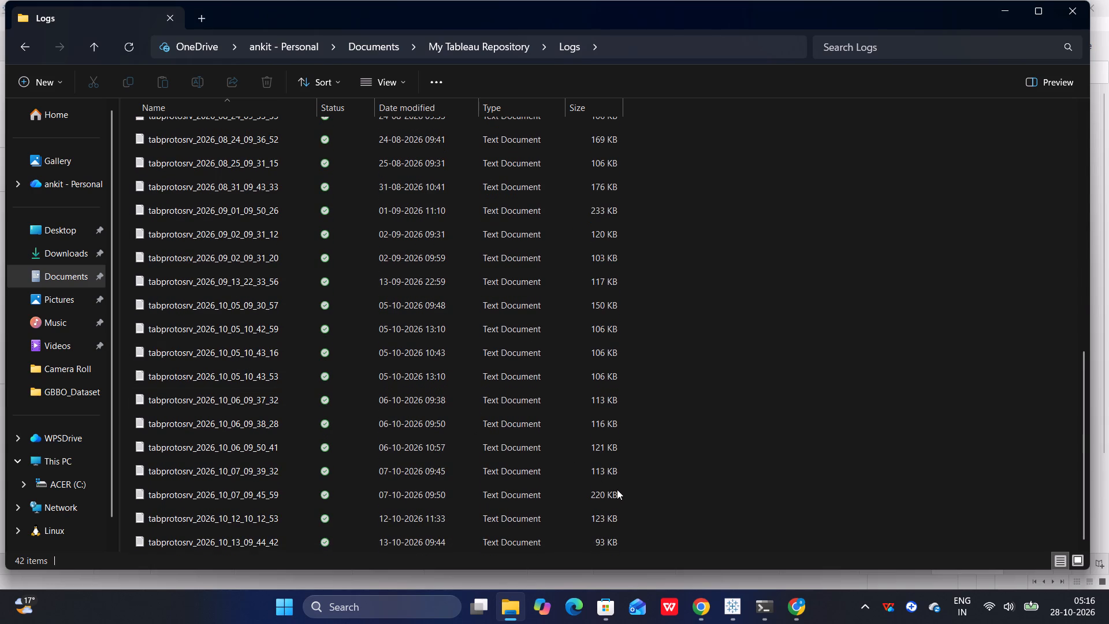
Switch to Tableau and save the workbook as "GREAT BRITISH BAKE OFF ANALYTICS 28 file" in the Downloads folder as a Tableau Workbook (*.twb).
left_click(749, 548)
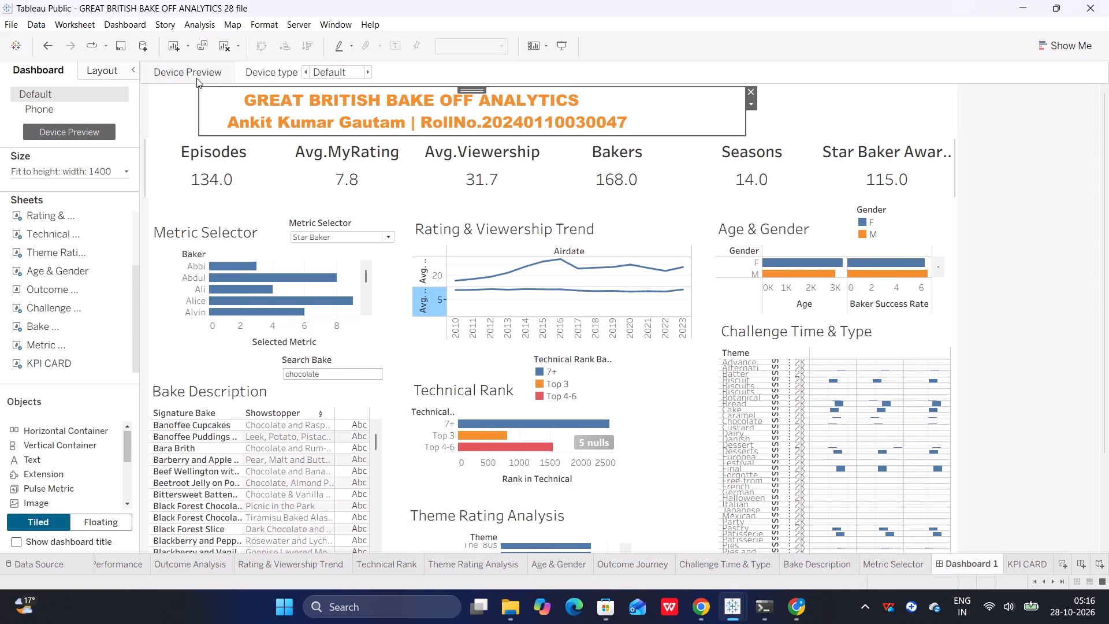
left_click(6, 24)
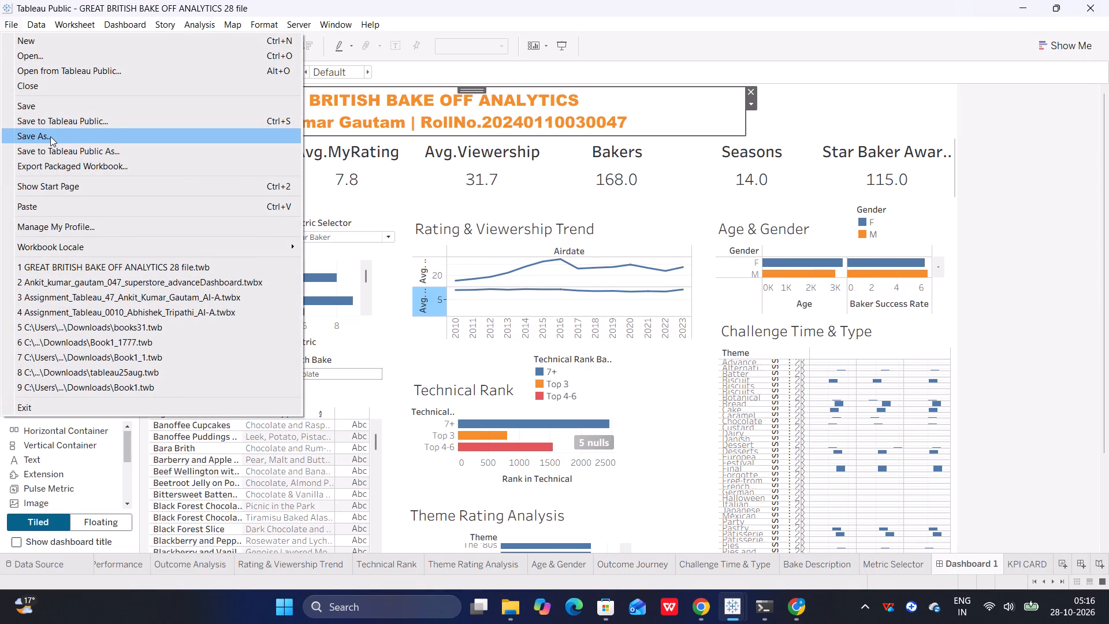
left_click(67, 104)
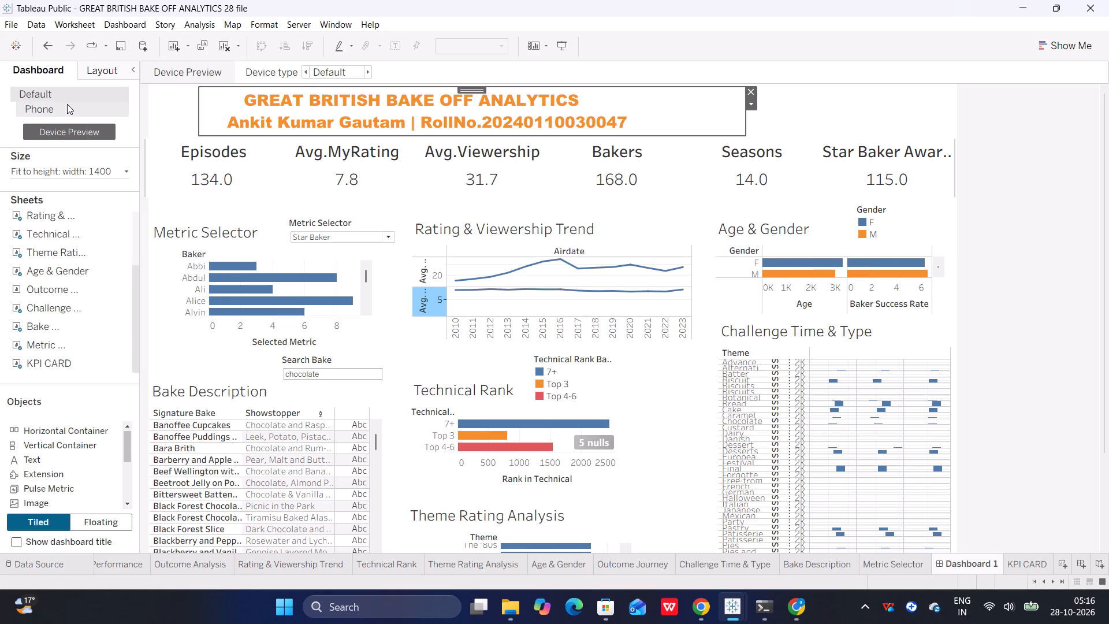
left_click(14, 23)
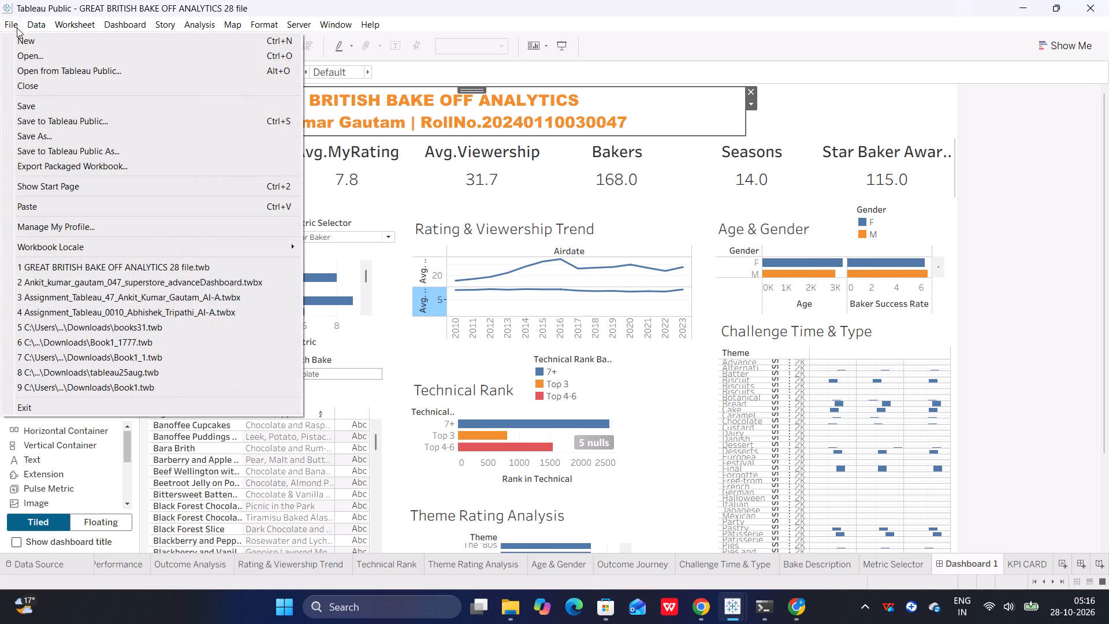
left_click(59, 133)
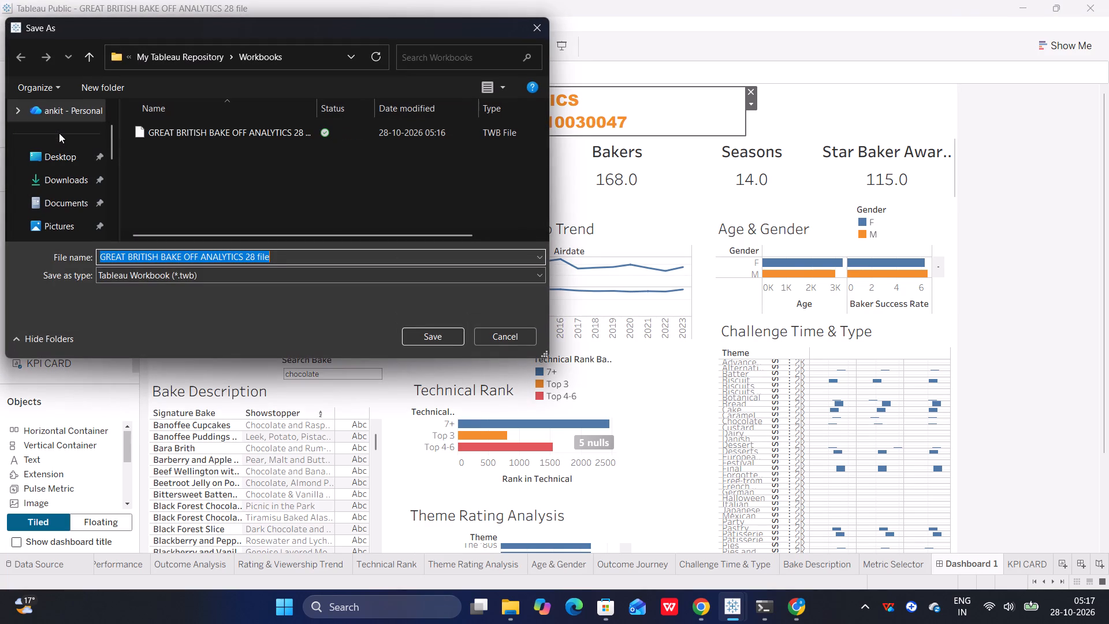
left_click(58, 179)
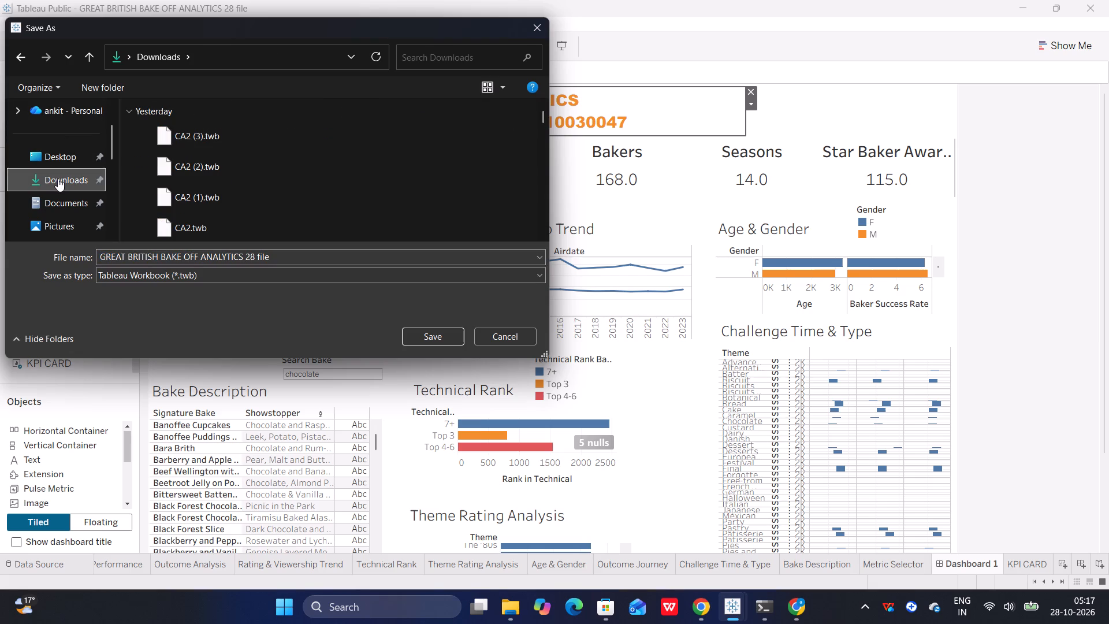
scroll(221, 194, "down", 20)
scroll(221, 194, "down", 3)
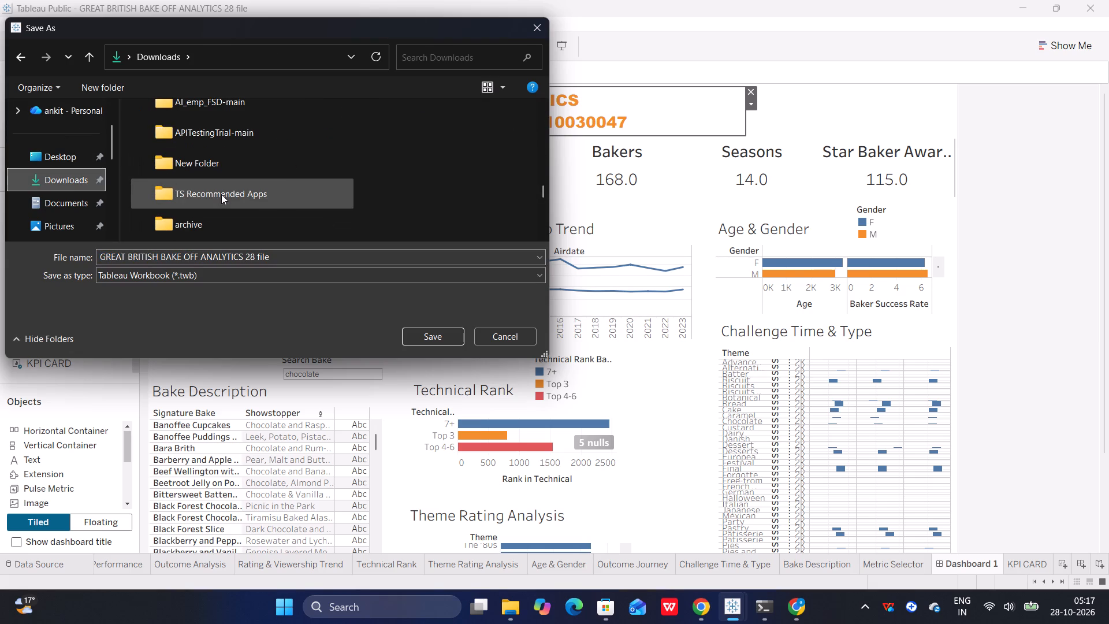
scroll(221, 194, "up", 7)
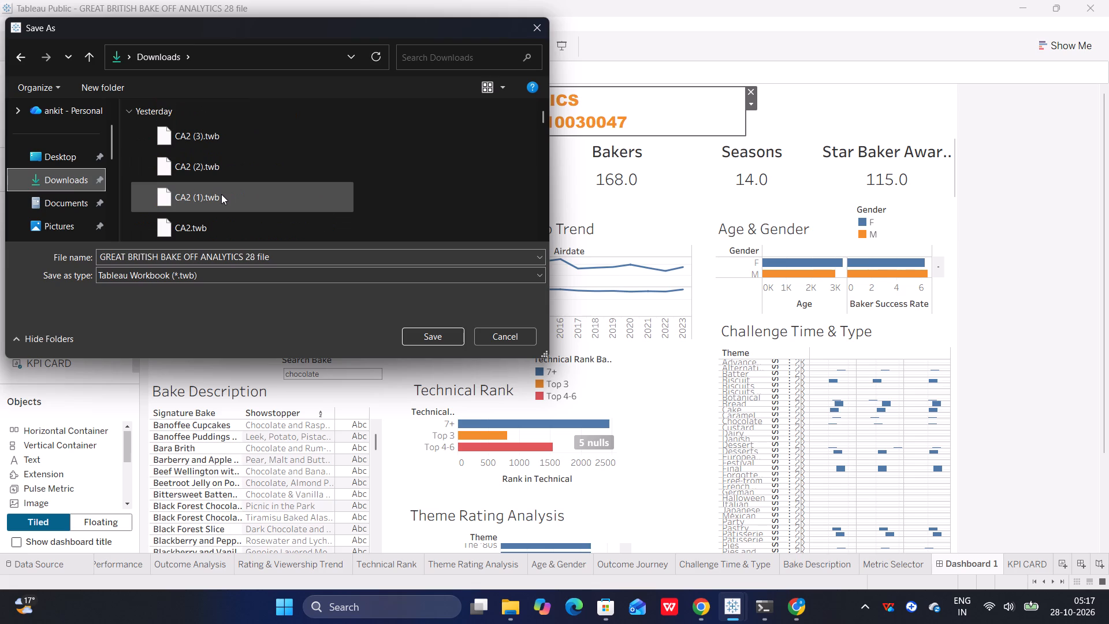
scroll(221, 194, "down", 4)
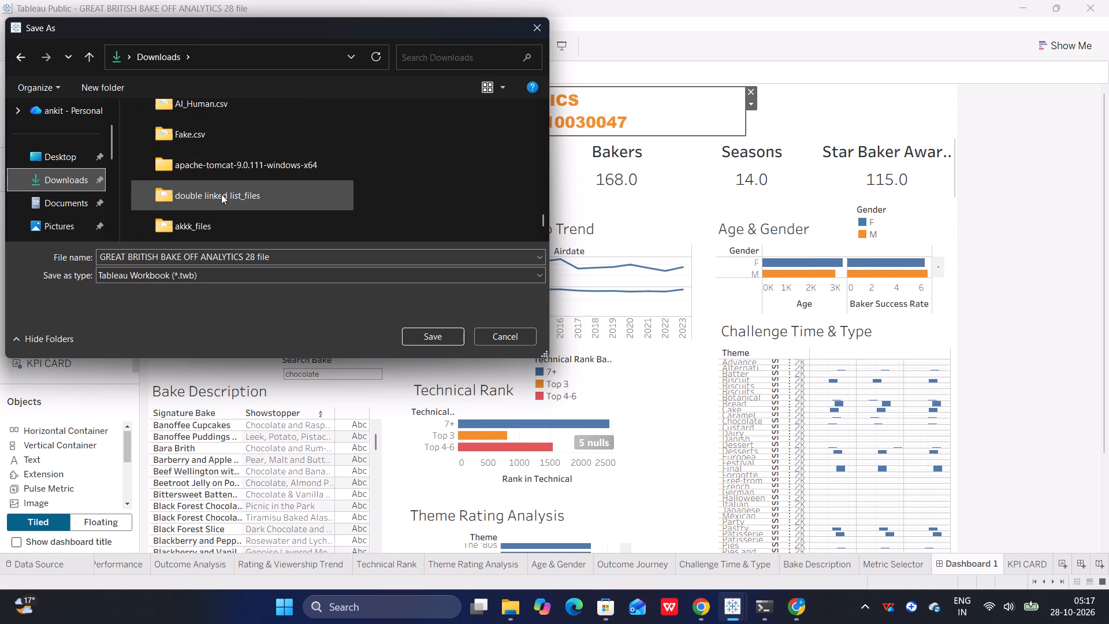
left_click(423, 337)
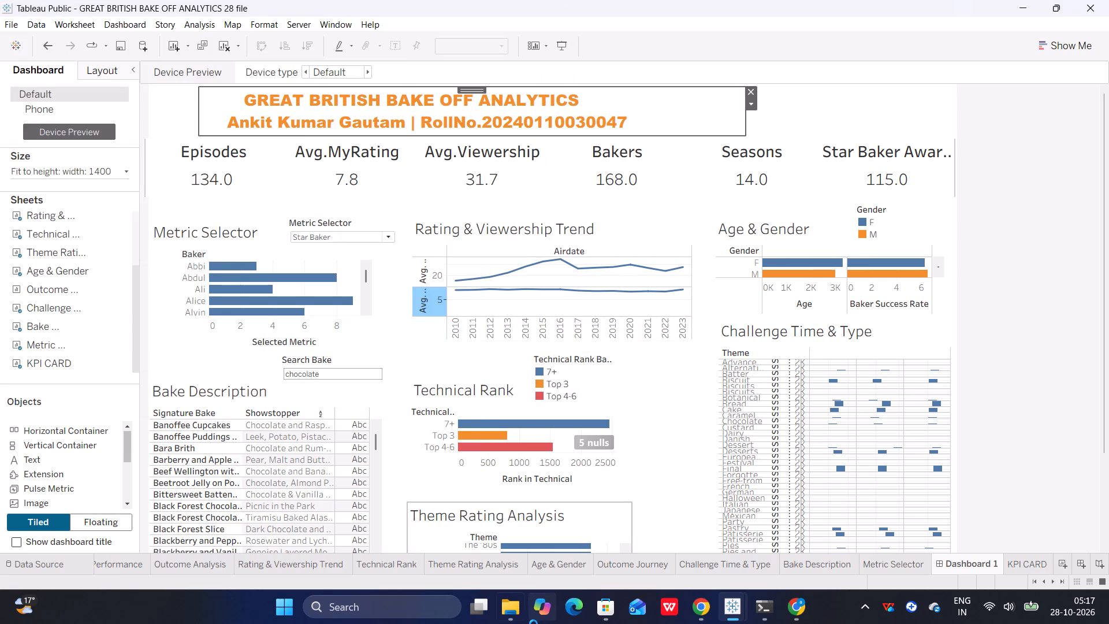
Switch to File Explorer, locate the saved GREAT BRITISH BAKE OFF ANALYTICS workbook in Downloads and try to open it.
left_click(530, 530)
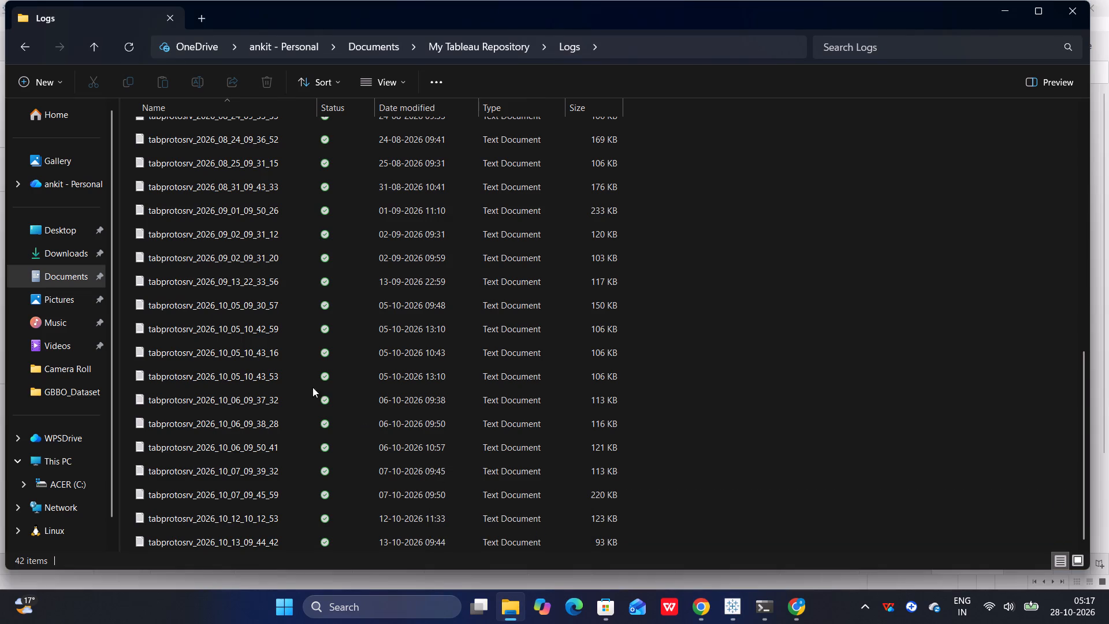
left_click(67, 252)
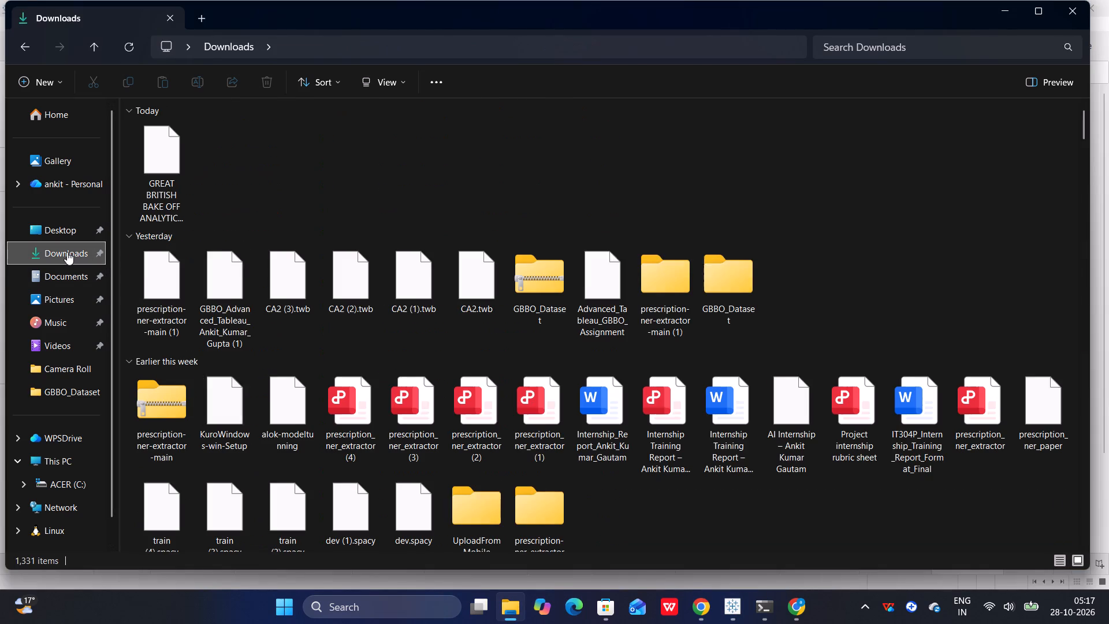
double_click(162, 177)
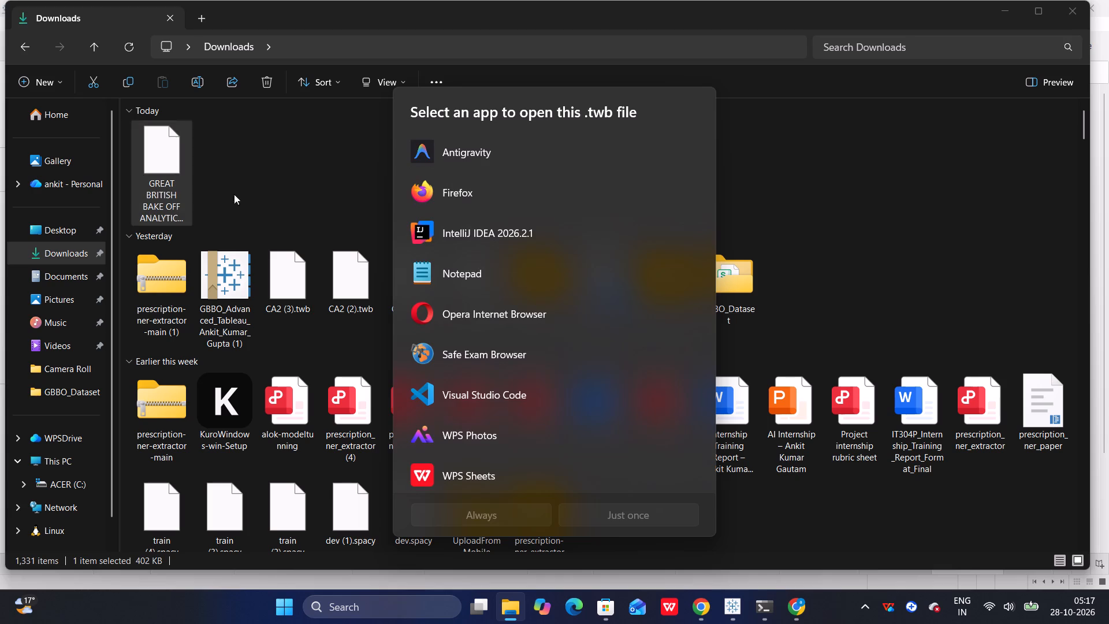
left_click(303, 215)
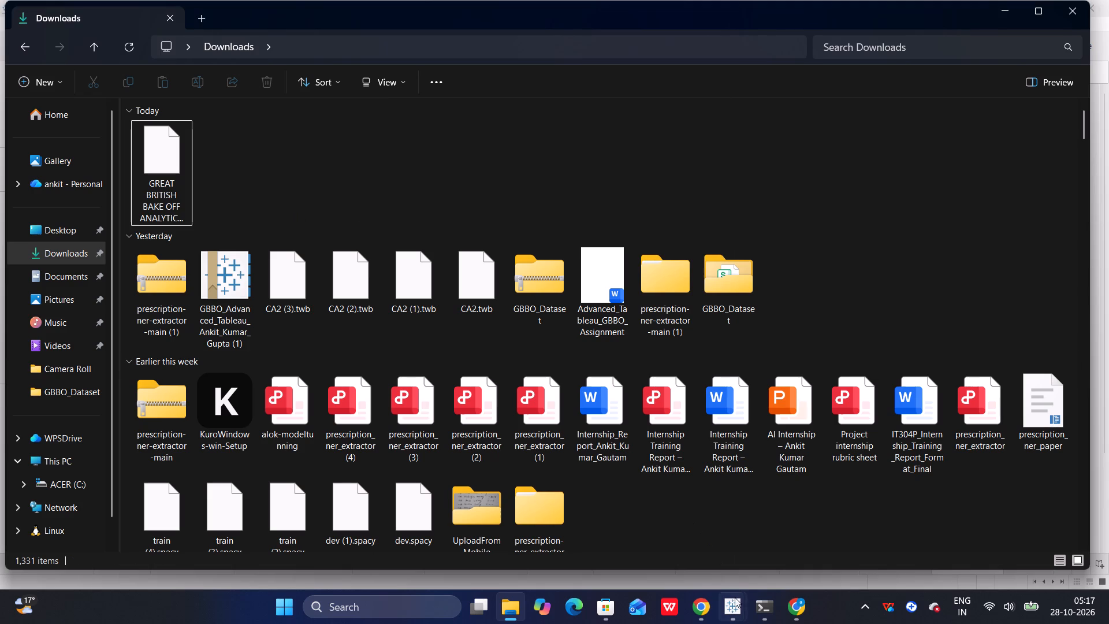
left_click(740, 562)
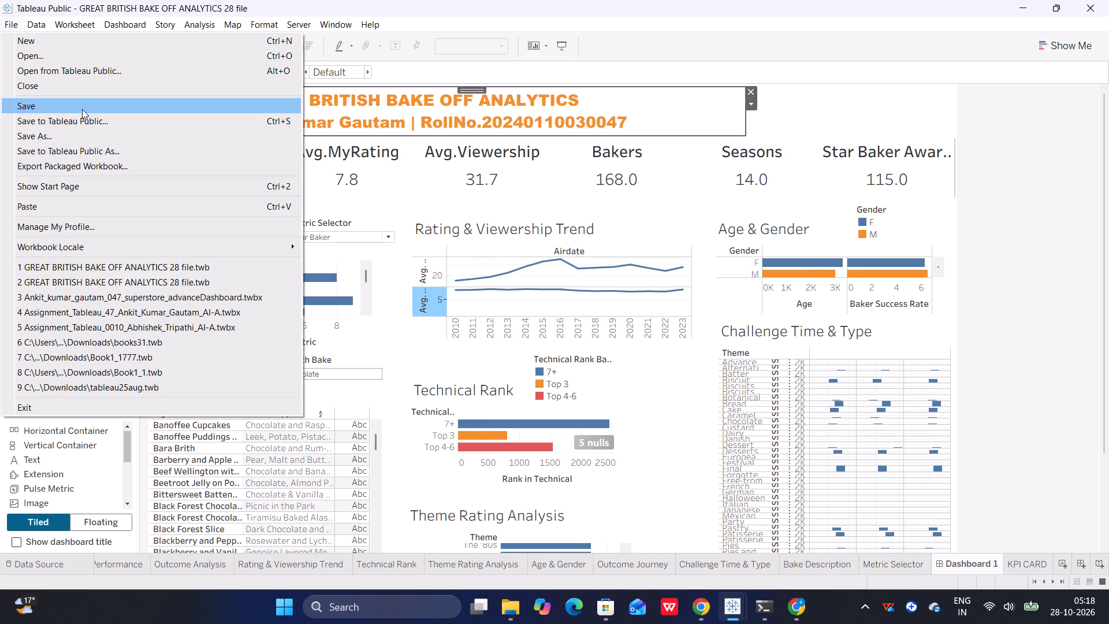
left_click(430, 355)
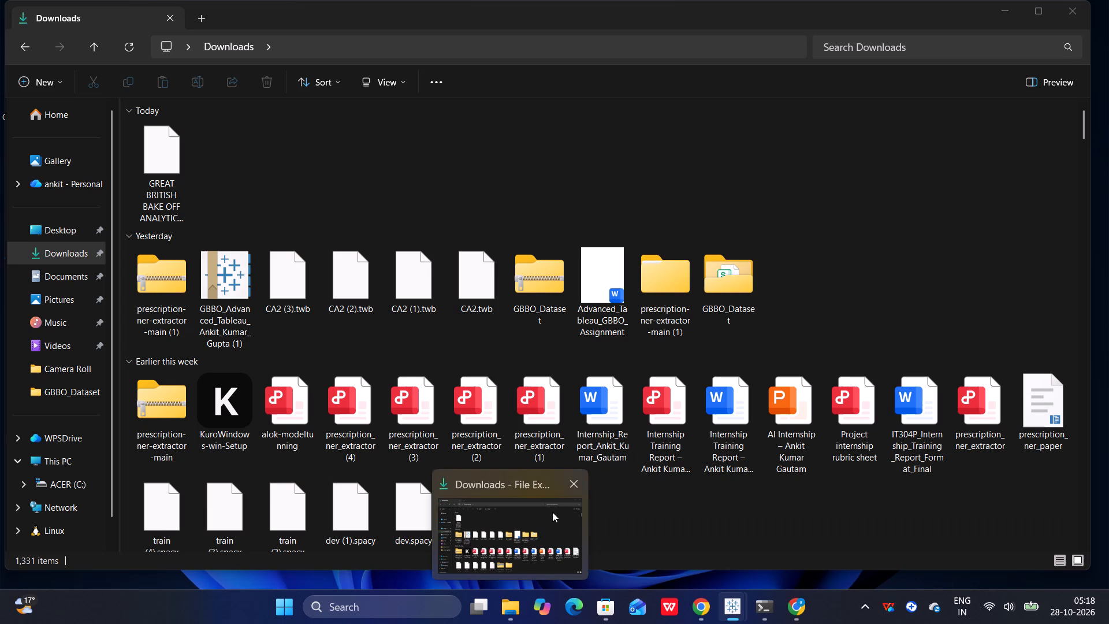
Return to the Downloads folder in File Explorer and try again to open the GREAT BRITISH BAKE OFF ANALYTICS workbook.
left_click(552, 512)
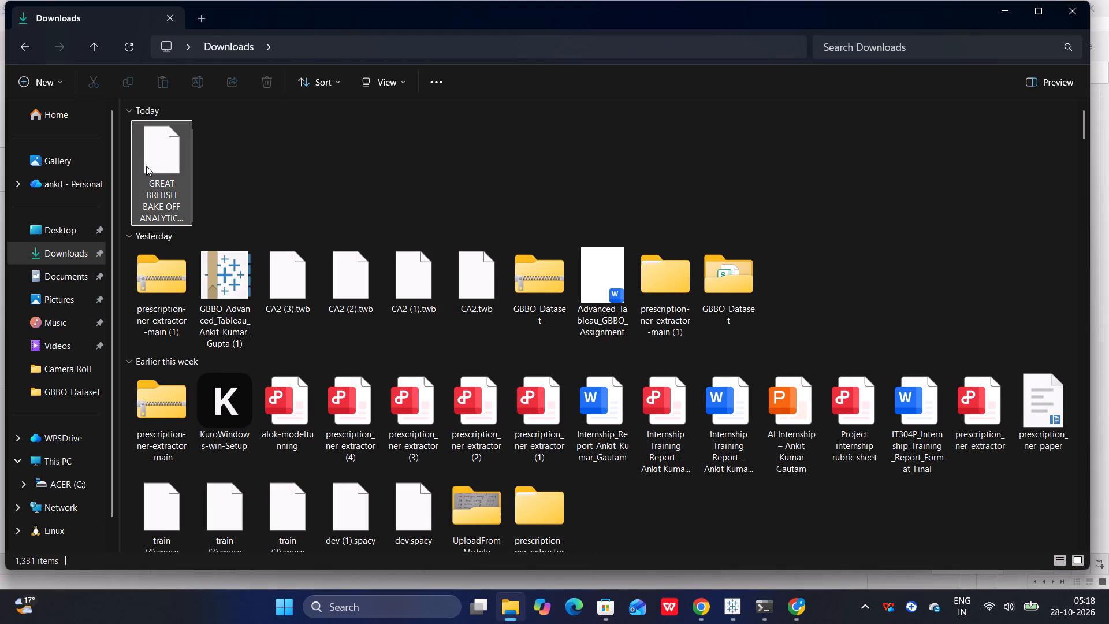
double_click(146, 166)
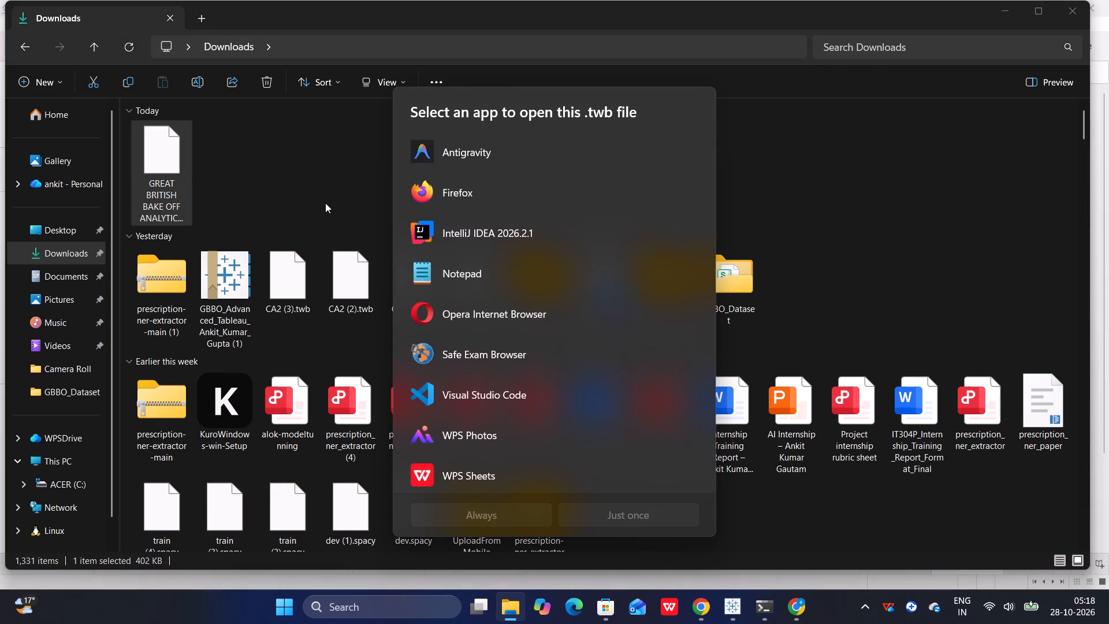
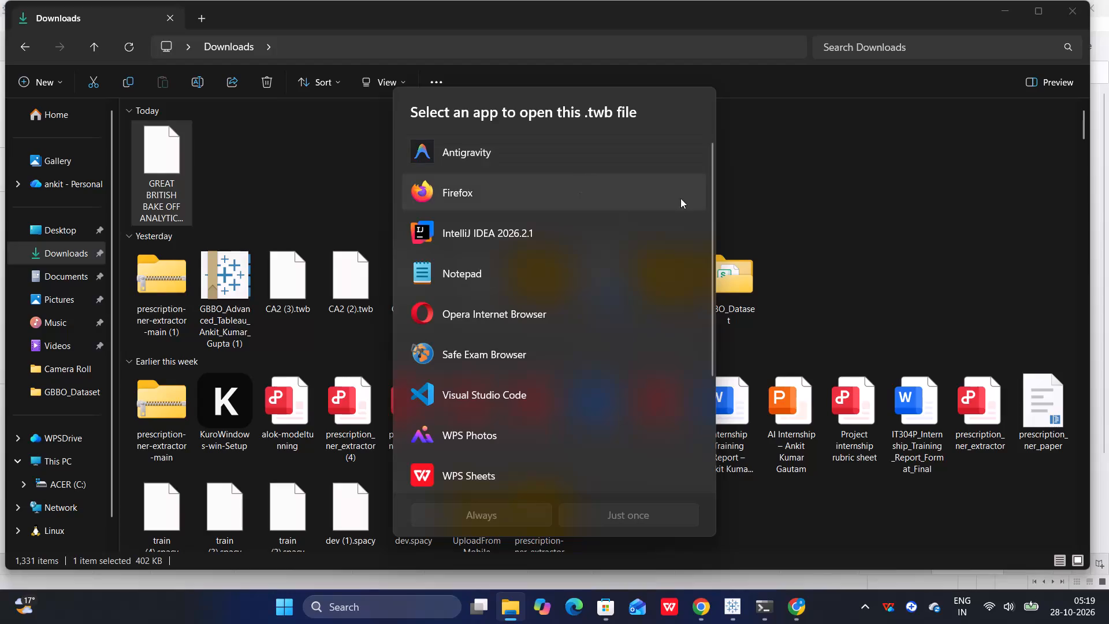
Dismiss the app chooser for the .twb file, launch Tableau Public 2026.1 and close its File Recovery dialog.
left_click(850, 213)
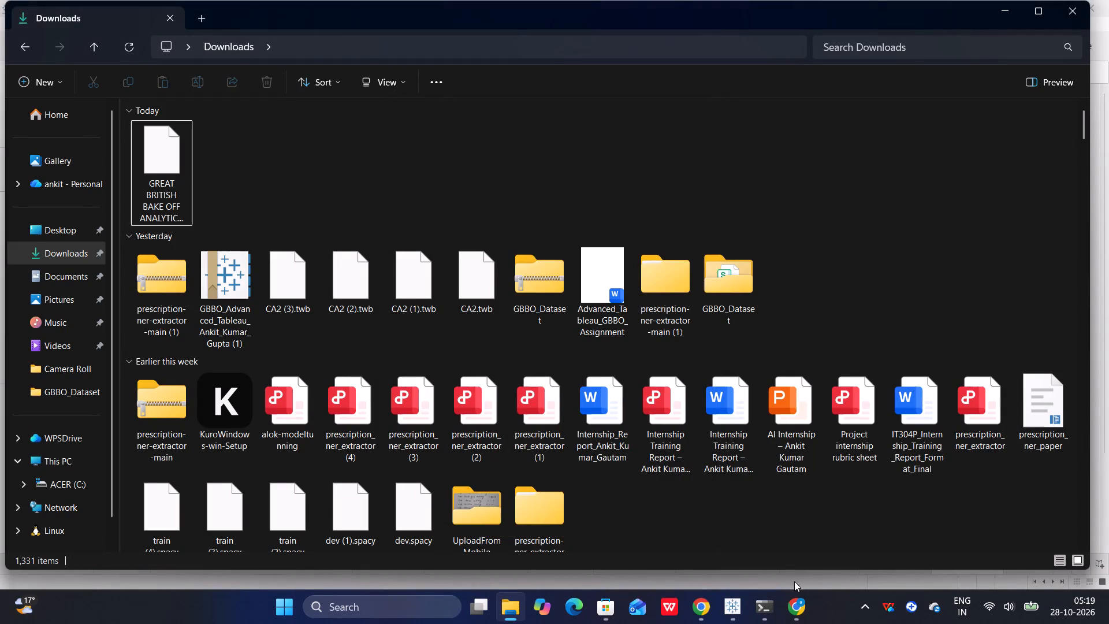
left_click(387, 611)
double_click(389, 337)
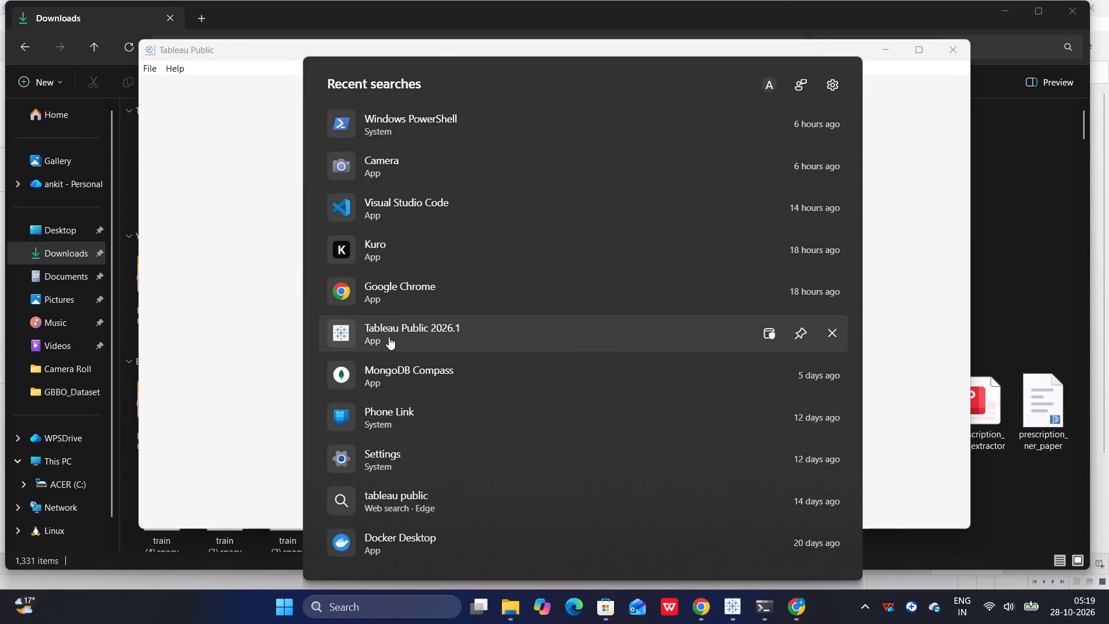
left_click(258, 245)
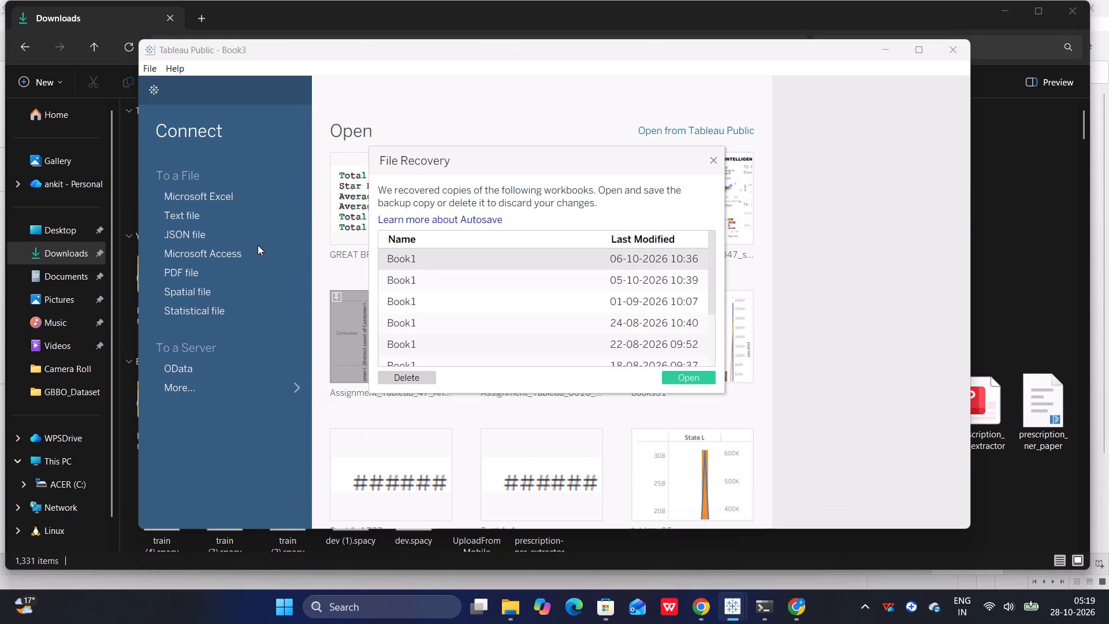
left_click(150, 68)
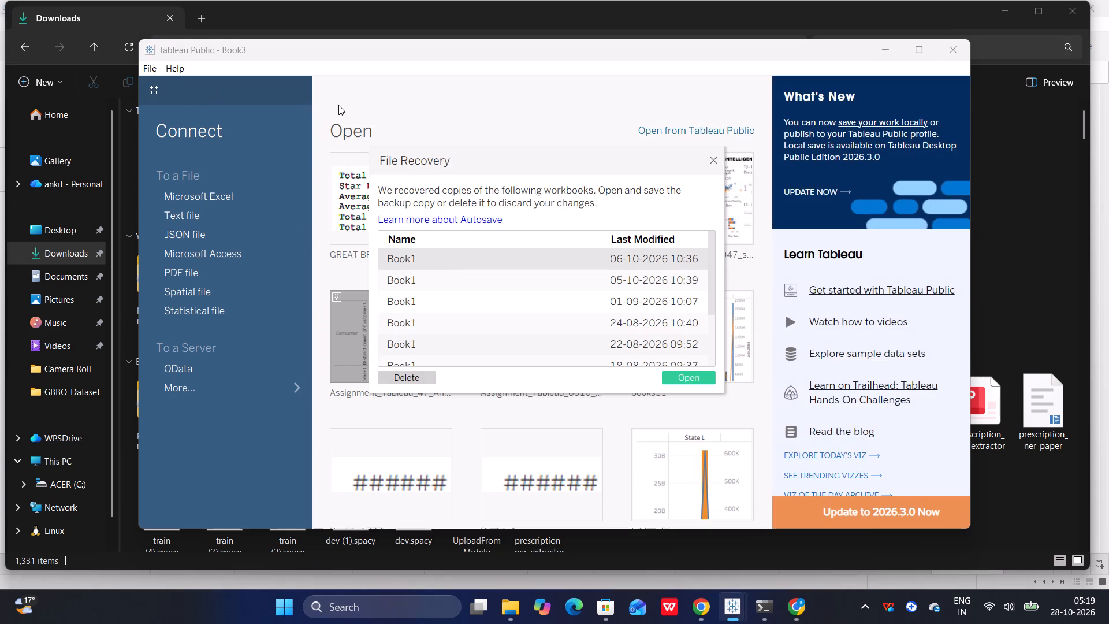
left_click(708, 165)
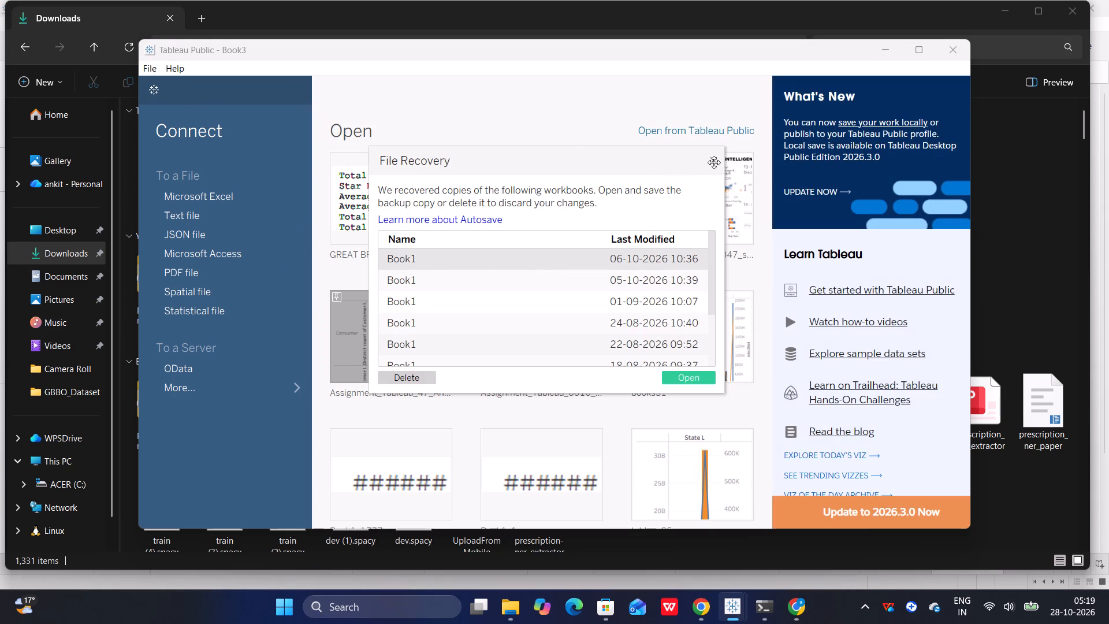
left_click(714, 162)
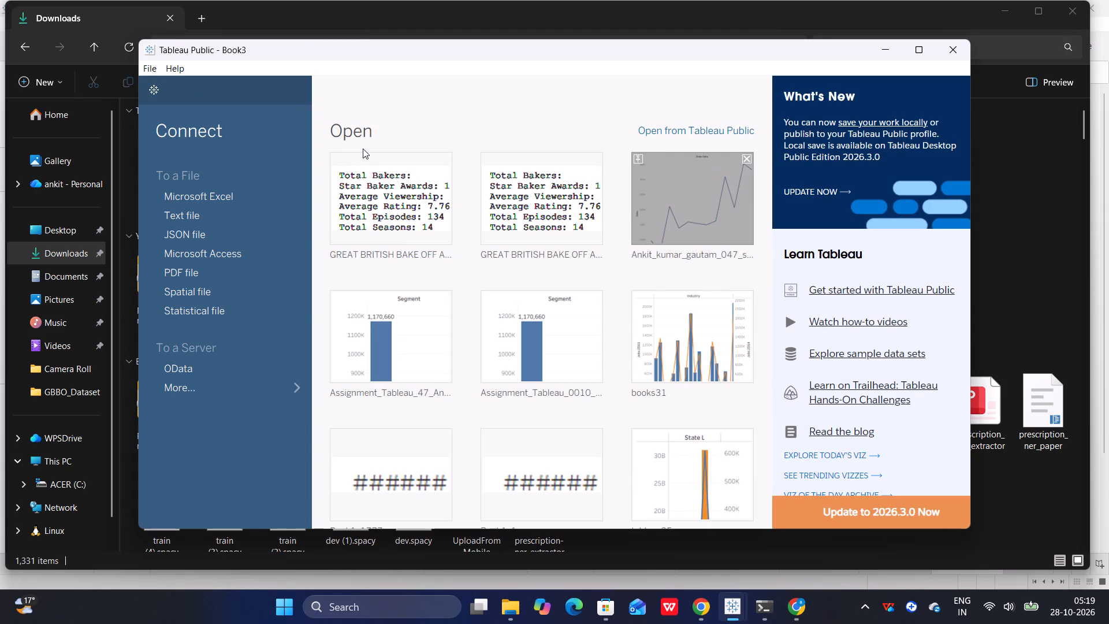
Open the "GREAT BRITISH BAKE OFF ANALYTICS 28 file.twb" workbook from the Downloads folder in Tableau Public.
left_click(148, 69)
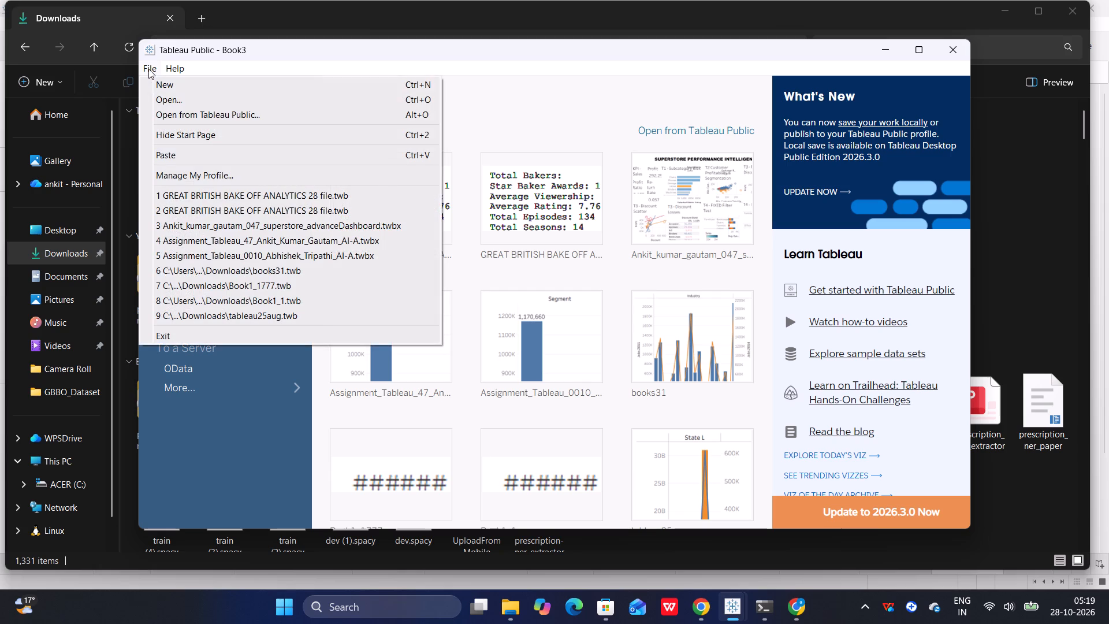
left_click(211, 101)
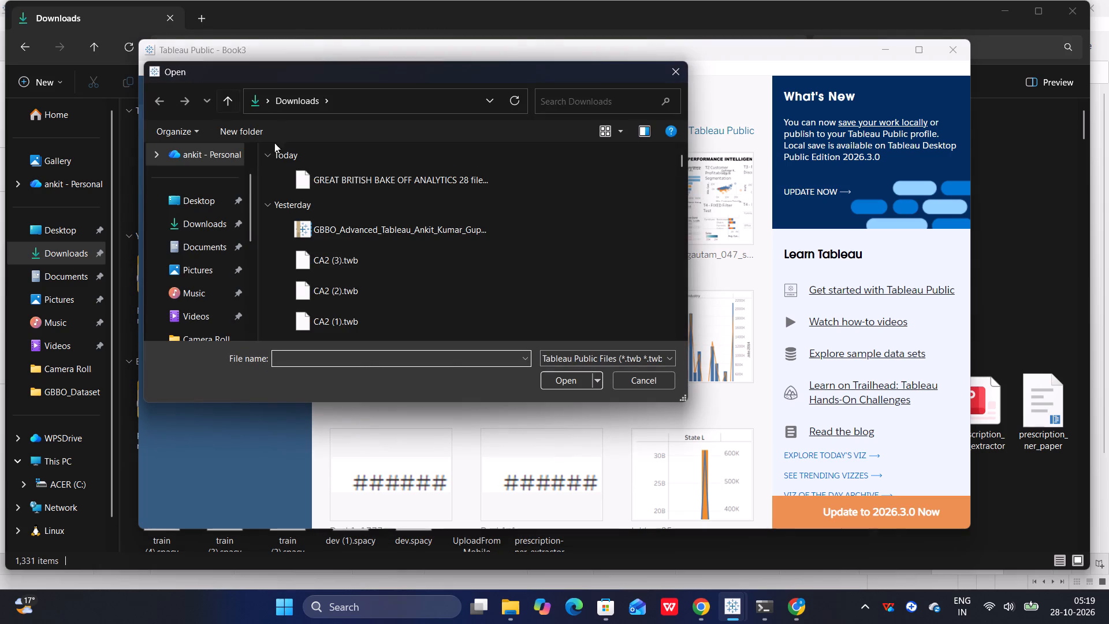
left_click(359, 177)
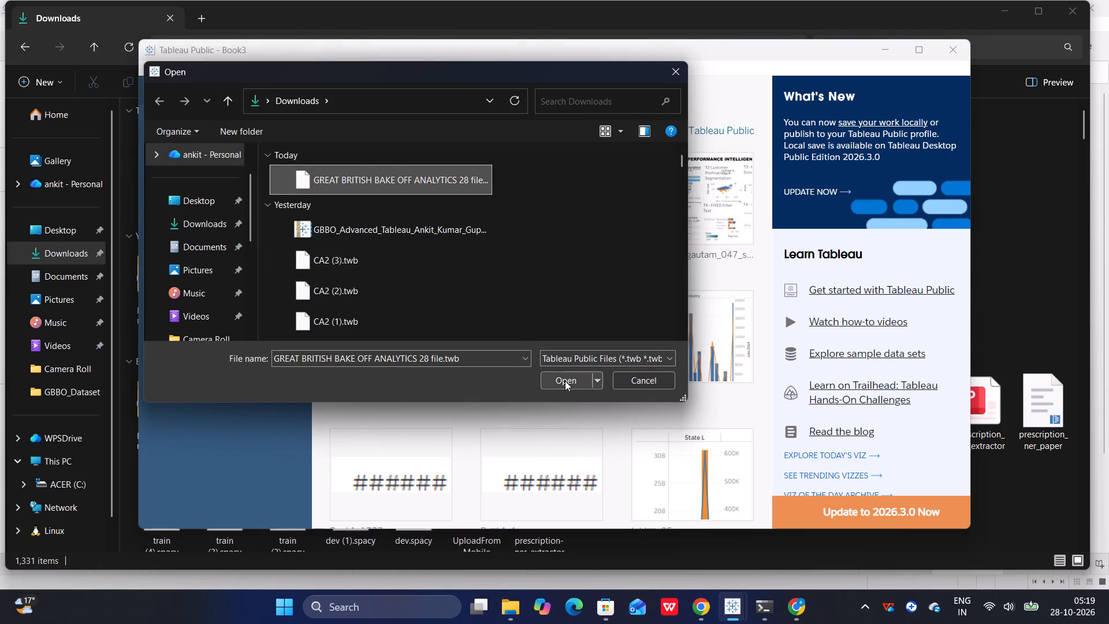
left_click(565, 381)
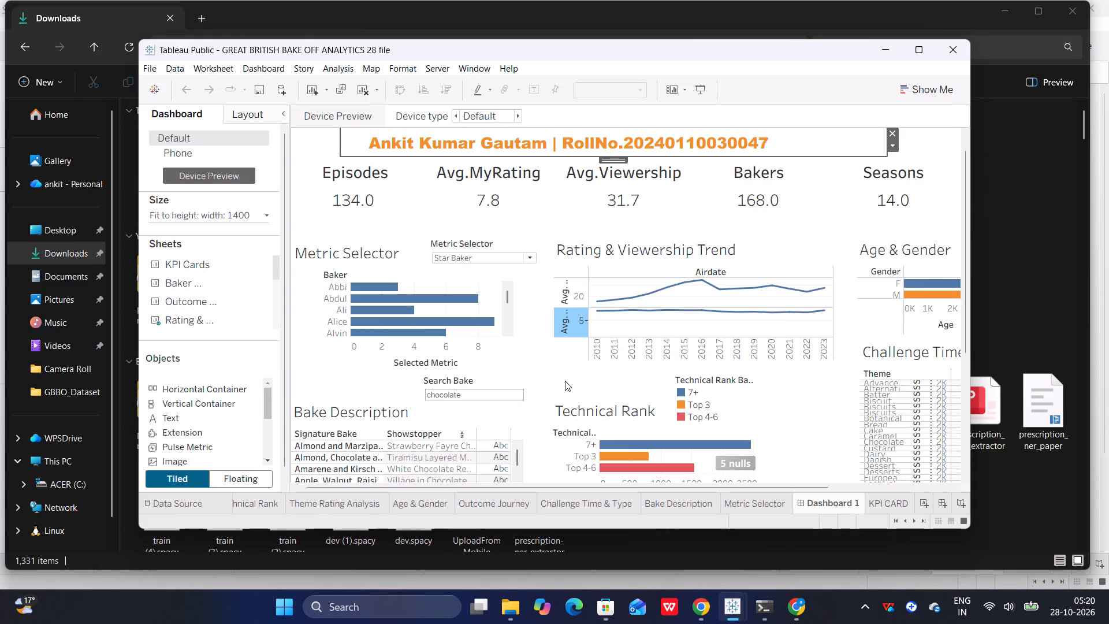
Look over the charts on Dashboard 1 of the reopened workbook from top to bottom, and close its window.
scroll(565, 381, "down", 3)
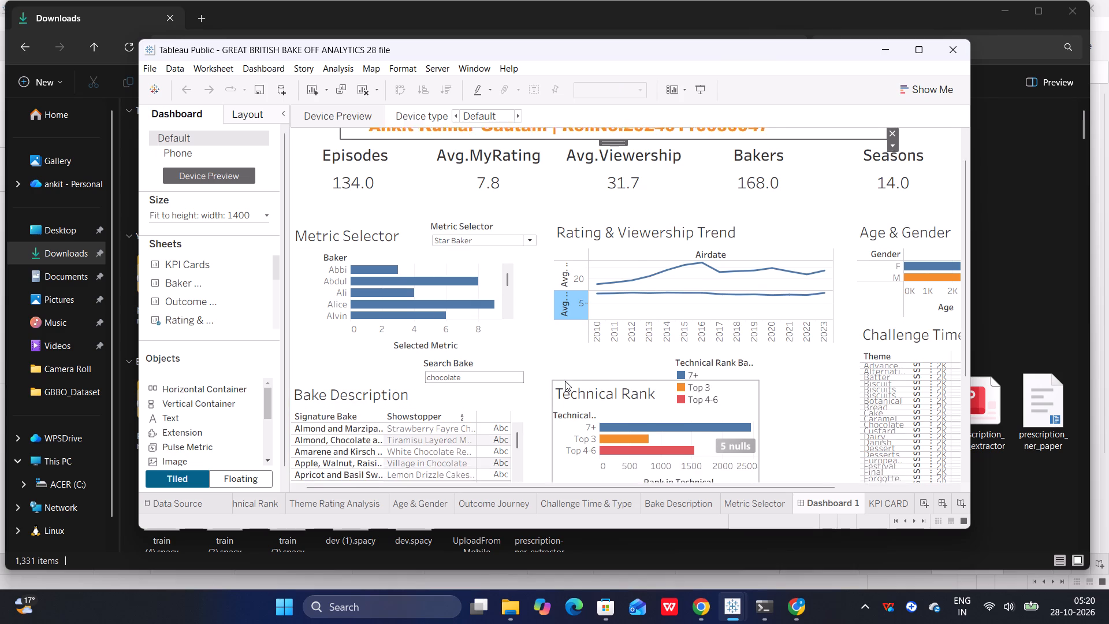
scroll(565, 381, "down", 16)
scroll(565, 381, "down", 10)
scroll(565, 381, "up", 14)
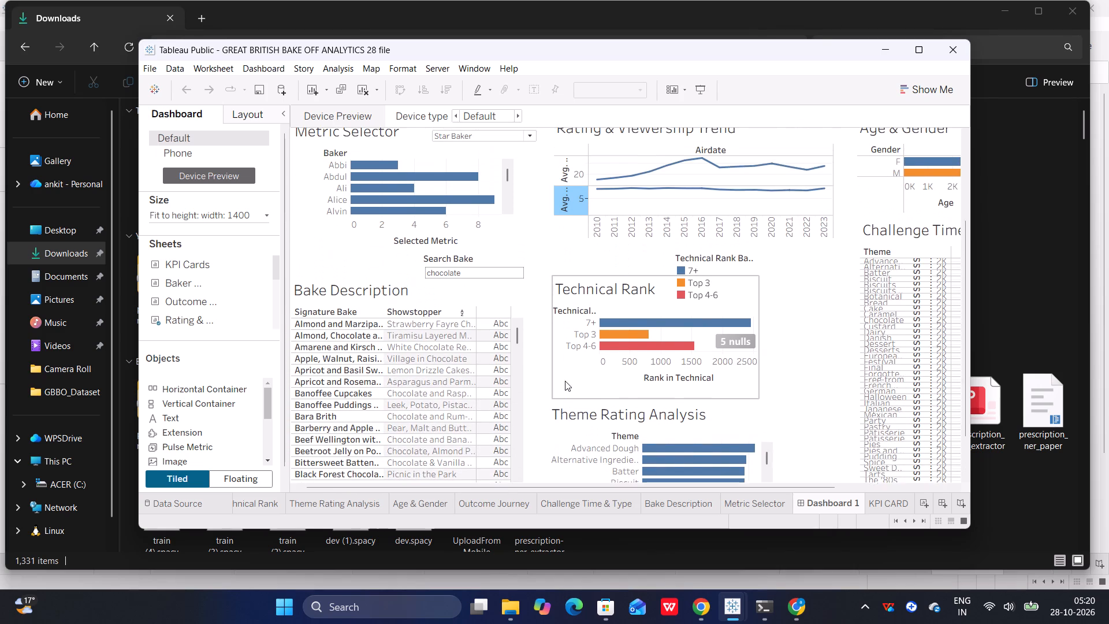
scroll(565, 381, "up", 6)
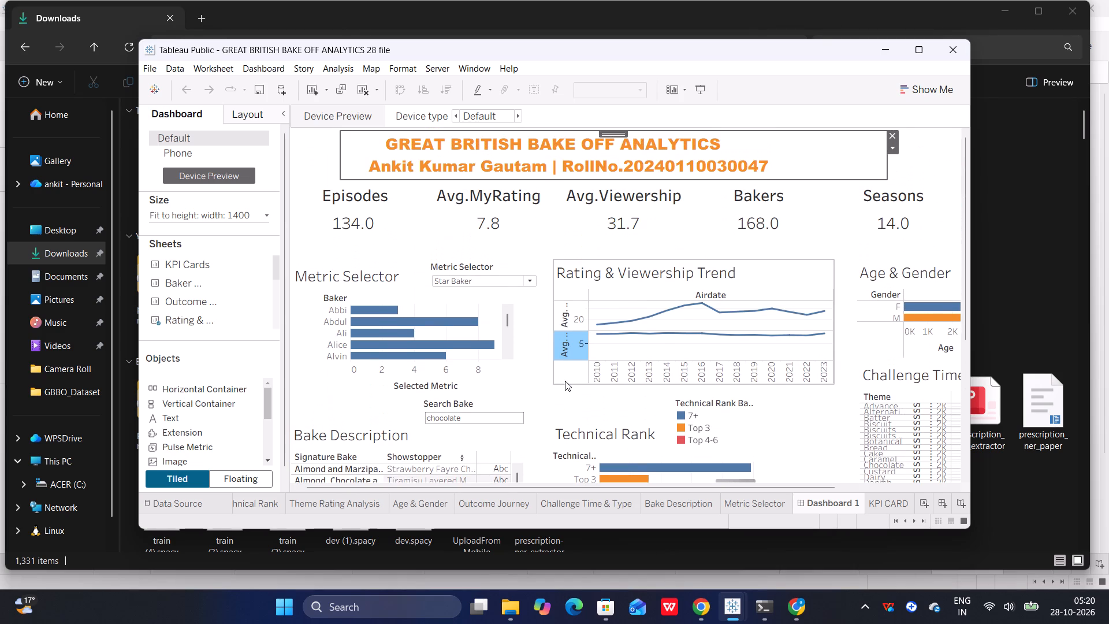
scroll(565, 381, "down", 10)
scroll(565, 381, "up", 1, "ctrl")
scroll(565, 381, "down", 2, "ctrl")
scroll(565, 381, "up", 1, "ctrl")
scroll(565, 381, "down", 2, "ctrl")
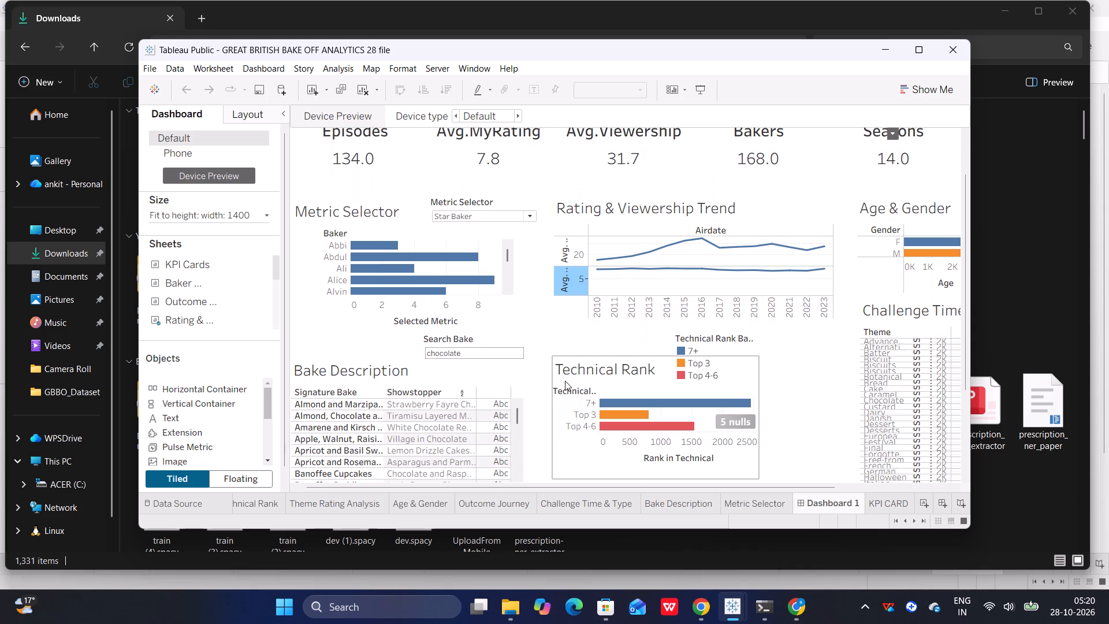
scroll(565, 381, "up", 14)
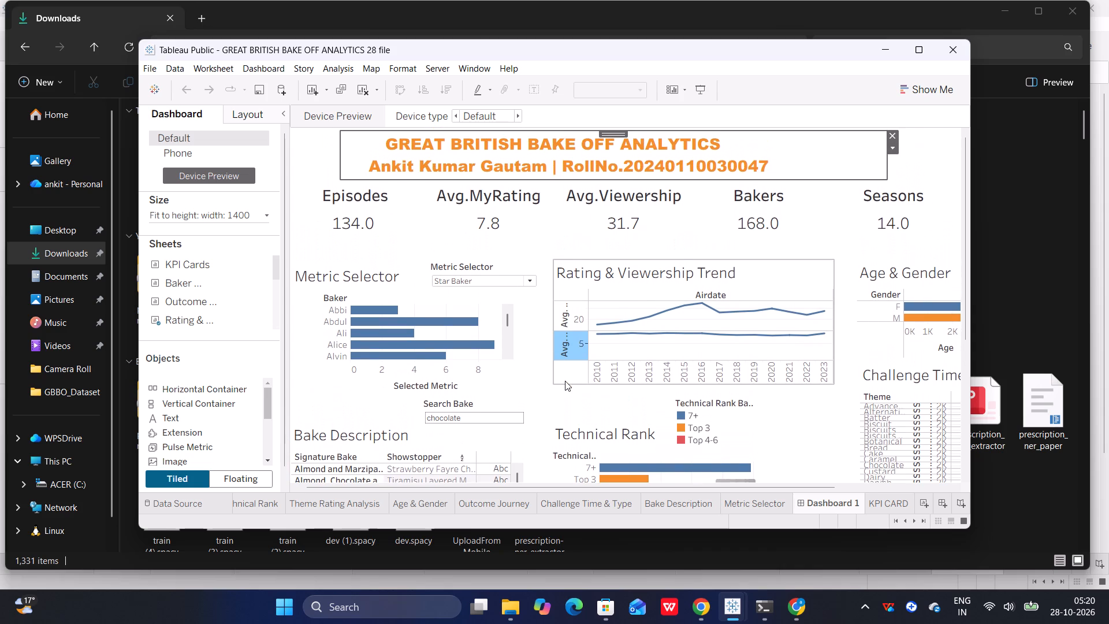
scroll(565, 381, "up", 2)
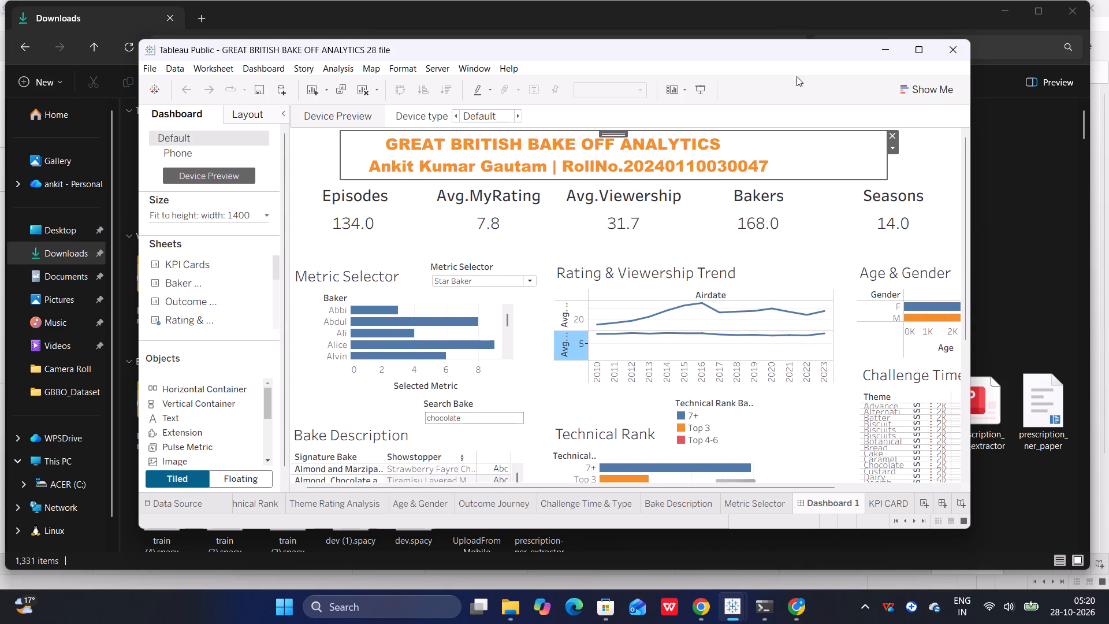
left_click(951, 49)
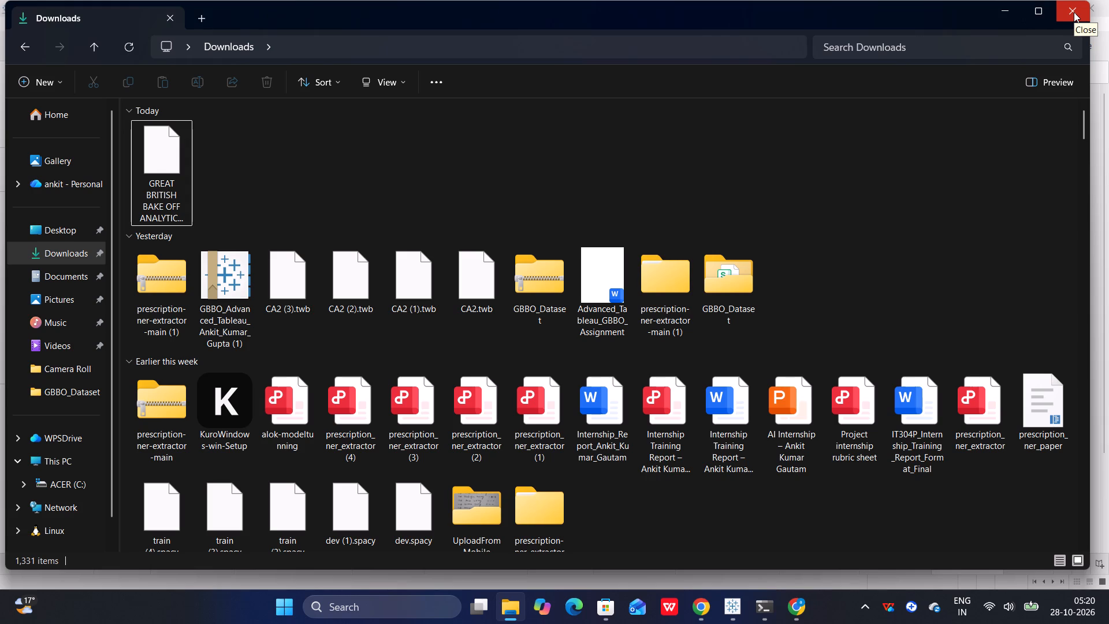
Look at the contents of the Documents folder in File Explorer.
left_click(725, 200)
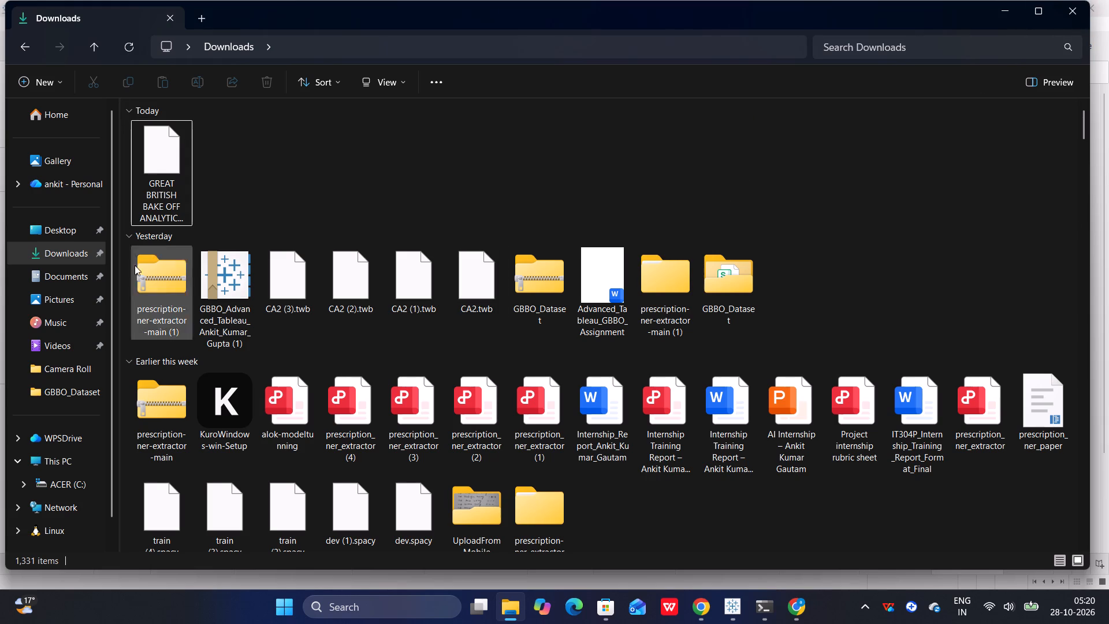
double_click(60, 277)
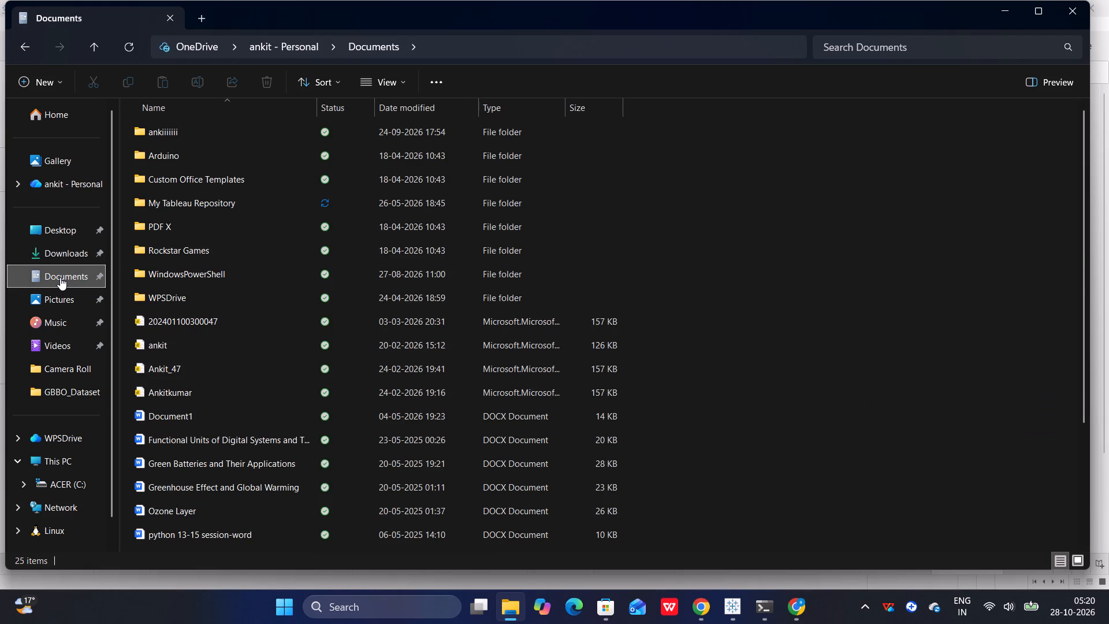
left_click(785, 232)
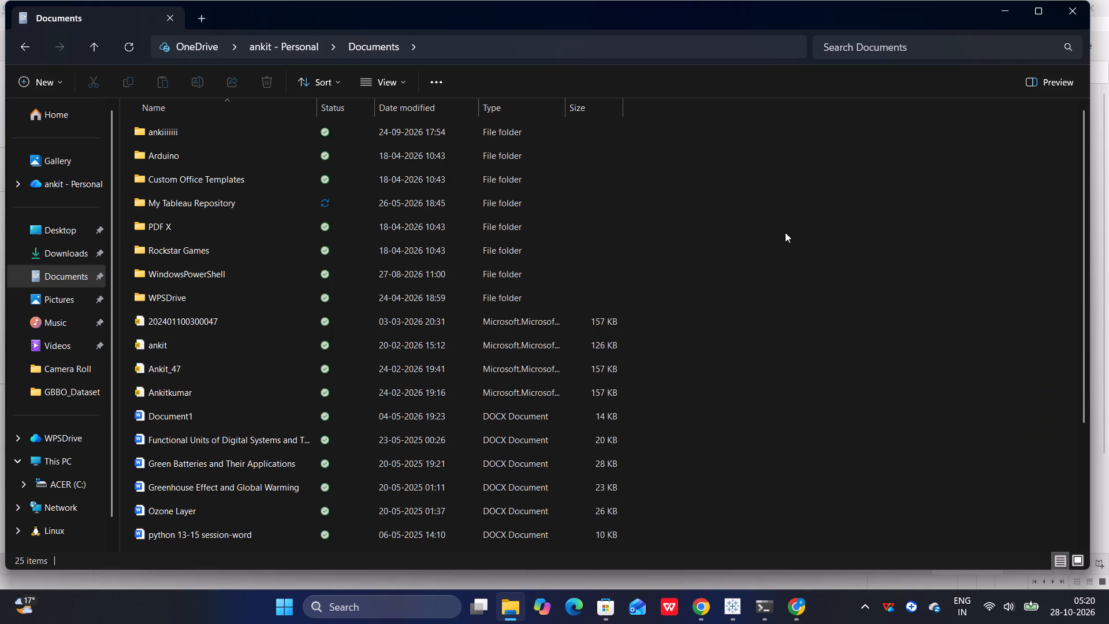
Close all remaining File Explorer, Tableau Public, Chrome and Windows PowerShell windows down to the desktop.
left_click(1067, 9)
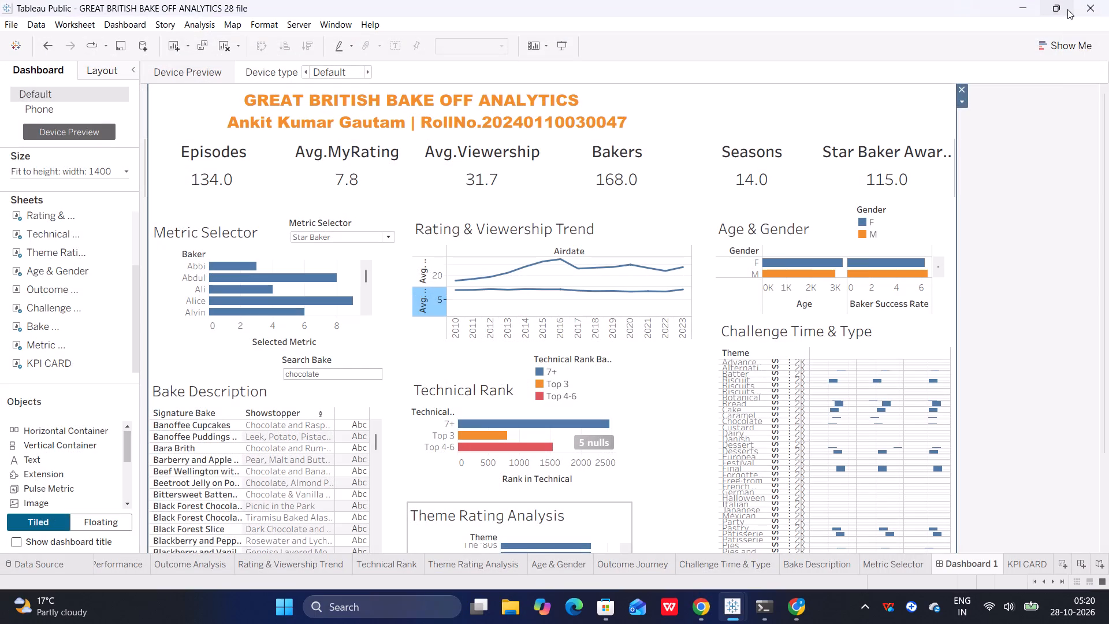
left_click(1094, 6)
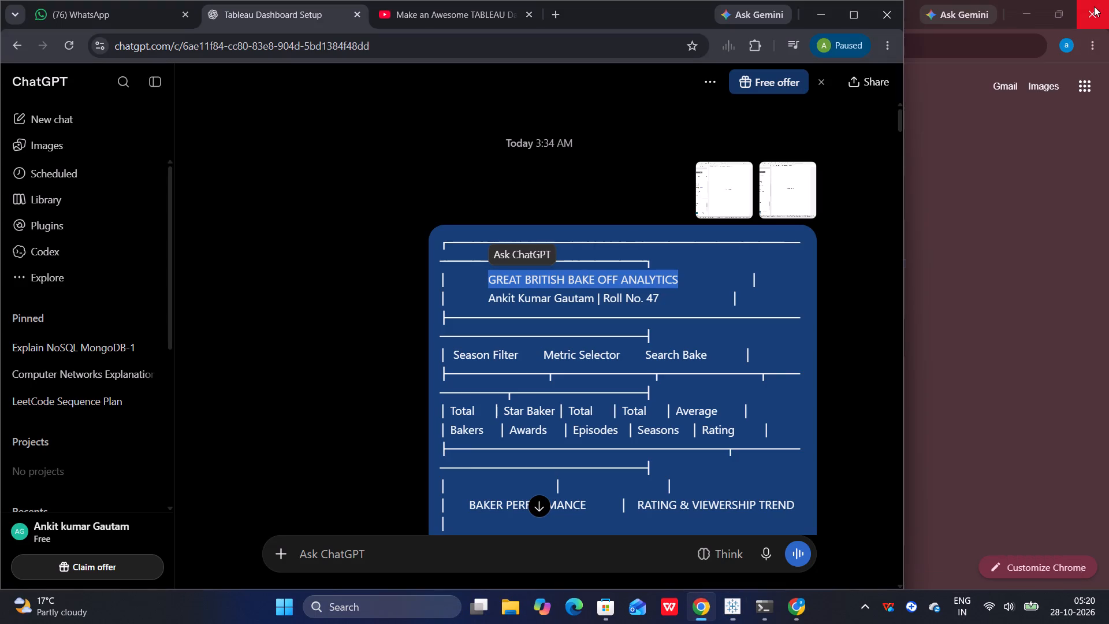
left_click(883, 8)
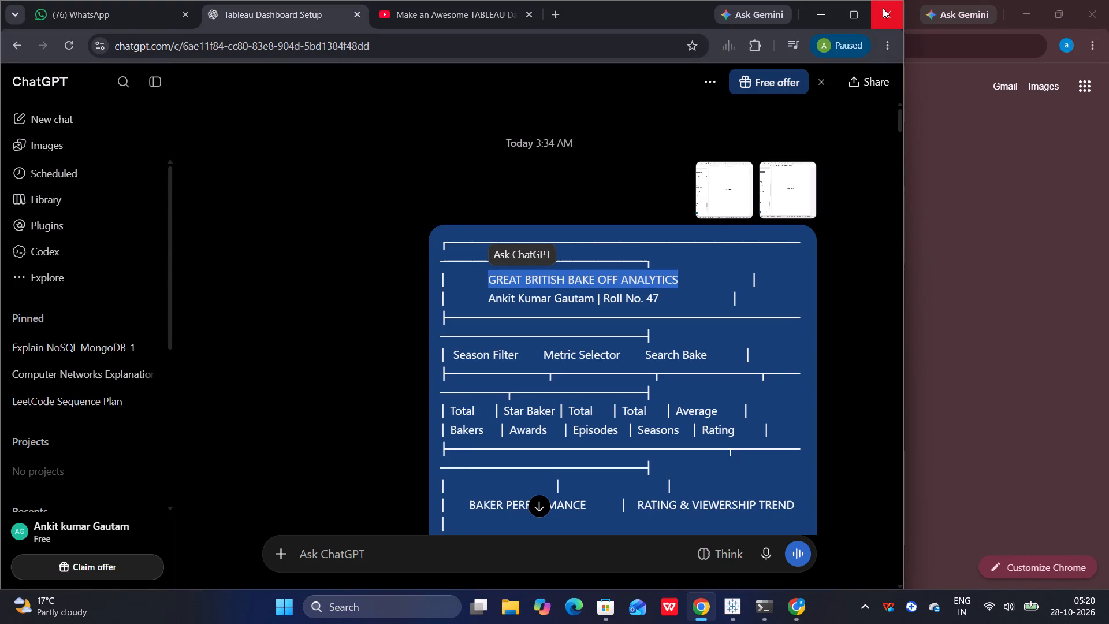
left_click(1091, 13)
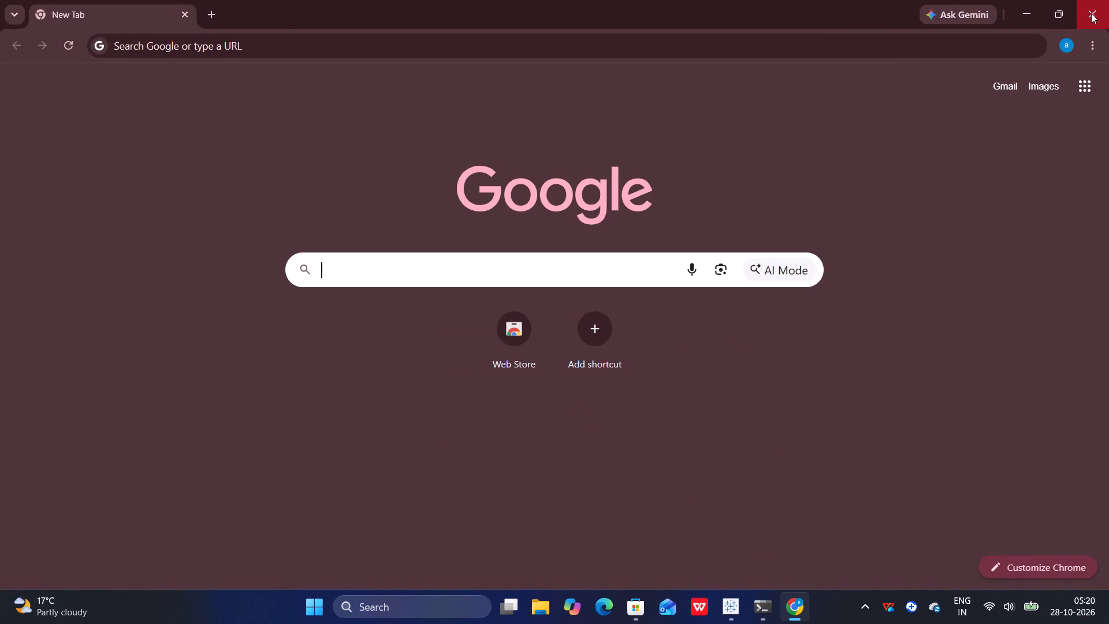
left_click(1100, 13)
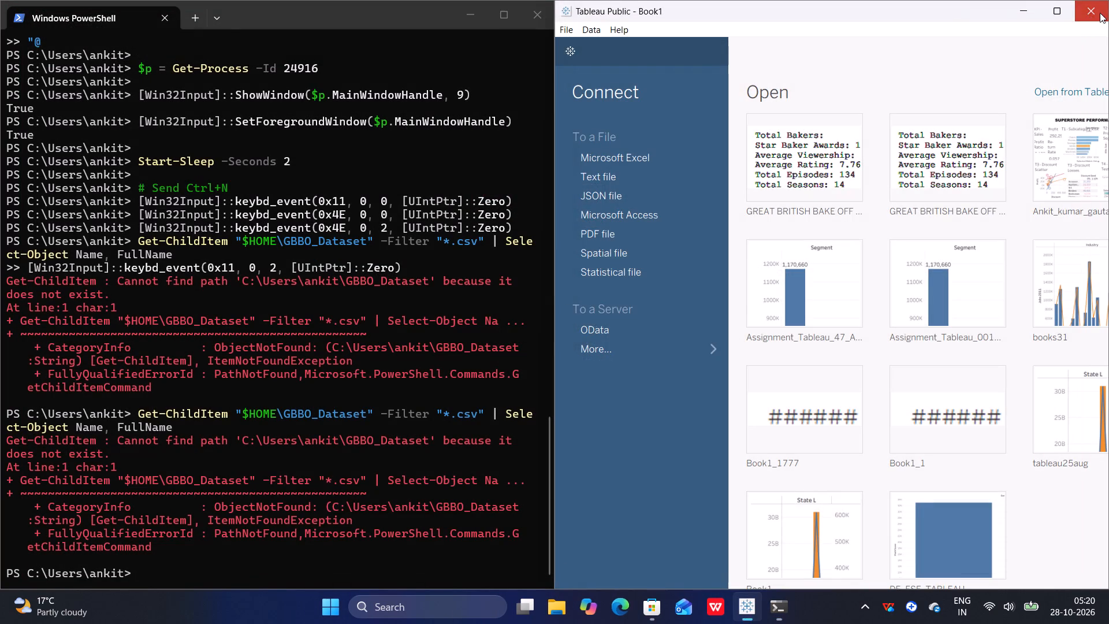
left_click(538, 11)
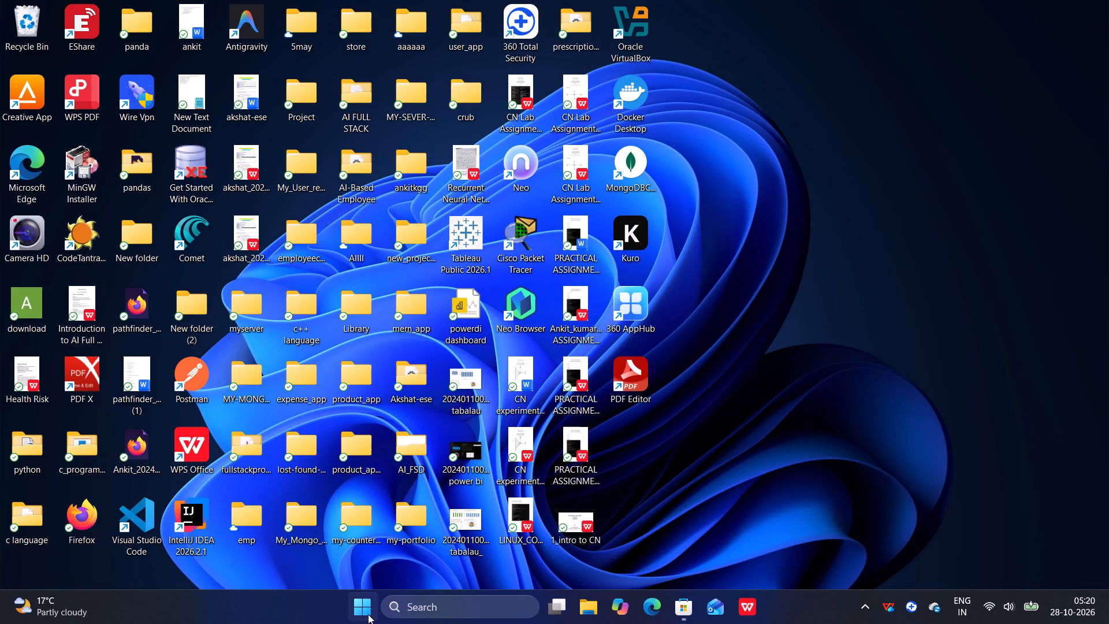
End the computer session through the Windows power options.
left_click(368, 614)
left_click(645, 561)
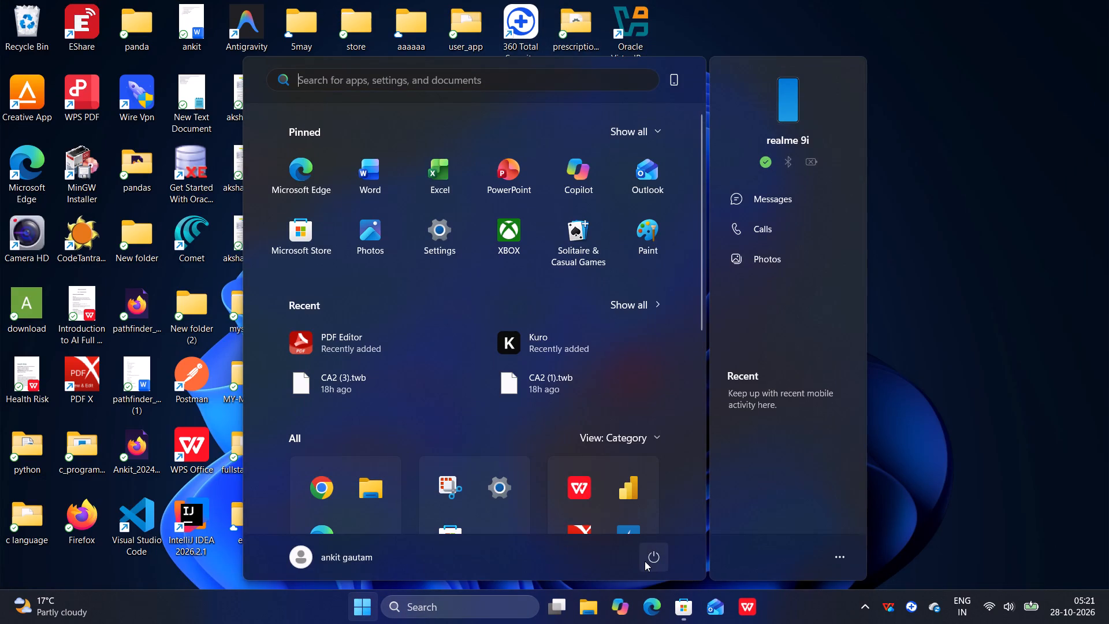
left_click(660, 506)
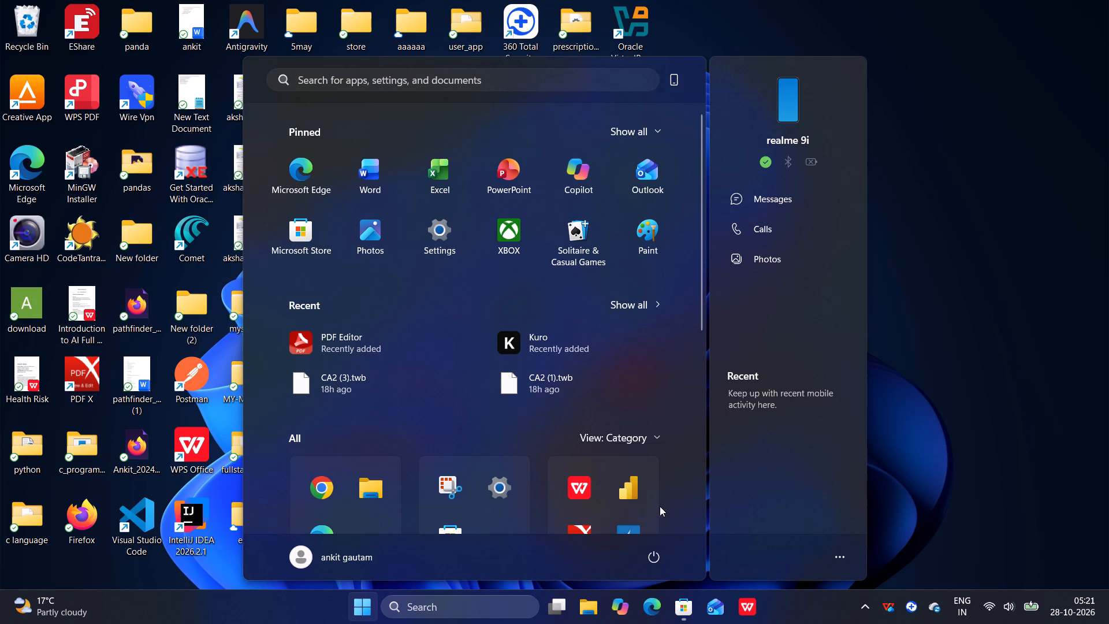